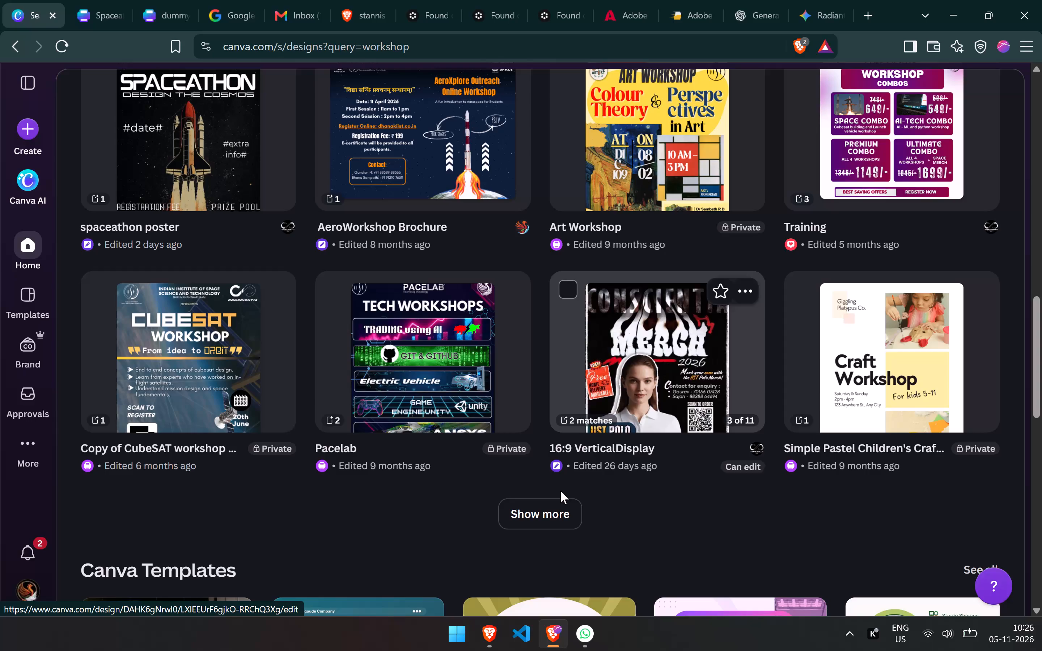
Expand the workshop design results and open the ELECTRIC VEHICLE design in a new tab.
{"action": "left_click", "coordinate": [560, 491]}
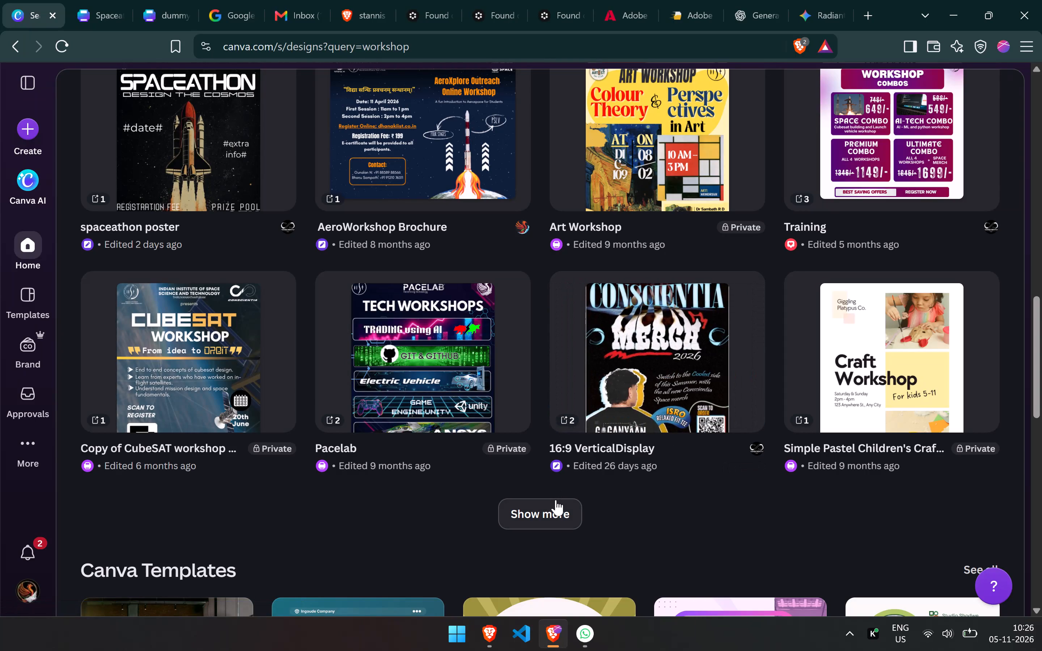
{"action": "left_click", "coordinate": [556, 500]}
{"action": "scroll", "coordinate": [556, 500], "scroll_direction": "down", "scroll_amount": 2}
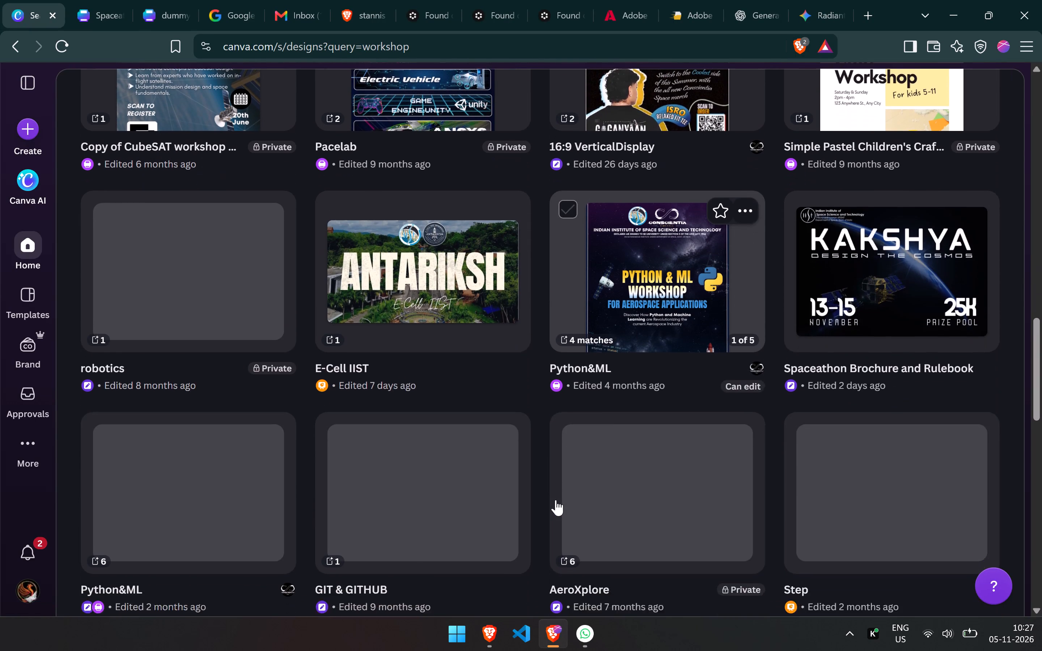
{"action": "scroll", "coordinate": [556, 500], "scroll_direction": "down", "scroll_amount": 1}
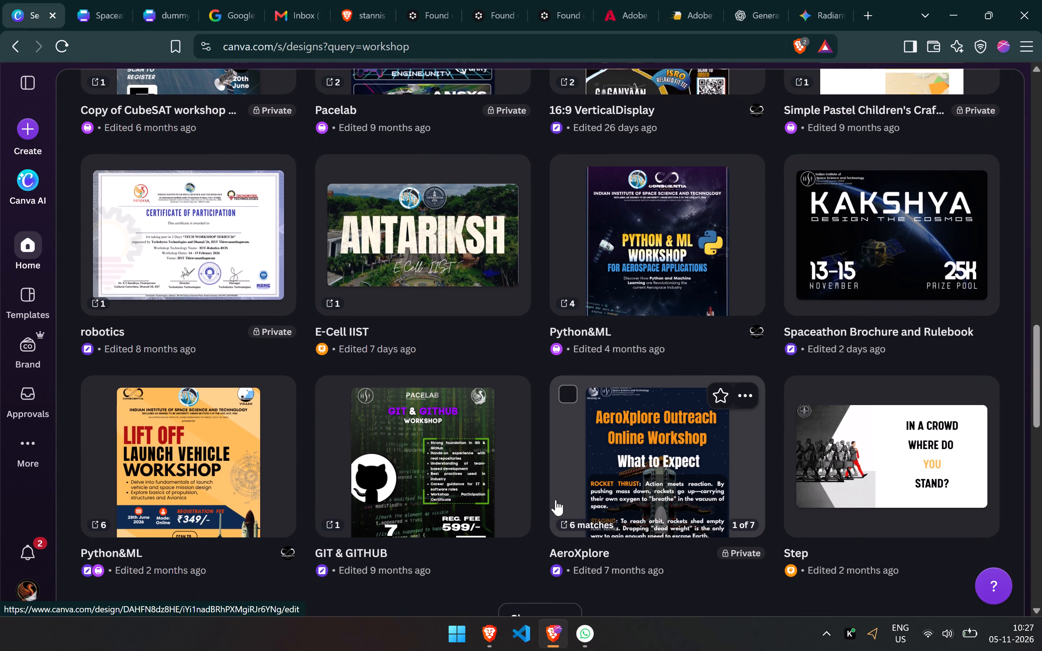
{"action": "scroll", "coordinate": [556, 500], "scroll_direction": "down", "scroll_amount": 2}
{"action": "scroll", "coordinate": [556, 500], "scroll_direction": "up", "scroll_amount": 2}
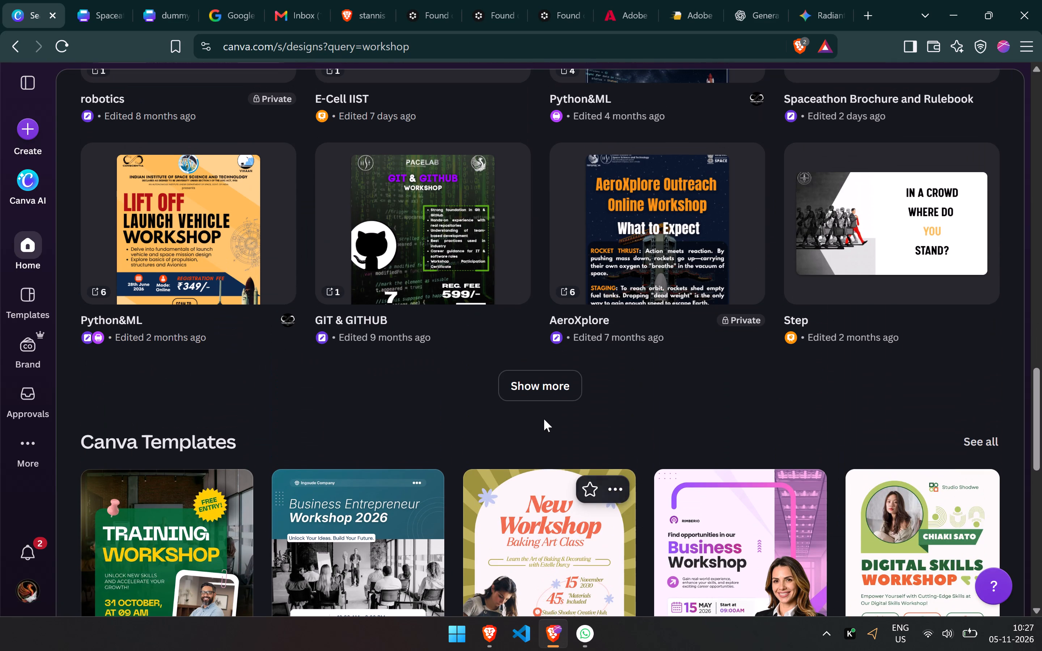
{"action": "left_click", "coordinate": [545, 380]}
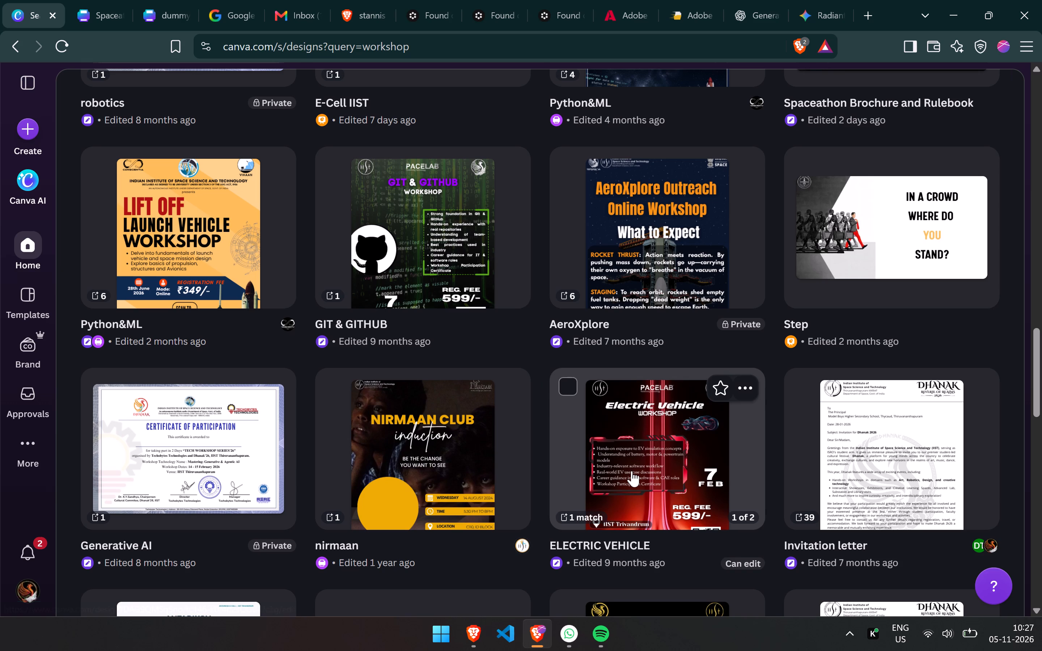
{"action": "right_click", "coordinate": [632, 471]}
{"action": "left_click", "coordinate": [703, 224]}
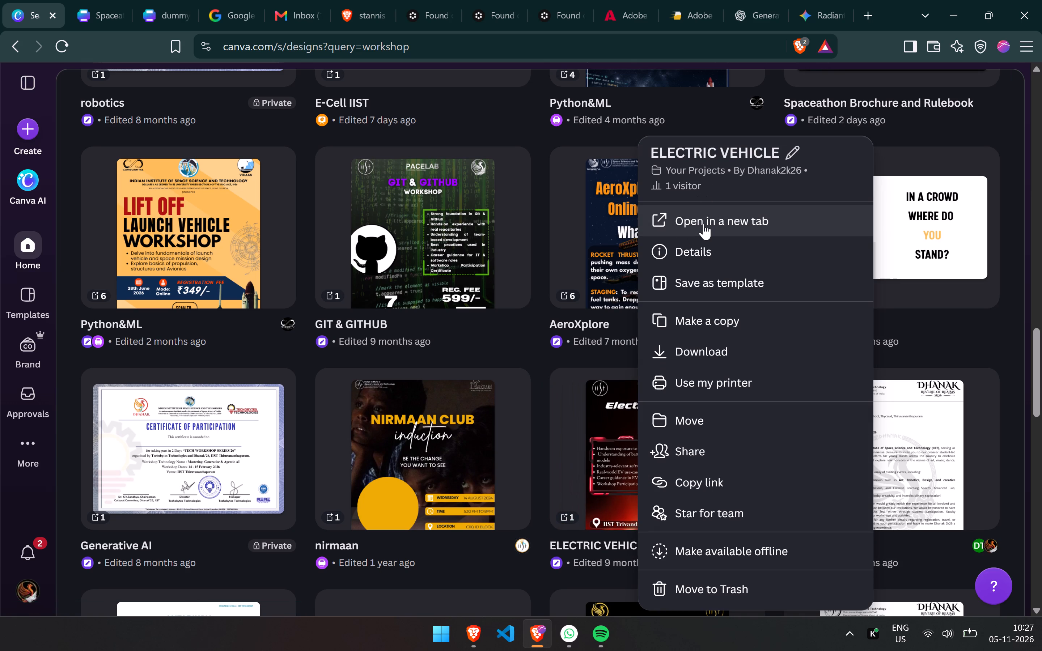
{"action": "scroll", "coordinate": [703, 224], "scroll_direction": "down", "scroll_amount": 1}
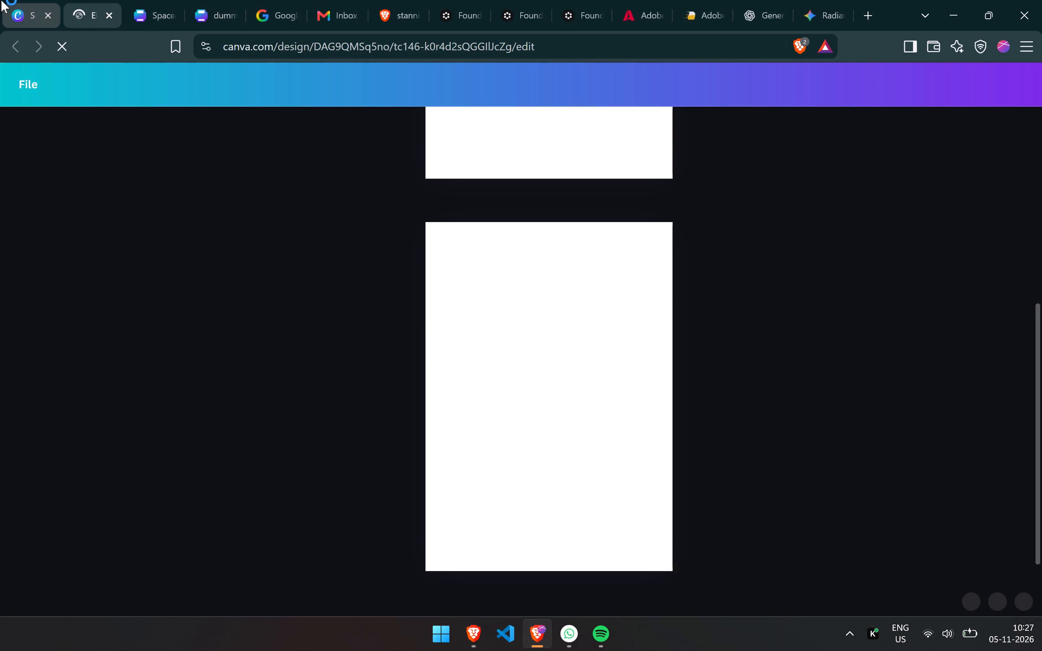
Return to the workshop search results tab and clear the search term, keeping the search scope on Home.
{"action": "left_click", "coordinate": [1, 0]}
{"action": "scroll", "coordinate": [351, 354], "scroll_direction": "down", "scroll_amount": 3}
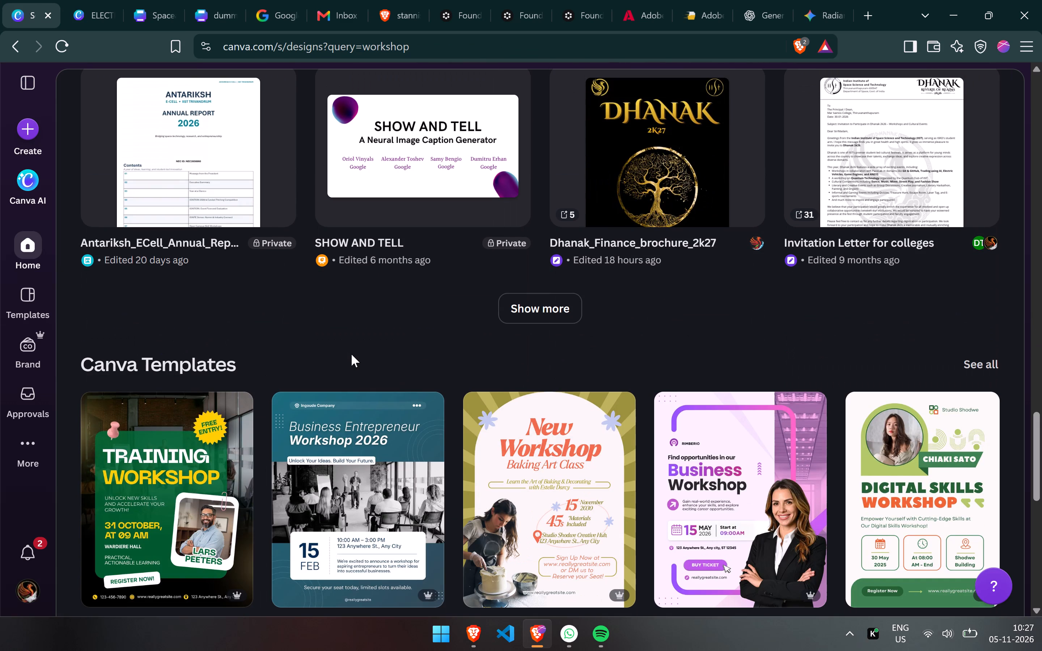
{"action": "scroll", "coordinate": [351, 354], "scroll_direction": "up", "scroll_amount": 17}
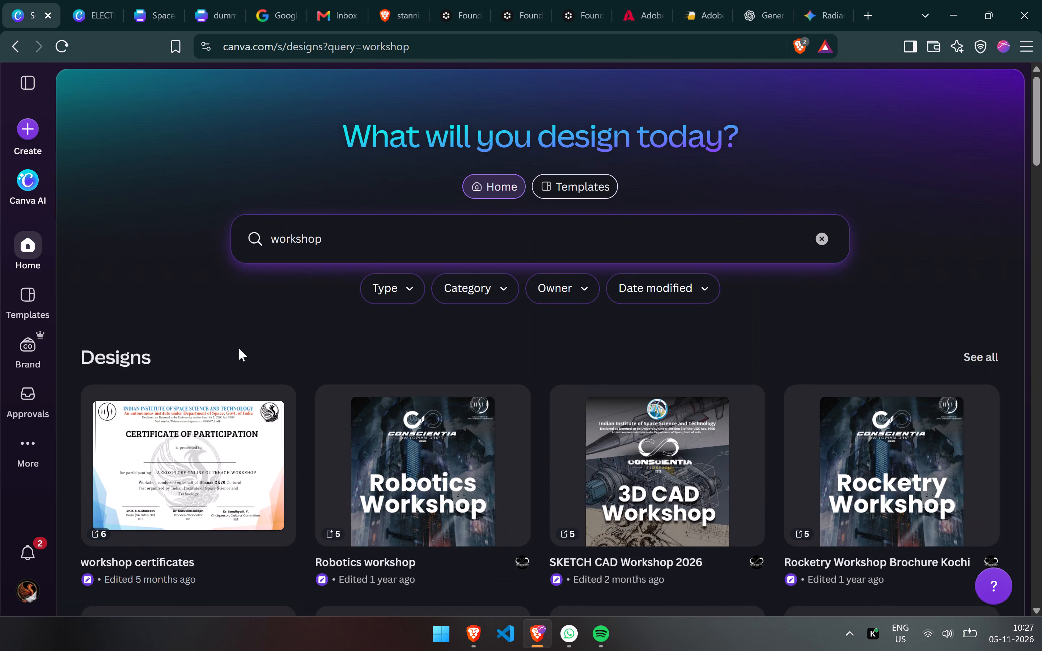
{"action": "left_click", "coordinate": [484, 225]}
{"action": "key", "text": "ctrl+a"}
{"action": "key", "text": "BackSpace"}
{"action": "left_click", "coordinate": [508, 187]}
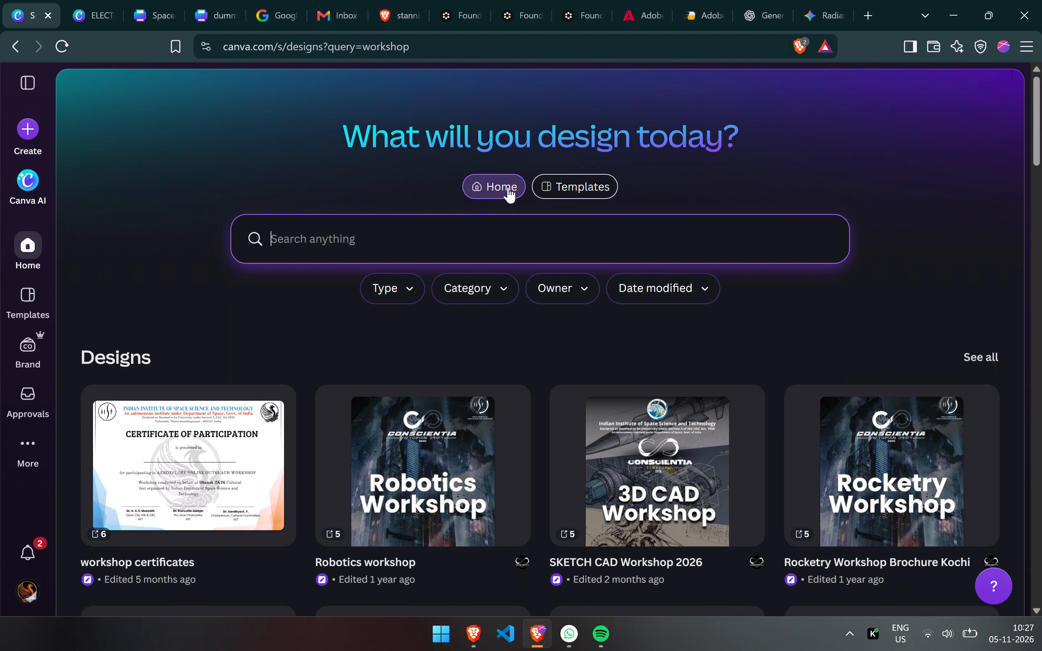
{"action": "left_click", "coordinate": [508, 187]}
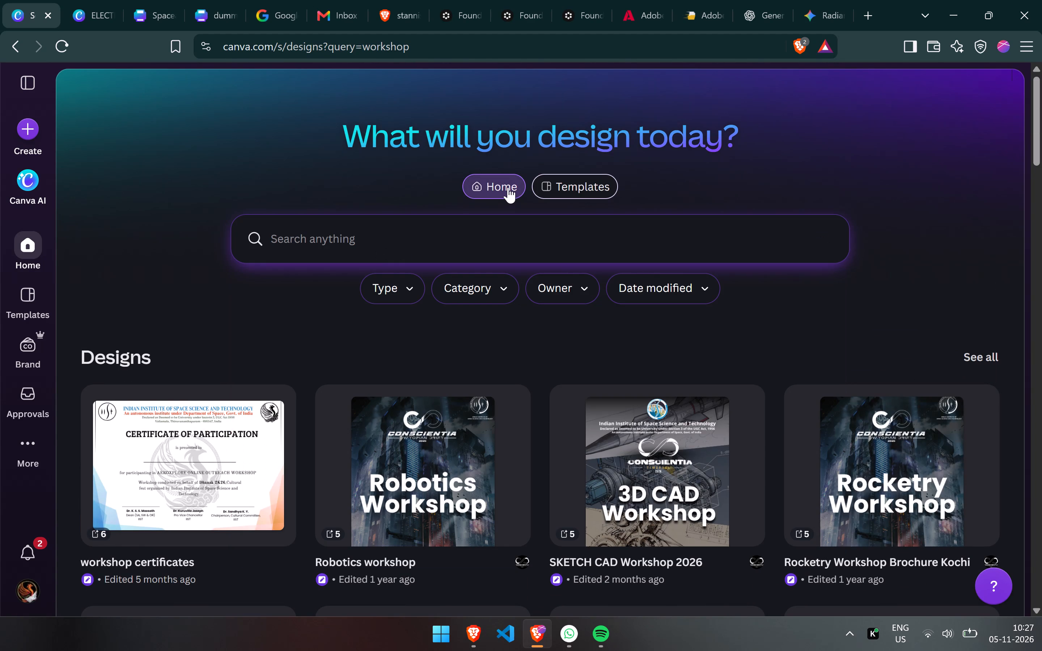
Go to the Canva home page and look over the recent designs under Continue designing.
{"action": "scroll", "coordinate": [212, 368], "scroll_direction": "down", "scroll_amount": 5}
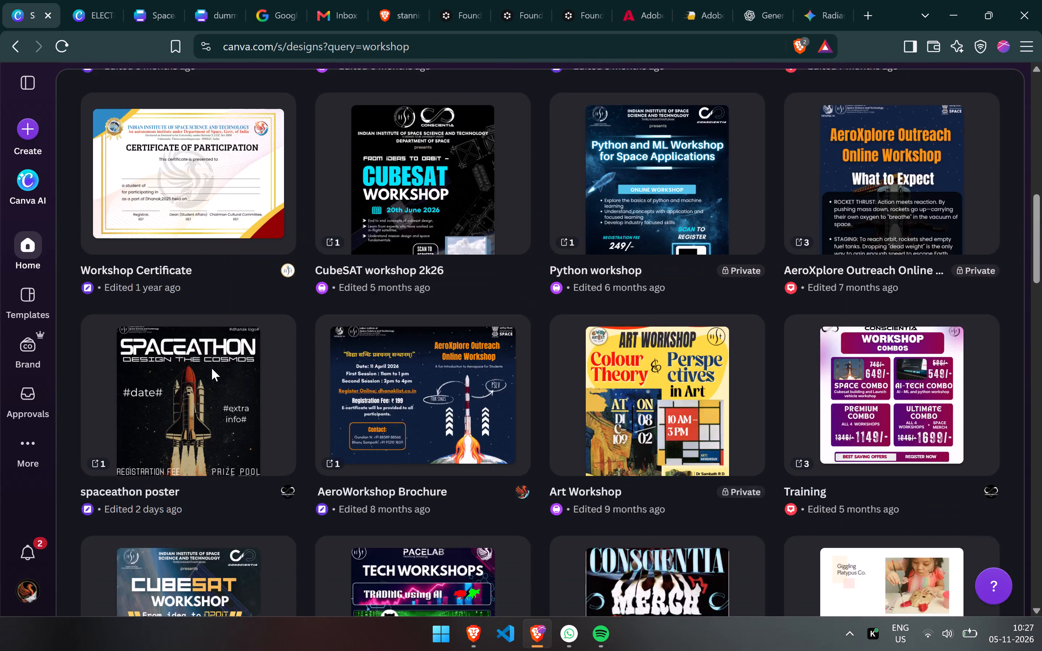
{"action": "scroll", "coordinate": [212, 368], "scroll_direction": "down", "scroll_amount": 8}
{"action": "scroll", "coordinate": [212, 368], "scroll_direction": "up", "scroll_amount": 1}
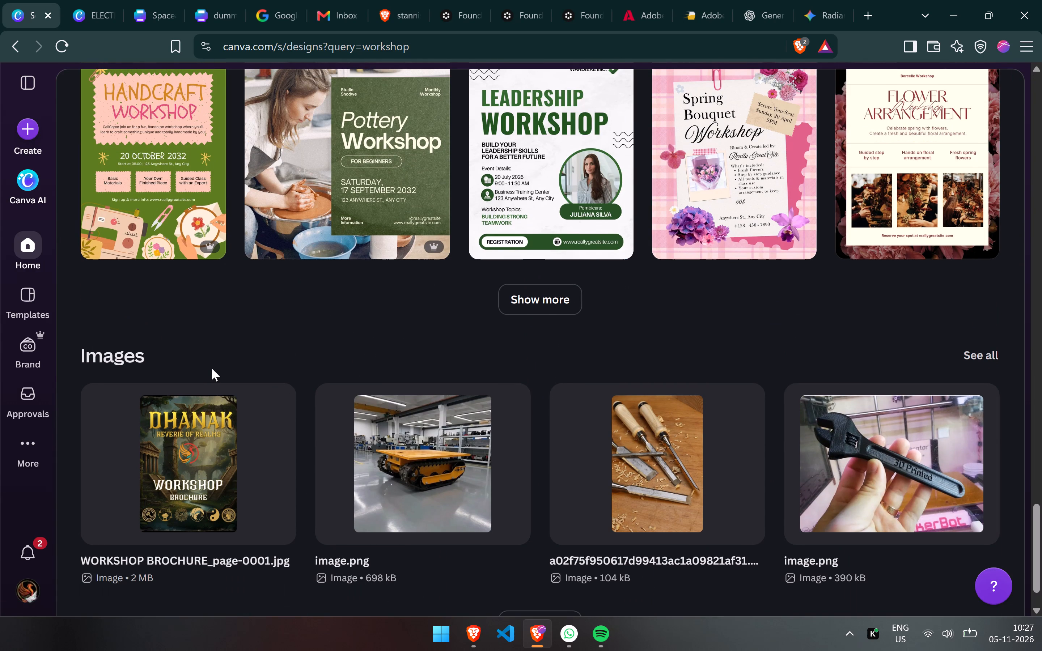
{"action": "scroll", "coordinate": [212, 368], "scroll_direction": "up", "scroll_amount": 20}
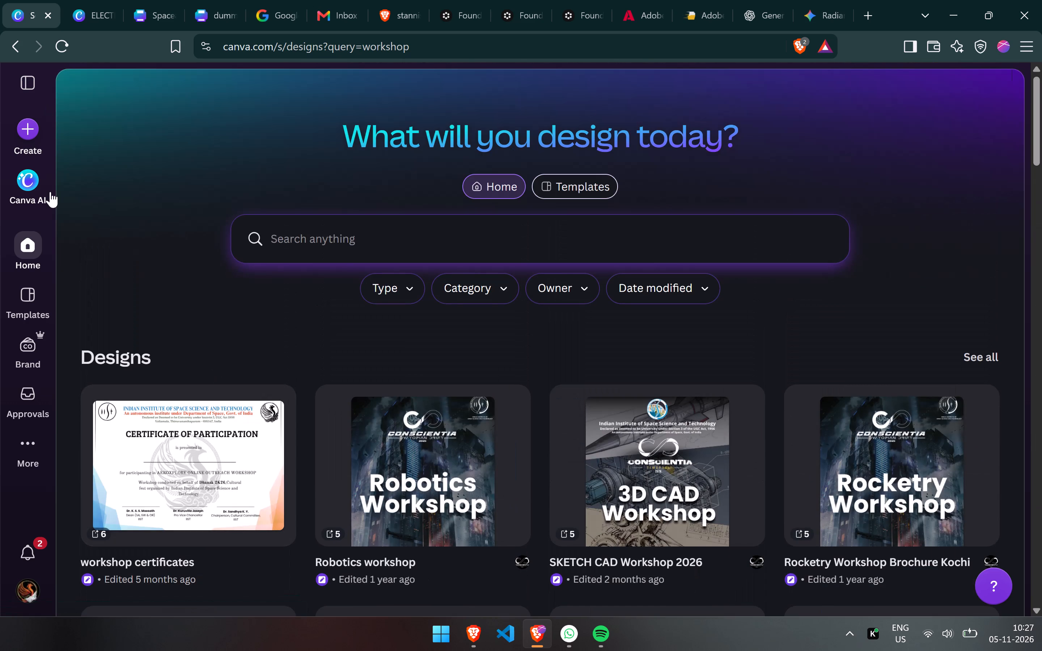
{"action": "left_click", "coordinate": [37, 233]}
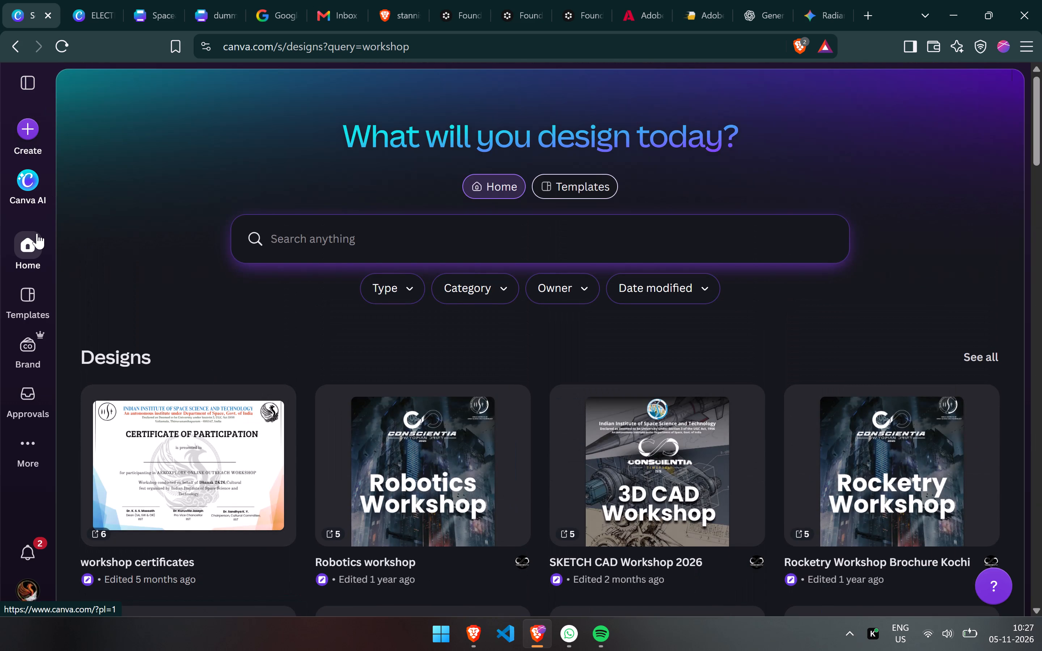
{"action": "scroll", "coordinate": [230, 524], "scroll_direction": "down", "scroll_amount": 2}
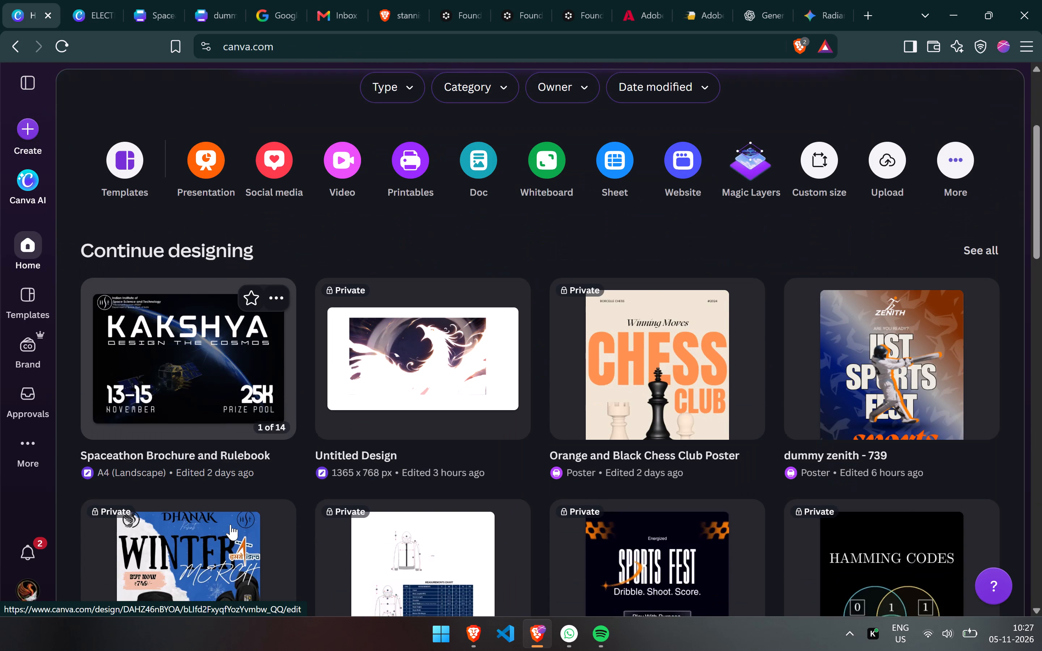
{"action": "scroll", "coordinate": [230, 524], "scroll_direction": "up", "scroll_amount": 1}
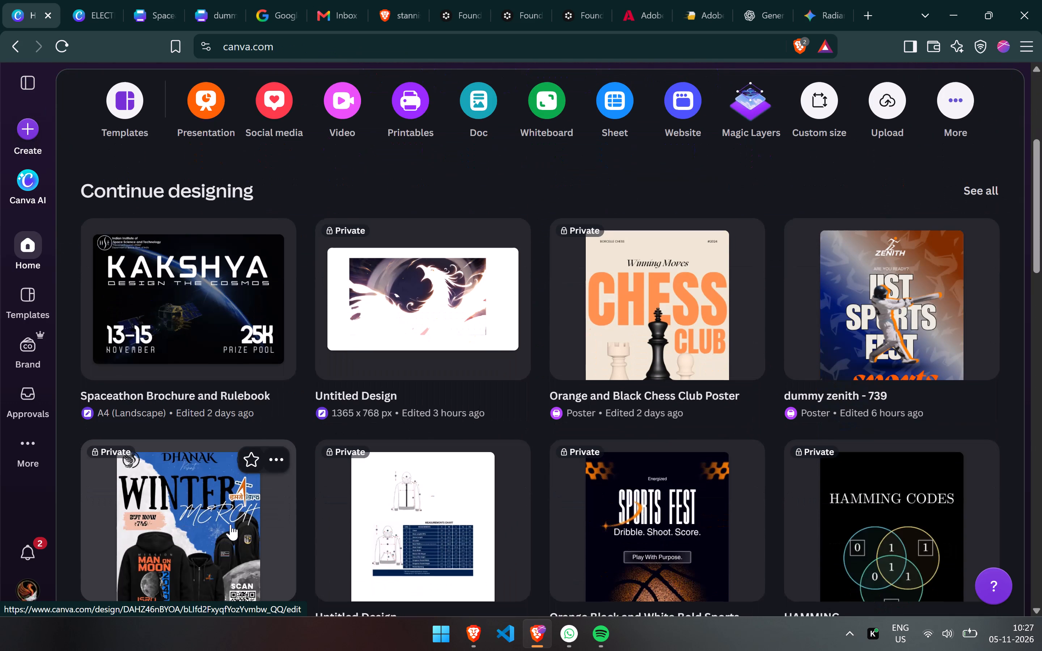
{"action": "scroll", "coordinate": [230, 524], "scroll_direction": "up", "scroll_amount": 1}
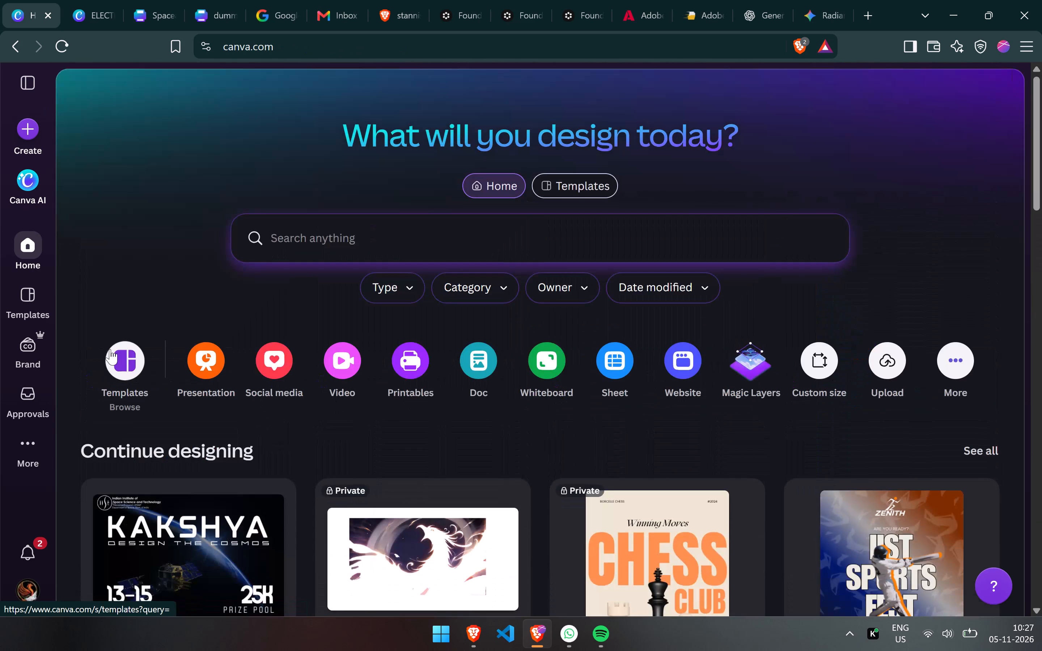
Create a new blank presentation design from the Canva home page.
{"action": "left_click", "coordinate": [205, 361]}
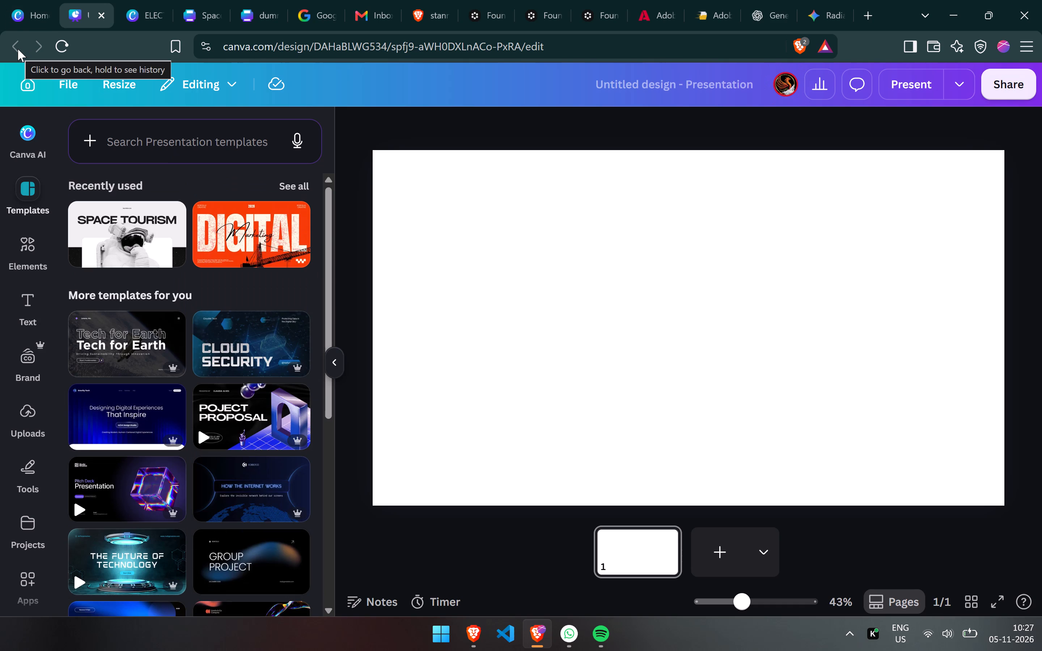
Search the presentation templates for "workshop brochure" and look through the results for a suitable workshop layout.
{"action": "left_click", "coordinate": [228, 154]}
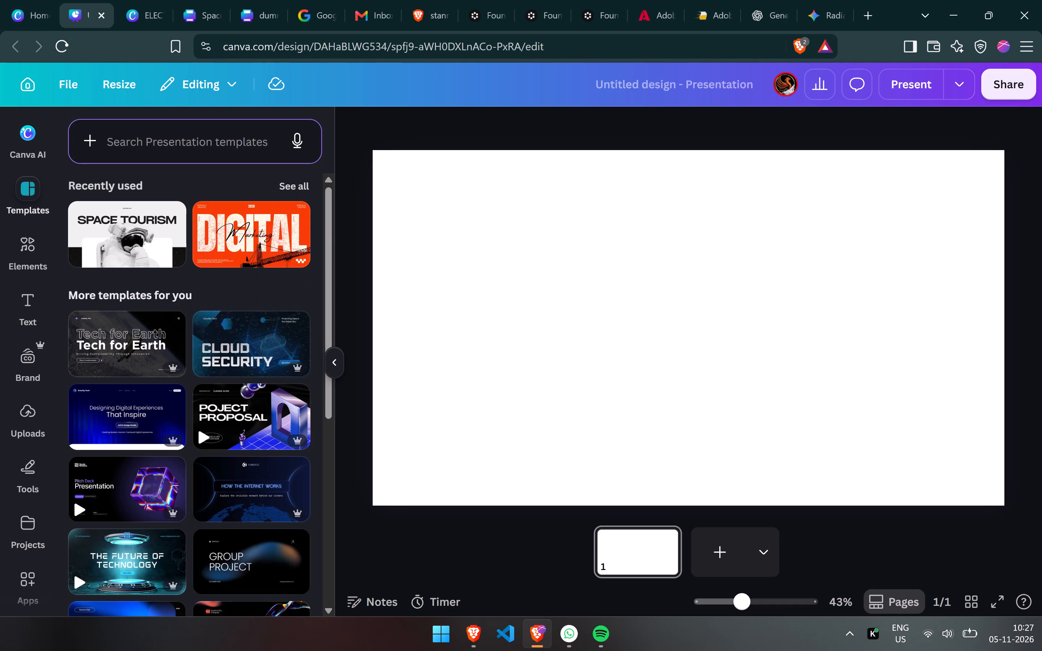
{"action": "left_click", "coordinate": [228, 154]}
{"action": "left_click", "coordinate": [194, 141]}
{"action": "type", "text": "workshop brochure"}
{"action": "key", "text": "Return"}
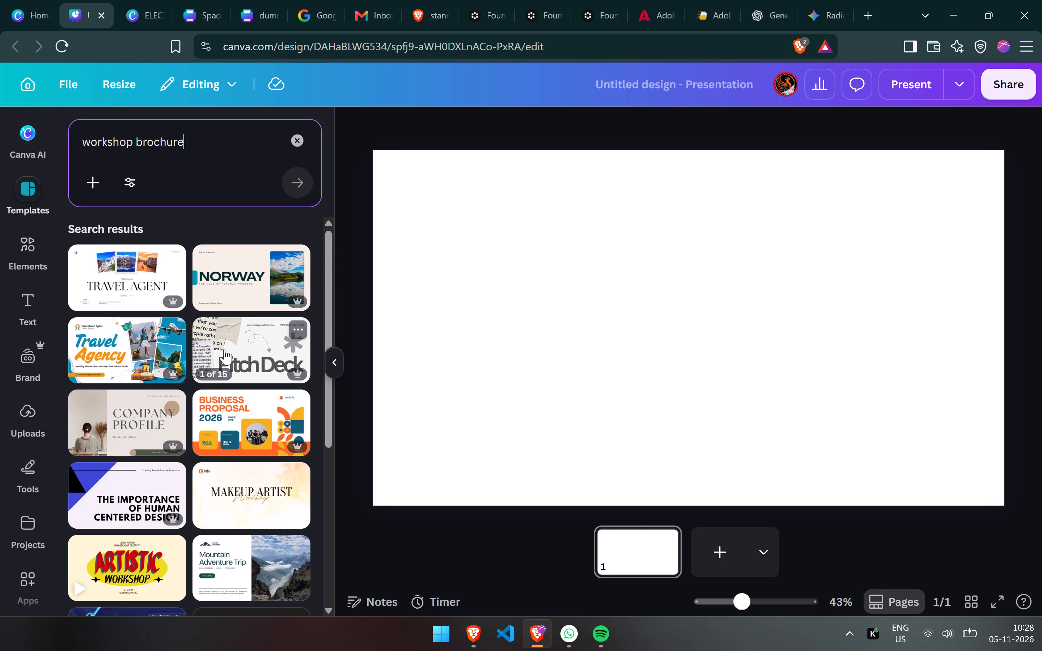
{"action": "scroll", "coordinate": [224, 349], "scroll_direction": "down", "scroll_amount": 1}
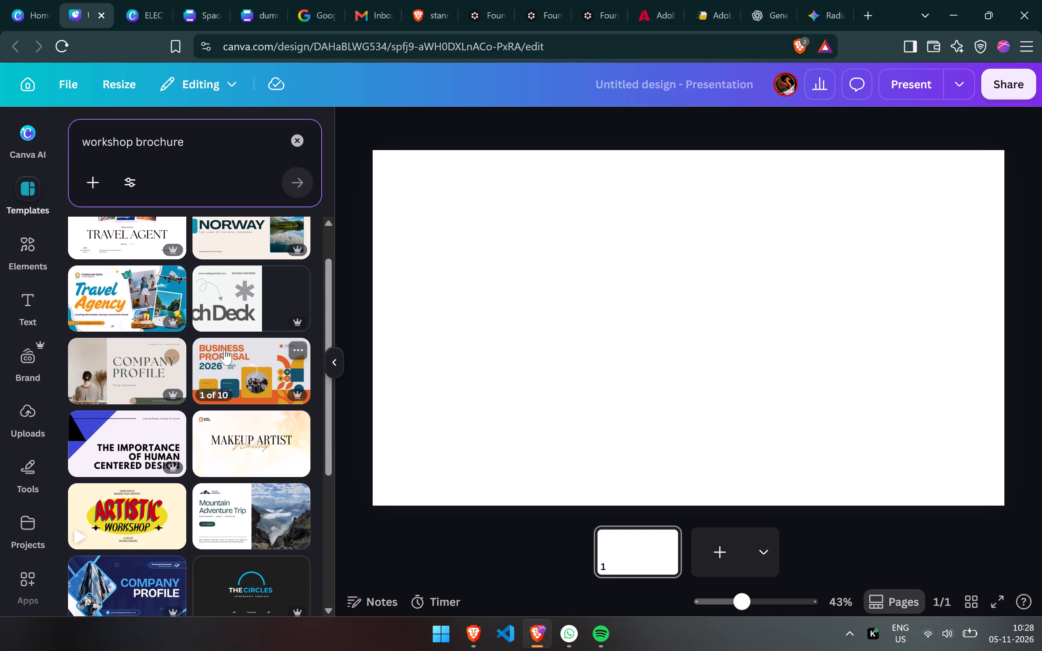
{"action": "scroll", "coordinate": [224, 349], "scroll_direction": "down", "scroll_amount": 1}
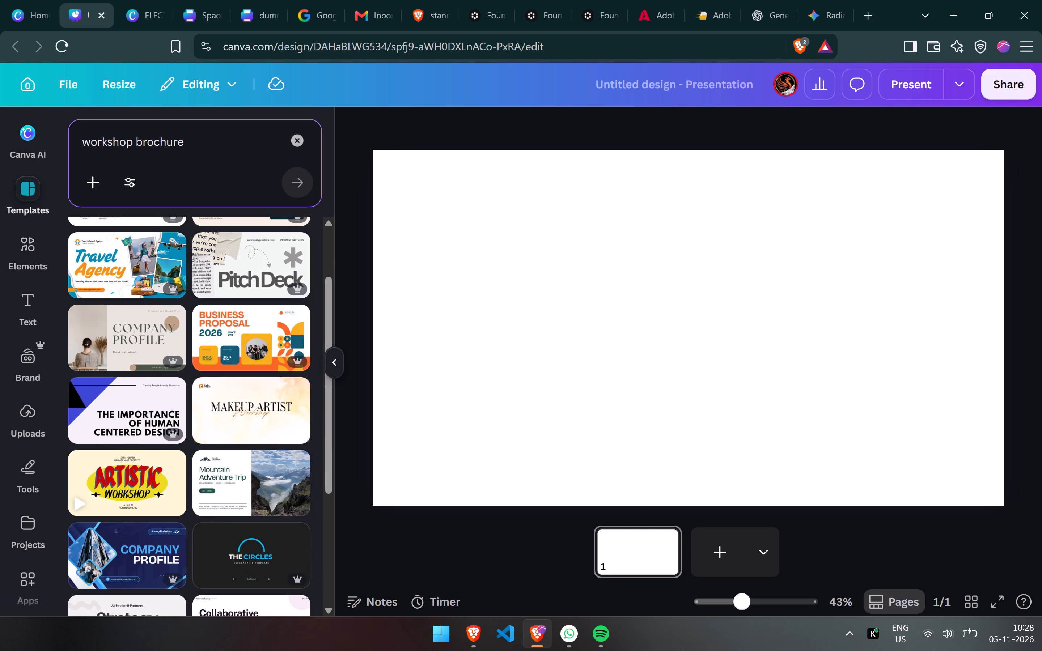
{"action": "scroll", "coordinate": [243, 485], "scroll_direction": "down", "scroll_amount": 2}
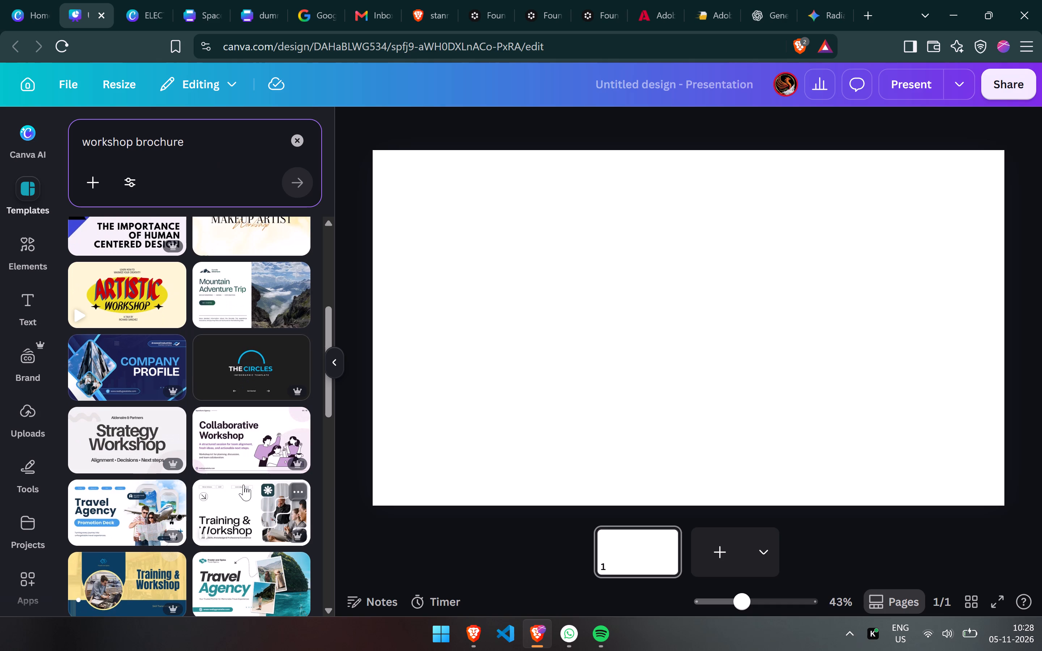
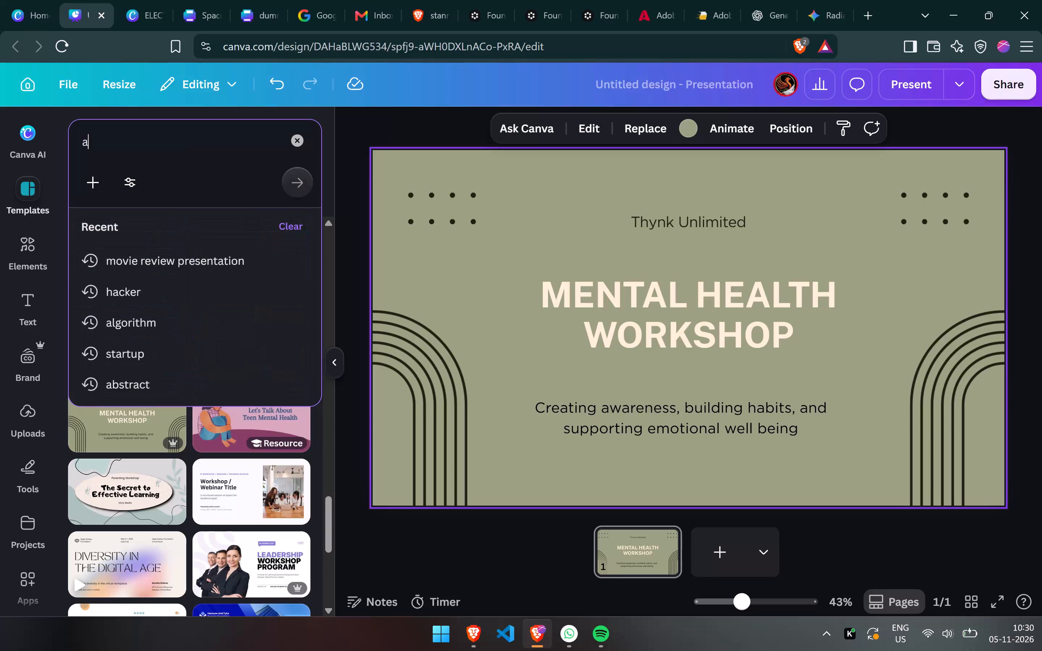
Search the presentation templates for "ai in astronomy".
{"action": "type", "text": "i in s"}
{"action": "key", "text": "BackSpace"}
{"action": "type", "text": "astronomy"}
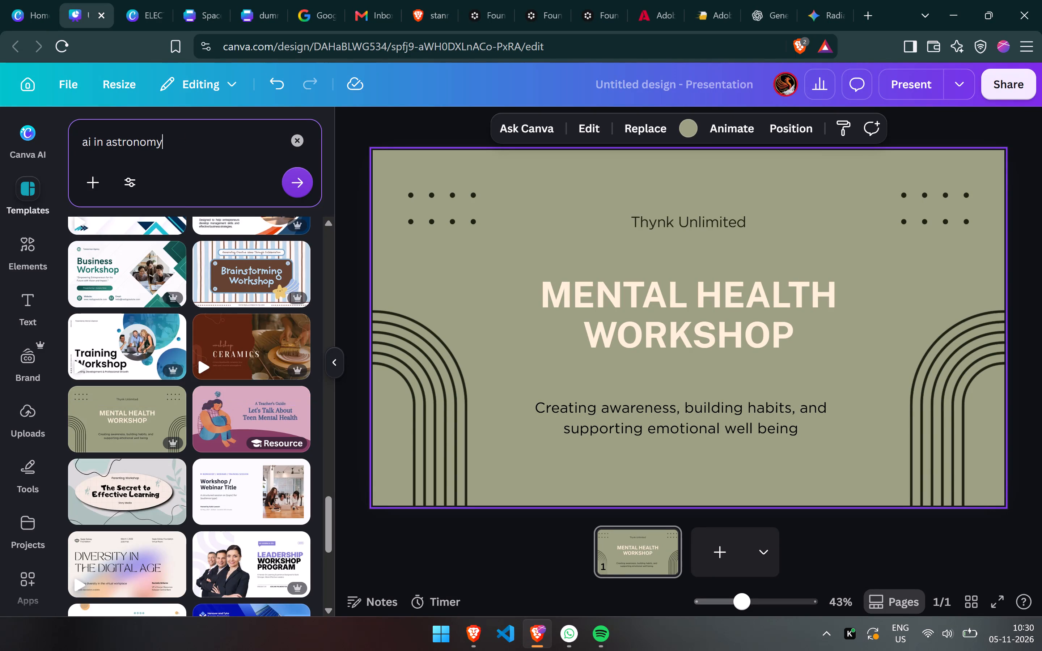
{"action": "key", "text": "Return"}
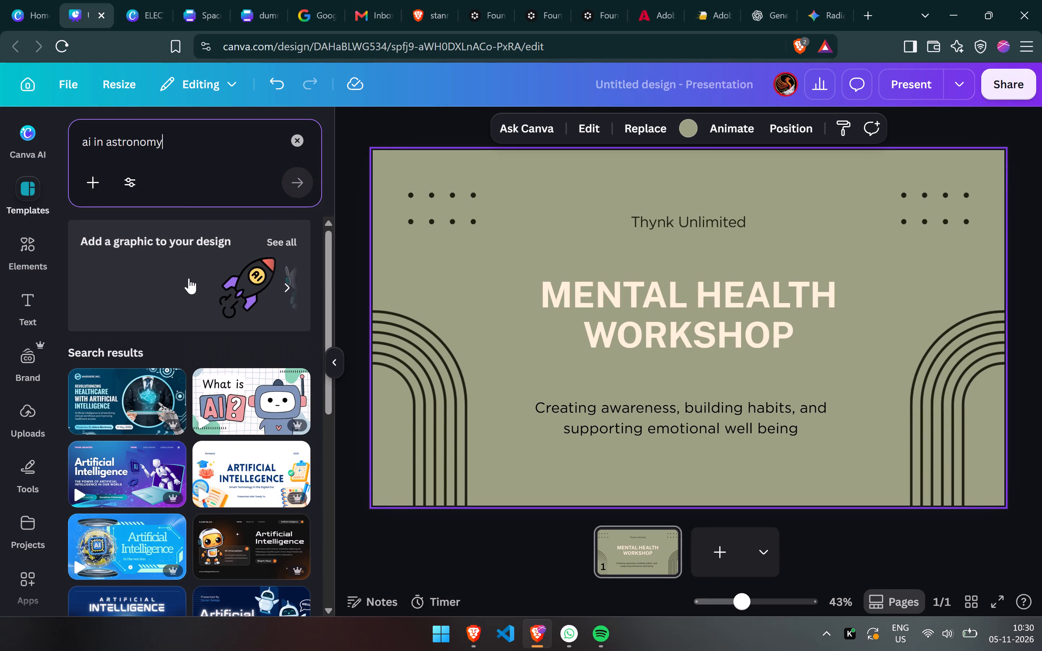
{"action": "scroll", "coordinate": [266, 474], "scroll_direction": "down", "scroll_amount": 2}
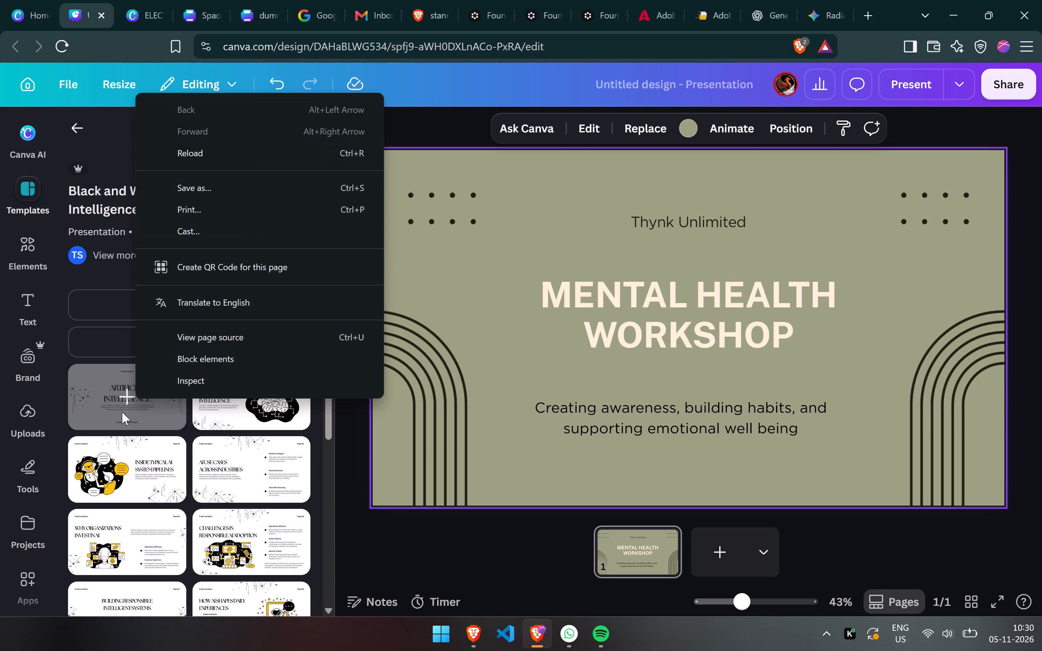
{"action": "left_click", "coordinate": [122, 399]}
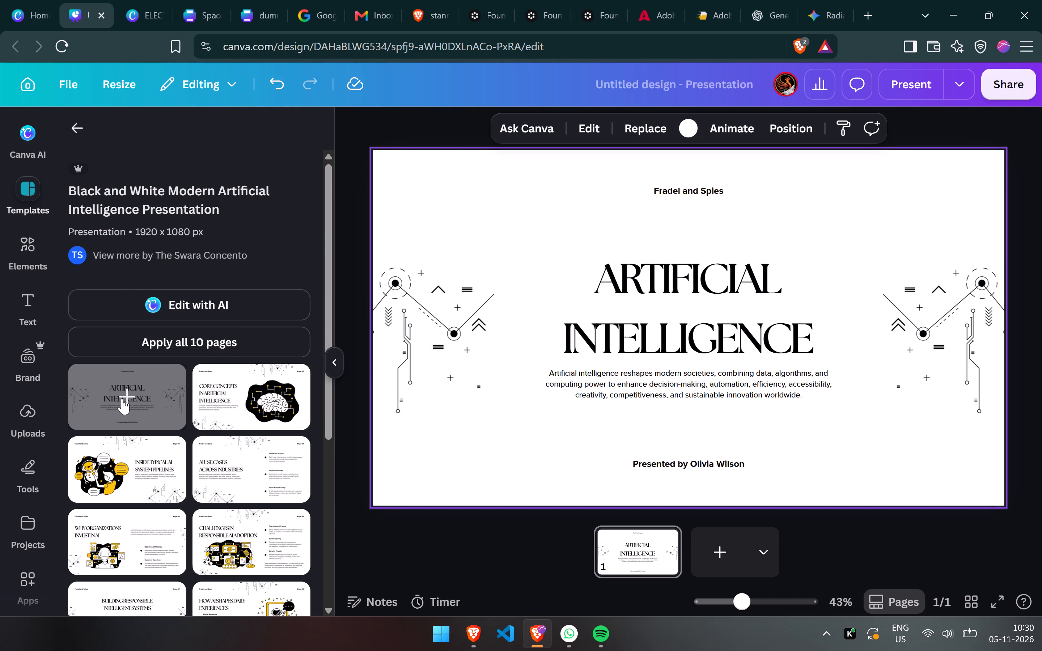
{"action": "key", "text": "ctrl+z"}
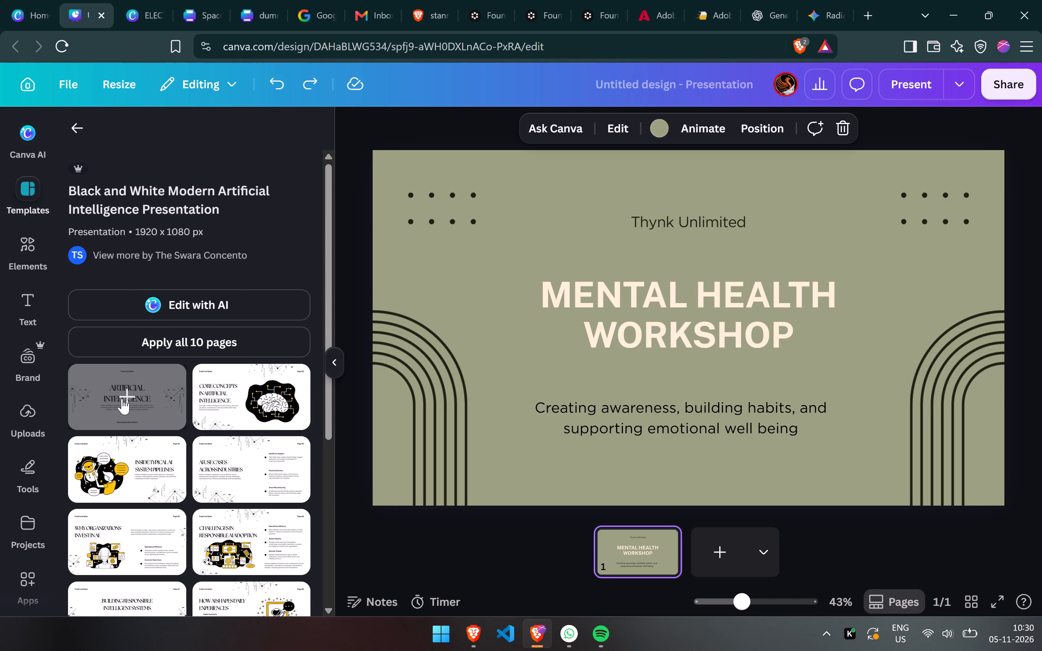
Add the template's ARTIFICIAL INTELLIGENCE title page as a new page after the MENTAL HEALTH WORKSHOP page.
{"action": "left_click_drag", "start_coordinate": [123, 388], "coordinate": [720, 537]}
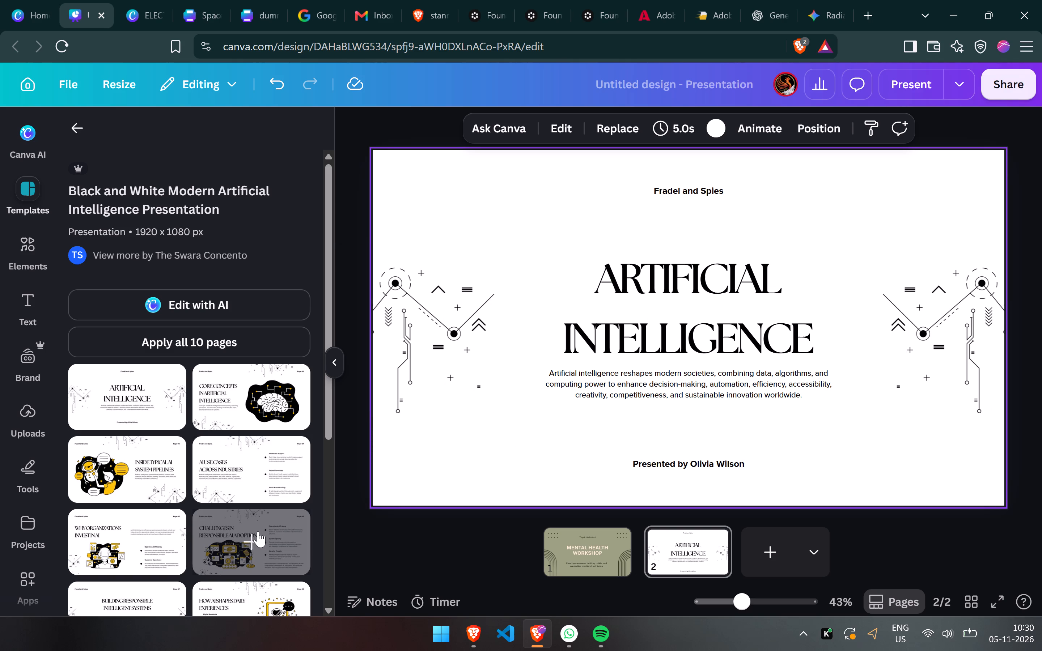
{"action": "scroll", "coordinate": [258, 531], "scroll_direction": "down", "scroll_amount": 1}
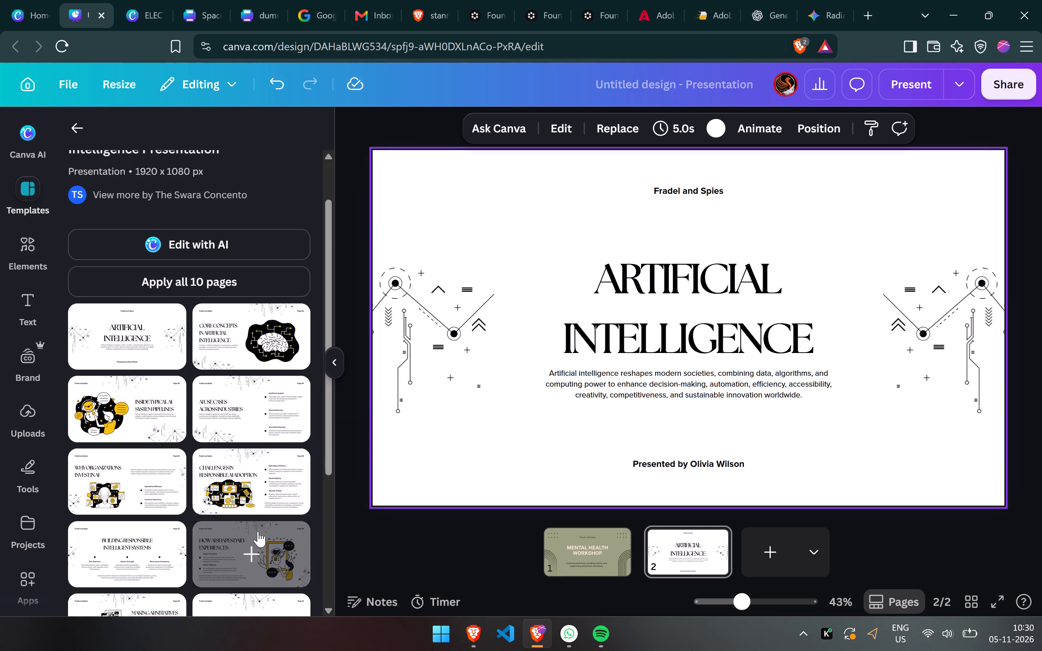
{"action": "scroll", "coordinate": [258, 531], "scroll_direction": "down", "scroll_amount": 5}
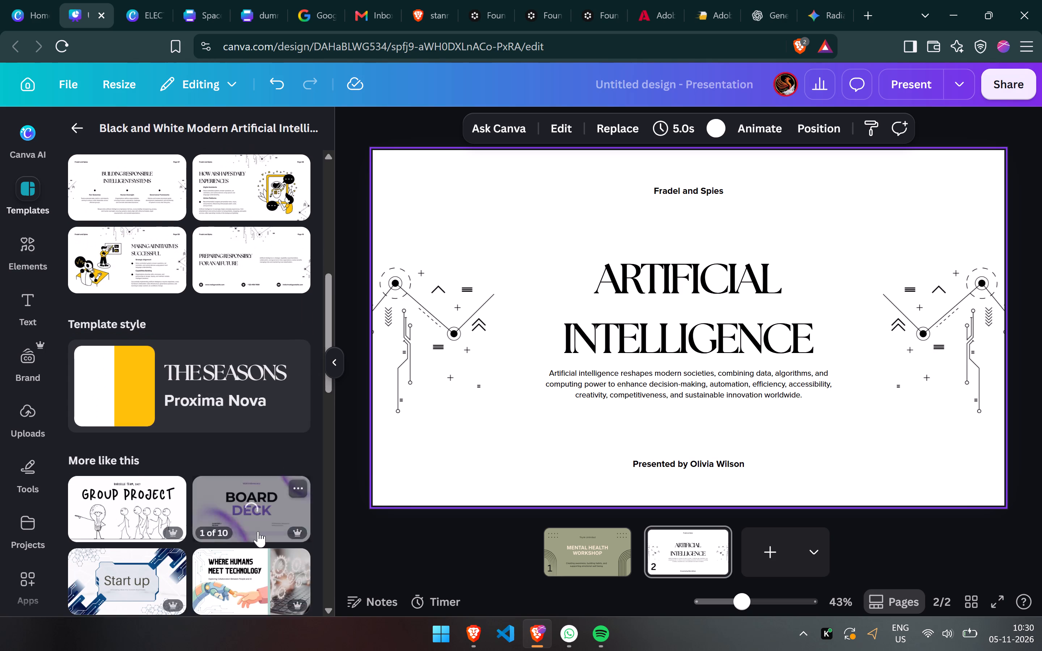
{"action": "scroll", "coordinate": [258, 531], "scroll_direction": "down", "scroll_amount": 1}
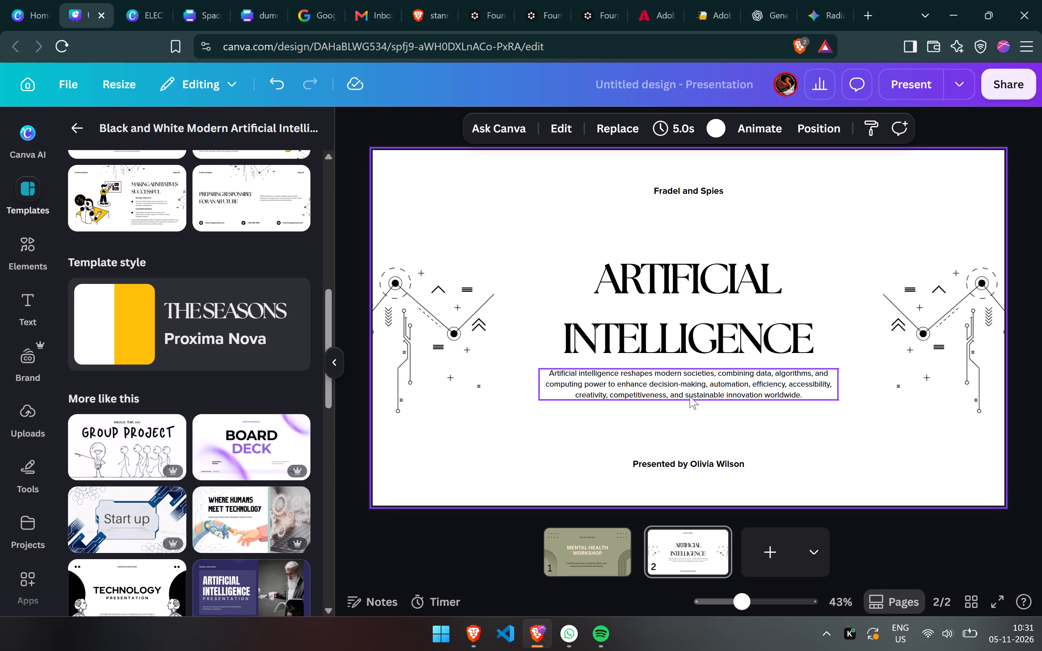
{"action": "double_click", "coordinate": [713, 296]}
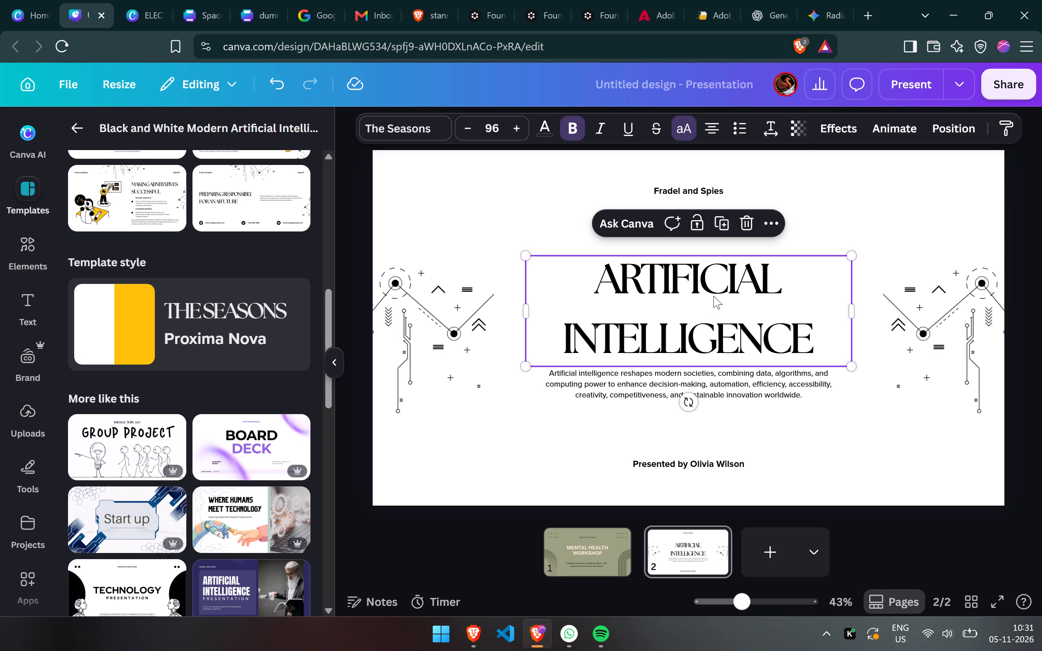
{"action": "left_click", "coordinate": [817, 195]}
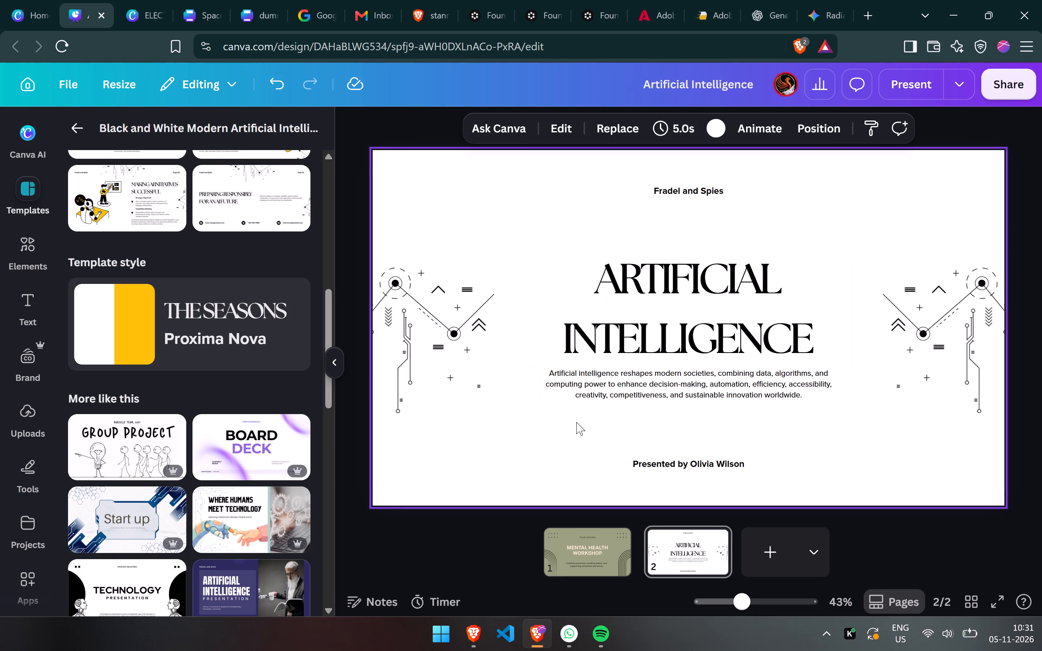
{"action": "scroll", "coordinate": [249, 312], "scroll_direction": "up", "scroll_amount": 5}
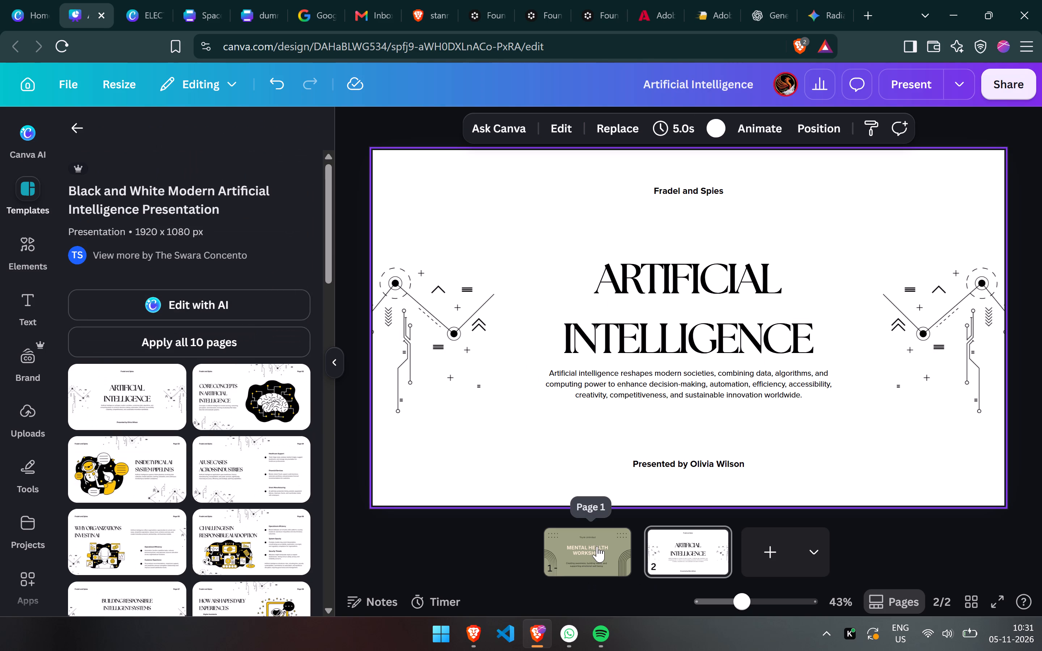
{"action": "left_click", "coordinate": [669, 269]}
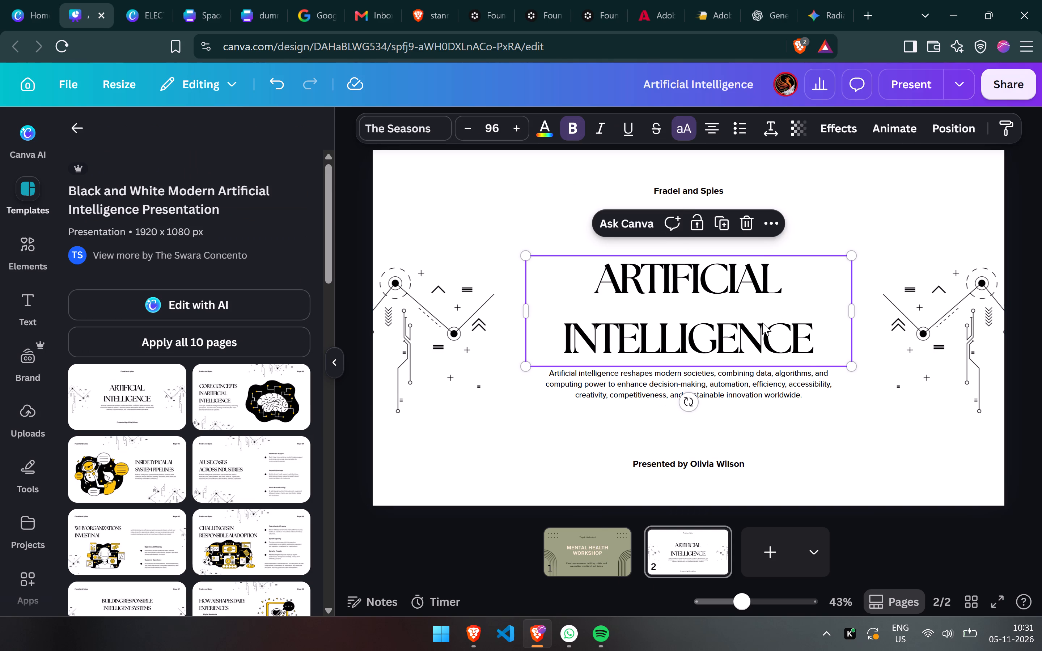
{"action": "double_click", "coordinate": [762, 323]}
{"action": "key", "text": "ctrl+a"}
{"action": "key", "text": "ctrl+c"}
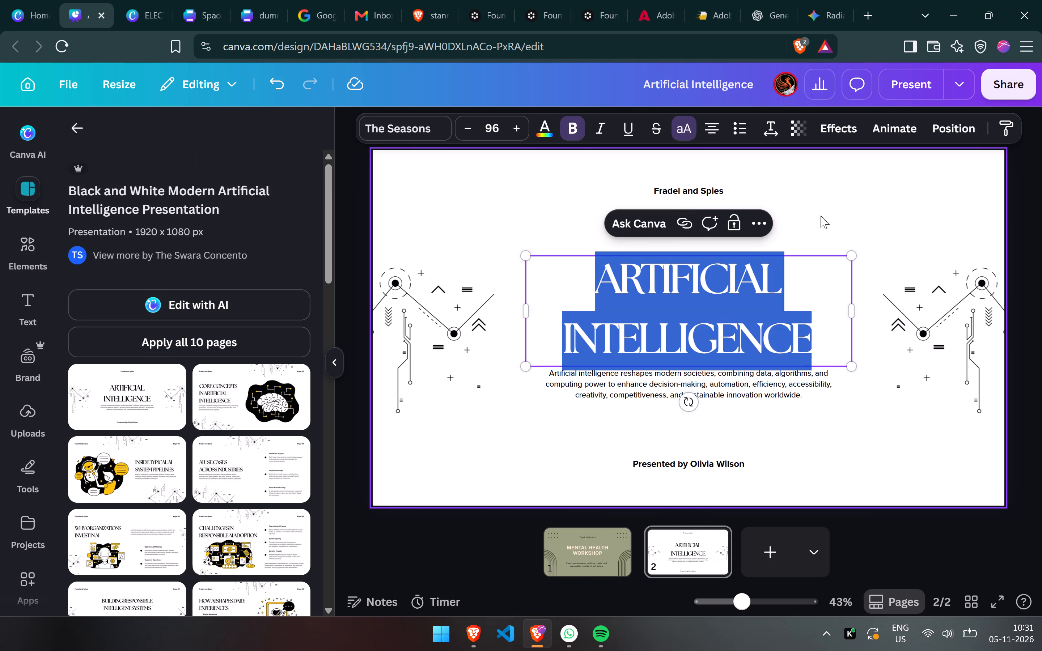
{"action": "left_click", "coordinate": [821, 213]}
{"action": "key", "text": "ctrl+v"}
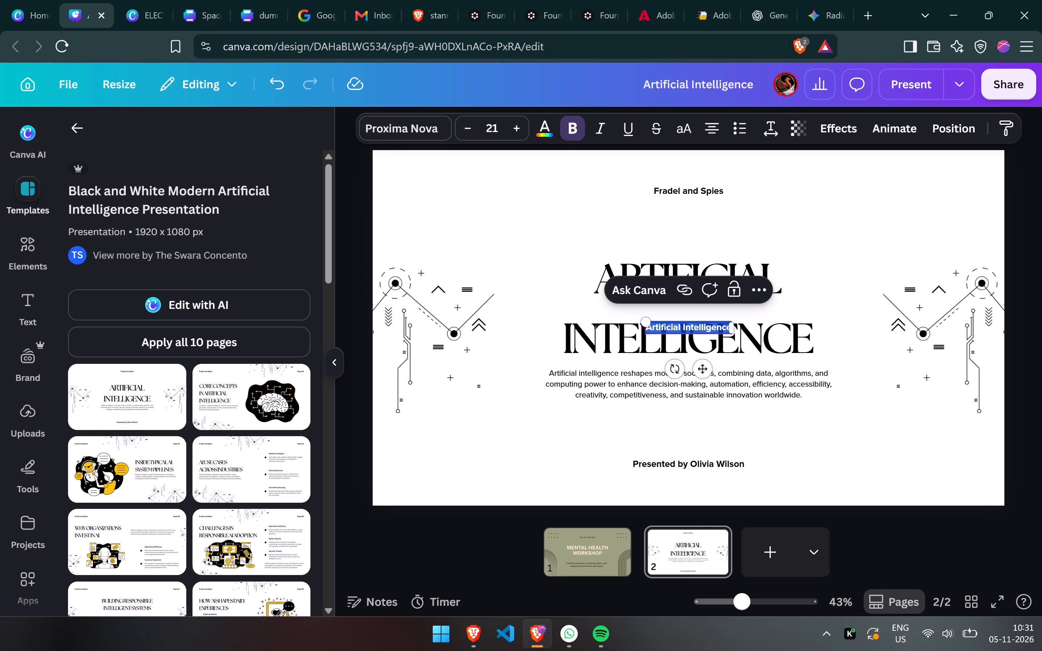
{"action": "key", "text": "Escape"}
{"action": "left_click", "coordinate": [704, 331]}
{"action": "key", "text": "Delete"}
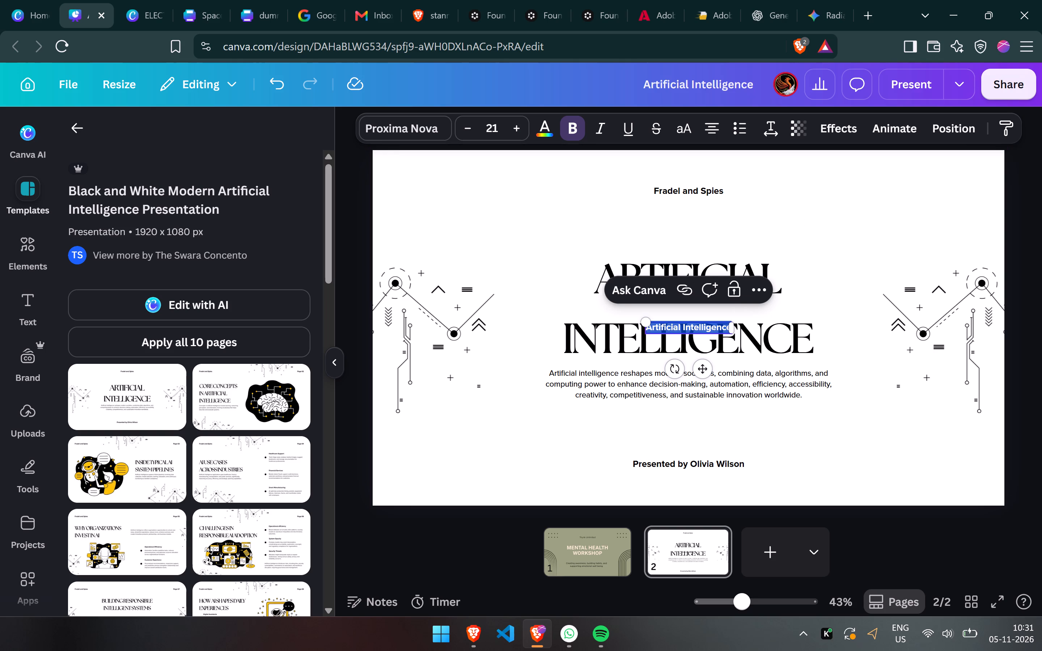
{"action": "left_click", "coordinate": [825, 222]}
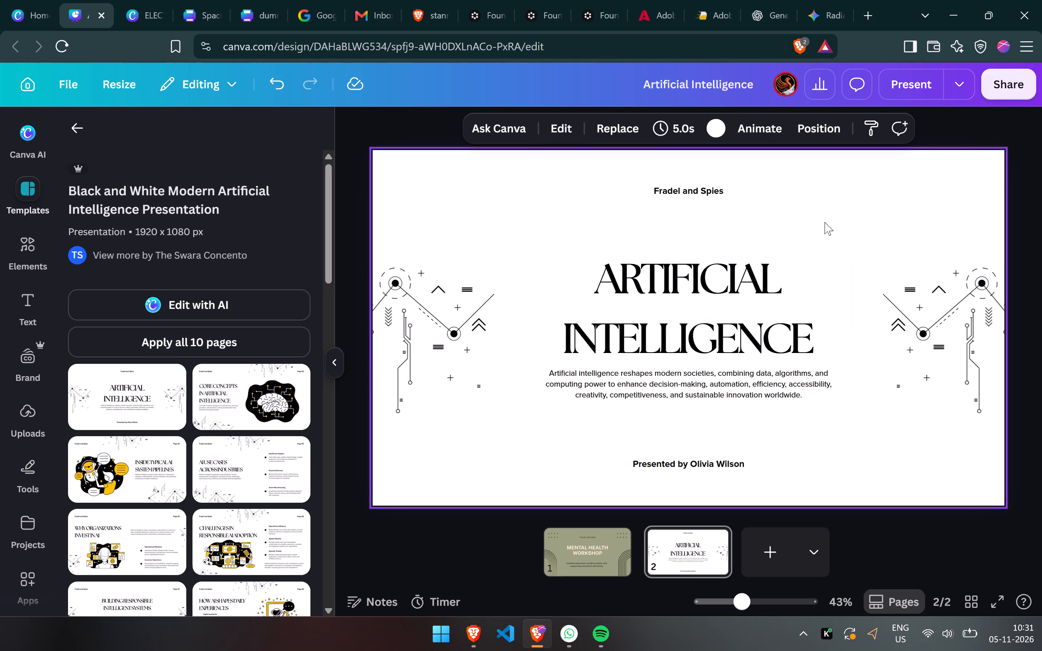
Duplicate the ARTIFICIAL INTELLIGENCE title text box on page 2 and move the copy above the original.
{"action": "left_click", "coordinate": [730, 321]}
{"action": "key", "text": "ctrl+c"}
{"action": "key", "text": "ctrl+v"}
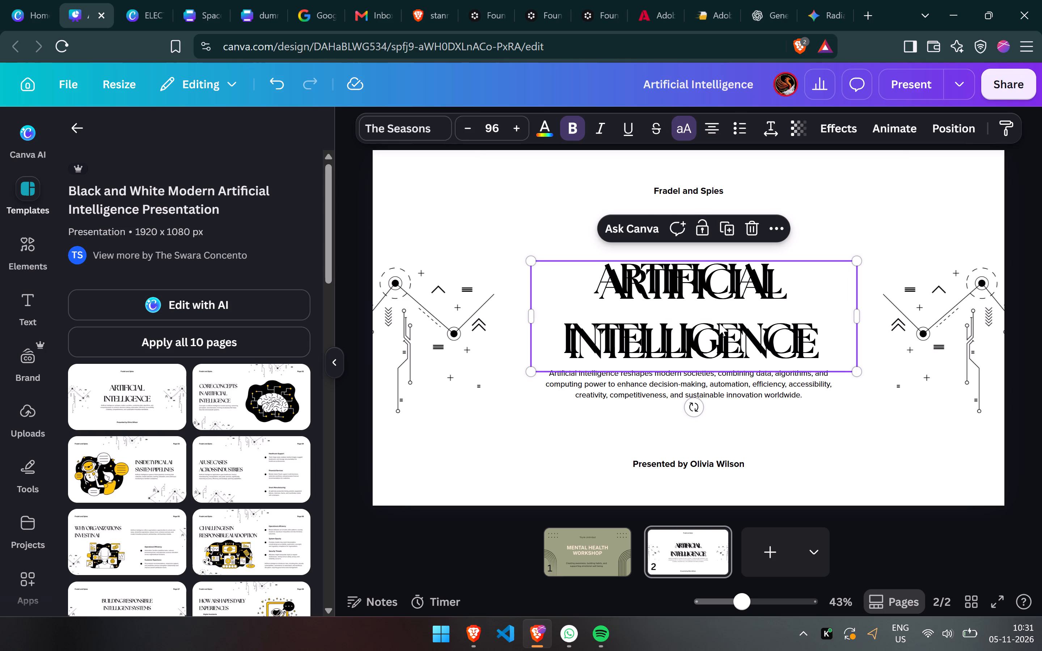
{"action": "left_click_drag", "start_coordinate": [719, 323], "coordinate": [707, 241]}
Replace the copied title's text with "two-day workshop" and widen its text box so it fits on one line.
{"action": "triple_click", "coordinate": [707, 241]}
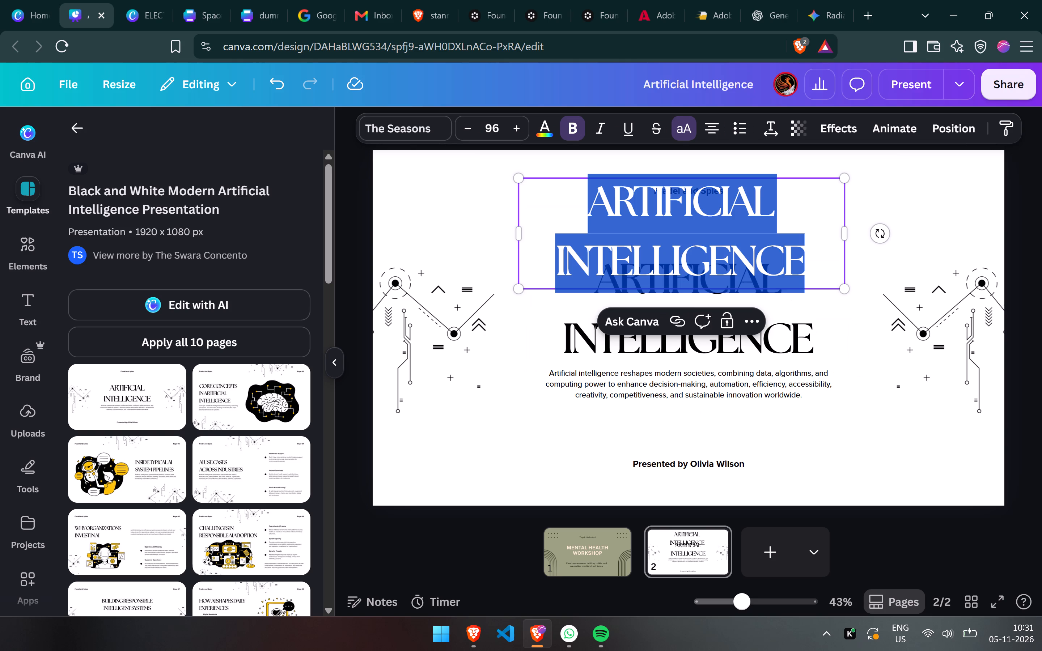
{"action": "type", "text": "two"}
{"action": "key", "text": "space"}
{"action": "key", "text": "BackSpace"}
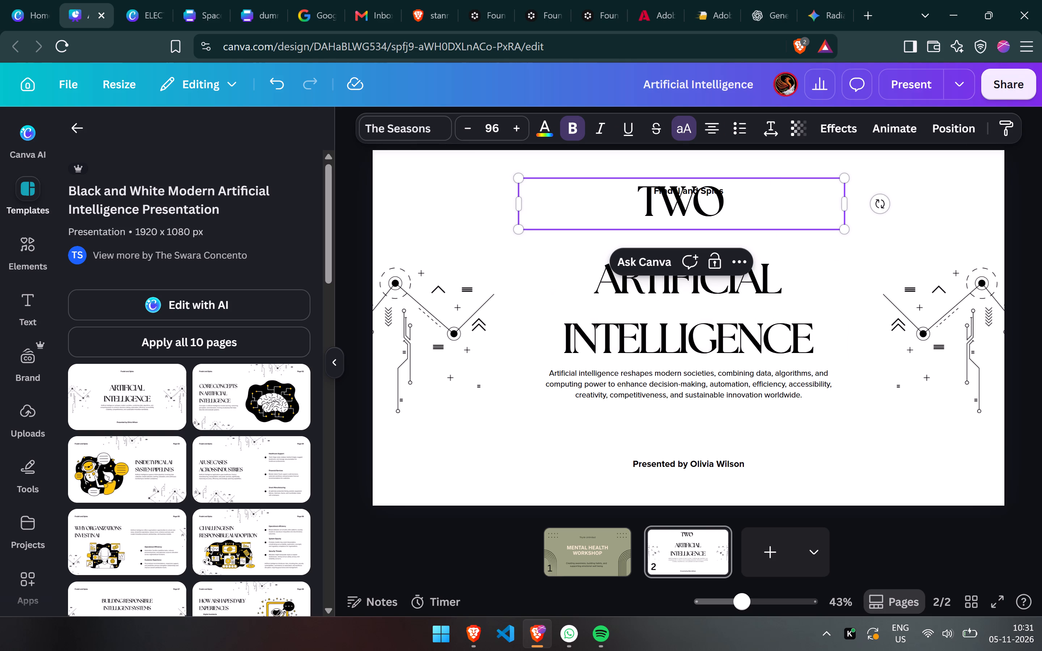
{"action": "key", "text": "minus"}
{"action": "type", "text": "day workshop"}
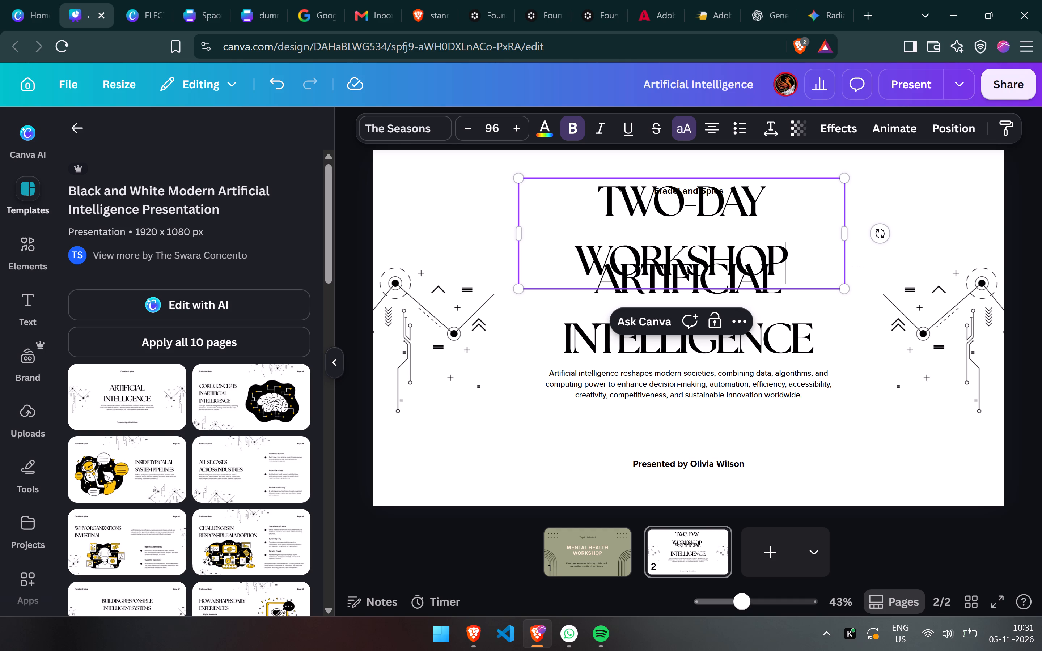
{"action": "left_click_drag", "start_coordinate": [846, 237], "coordinate": [943, 240]}
{"action": "left_click", "coordinate": [785, 196]}
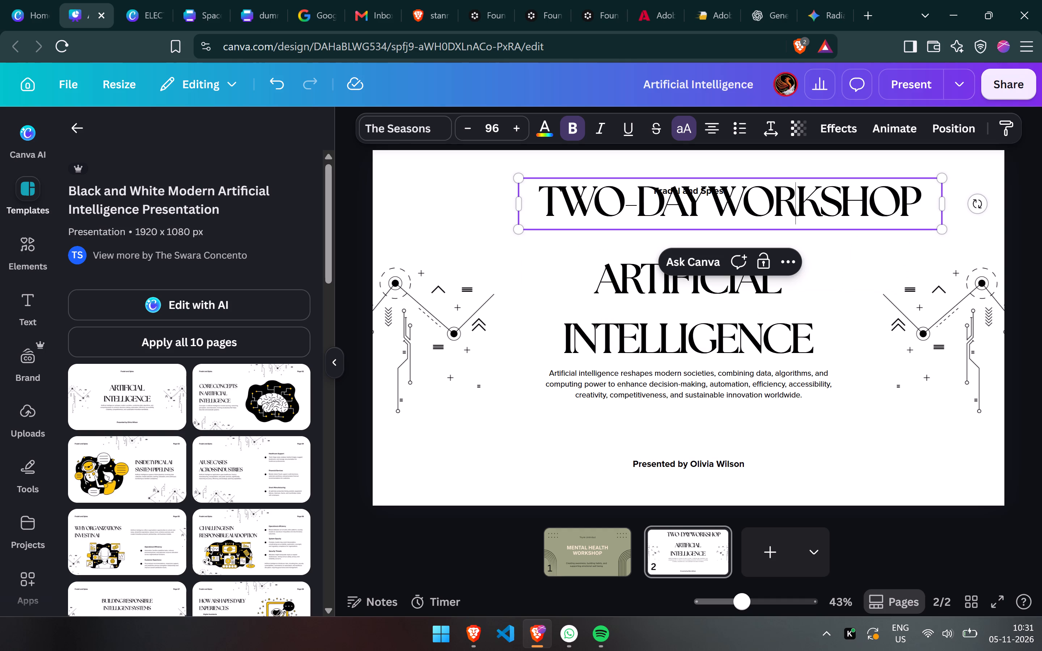
Move the TWO-DAY WORKSHOP heading below the Fradel and Spies line and center it horizontally on the page.
{"action": "left_click", "coordinate": [830, 163]}
{"action": "left_click_drag", "start_coordinate": [782, 217], "coordinate": [770, 230]}
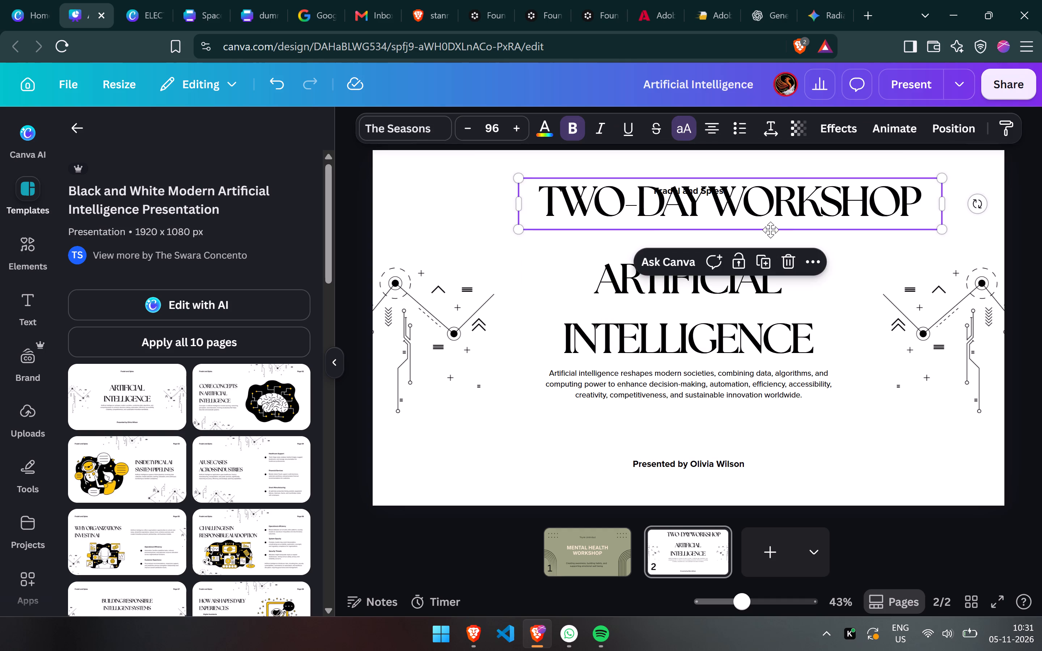
{"action": "left_click_drag", "start_coordinate": [770, 230], "coordinate": [733, 260]}
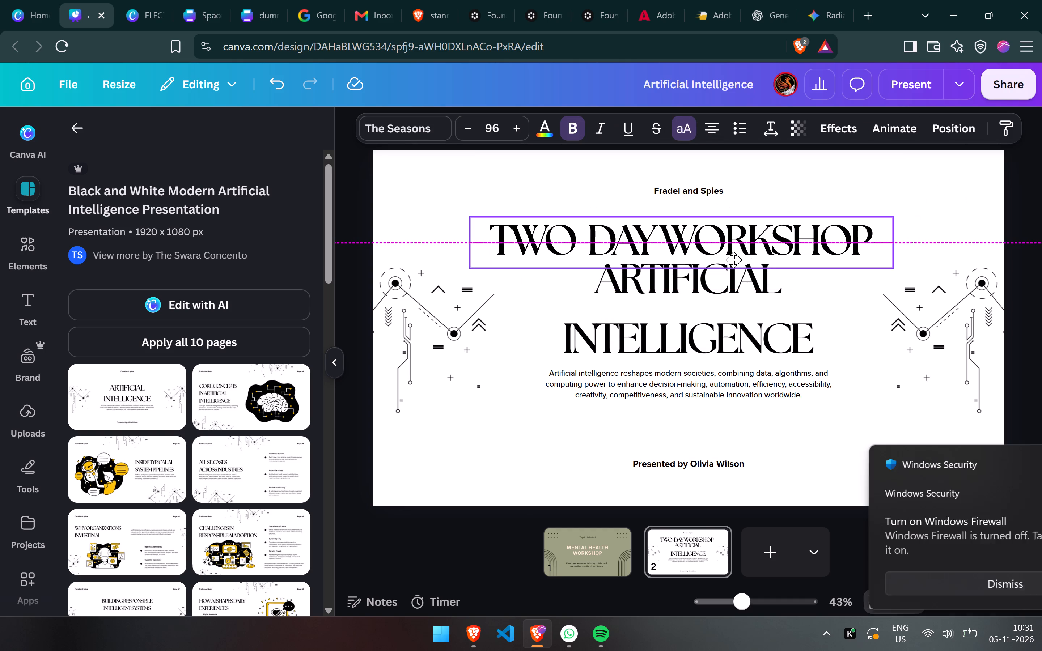
{"action": "left_click_drag", "start_coordinate": [733, 260], "coordinate": [742, 256]}
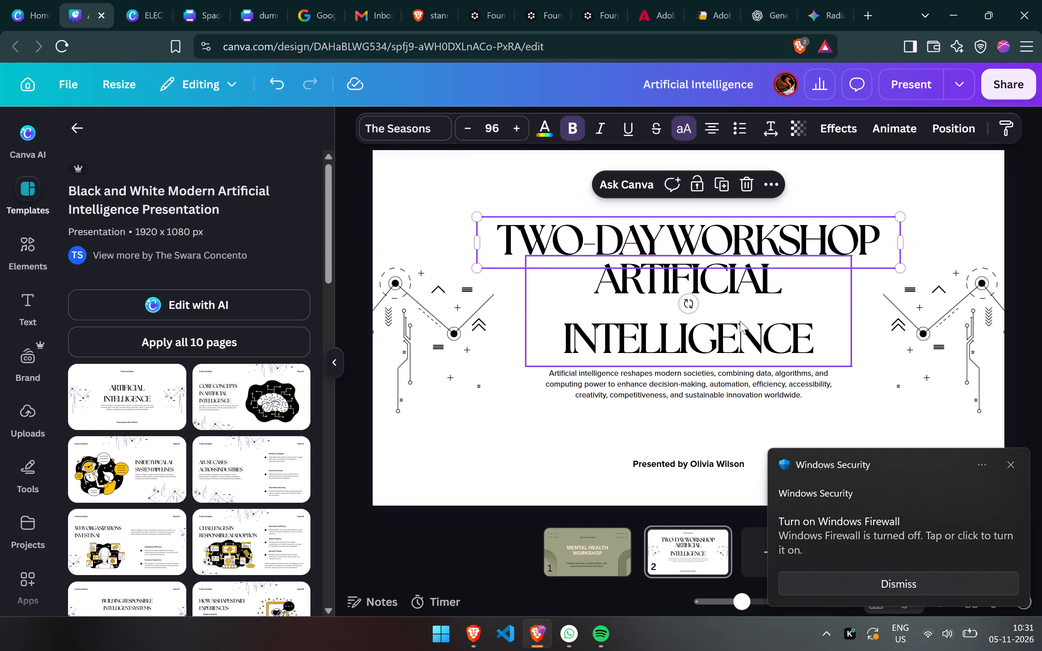
Delete the description paragraph and move the ARTIFICIAL INTELLIGENCE title down to just above the presenter line, keeping it horizontally centered.
{"action": "left_click_drag", "start_coordinate": [740, 321], "coordinate": [740, 332]}
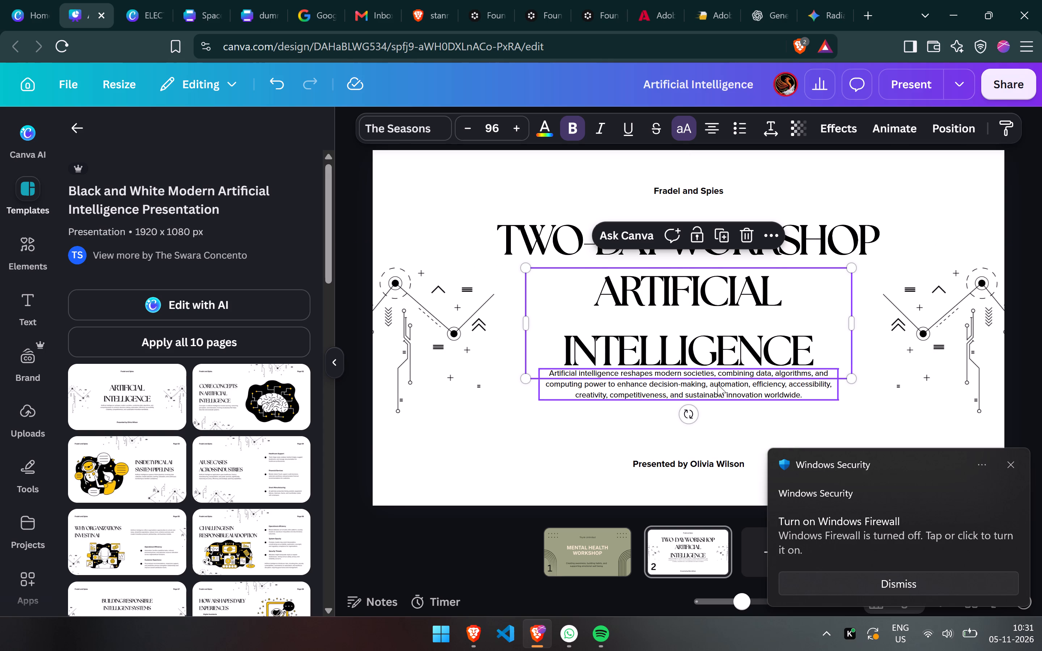
{"action": "left_click", "coordinate": [717, 384]}
{"action": "key", "text": "BackSpace"}
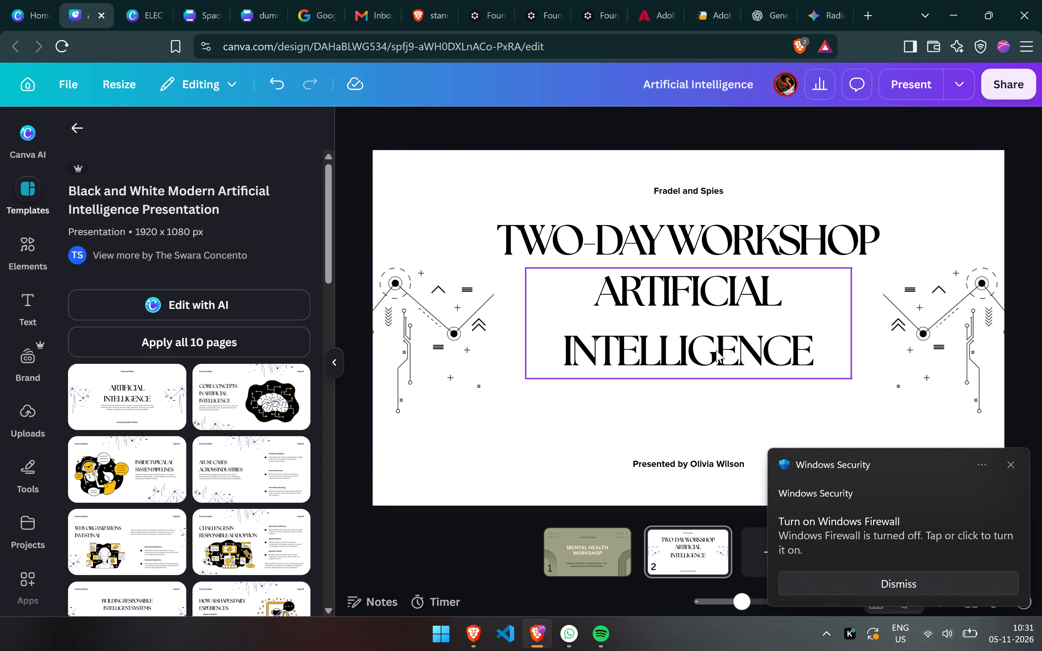
{"action": "left_click_drag", "start_coordinate": [716, 329], "coordinate": [715, 379]}
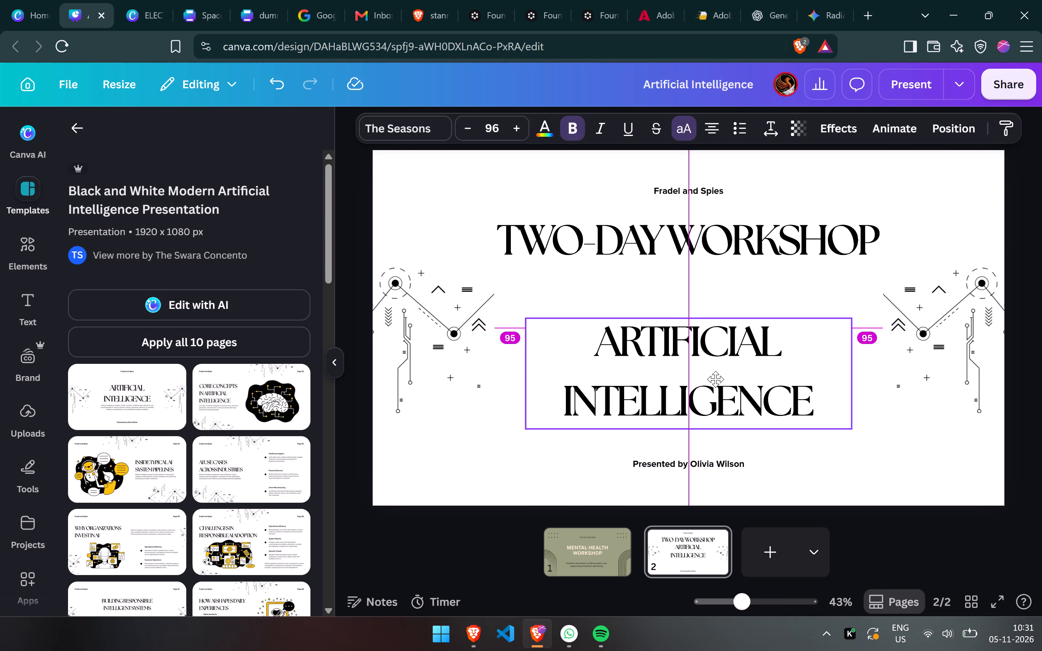
{"action": "left_click_drag", "start_coordinate": [715, 379], "coordinate": [717, 379]}
Move the TWO-DAY WORKSHOP heading down closer to the ARTIFICIAL INTELLIGENCE title, keeping both horizontally centered on the page.
{"action": "left_click_drag", "start_coordinate": [717, 379], "coordinate": [718, 382]}
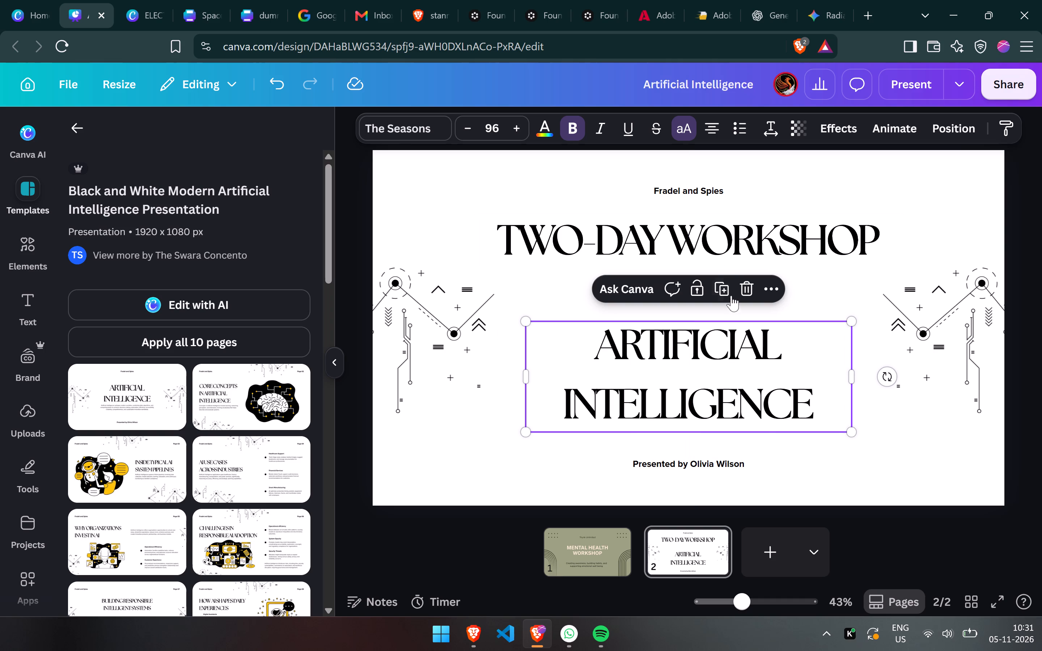
{"action": "left_click_drag", "start_coordinate": [767, 235], "coordinate": [770, 270]}
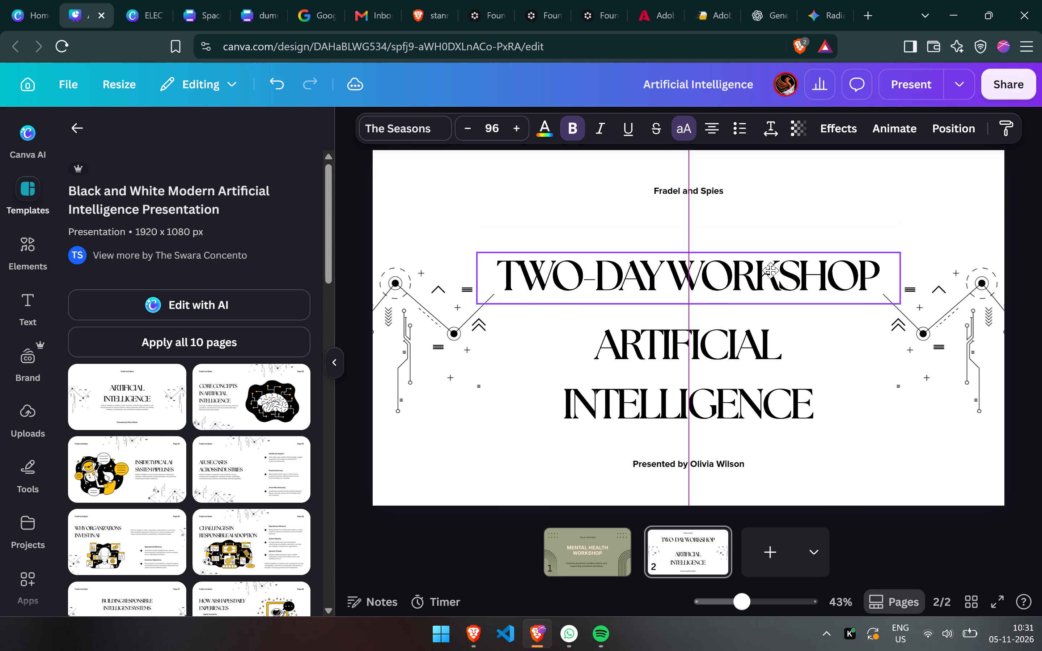
{"action": "left_click_drag", "start_coordinate": [770, 270], "coordinate": [769, 265]}
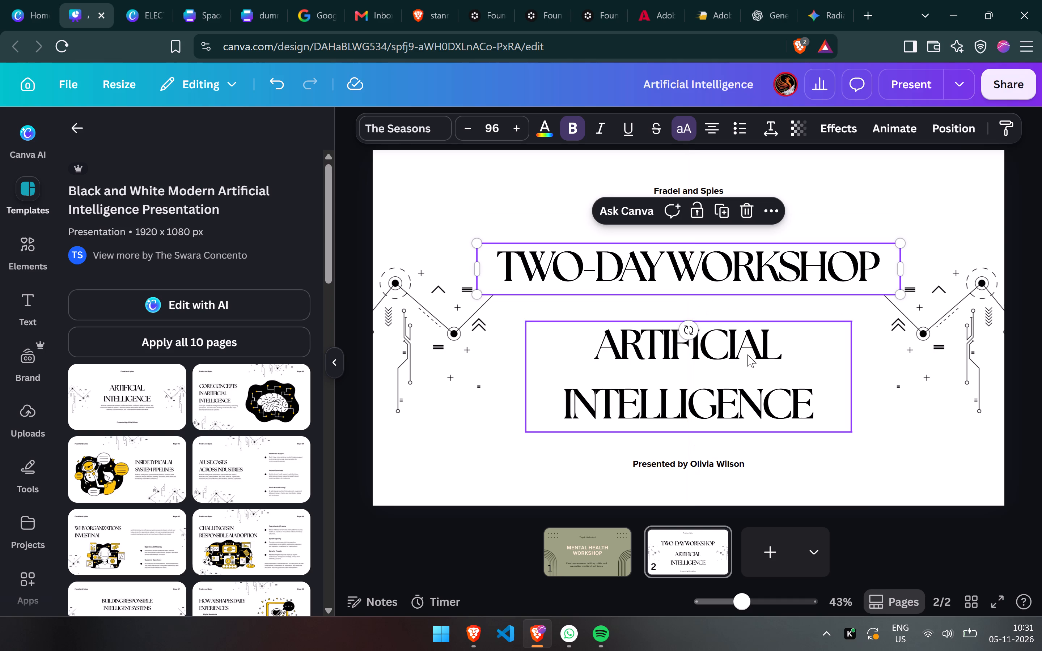
{"action": "left_click_drag", "start_coordinate": [747, 354], "coordinate": [747, 350]}
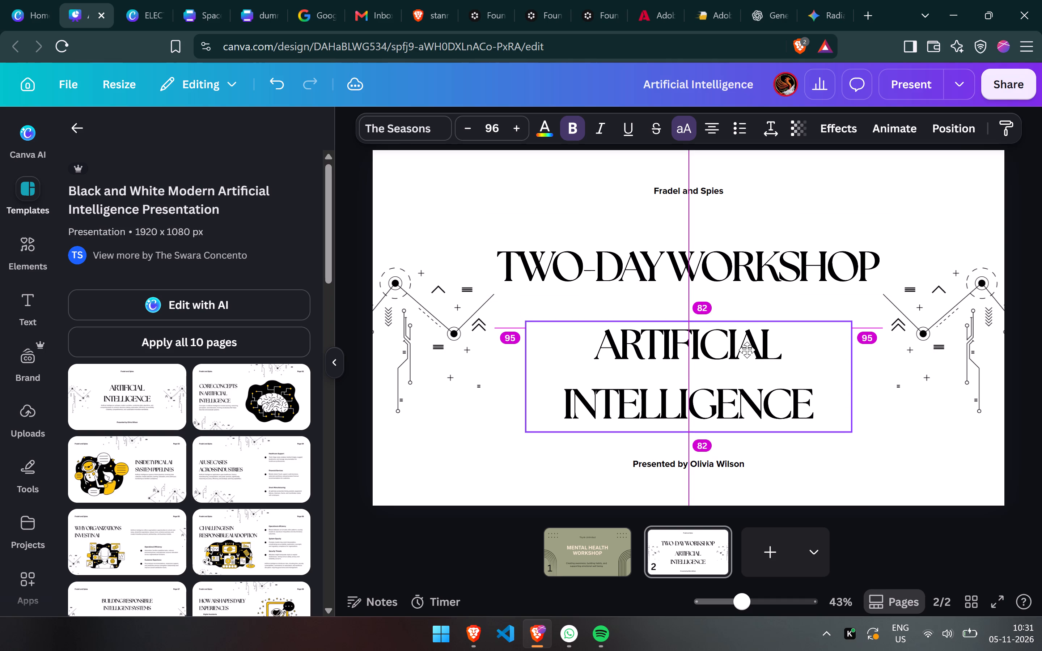
{"action": "left_click_drag", "start_coordinate": [747, 350], "coordinate": [747, 350]}
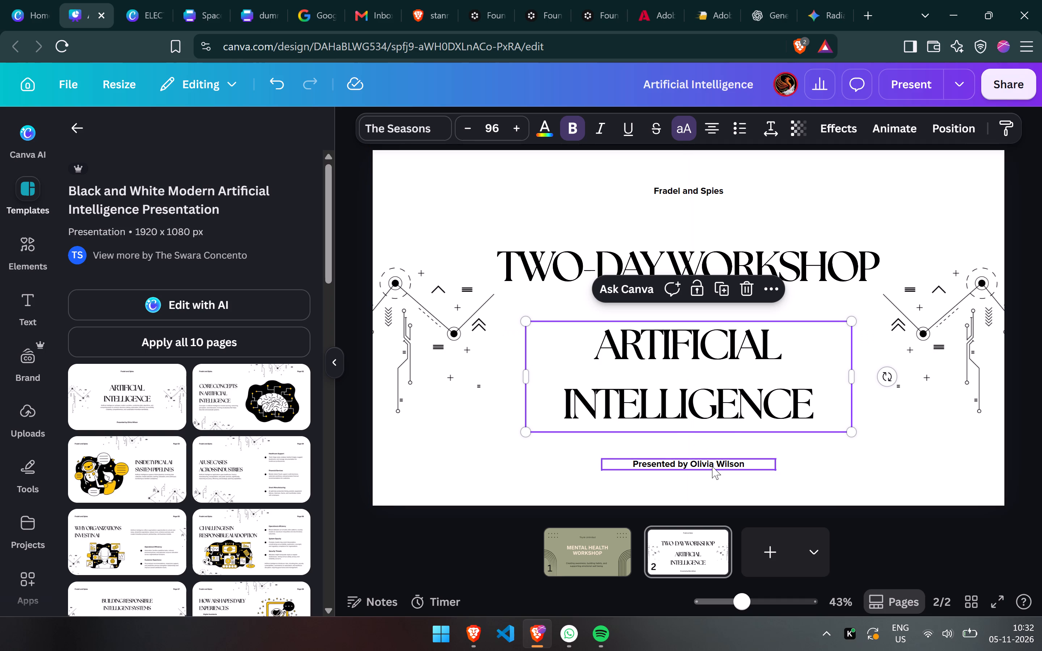
Move the presenter line between the two headings and replace its text with "in association with Dhanak, Indian Institute of space Science and Technology".
{"action": "left_click_drag", "start_coordinate": [712, 466], "coordinate": [662, 302]}
{"action": "double_click", "coordinate": [662, 302]}
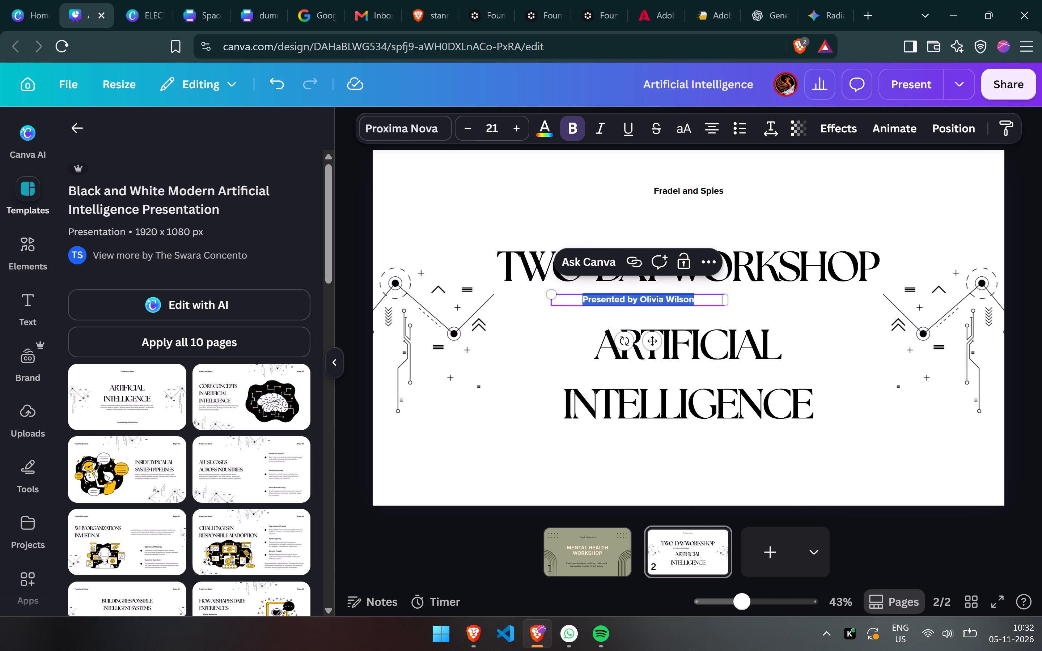
{"action": "type", "text": "in associ"}
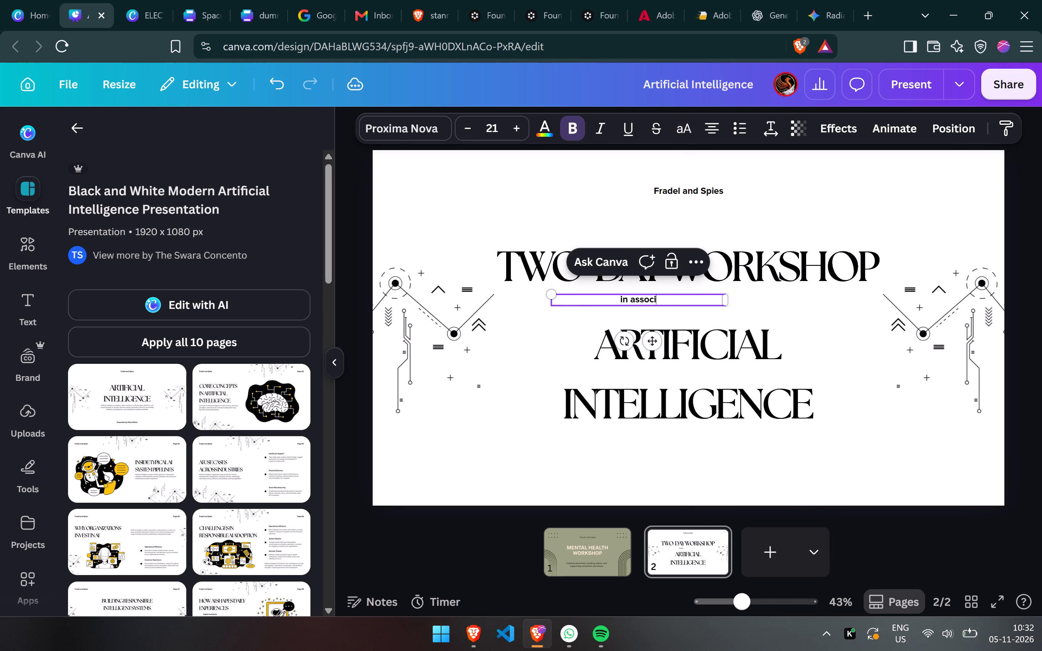
{"action": "type", "text": "ation with dhanak"}
{"action": "key", "text": "space"}
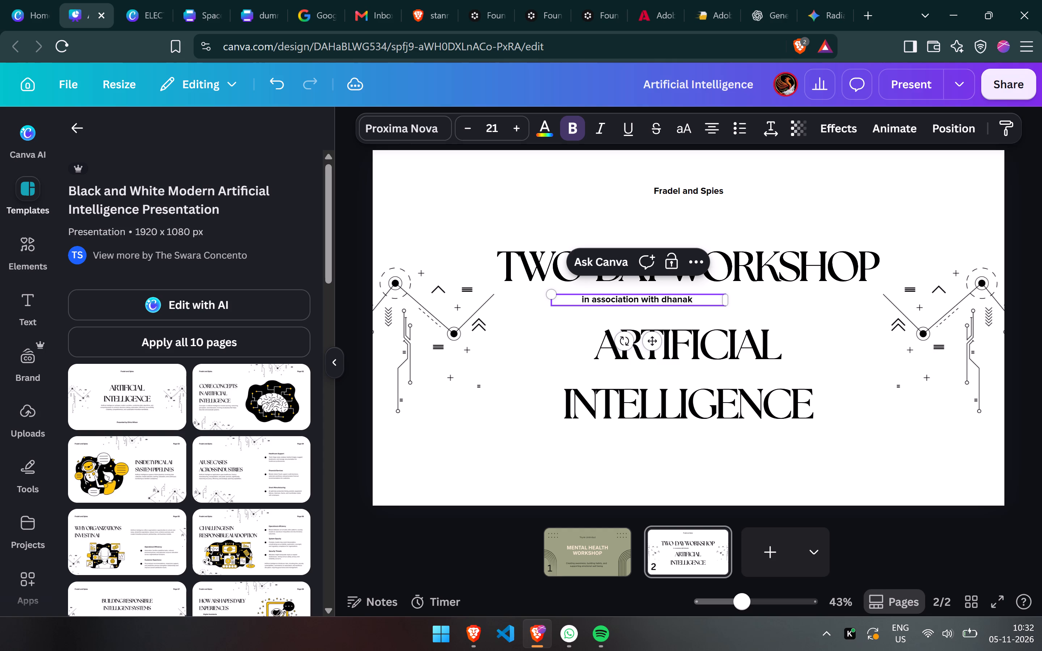
{"action": "key", "text": "BackSpace"}
{"action": "type", "text": ","}
{"action": "key", "text": "space"}
{"action": "key", "text": "shift+i"}
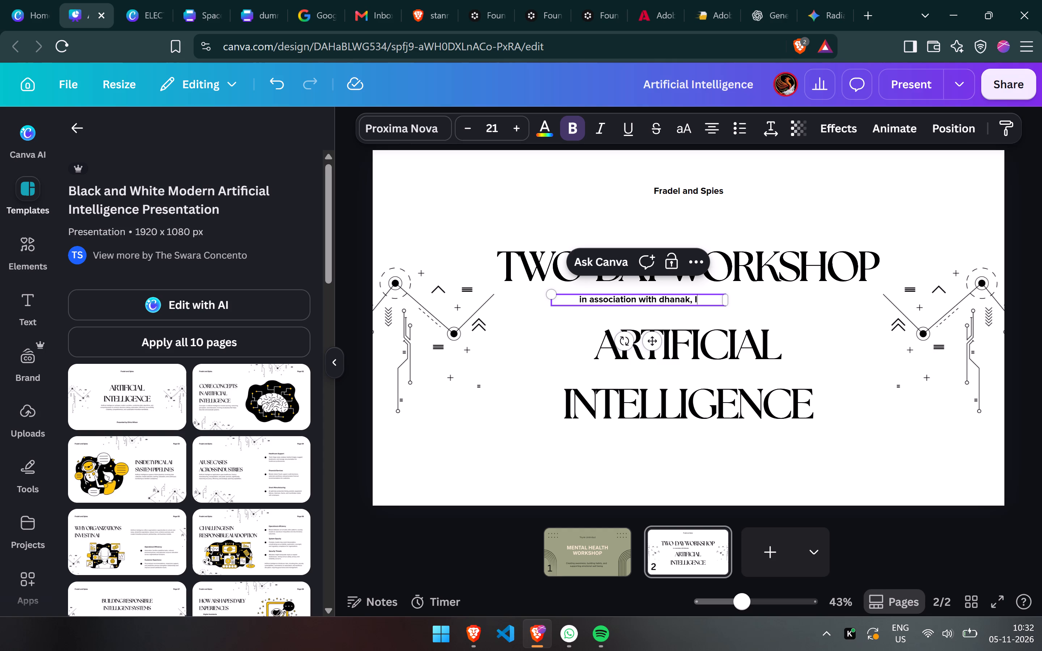
{"action": "key", "text": "ctrl+BackSpace"}
{"action": "key", "text": "ctrl+BackSpace"}
{"action": "key", "text": "ctrl+BackSpace"}
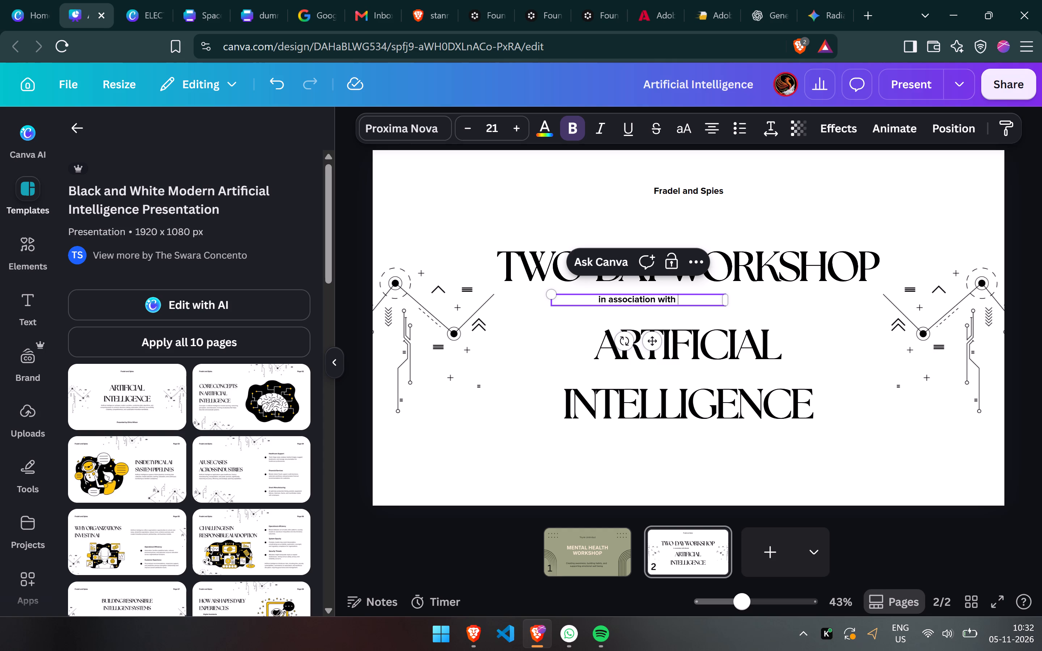
{"action": "type", "text": "Dhanak, Indian Institute of space Sci"}
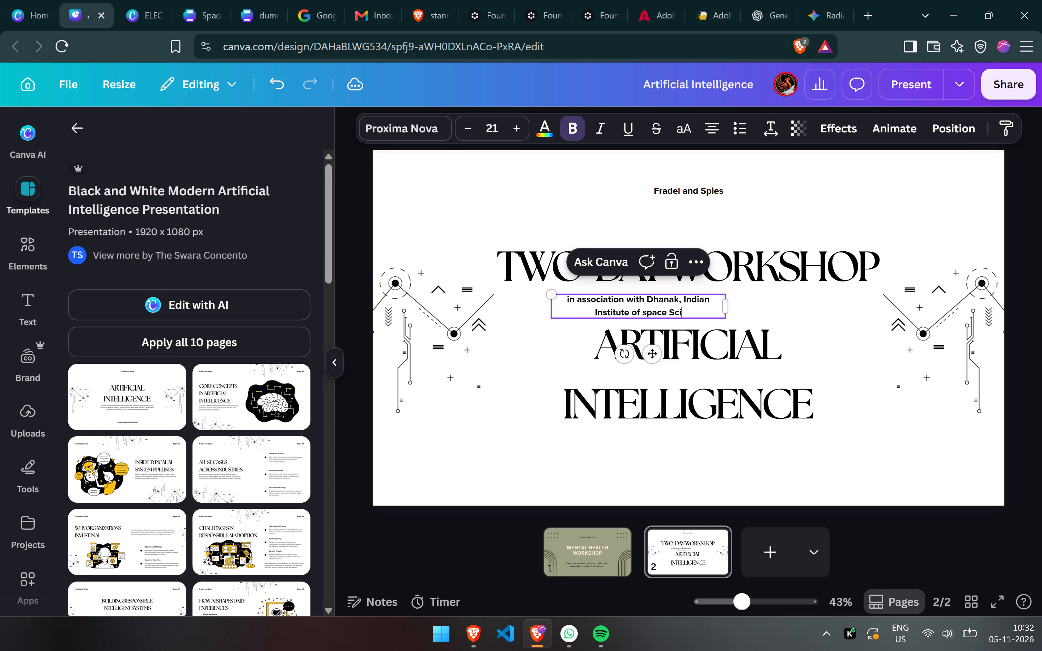
{"action": "type", "text": "ence and"}
{"action": "key", "text": "space"}
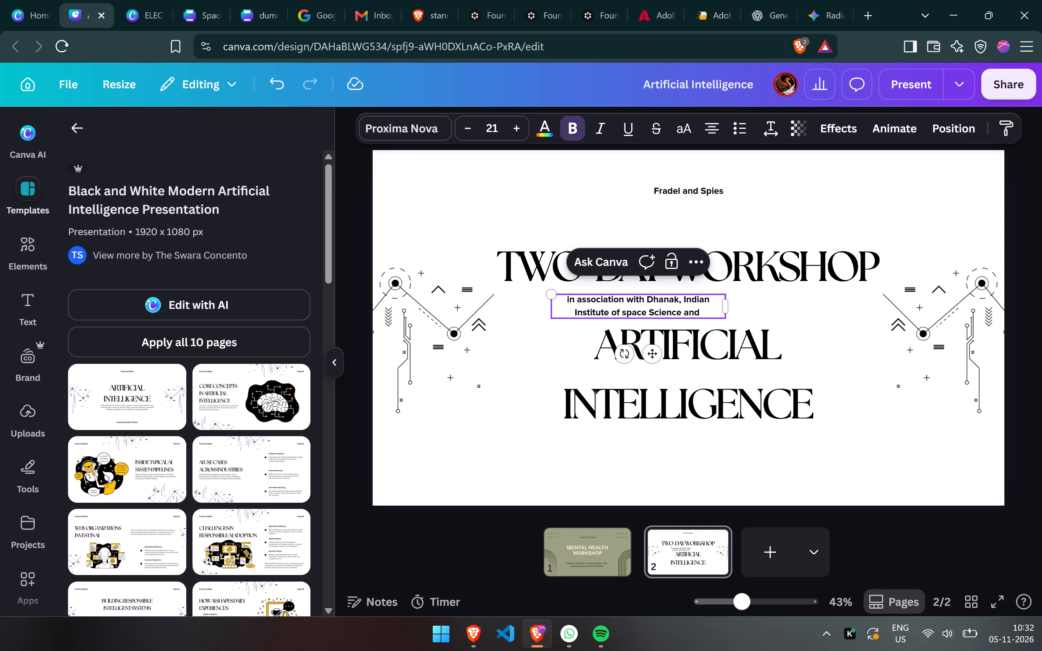
{"action": "type", "text": "Technology"}
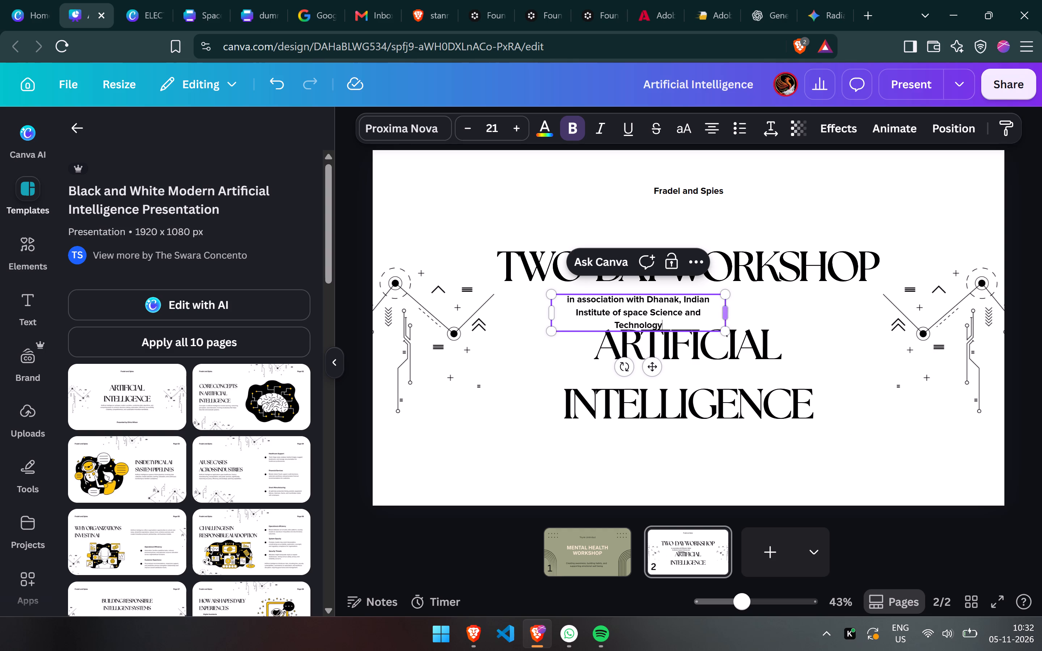
Widen the association line to fit on one line, place it directly under TWO-DAY WORKSHOP, and enlarge it to about the heading's width, font size 24.4.
{"action": "left_click_drag", "start_coordinate": [728, 310], "coordinate": [889, 318]}
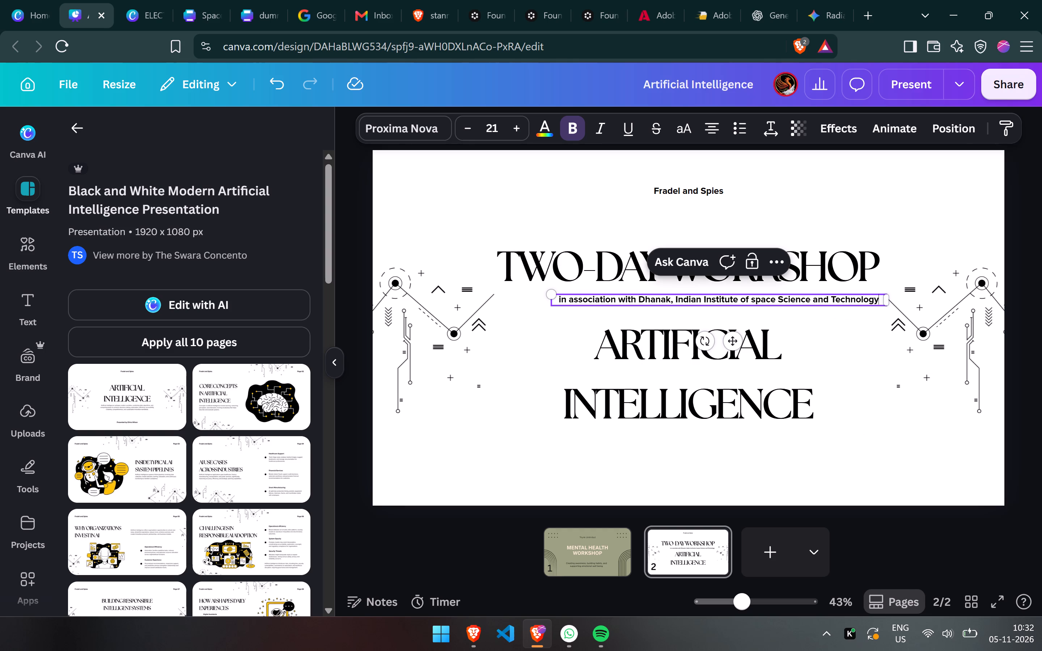
{"action": "left_click_drag", "start_coordinate": [834, 306], "coordinate": [827, 303]}
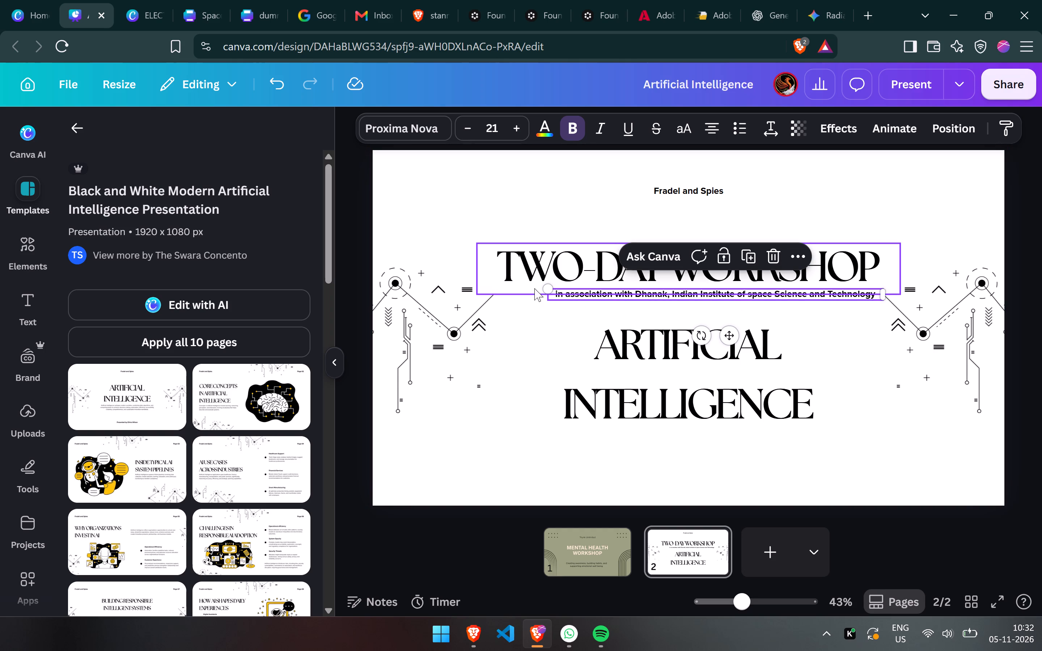
{"action": "left_click_drag", "start_coordinate": [544, 288], "coordinate": [490, 284]}
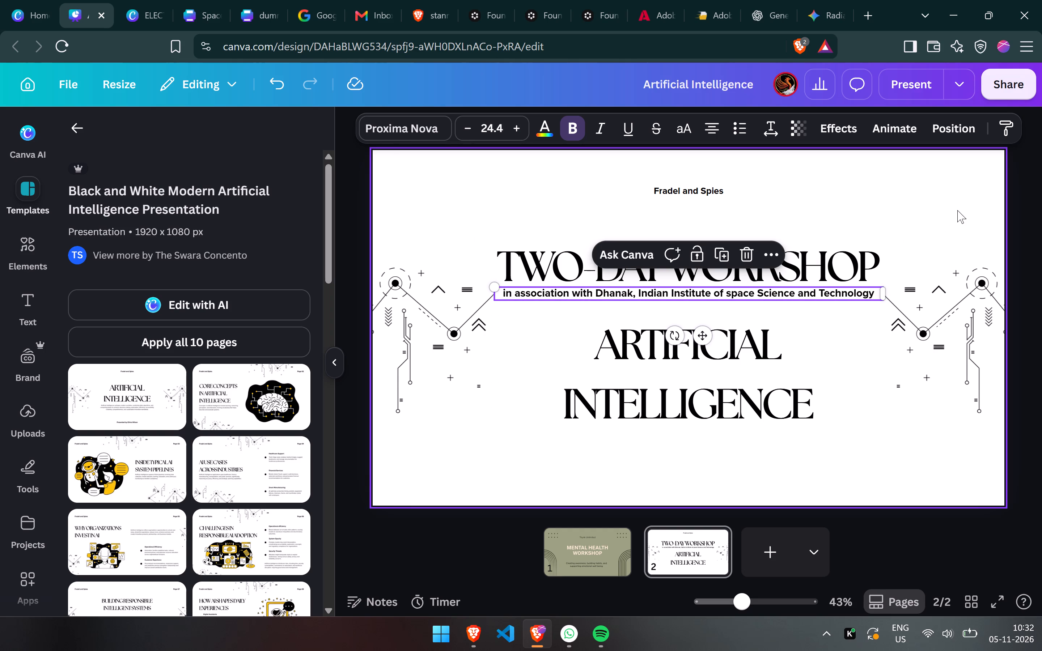
{"action": "left_click", "coordinate": [960, 206]}
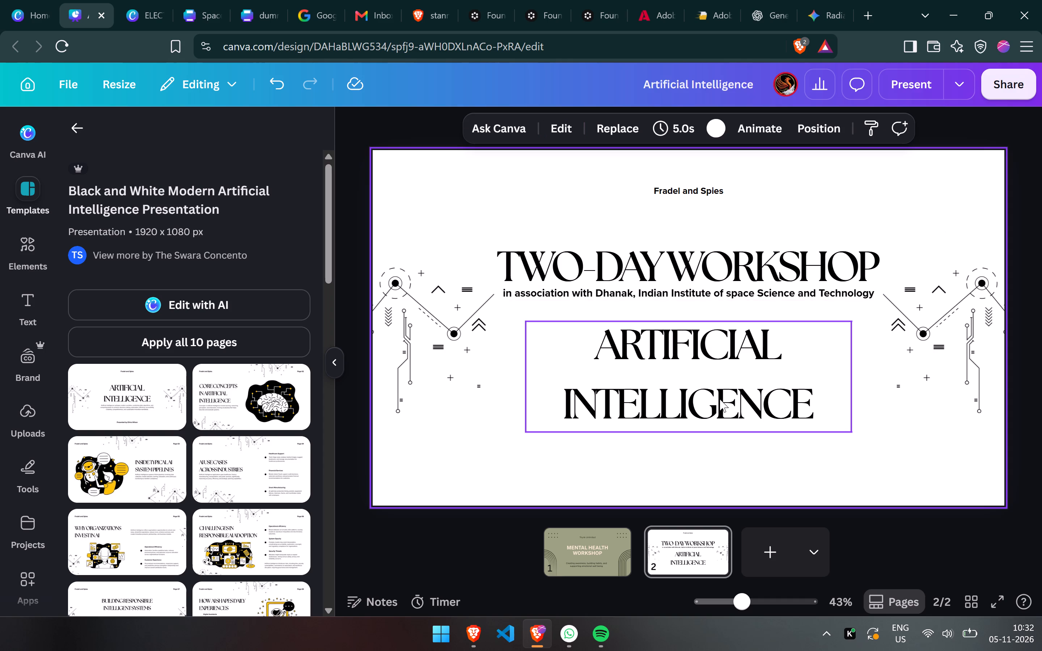
Nudge the ARTIFICIAL INTELLIGENCE title up and replace its text with "ai in" and "astronomy" on two lines, with extra spacing between the first two words.
{"action": "left_click_drag", "start_coordinate": [720, 392], "coordinate": [720, 384]}
{"action": "double_click", "coordinate": [720, 384]}
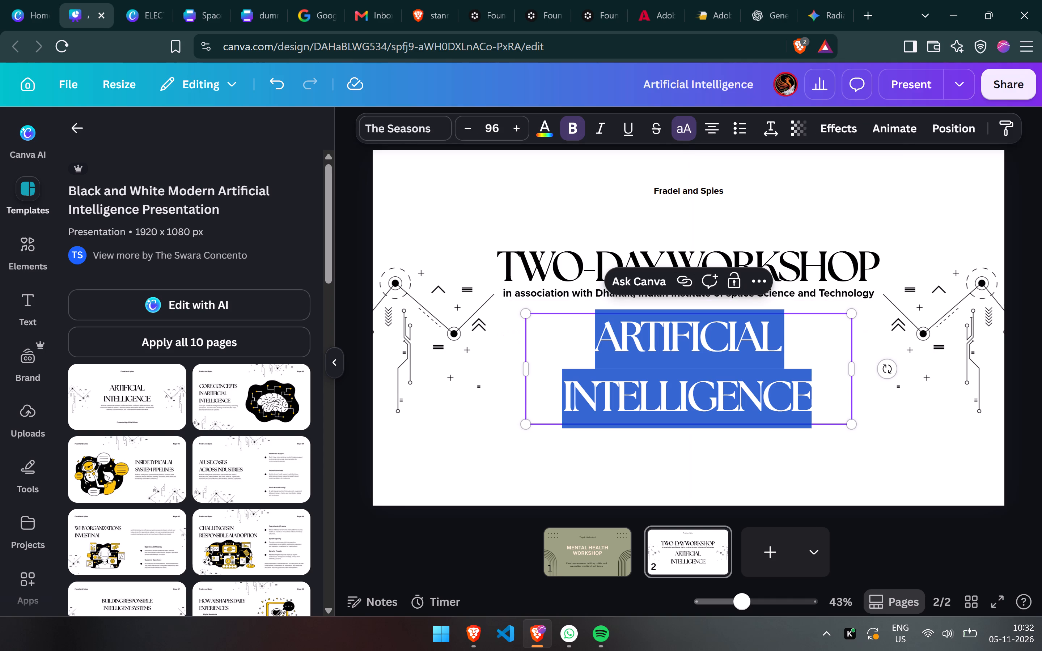
{"action": "type", "text": "ai in"}
{"action": "key", "text": "space"}
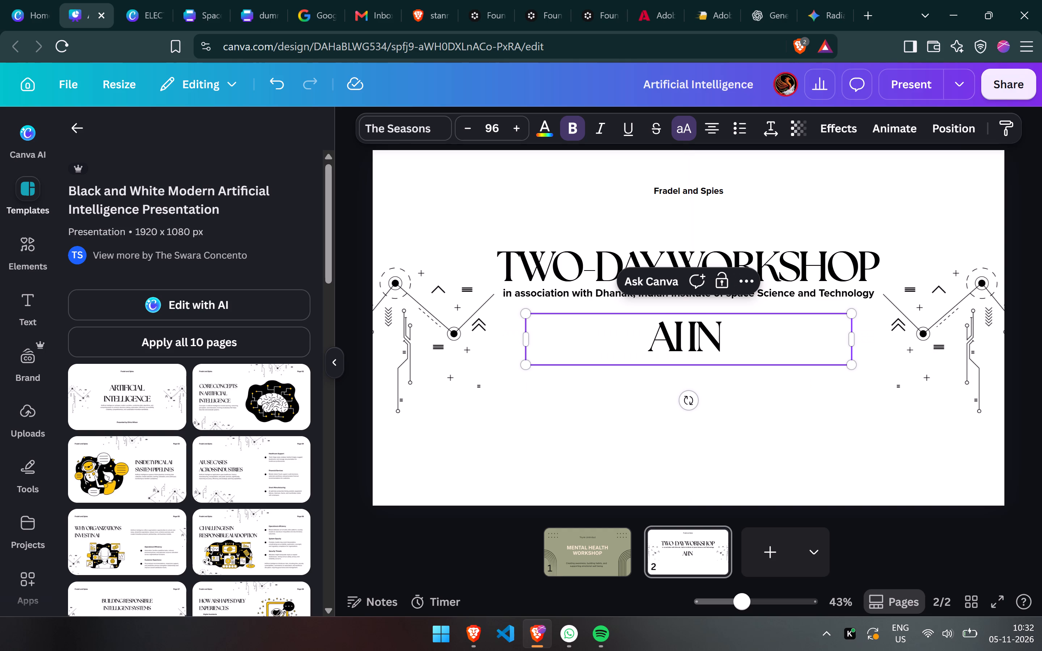
{"action": "key", "text": "Return"}
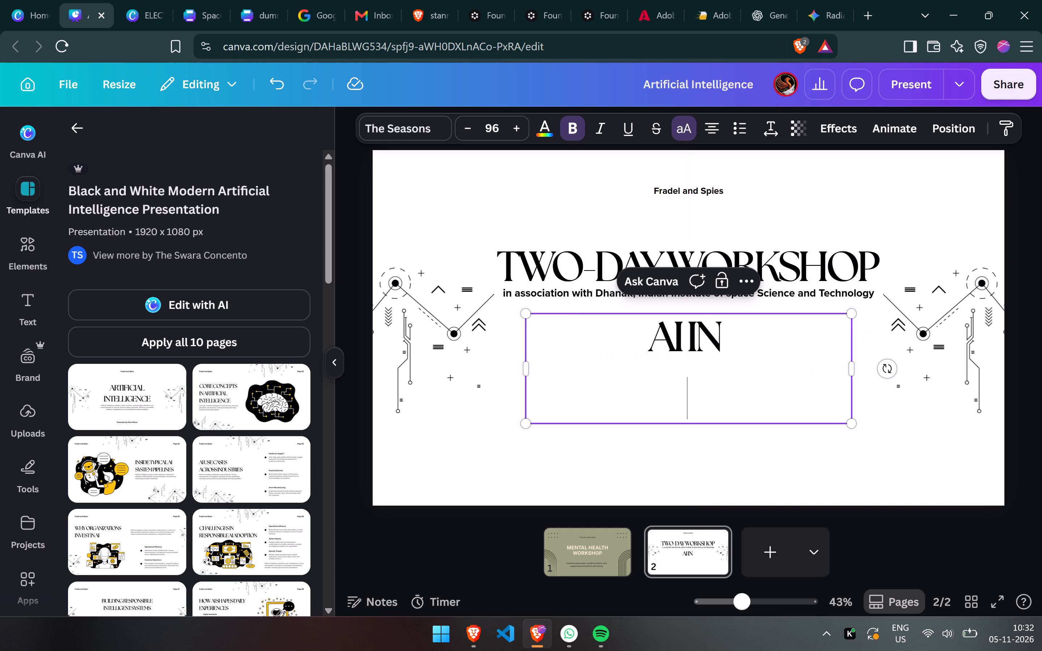
{"action": "key", "text": "BackSpace"}
{"action": "key", "text": "BackSpace"}
{"action": "key", "text": "BackSpace"}
{"action": "key", "text": "BackSpace"}
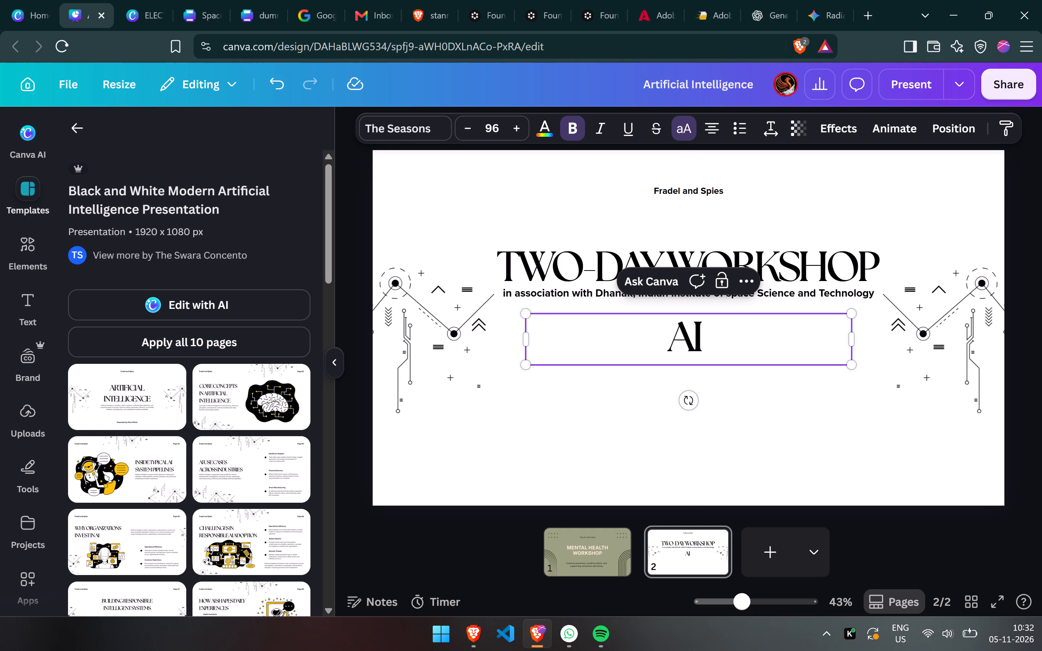
{"action": "key", "text": "space"}
{"action": "key", "text": "space"}
{"action": "key", "text": "space"}
{"action": "type", "text": "in"}
{"action": "key", "text": "Return"}
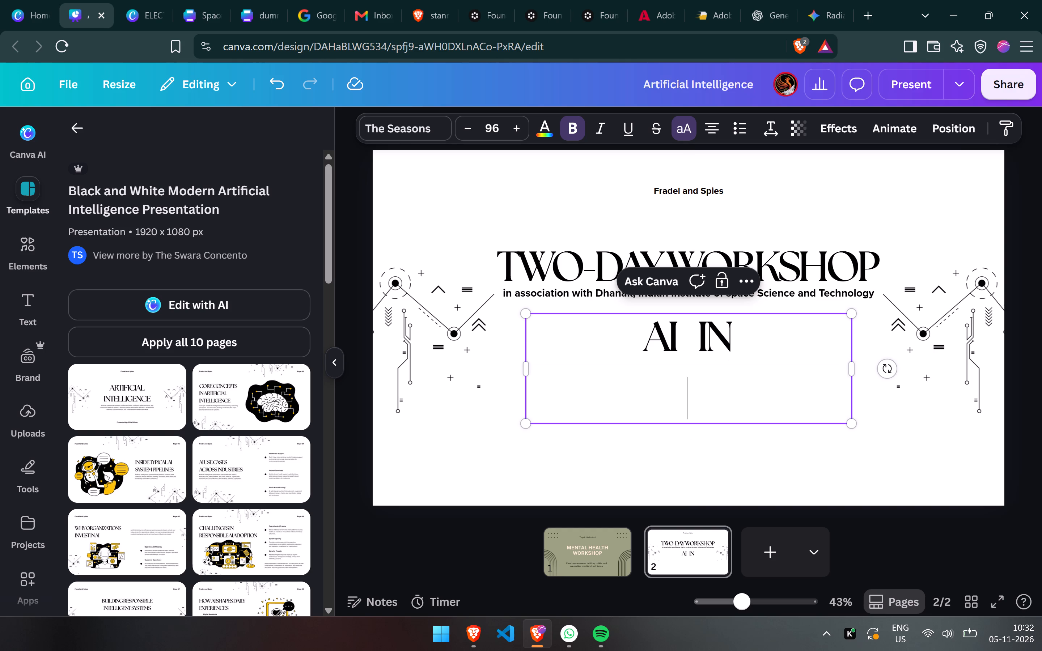
{"action": "type", "text": "astro"}
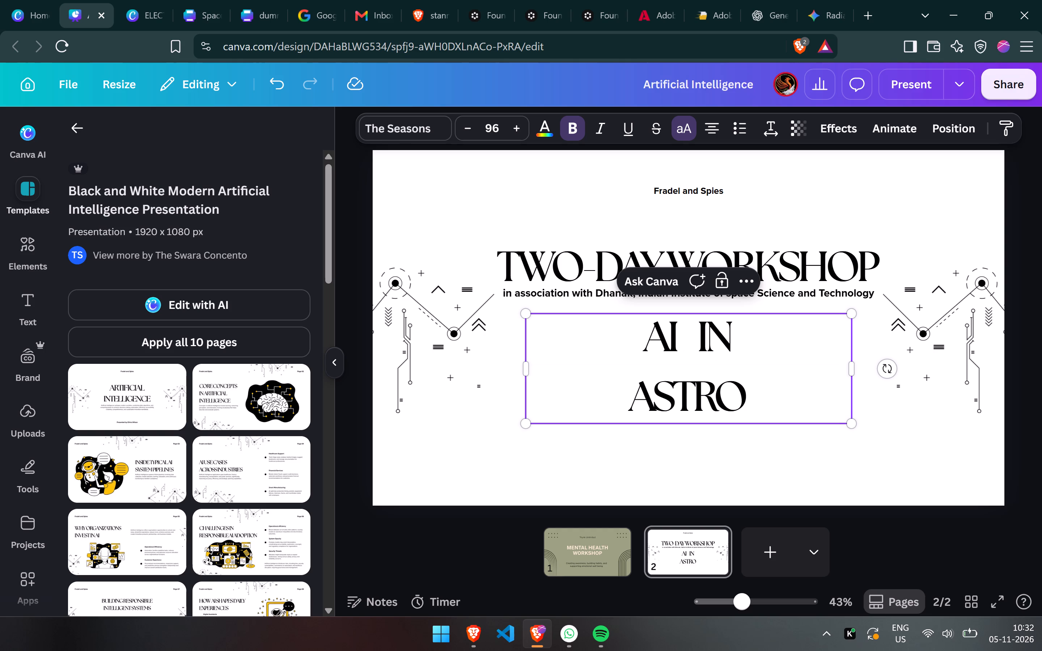
{"action": "type", "text": "nomy"}
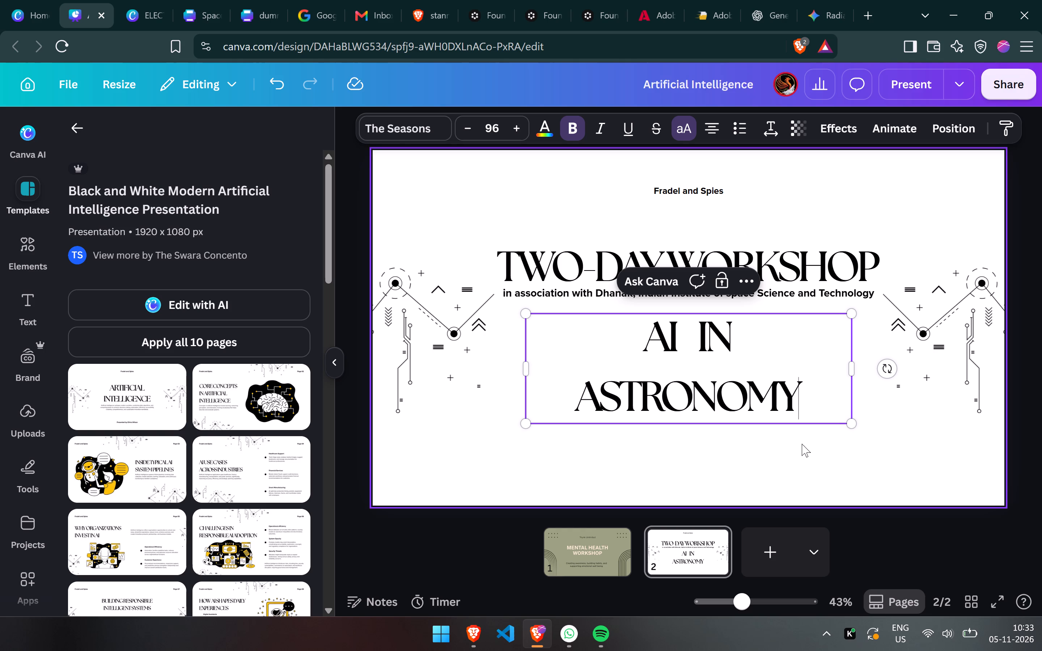
{"action": "left_click", "coordinate": [897, 449]}
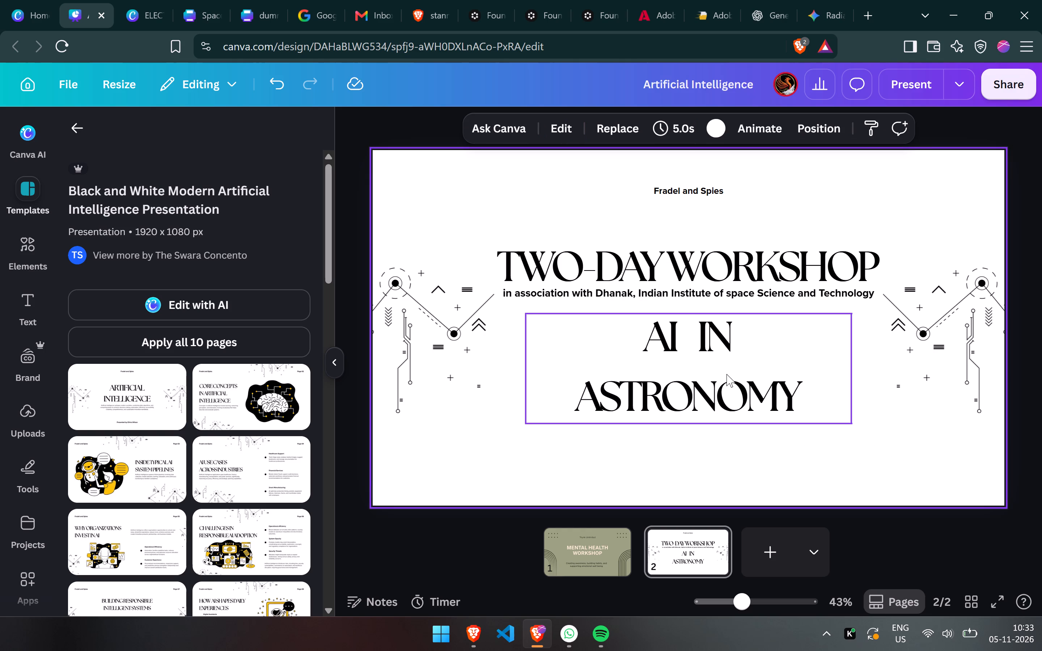
Move the AI IN ASTRONOMY title slightly up and delete two of the spaces between AI and IN.
{"action": "left_click_drag", "start_coordinate": [727, 374], "coordinate": [727, 370]}
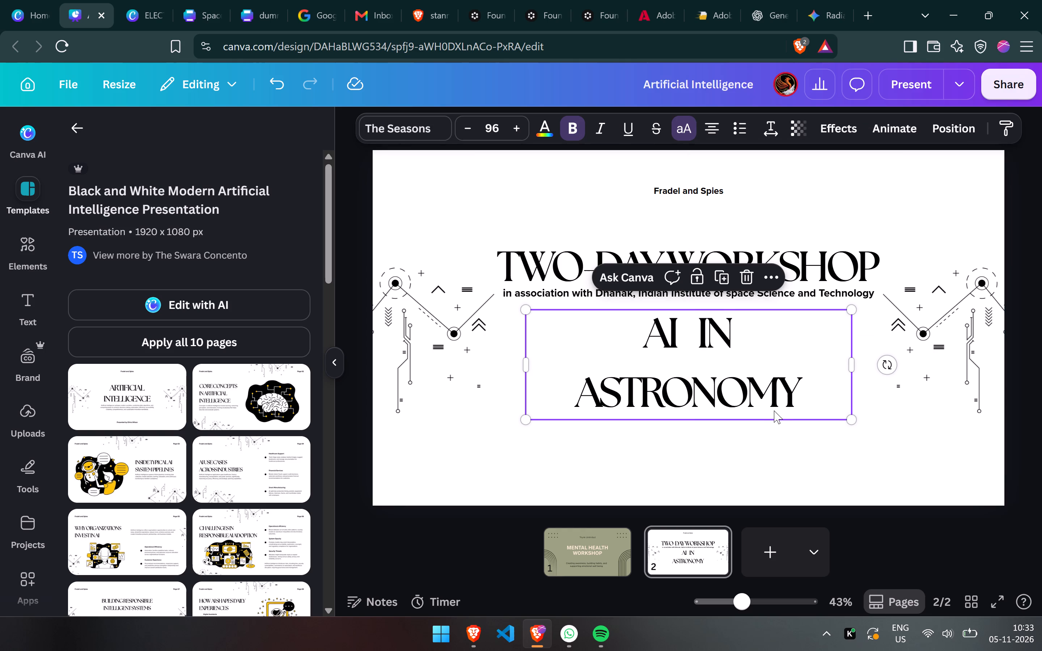
{"action": "left_click", "coordinate": [704, 346]}
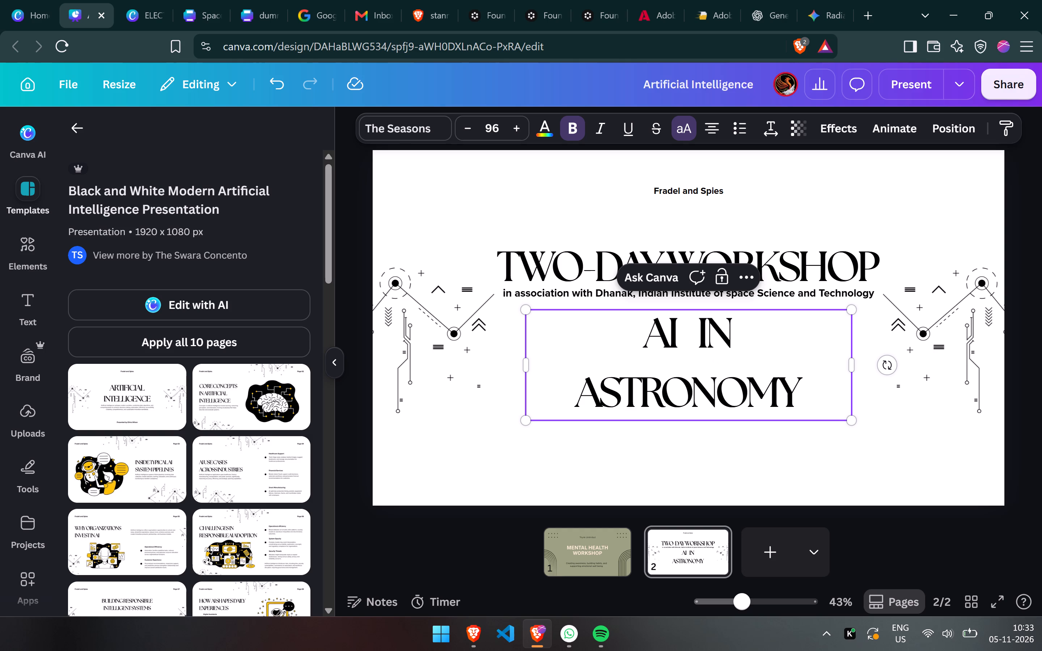
{"action": "left_click", "coordinate": [687, 334]}
{"action": "key", "text": "Right"}
{"action": "key", "text": "BackSpace"}
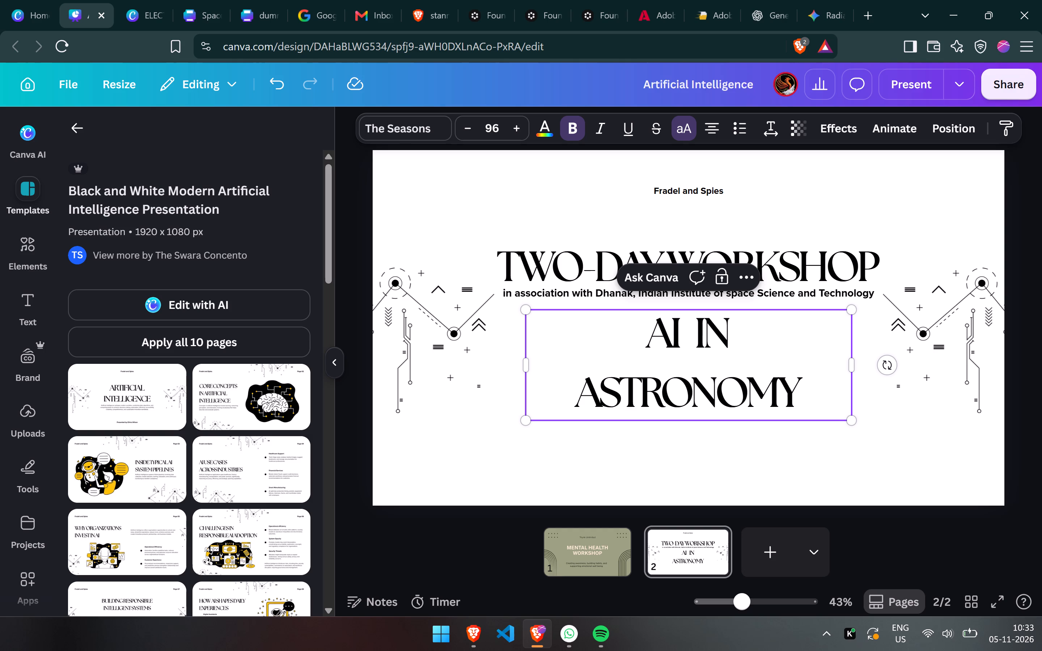
{"action": "key", "text": "BackSpace"}
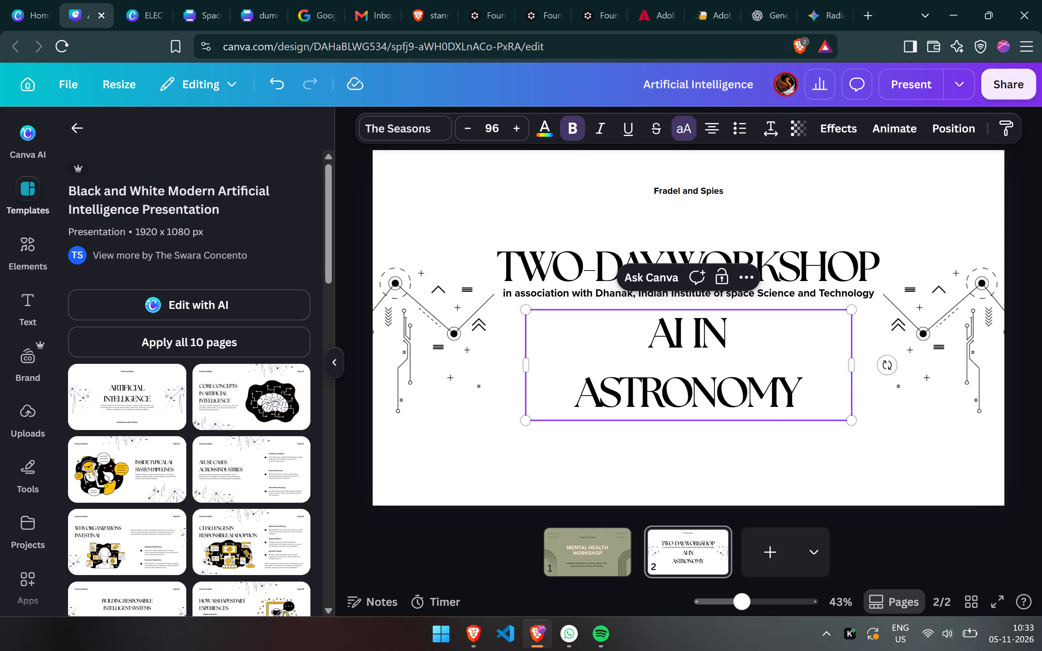
{"action": "left_click", "coordinate": [802, 438]}
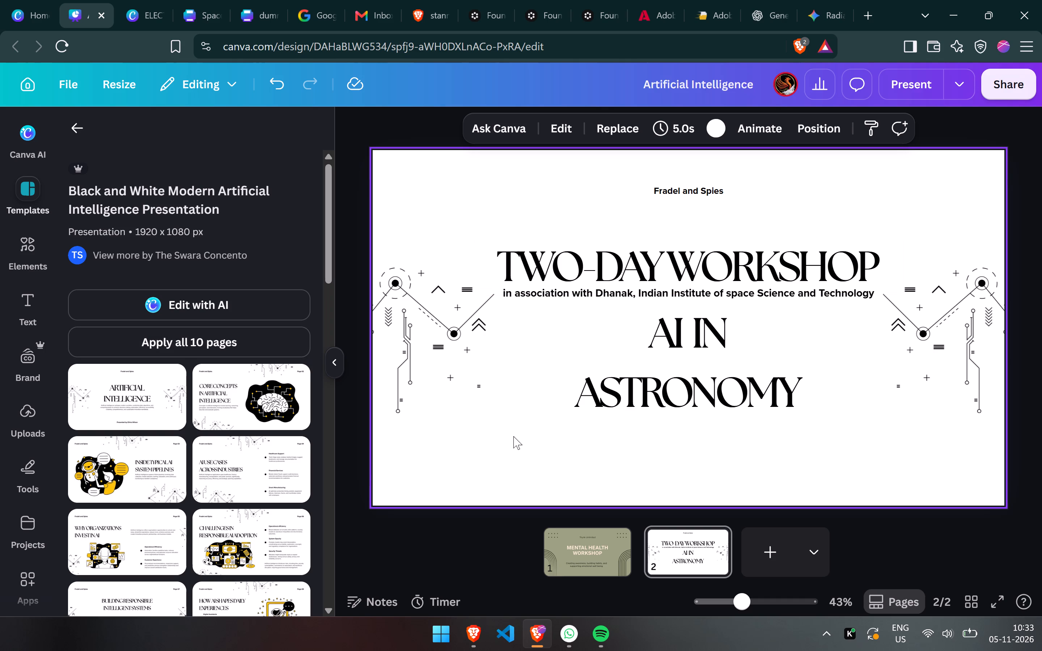
{"action": "left_click", "coordinate": [538, 472]}
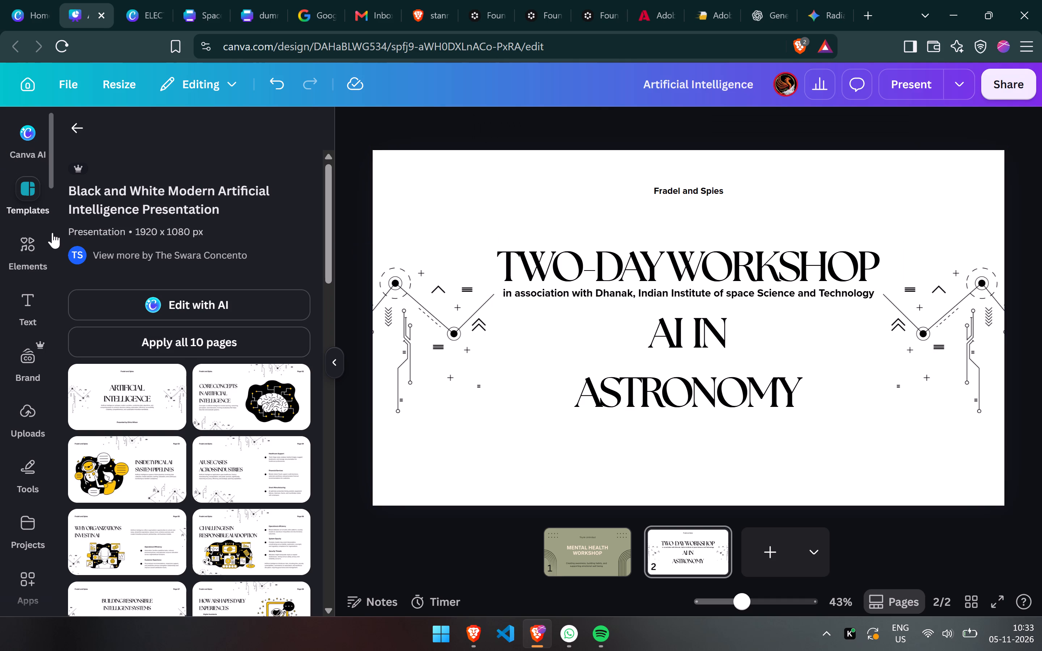
Search the elements for "stars" and place the black starry-sky photo as the full-page background of page 2.
{"action": "left_click", "coordinate": [36, 207]}
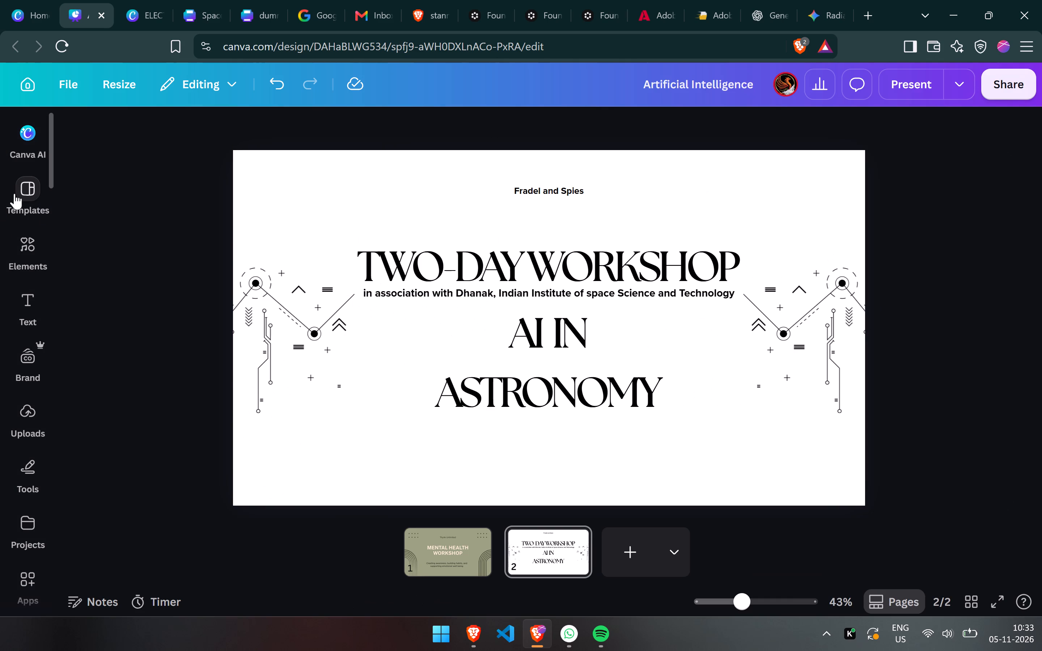
{"action": "left_click", "coordinate": [39, 188]}
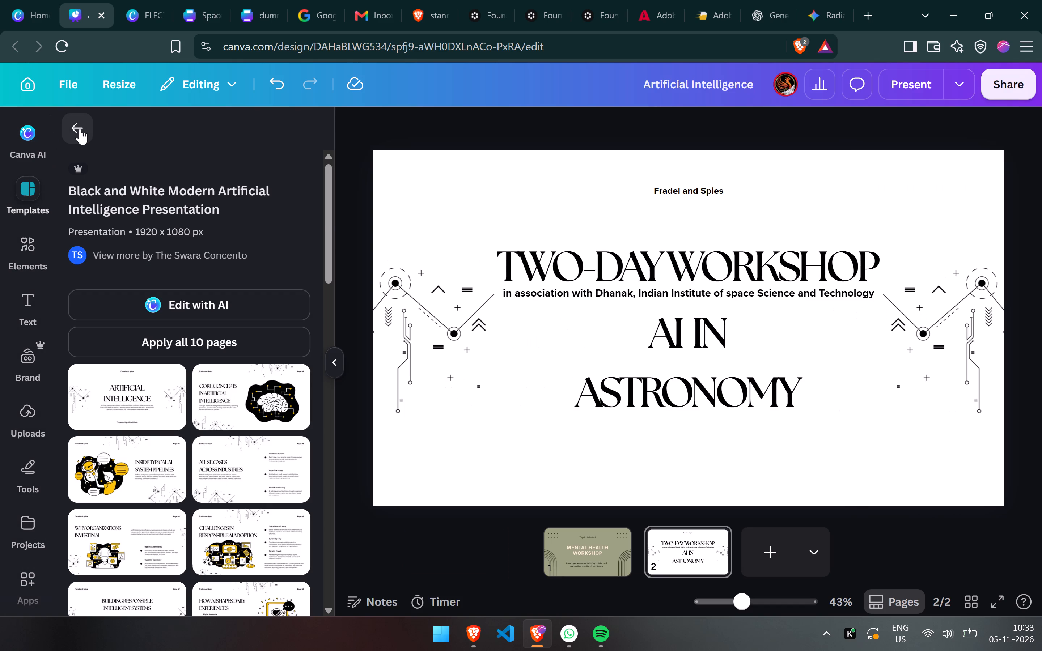
{"action": "left_click", "coordinate": [80, 129]}
{"action": "left_click", "coordinate": [34, 243]}
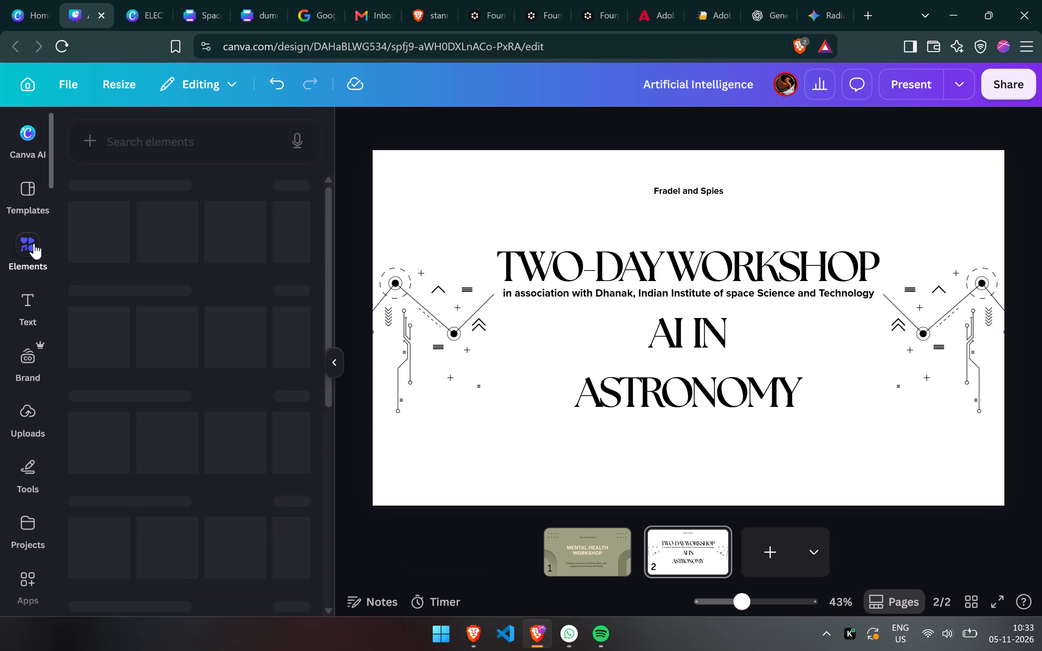
{"action": "left_click", "coordinate": [151, 150]}
{"action": "type", "text": "stars"}
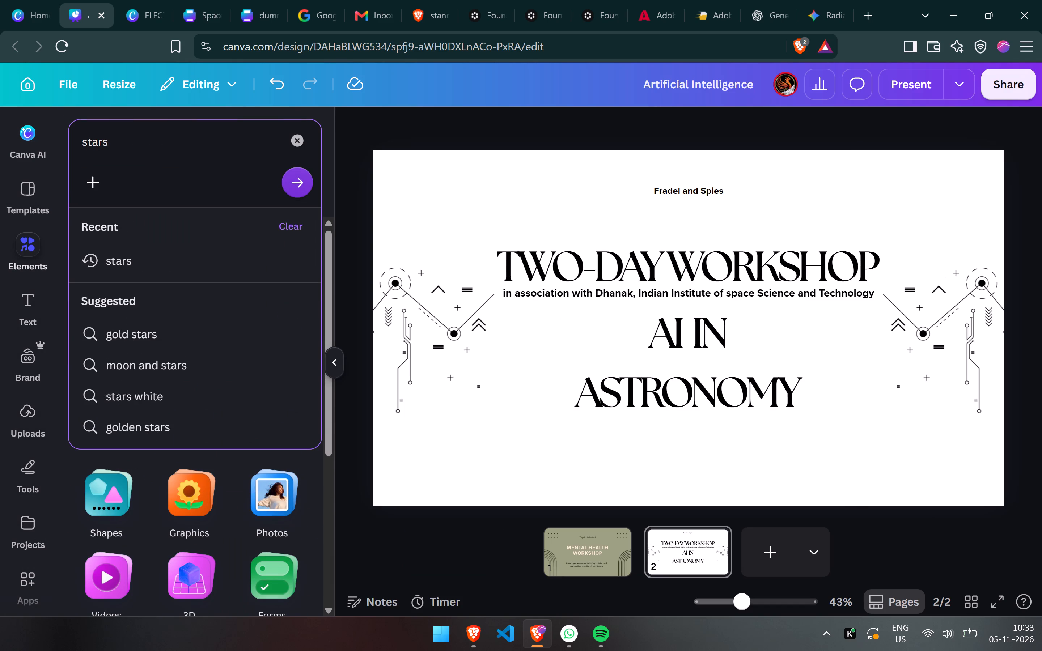
{"action": "key", "text": "Return"}
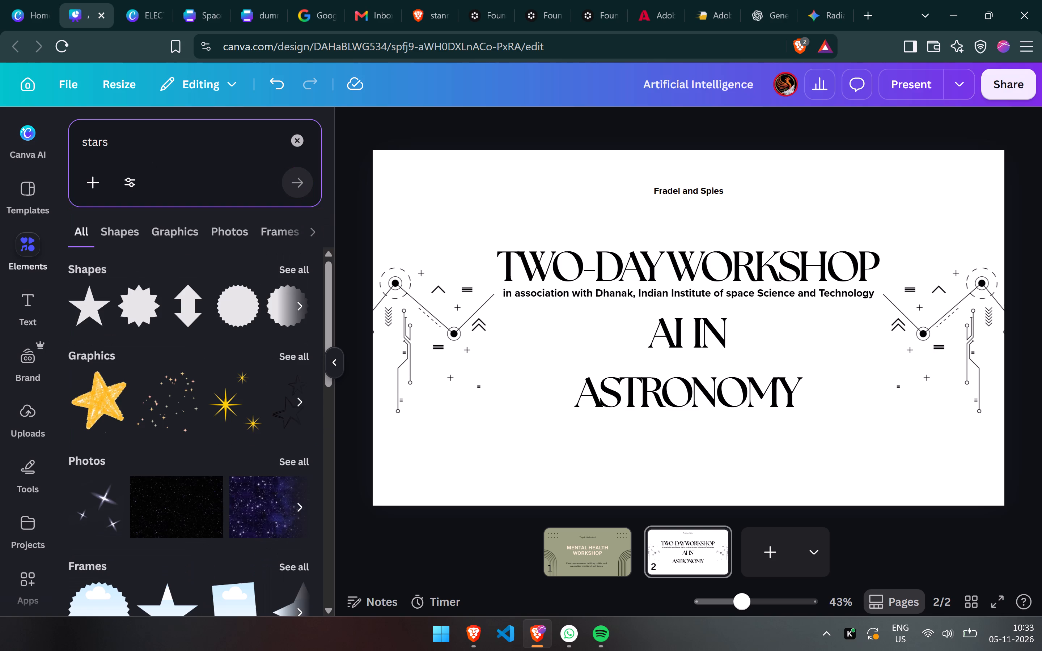
{"action": "left_click_drag", "start_coordinate": [138, 509], "coordinate": [439, 213]}
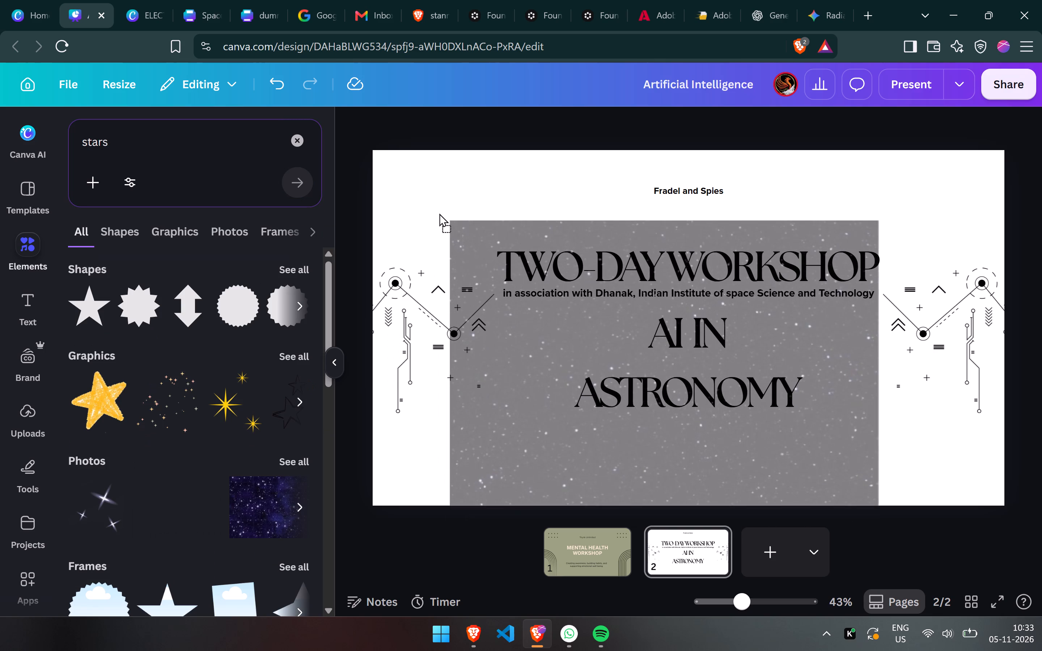
{"action": "left_click_drag", "start_coordinate": [439, 213], "coordinate": [426, 182]}
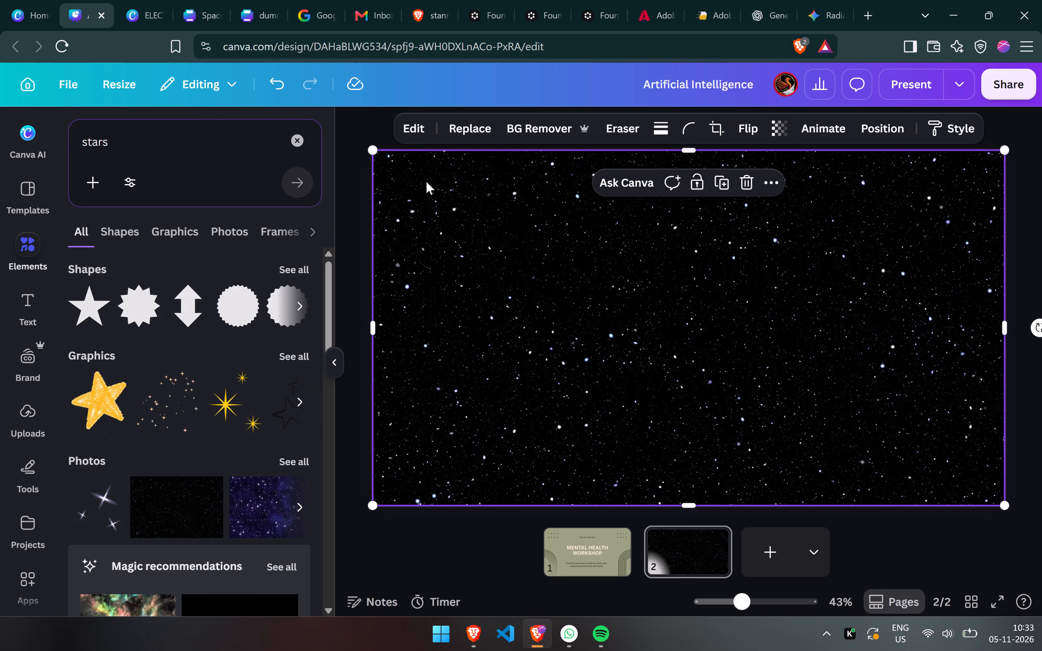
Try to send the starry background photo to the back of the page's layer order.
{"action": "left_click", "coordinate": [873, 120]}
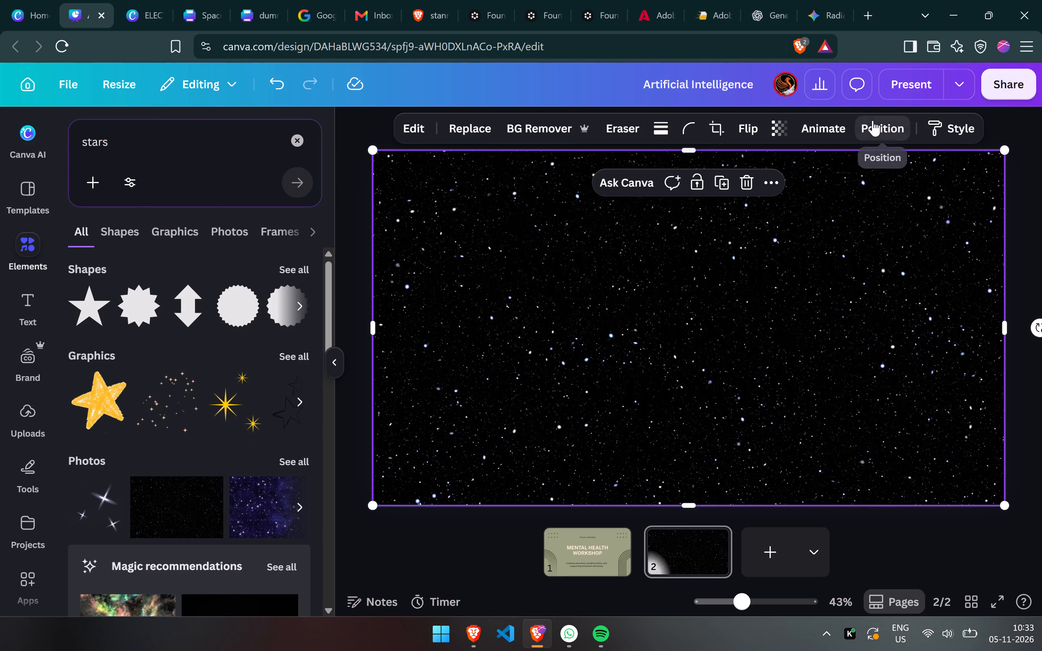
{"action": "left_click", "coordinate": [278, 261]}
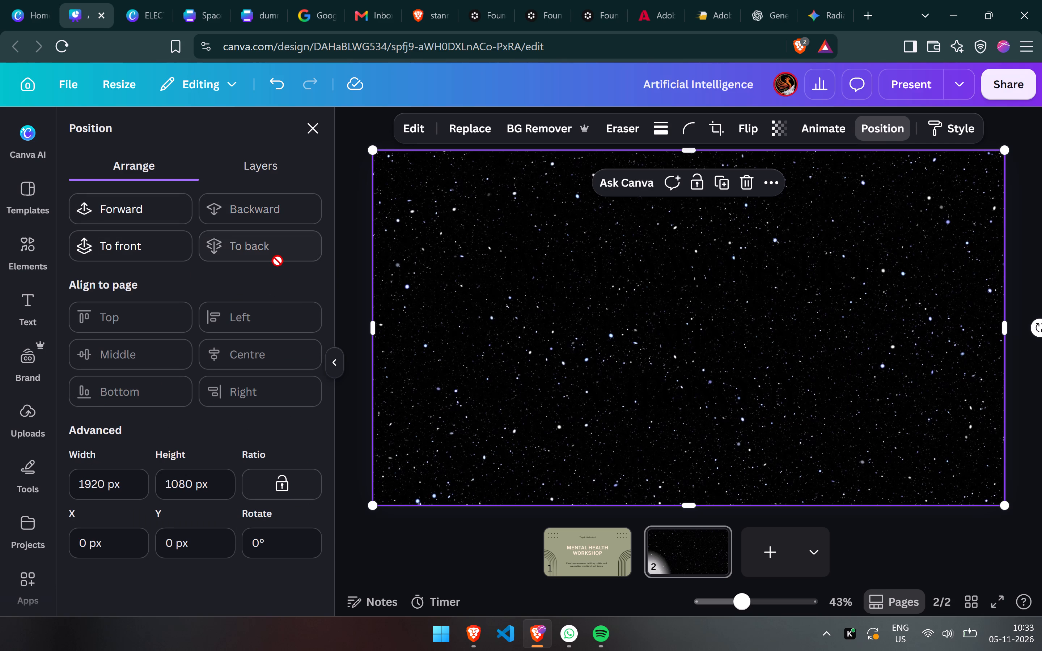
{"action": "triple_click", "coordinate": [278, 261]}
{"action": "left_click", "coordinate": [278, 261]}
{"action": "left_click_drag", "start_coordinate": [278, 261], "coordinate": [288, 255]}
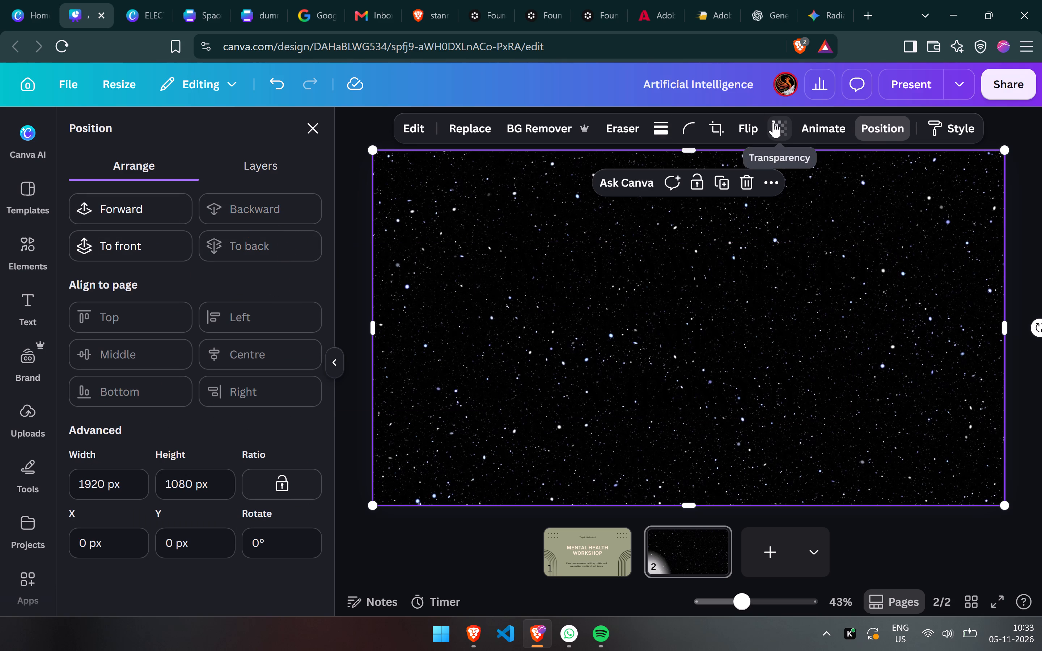
Lower the starry background photo's transparency value to about 46 so the page text shows against it.
{"action": "left_click_drag", "start_coordinate": [773, 122], "coordinate": [774, 133]}
{"action": "left_click", "coordinate": [774, 133]}
{"action": "left_click", "coordinate": [774, 133]}
{"action": "left_click_drag", "start_coordinate": [783, 200], "coordinate": [776, 196]}
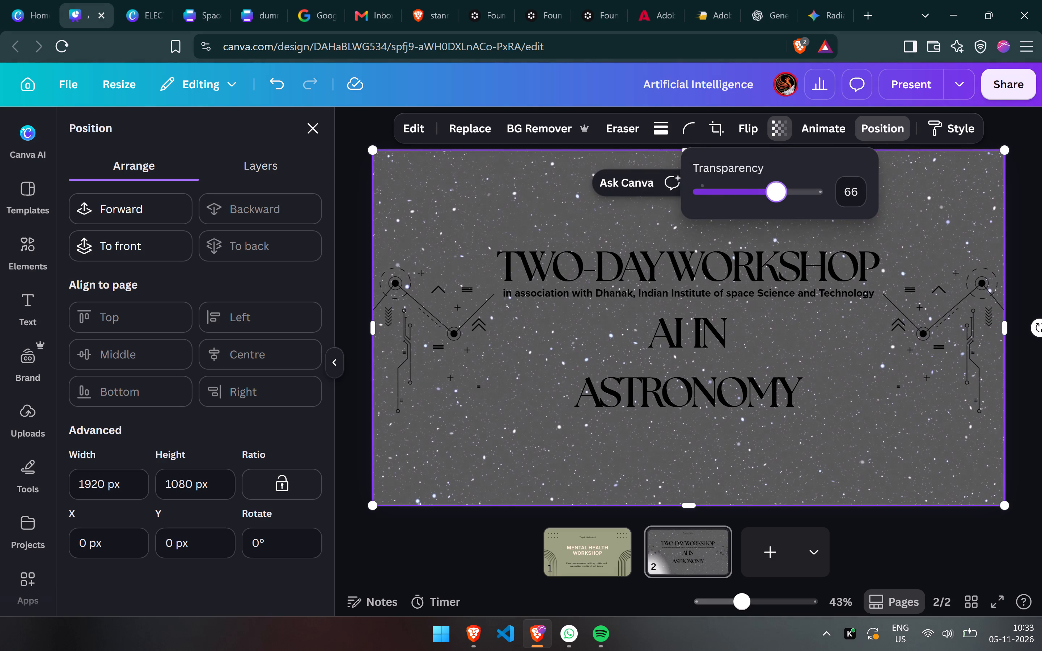
{"action": "left_click_drag", "start_coordinate": [776, 196], "coordinate": [768, 196]}
{"action": "left_click_drag", "start_coordinate": [768, 196], "coordinate": [768, 196]}
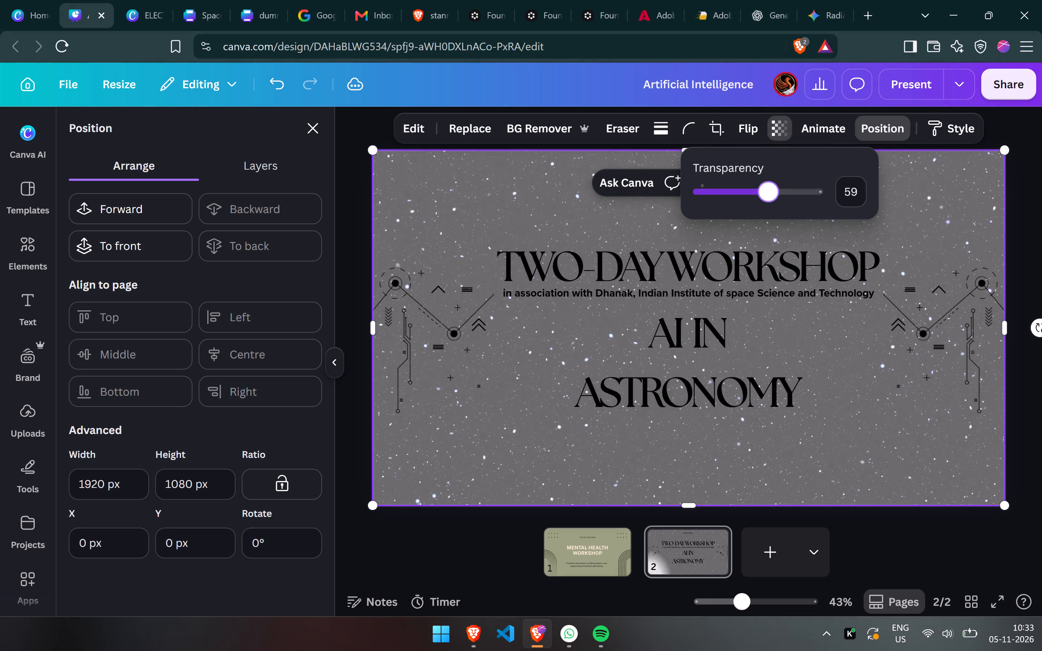
{"action": "left_click_drag", "start_coordinate": [768, 196], "coordinate": [760, 196]}
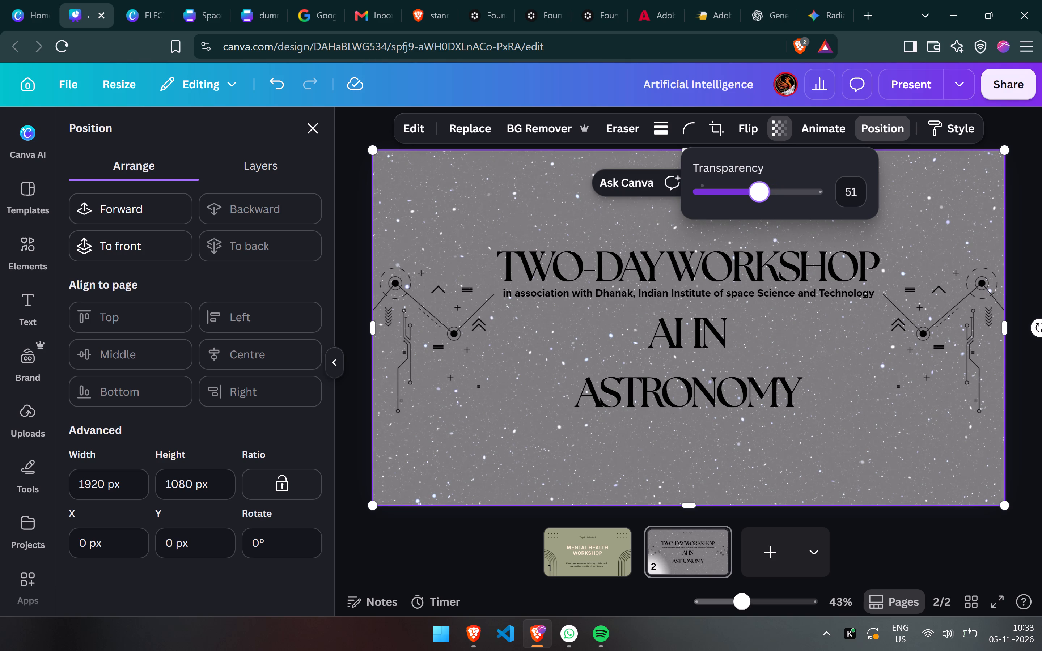
{"action": "left_click_drag", "start_coordinate": [760, 196], "coordinate": [753, 196]}
{"action": "left_click_drag", "start_coordinate": [753, 196], "coordinate": [753, 196]}
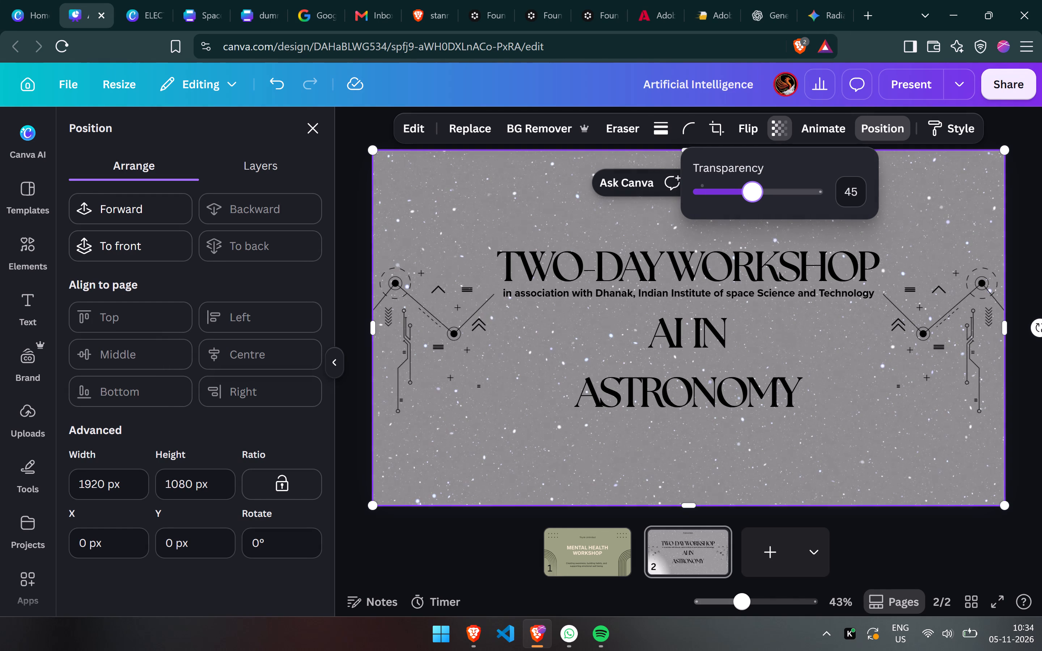
{"action": "left_click_drag", "start_coordinate": [753, 196], "coordinate": [755, 196]}
{"action": "left_click", "coordinate": [522, 186]}
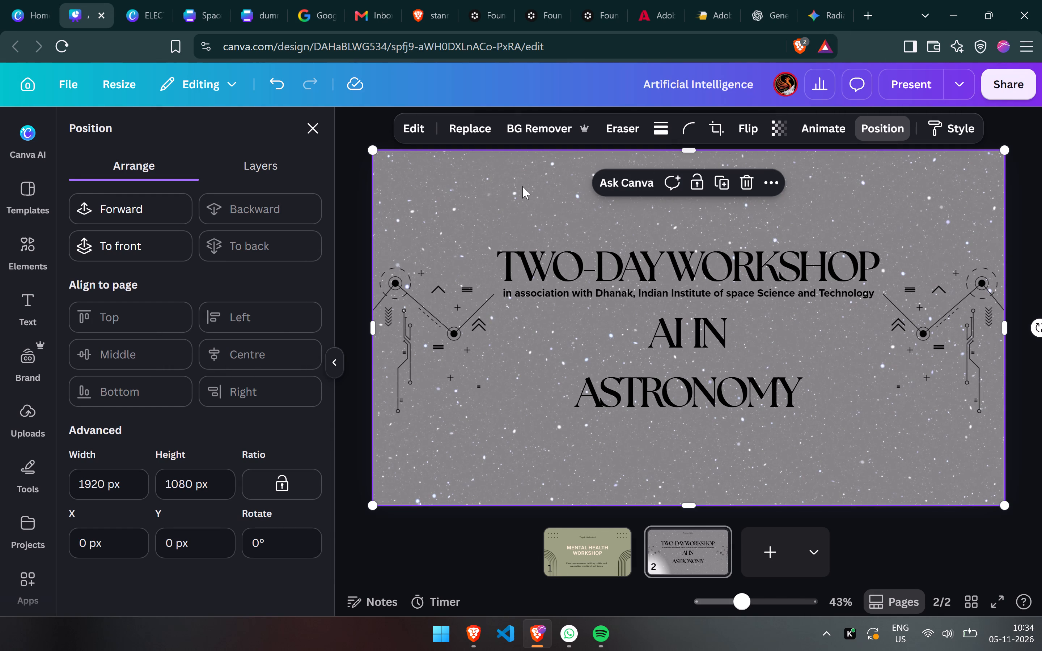
Select the page's base background layer, try black and olive green on it, and set it to grey #838383.
{"action": "left_click", "coordinate": [261, 163]}
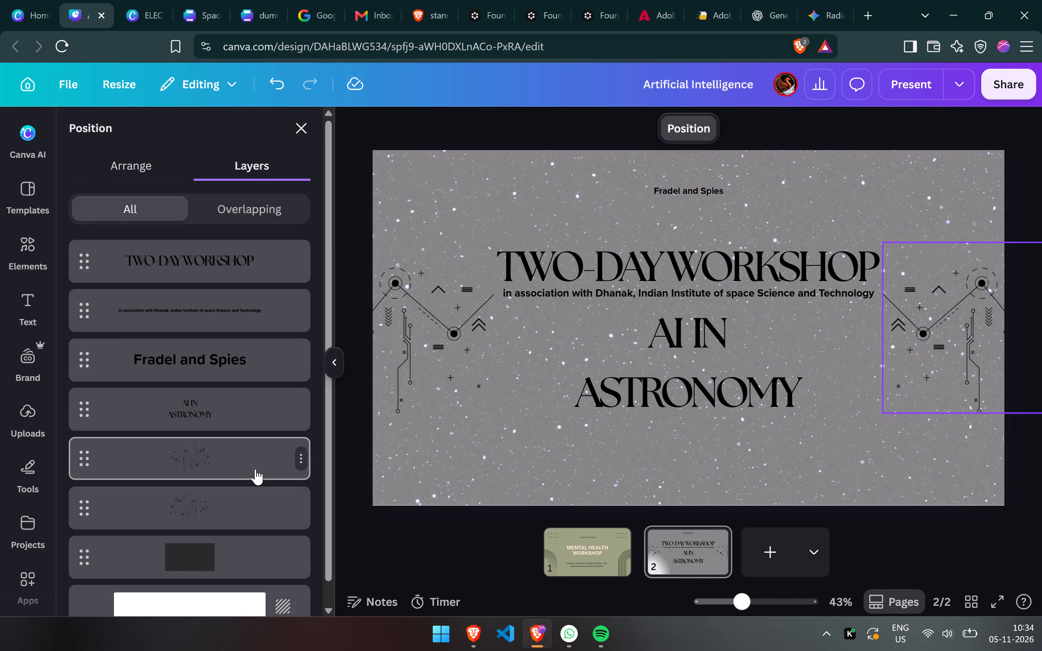
{"action": "scroll", "coordinate": [255, 469], "scroll_direction": "down", "scroll_amount": 8}
{"action": "left_click", "coordinate": [193, 575]}
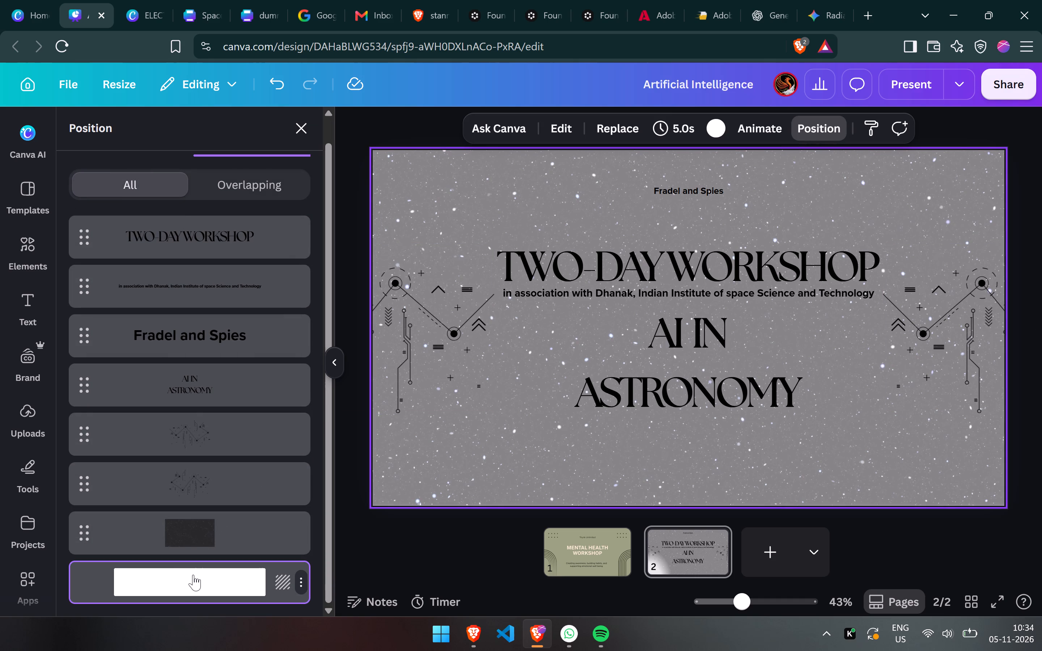
{"action": "left_click", "coordinate": [722, 126]}
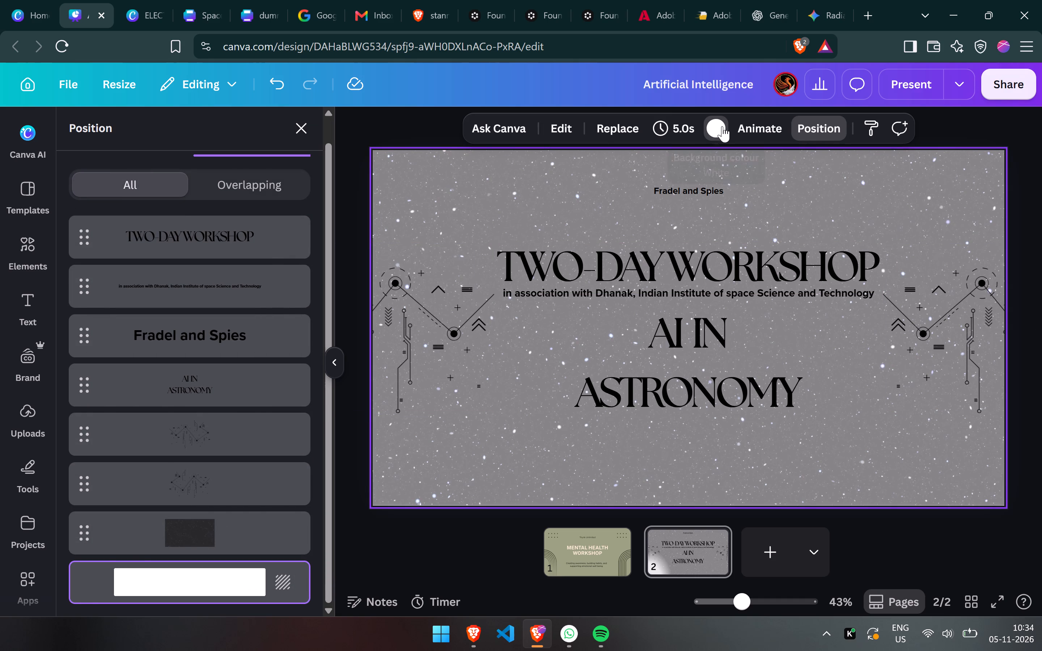
{"action": "left_click", "coordinate": [149, 295]}
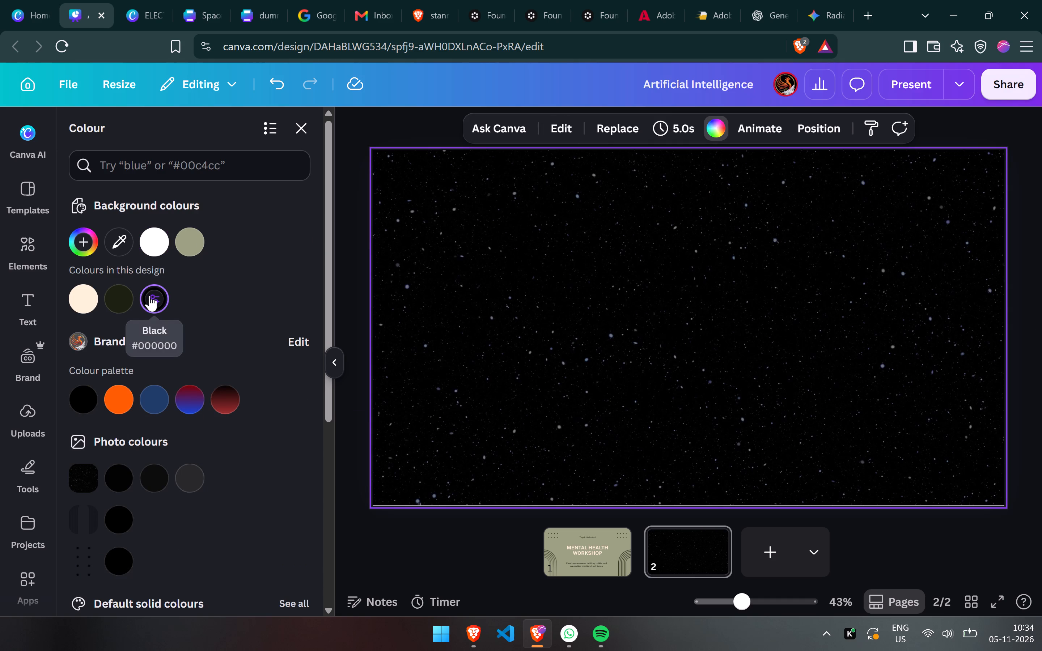
{"action": "left_click", "coordinate": [186, 242]}
{"action": "left_click", "coordinate": [186, 242]}
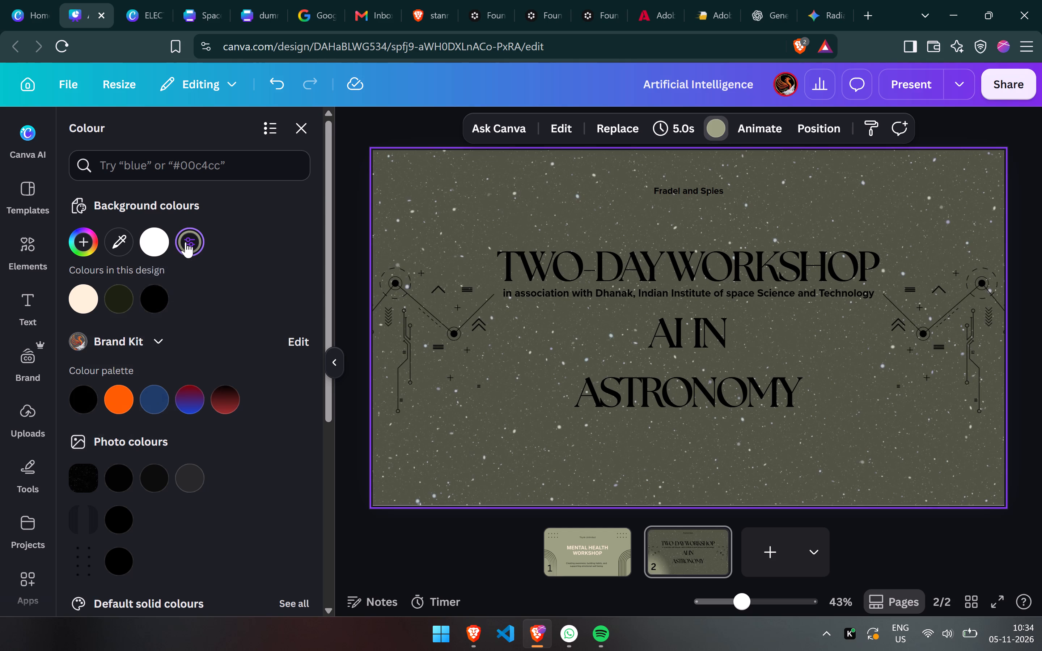
{"action": "left_click", "coordinate": [161, 242]}
{"action": "left_click", "coordinate": [161, 242]}
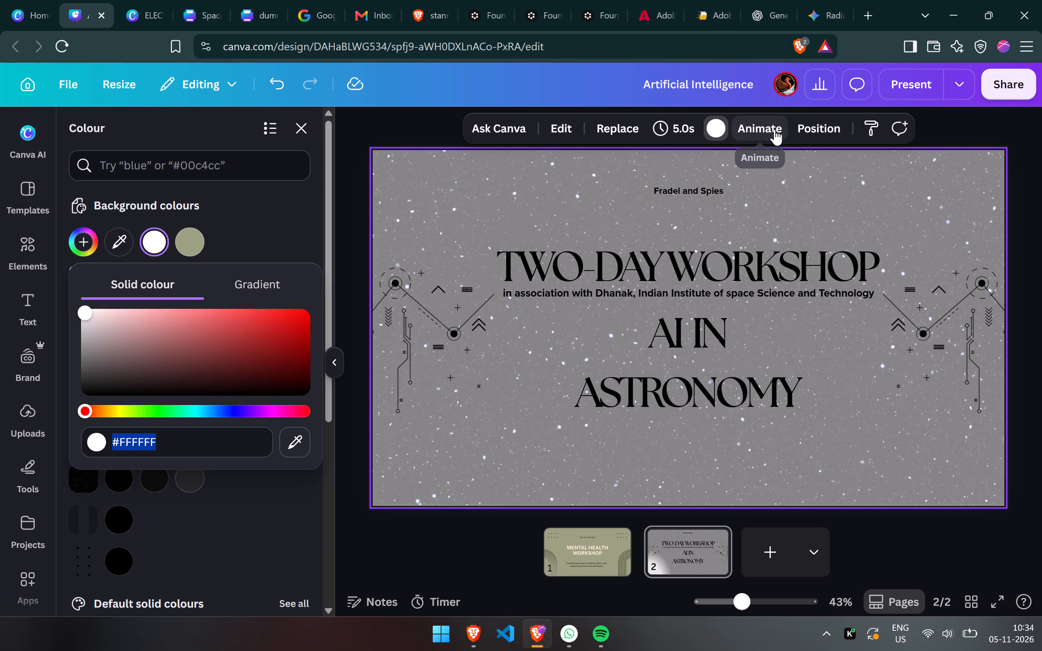
{"action": "left_click_drag", "start_coordinate": [98, 344], "coordinate": [64, 356]}
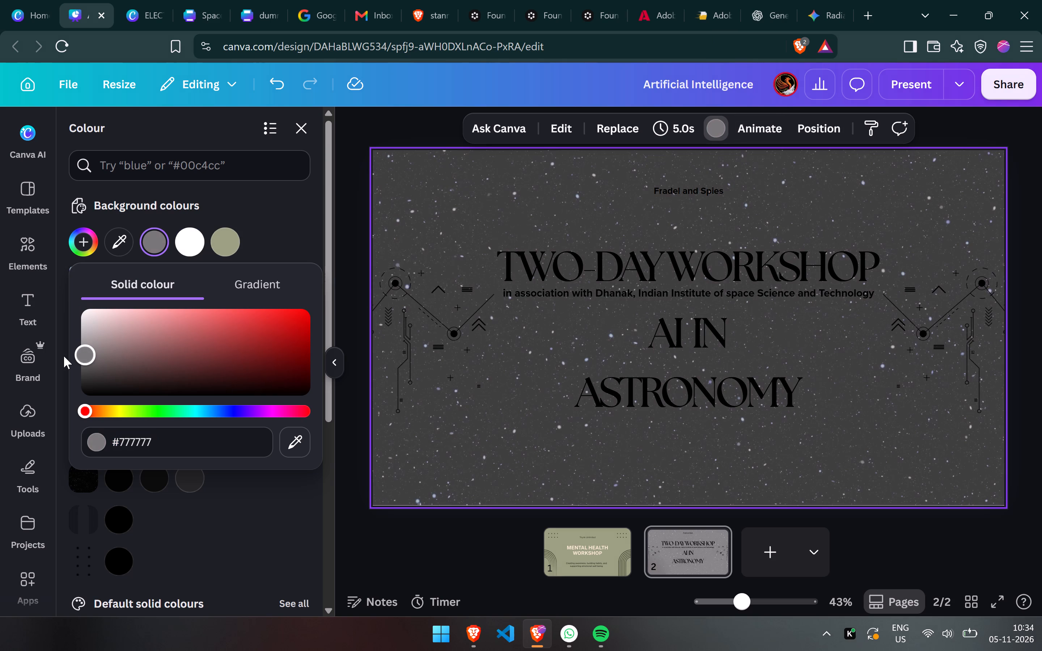
{"action": "left_click_drag", "start_coordinate": [64, 356], "coordinate": [58, 355]}
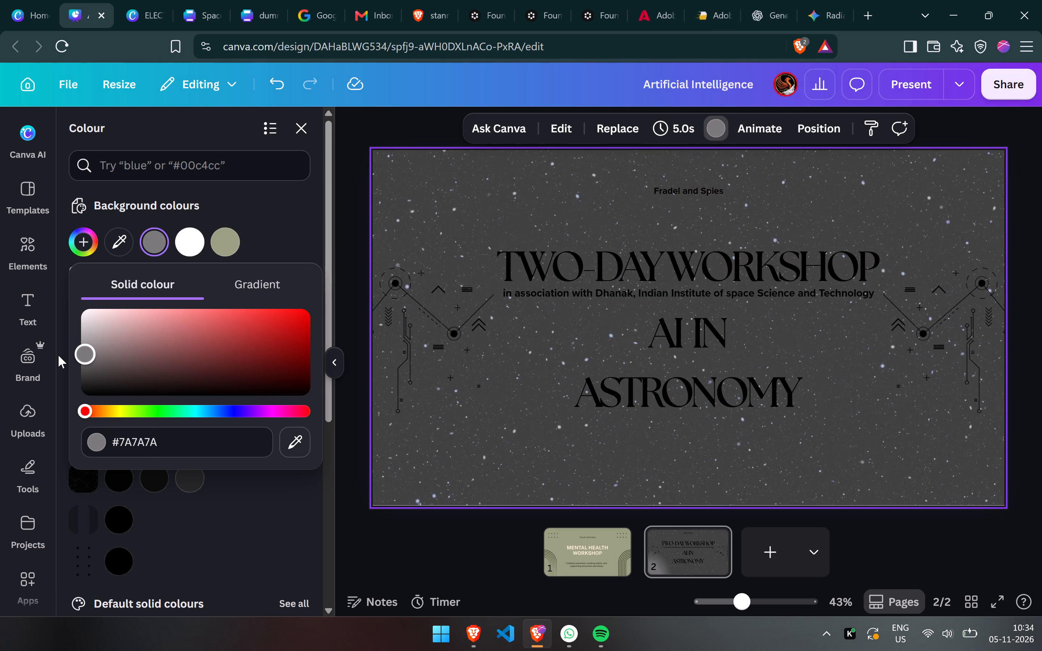
{"action": "left_click_drag", "start_coordinate": [58, 355], "coordinate": [58, 352]}
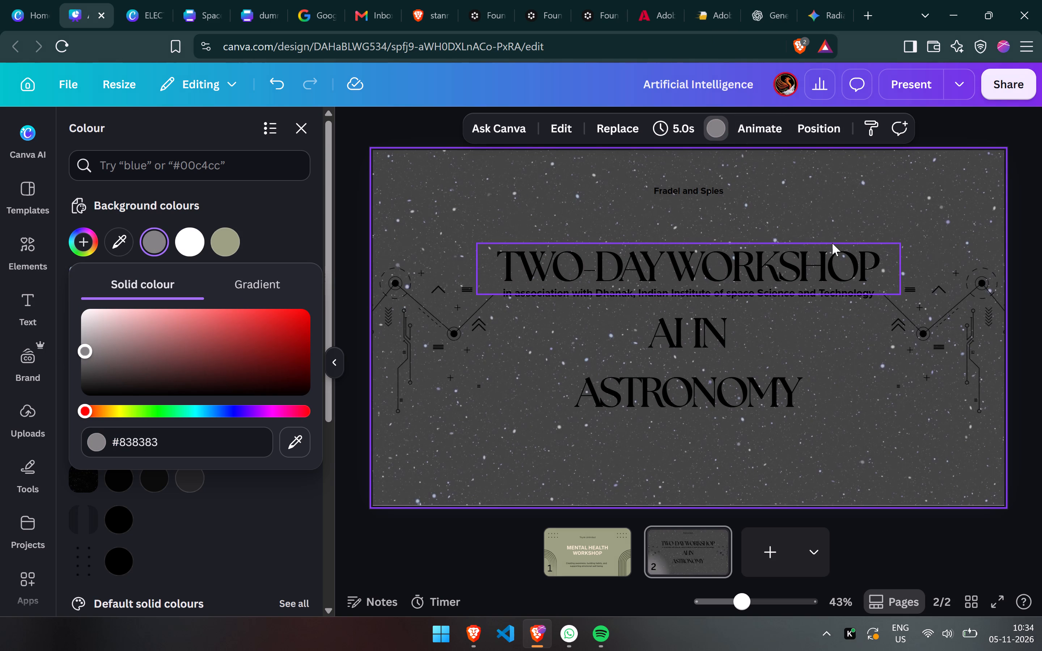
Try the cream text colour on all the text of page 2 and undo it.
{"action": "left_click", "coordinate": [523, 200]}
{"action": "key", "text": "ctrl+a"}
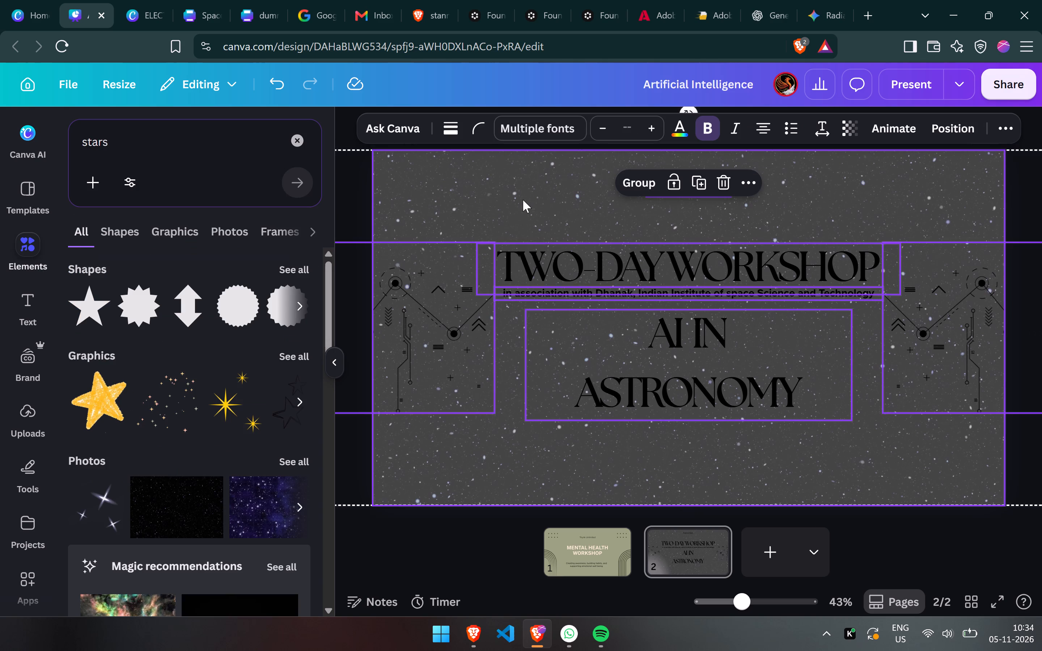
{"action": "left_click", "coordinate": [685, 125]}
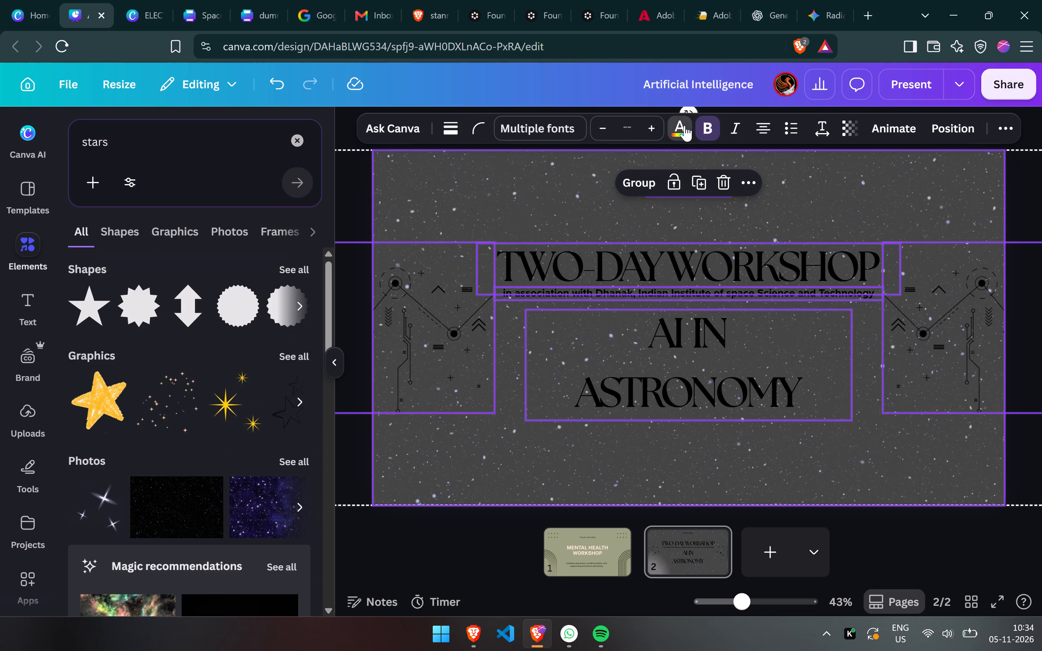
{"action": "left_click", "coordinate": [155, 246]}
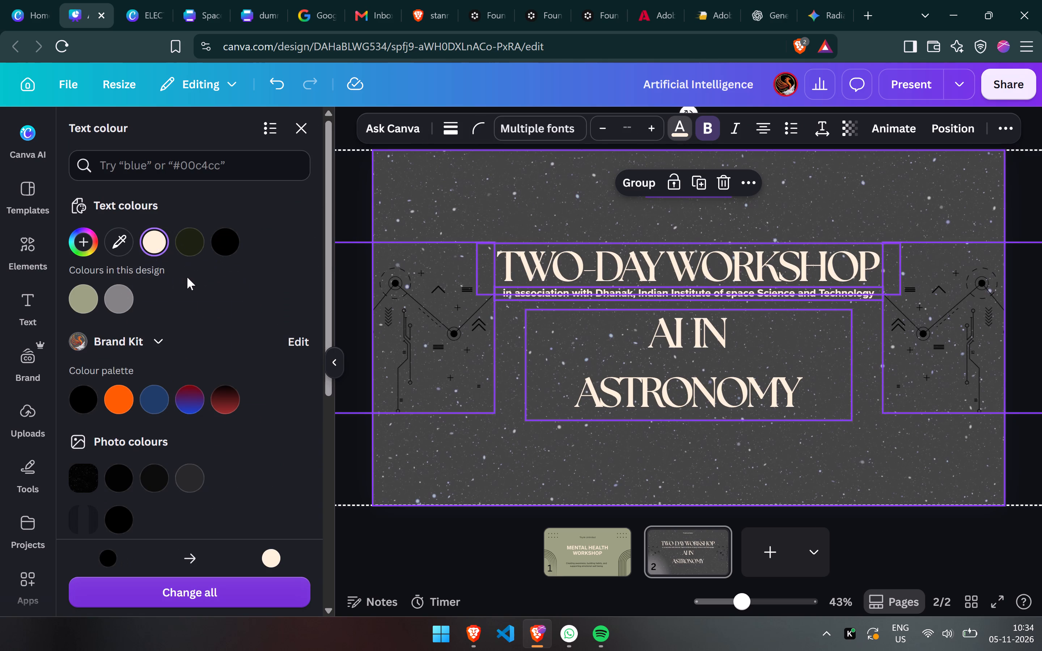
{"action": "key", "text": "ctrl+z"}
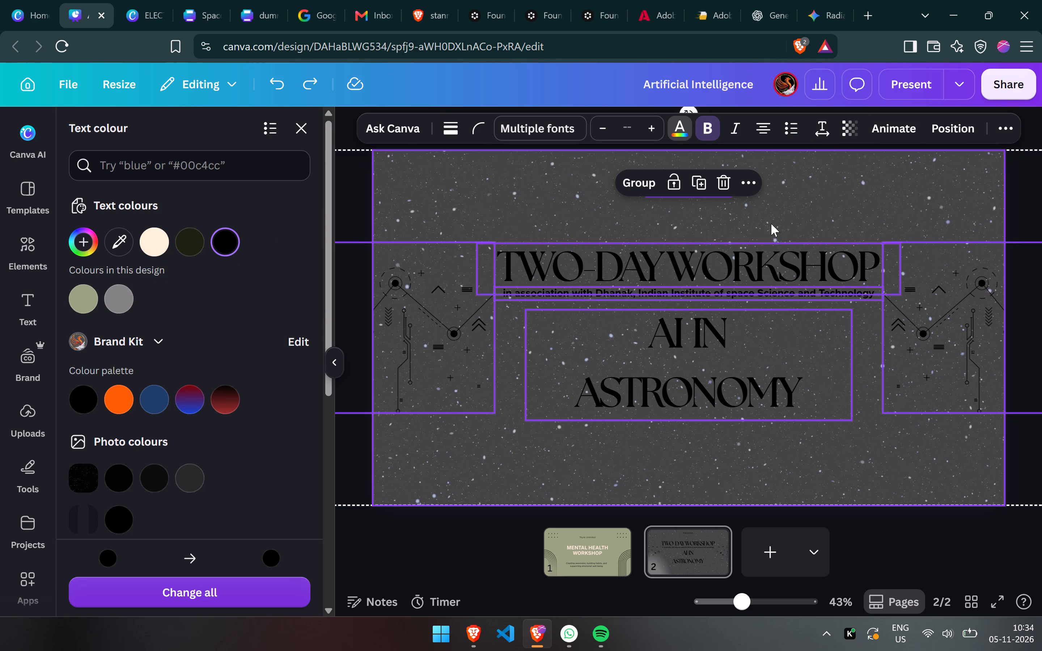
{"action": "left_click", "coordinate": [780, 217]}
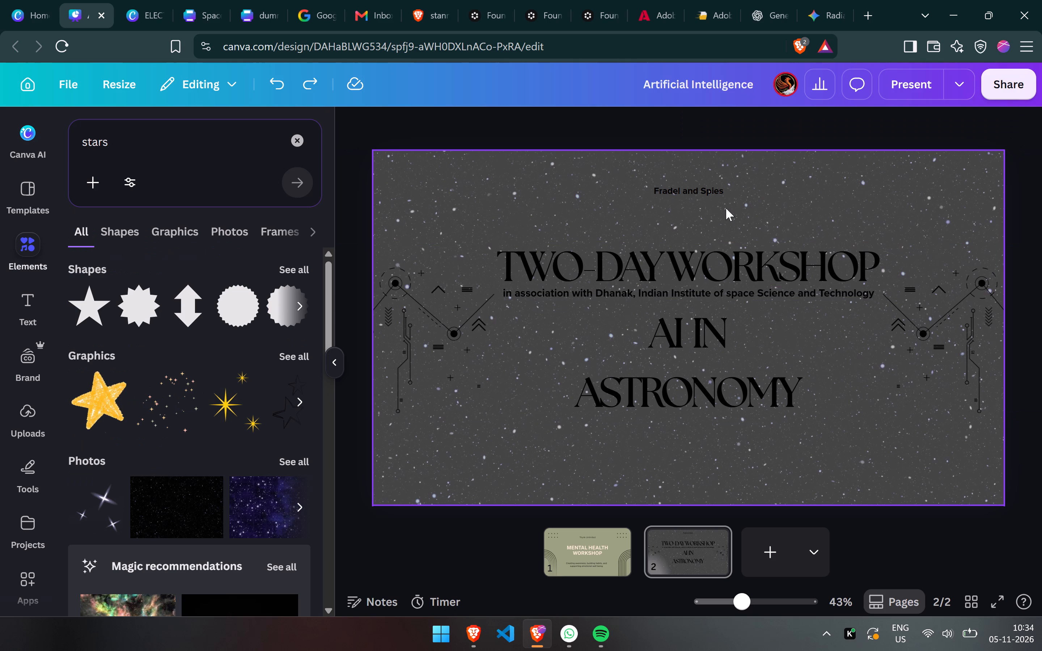
Select everything on page 2 and change the text colour to the Brand Kit orange.
{"action": "left_click", "coordinate": [519, 221]}
{"action": "key", "text": "ctrl+a"}
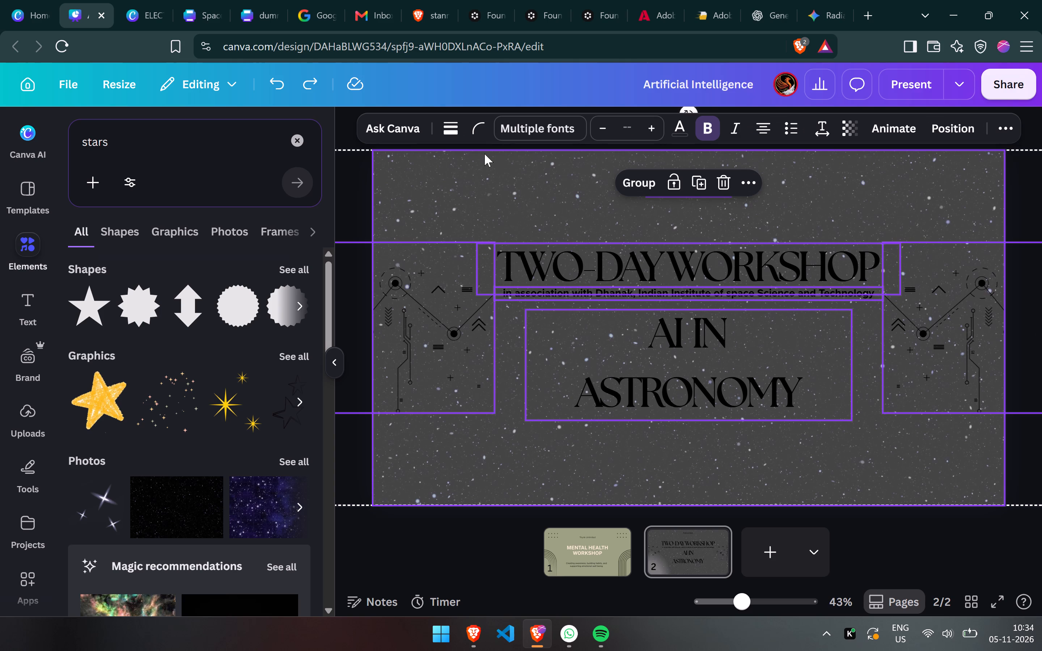
{"action": "left_click", "coordinate": [382, 127]}
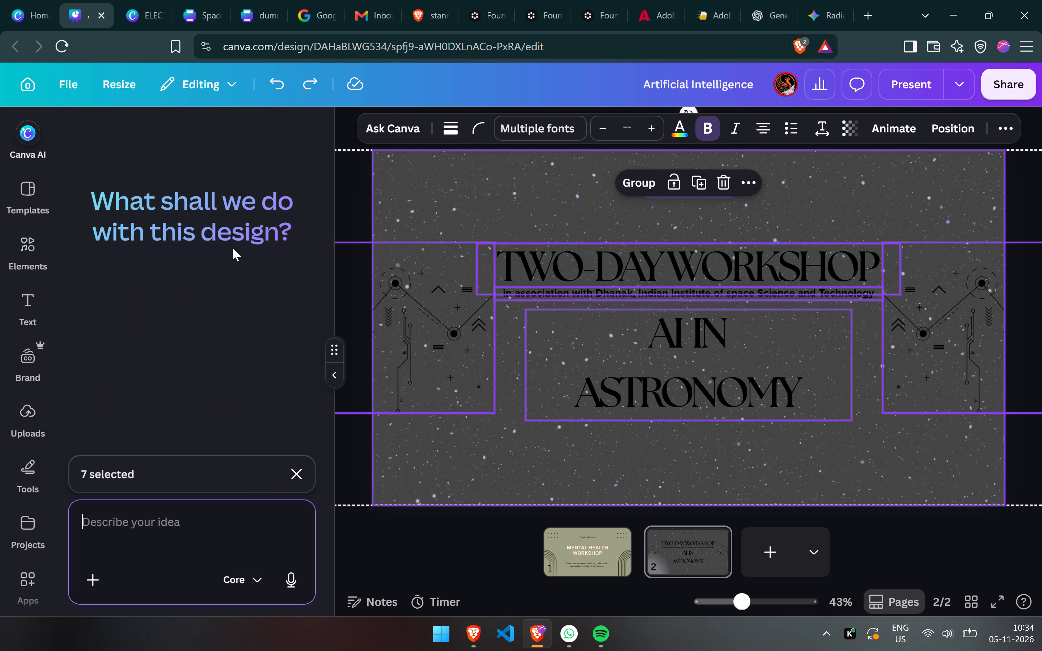
{"action": "left_click", "coordinate": [681, 128]}
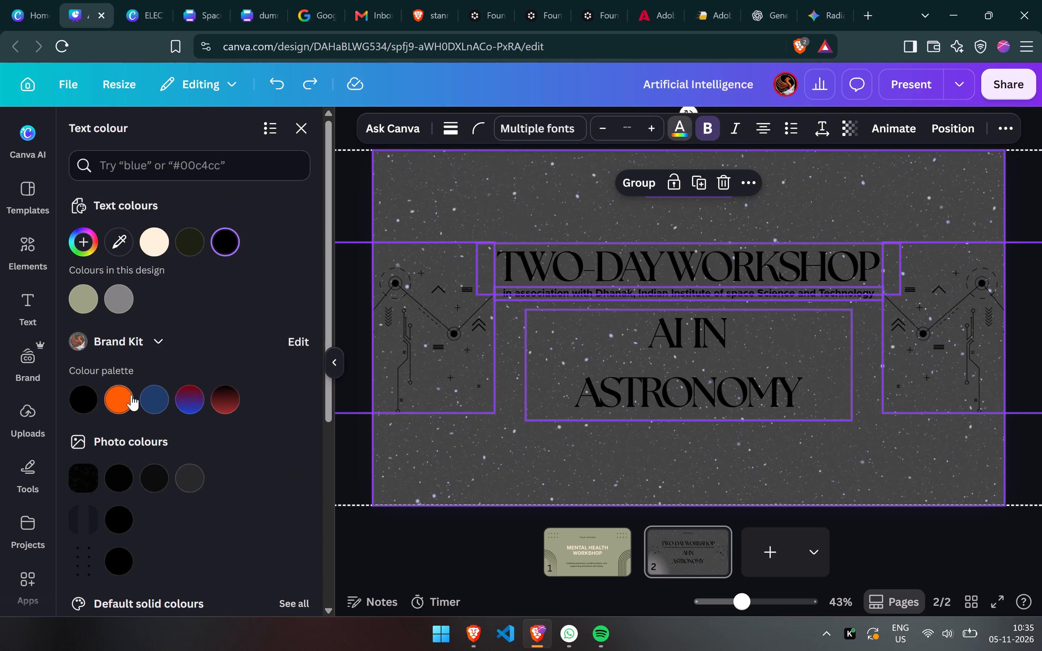
{"action": "left_click", "coordinate": [131, 395]}
{"action": "scroll", "coordinate": [131, 395], "scroll_direction": "down", "scroll_amount": 1}
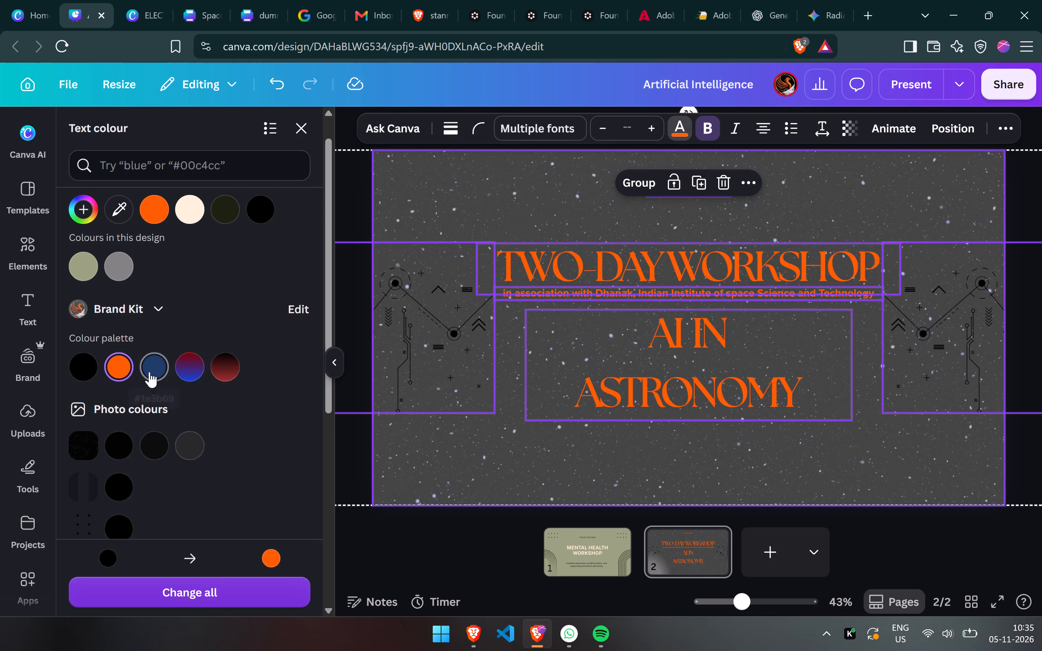
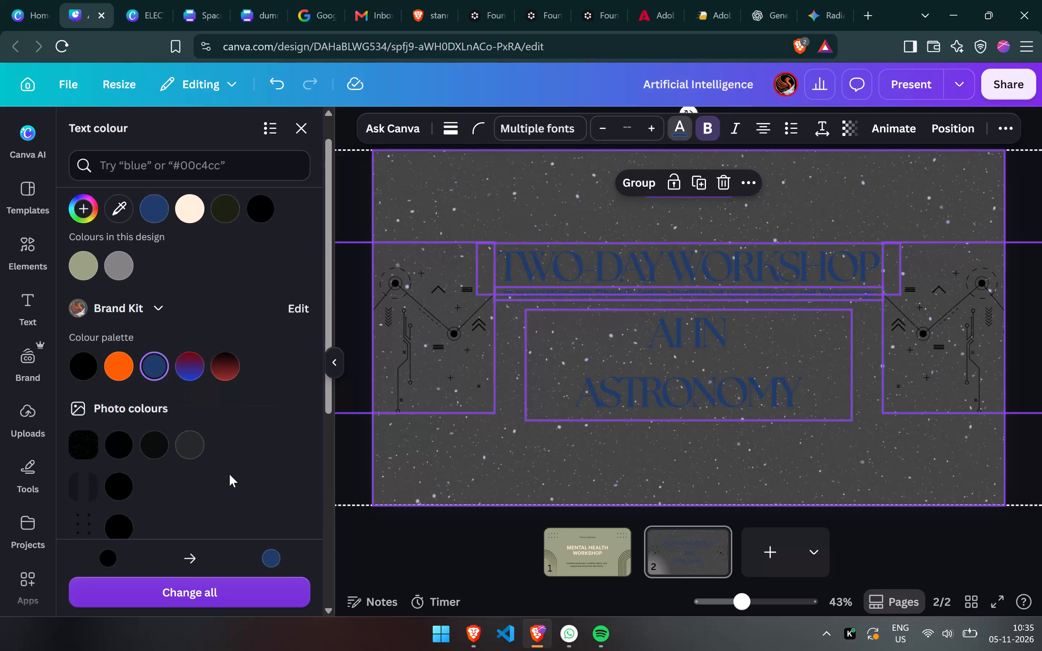
Try red on all the selected page 2 text, and set it to white.
{"action": "scroll", "coordinate": [229, 474], "scroll_direction": "down", "scroll_amount": 2}
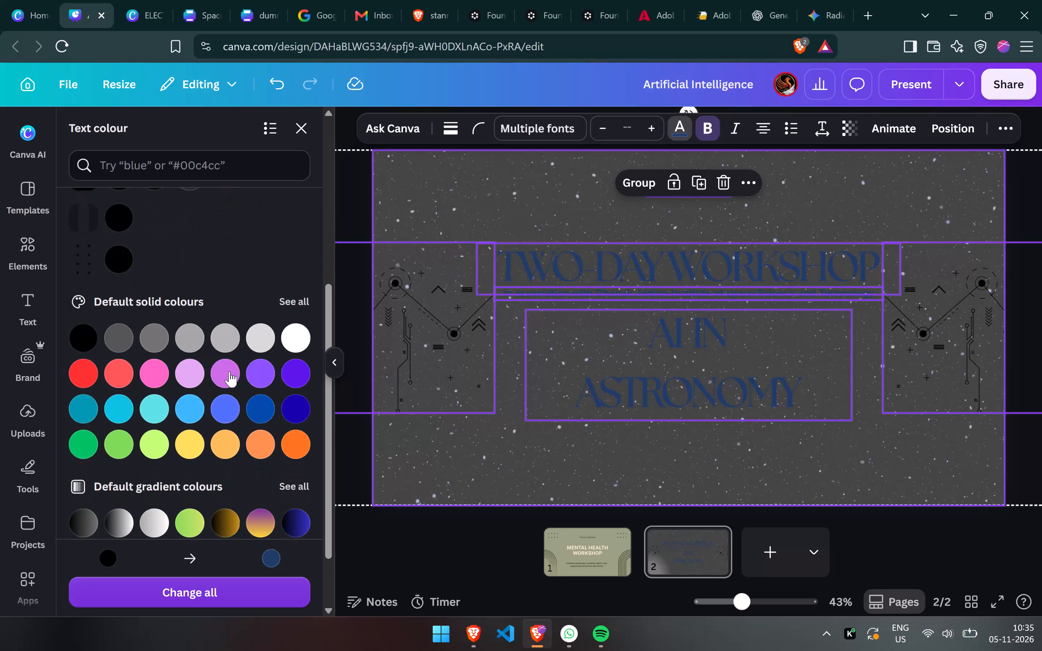
{"action": "left_click", "coordinate": [82, 374]}
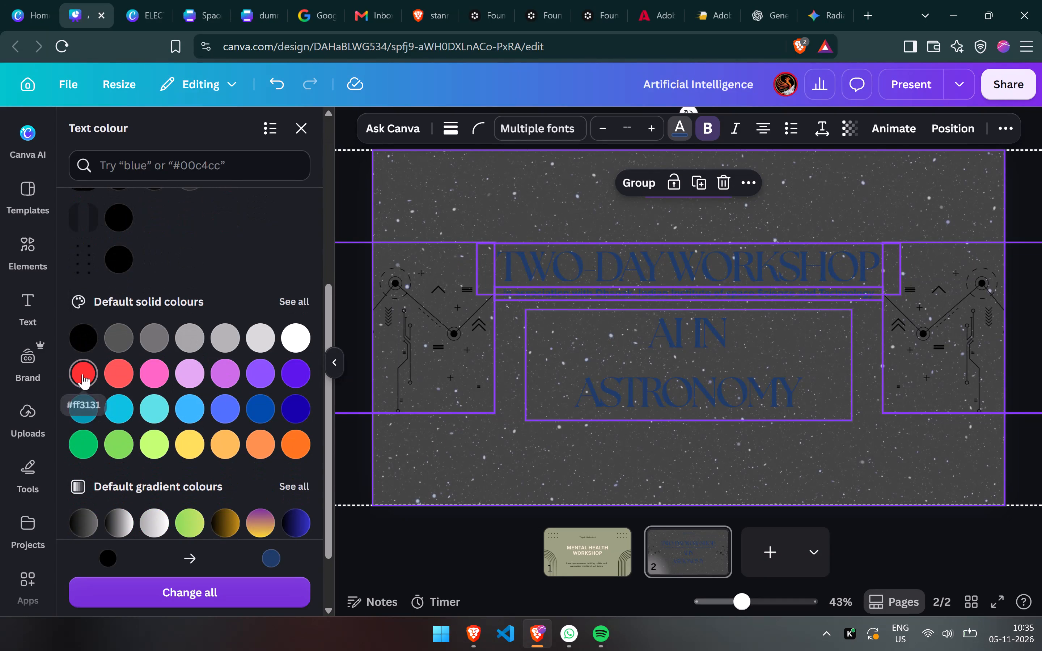
{"action": "left_click", "coordinate": [287, 335]}
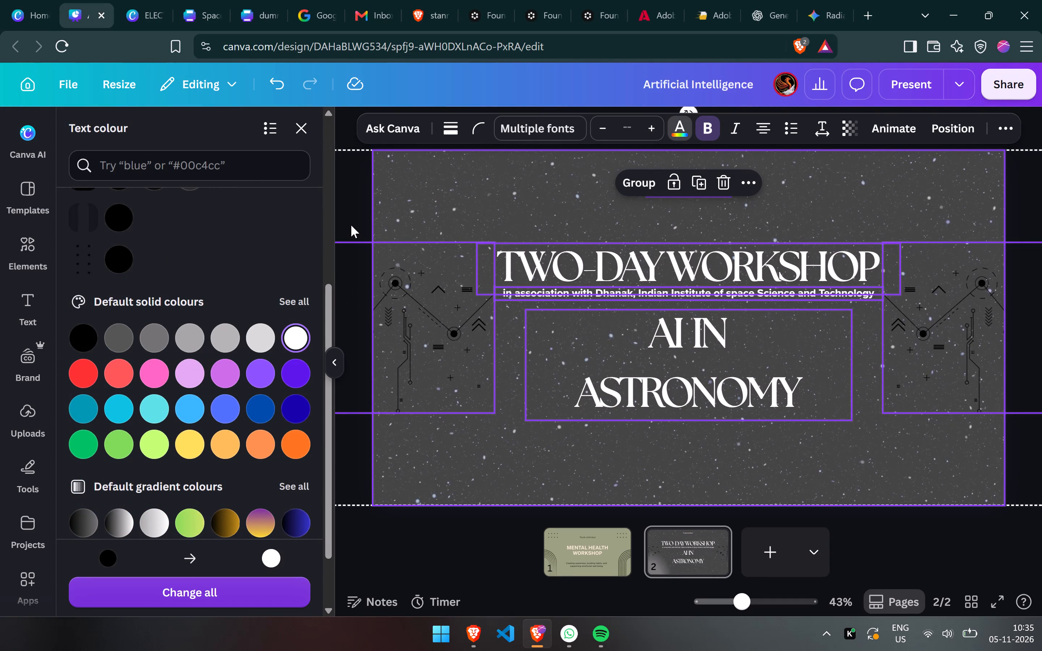
{"action": "left_click", "coordinate": [351, 225]}
{"action": "left_click", "coordinate": [351, 225]}
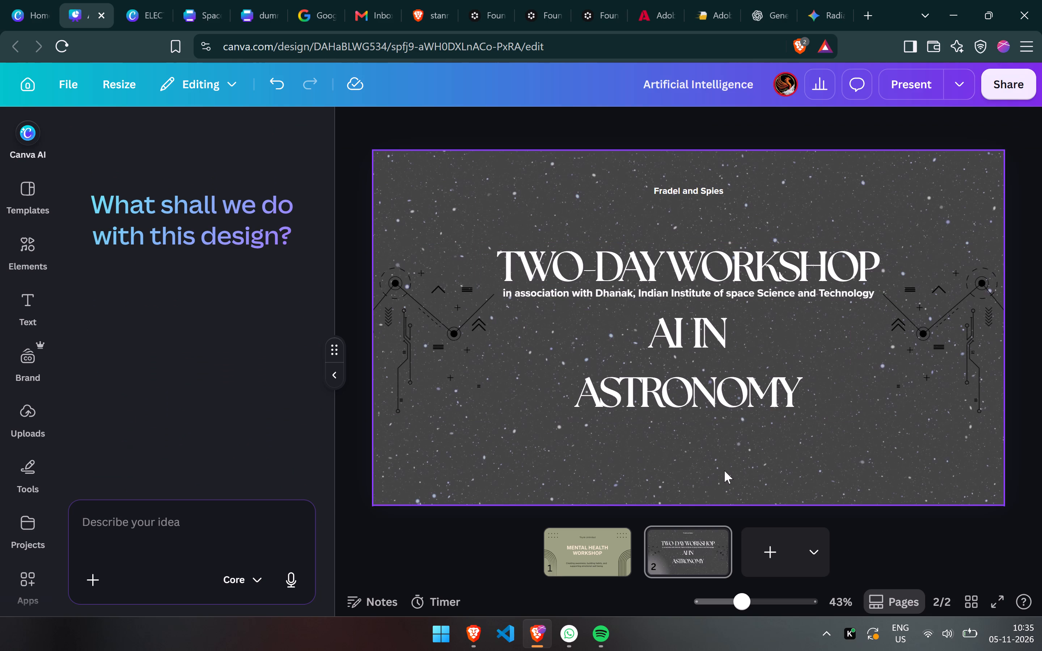
Recolour the circuit-line graphics on both sides of the title text from black to white.
{"action": "left_click", "coordinate": [922, 349]}
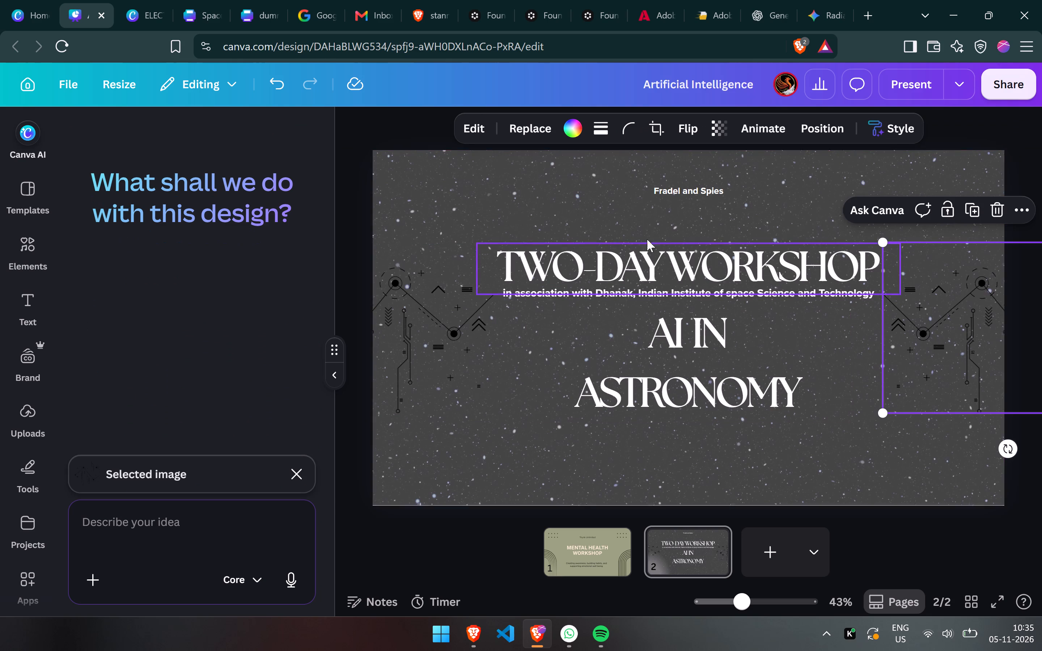
{"action": "left_click", "coordinate": [577, 127]}
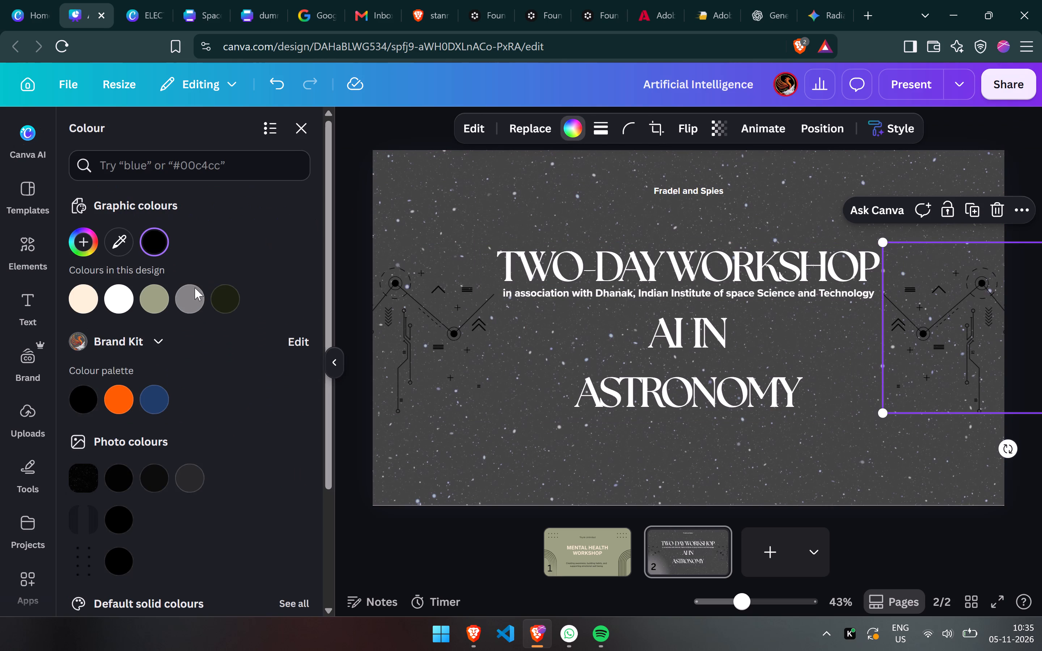
{"action": "left_click", "coordinate": [111, 303]}
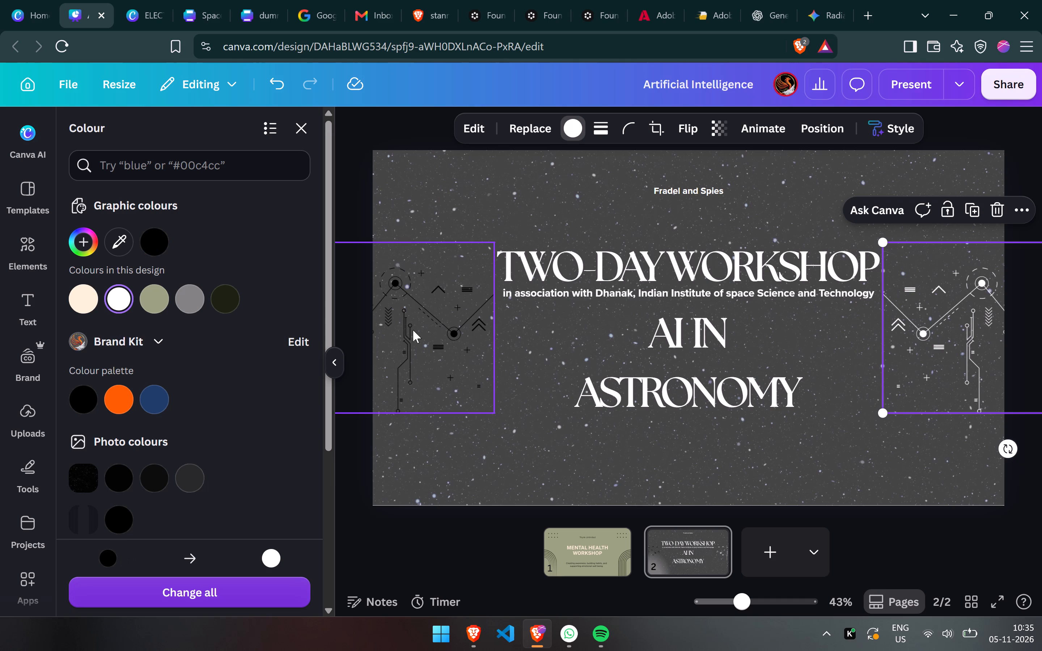
{"action": "left_click", "coordinate": [435, 343]}
{"action": "left_click", "coordinate": [576, 122]}
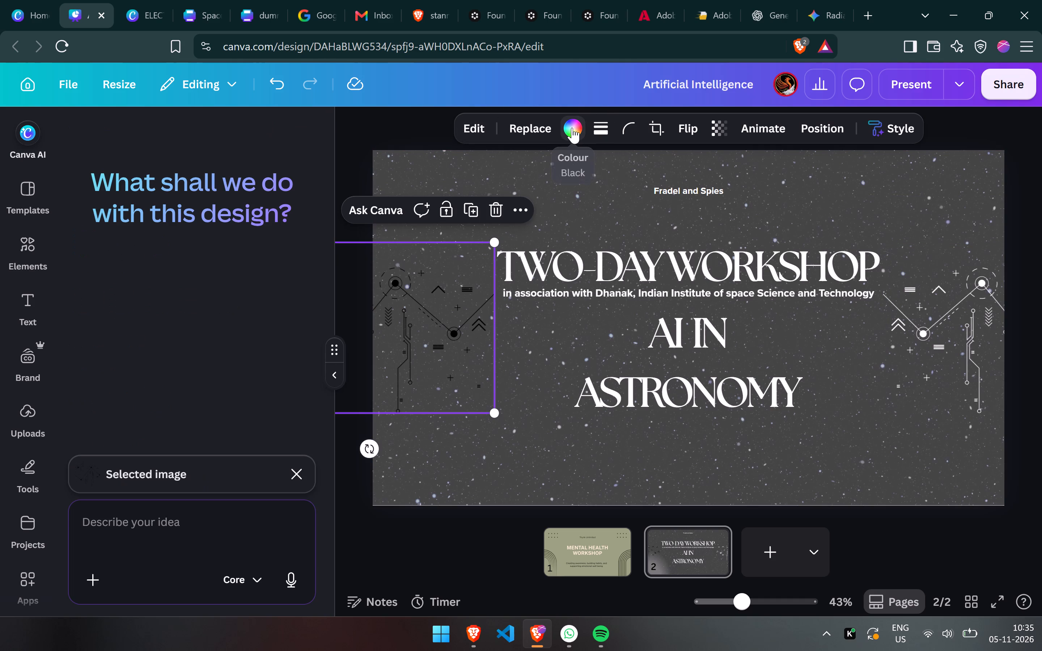
{"action": "left_click", "coordinate": [572, 128]}
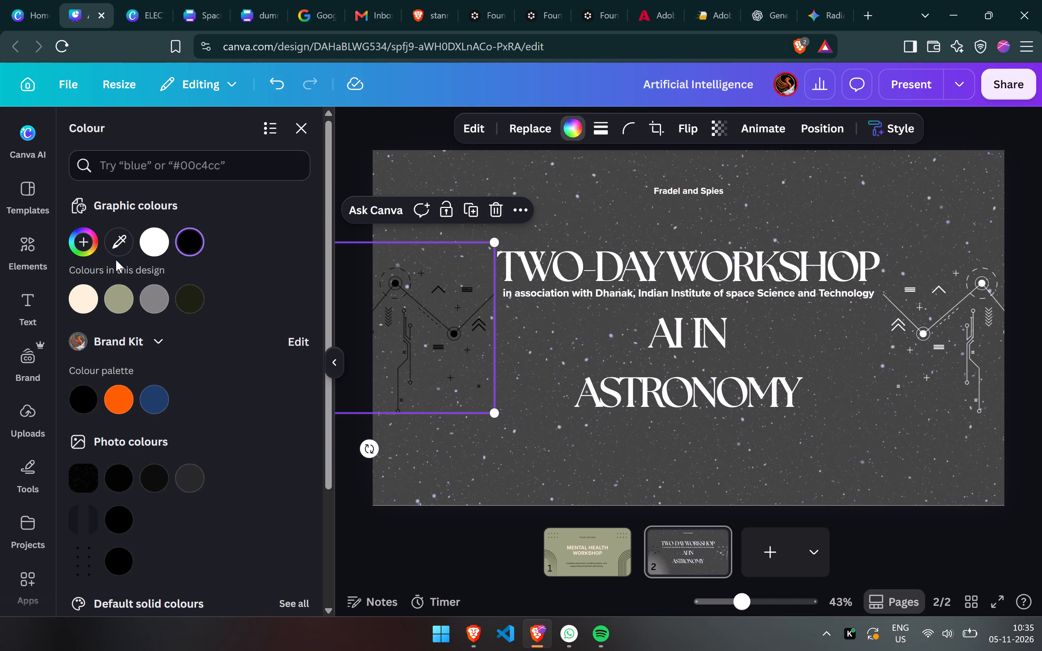
{"action": "left_click", "coordinate": [153, 233]}
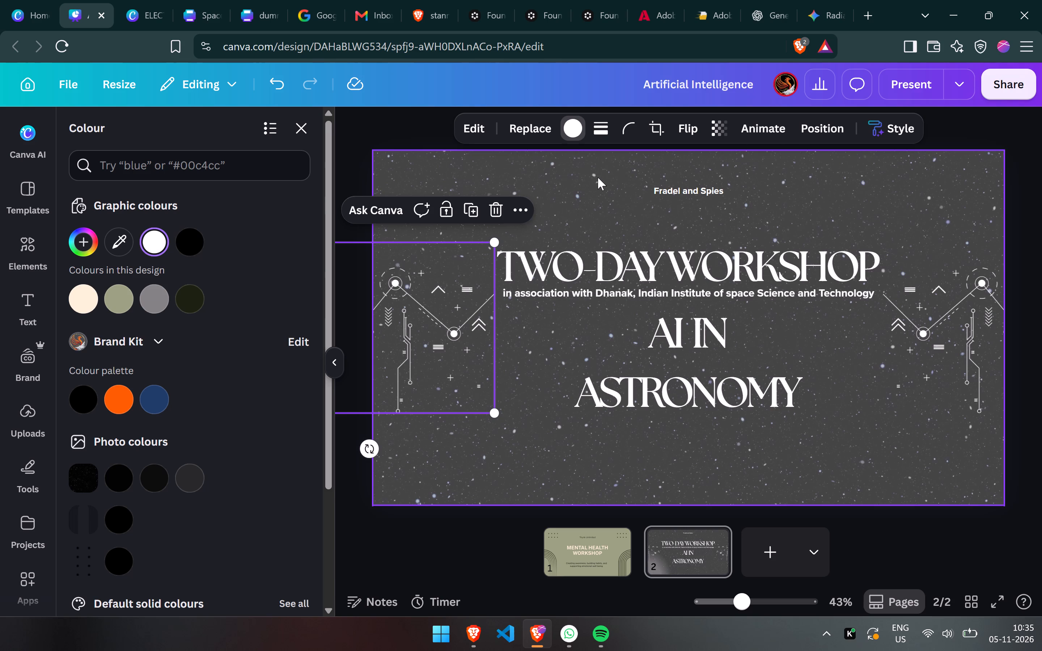
{"action": "left_click", "coordinate": [596, 173]}
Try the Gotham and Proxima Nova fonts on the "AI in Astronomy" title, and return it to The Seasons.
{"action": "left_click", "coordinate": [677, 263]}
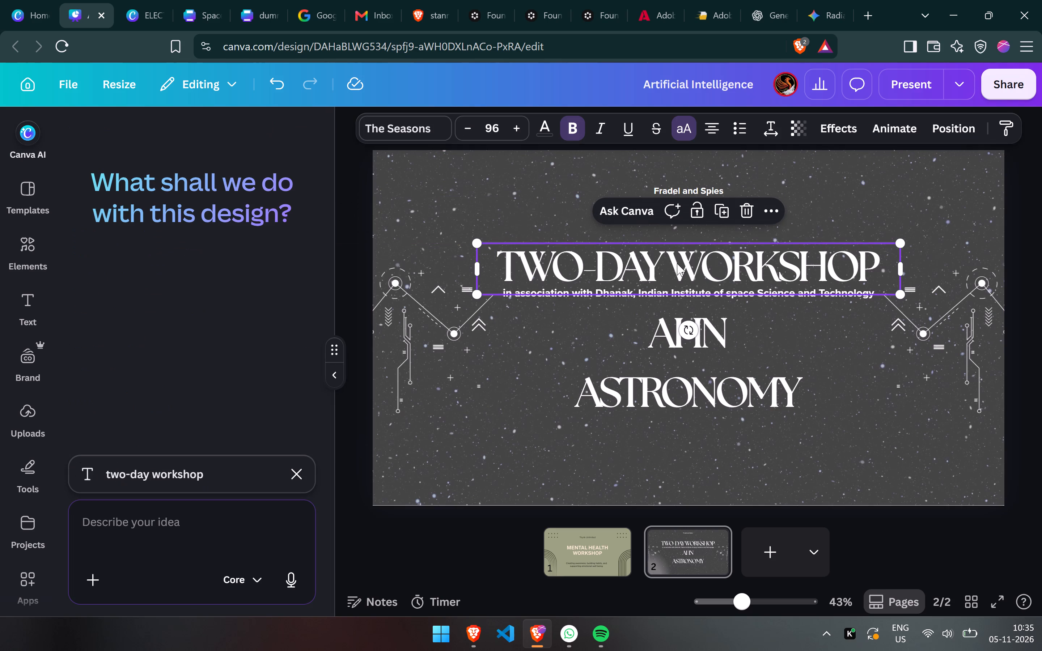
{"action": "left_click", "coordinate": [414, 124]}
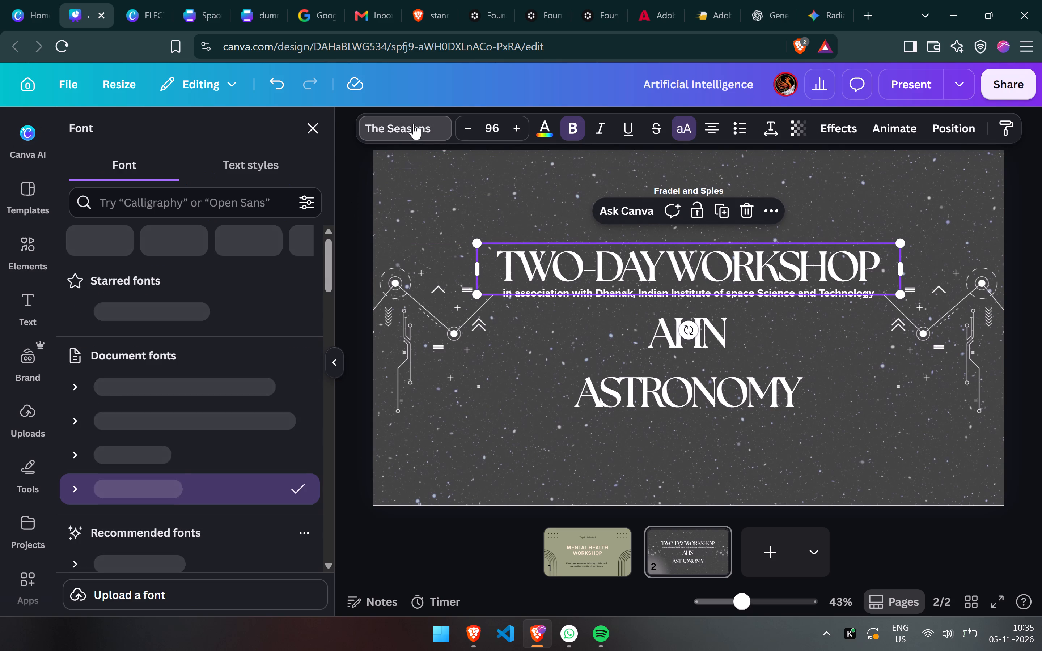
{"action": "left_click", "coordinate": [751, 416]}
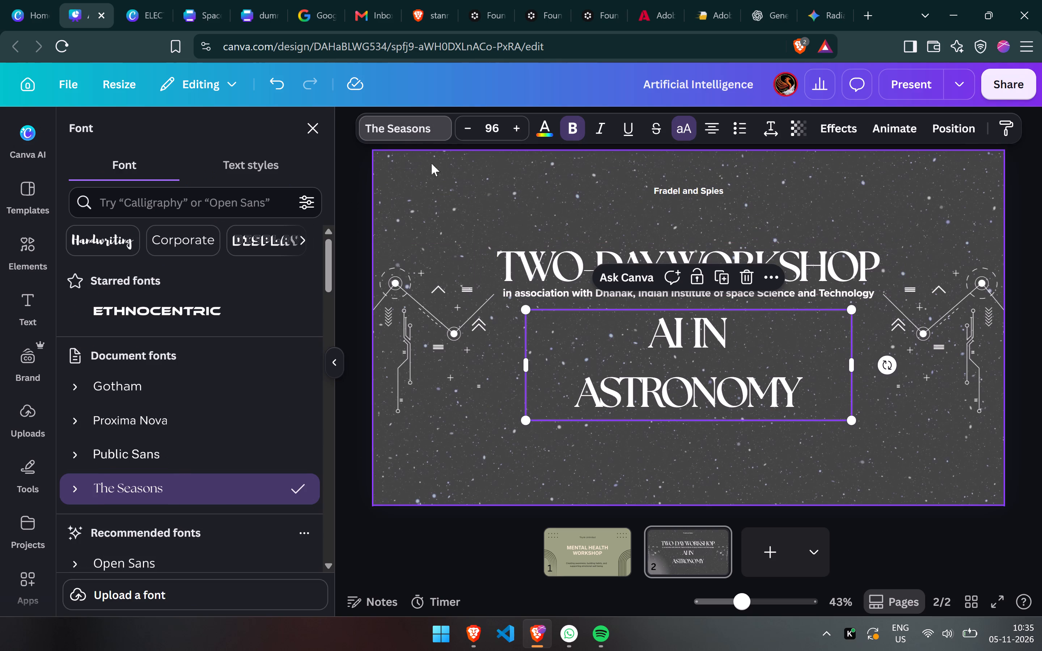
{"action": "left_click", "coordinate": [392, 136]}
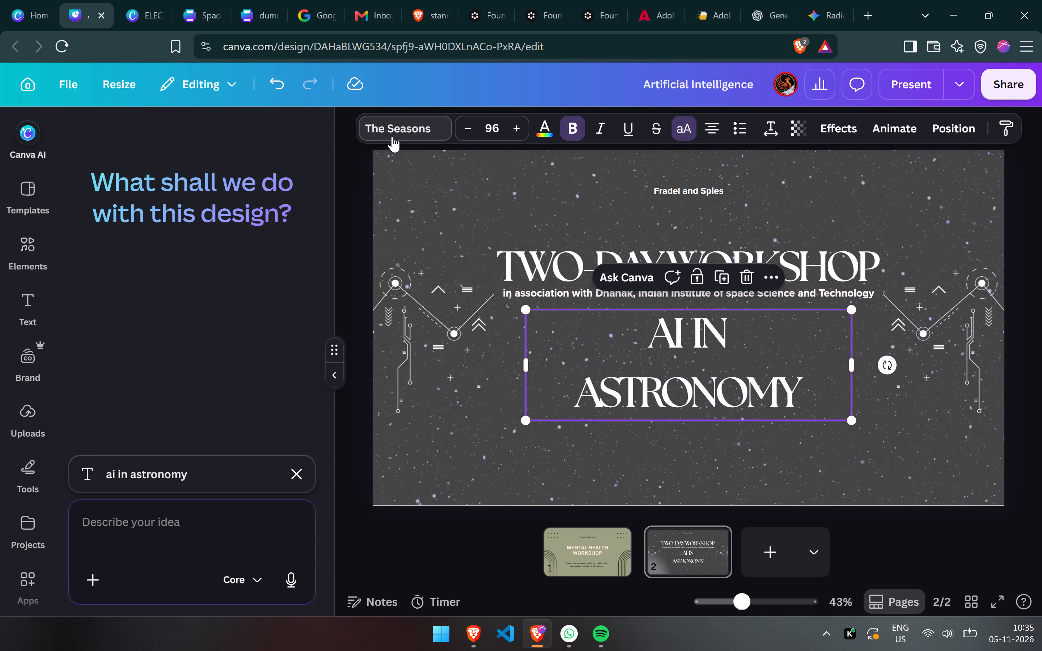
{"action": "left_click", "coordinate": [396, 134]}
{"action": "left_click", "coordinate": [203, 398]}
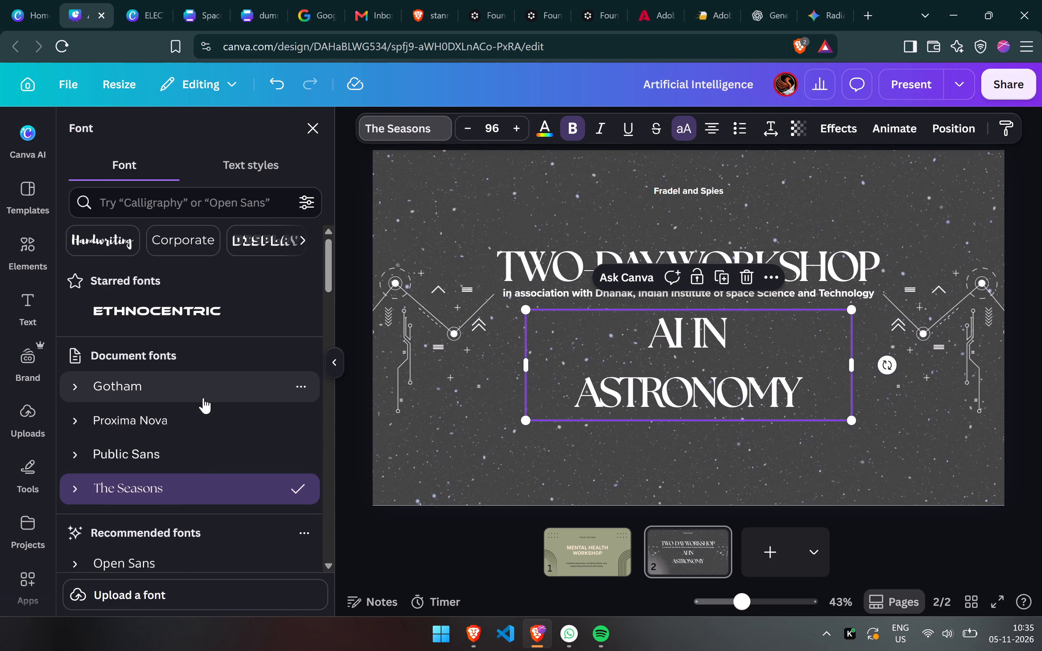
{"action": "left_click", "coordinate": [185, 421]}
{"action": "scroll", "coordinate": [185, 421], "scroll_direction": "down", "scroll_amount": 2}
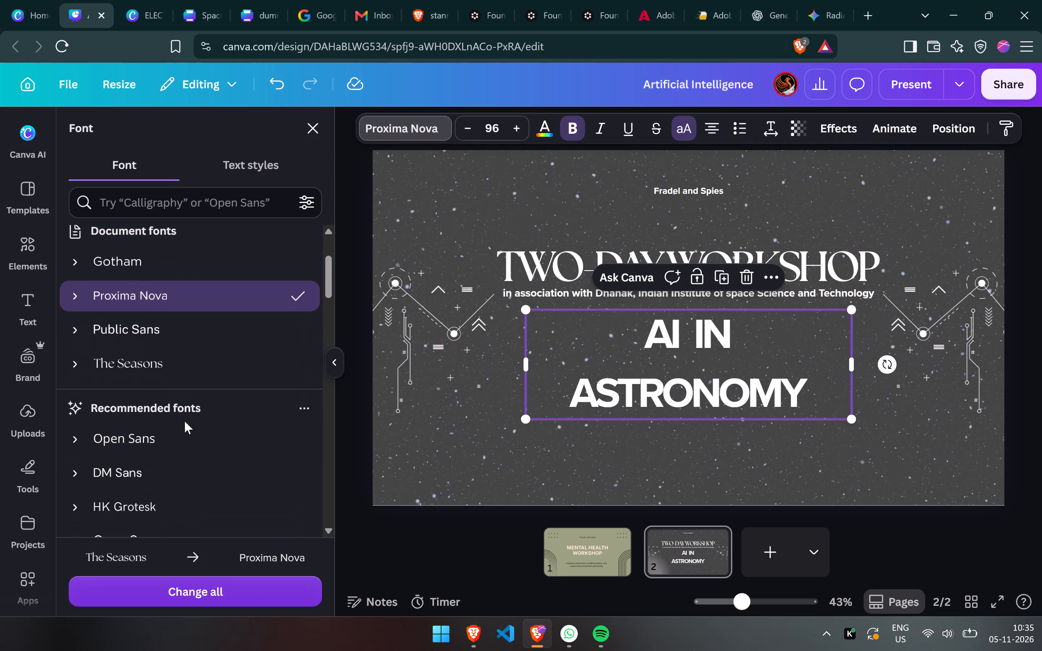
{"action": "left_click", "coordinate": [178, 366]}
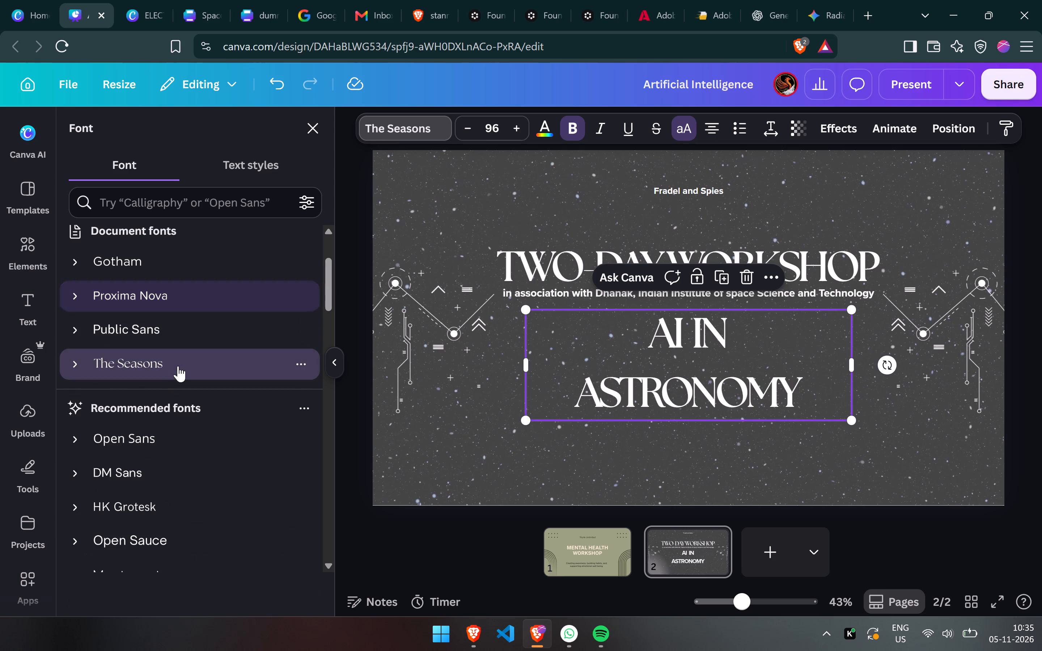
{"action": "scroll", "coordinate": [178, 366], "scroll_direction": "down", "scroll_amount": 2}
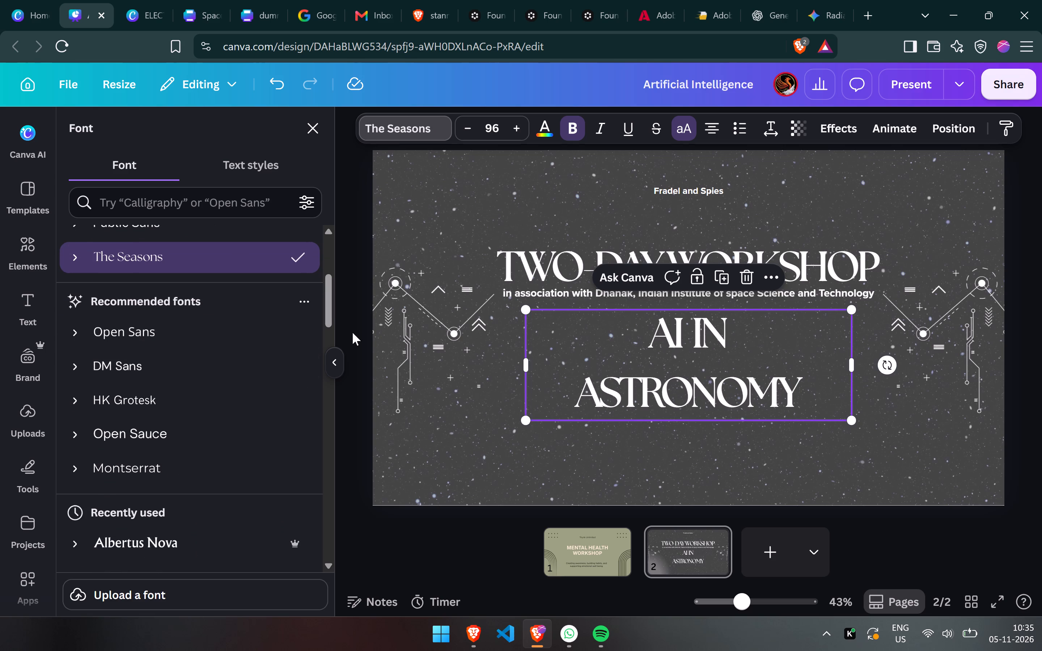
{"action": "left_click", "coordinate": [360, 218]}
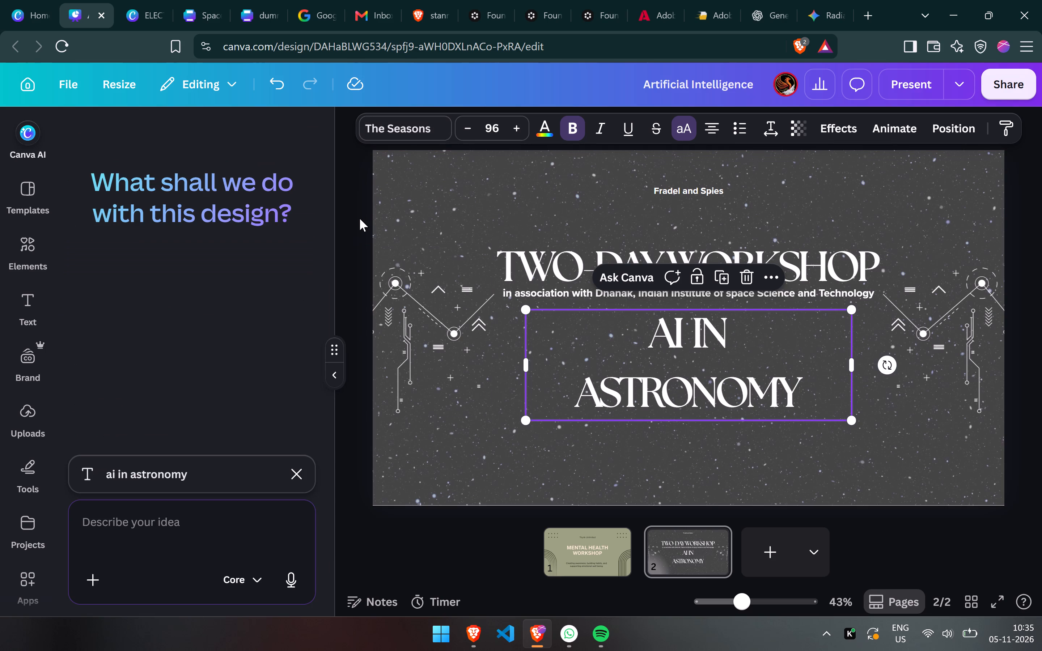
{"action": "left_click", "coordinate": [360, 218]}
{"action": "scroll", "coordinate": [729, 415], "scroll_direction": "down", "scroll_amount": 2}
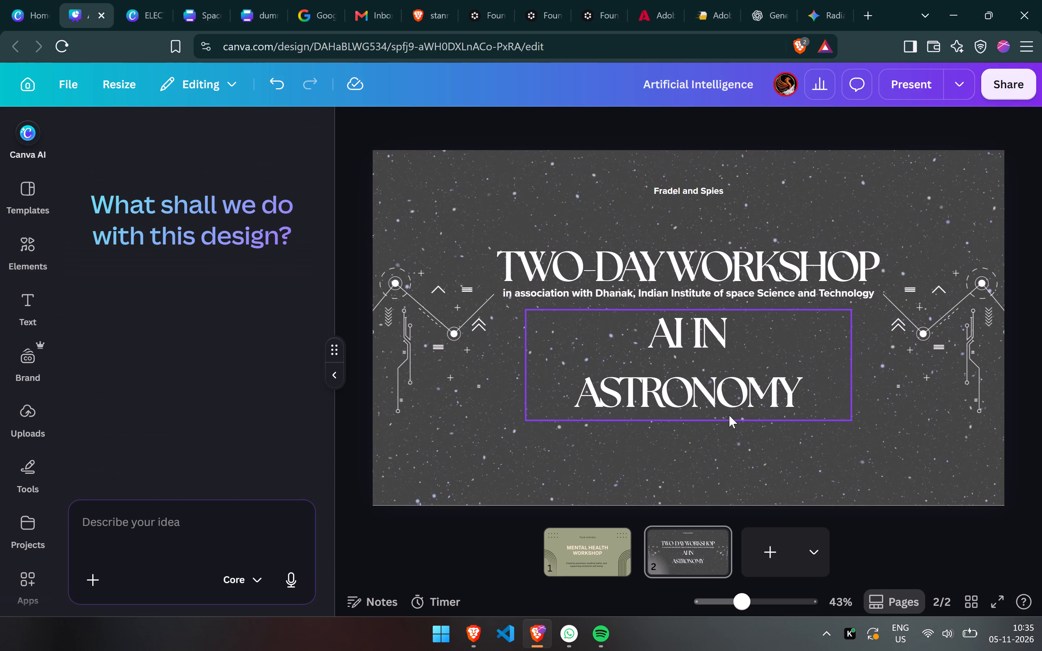
Apply the Background text effect to the "AI in Astronomy" title.
{"action": "left_click", "coordinate": [718, 369]}
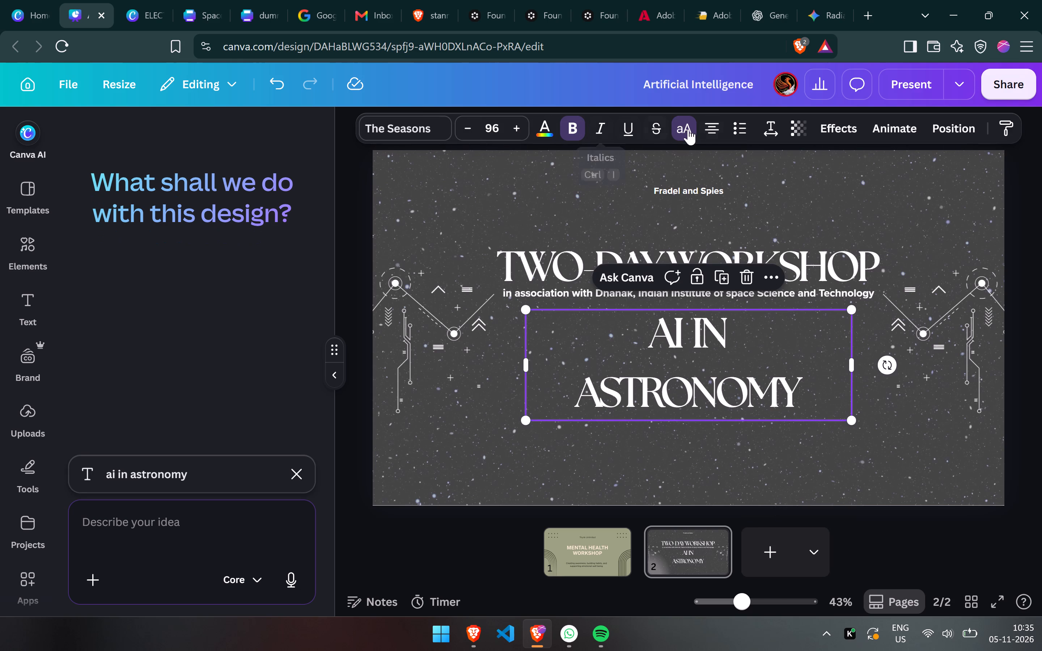
{"action": "left_click", "coordinate": [834, 132]}
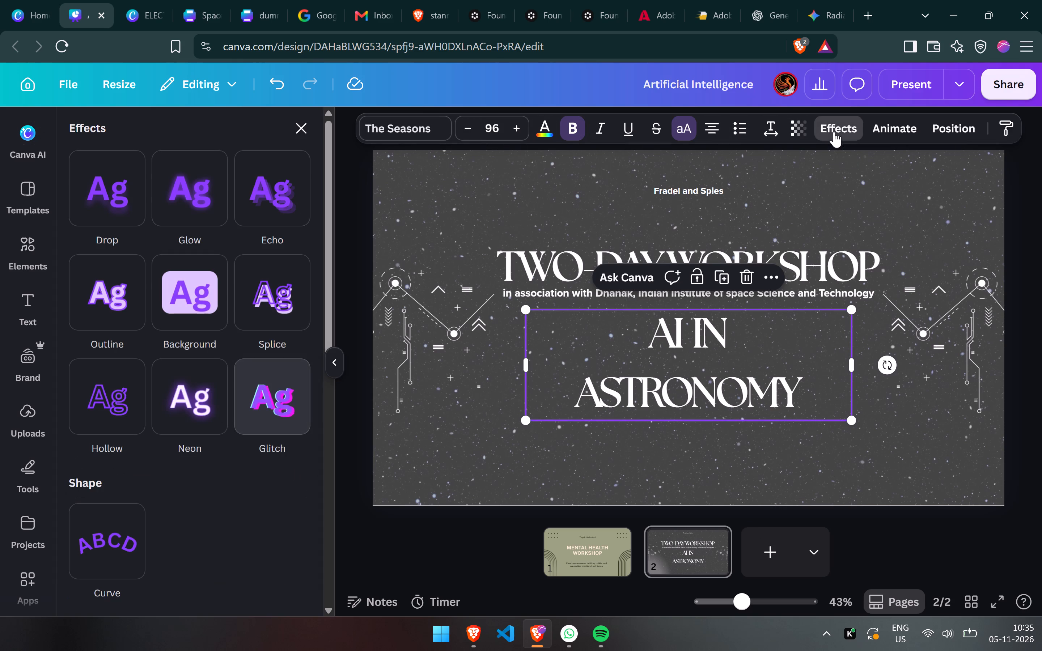
{"action": "left_click", "coordinate": [189, 291]}
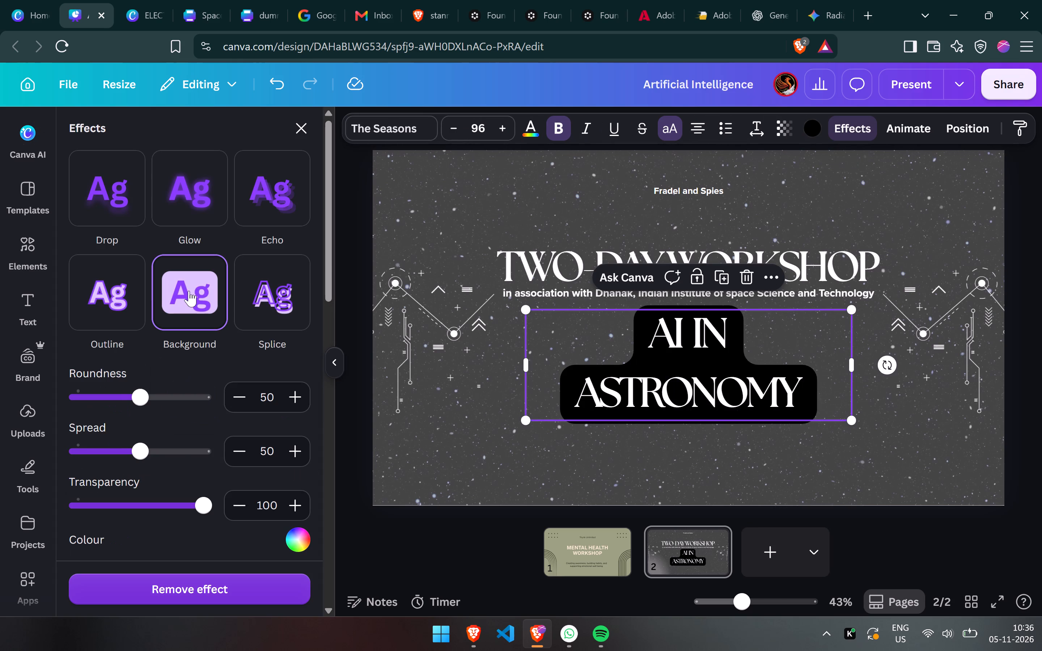
{"action": "left_click", "coordinate": [189, 291]}
{"action": "left_click", "coordinate": [189, 291]}
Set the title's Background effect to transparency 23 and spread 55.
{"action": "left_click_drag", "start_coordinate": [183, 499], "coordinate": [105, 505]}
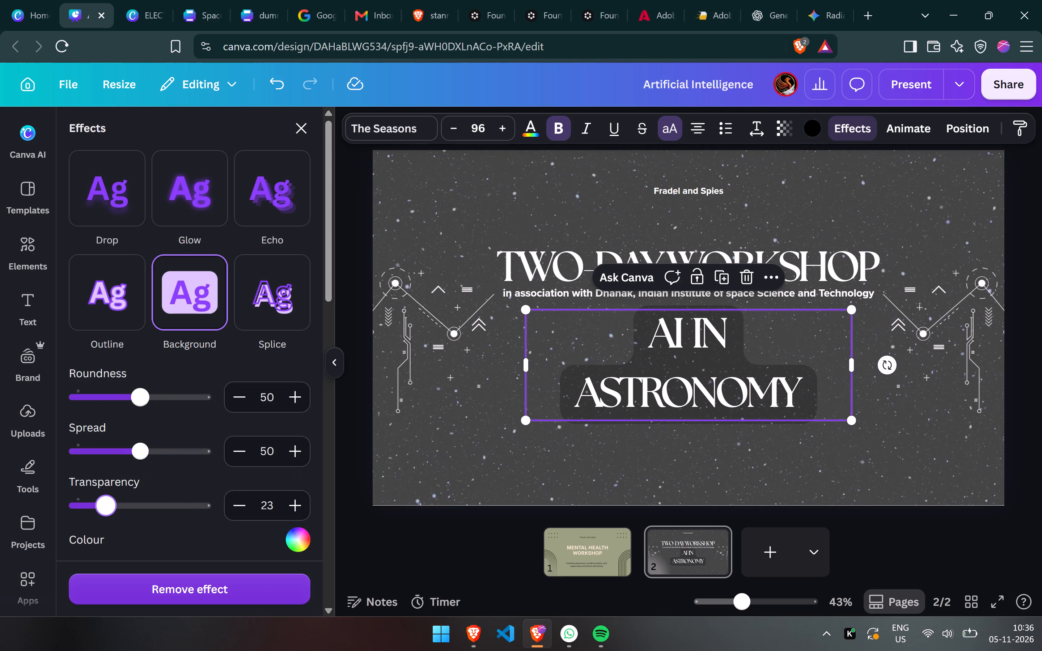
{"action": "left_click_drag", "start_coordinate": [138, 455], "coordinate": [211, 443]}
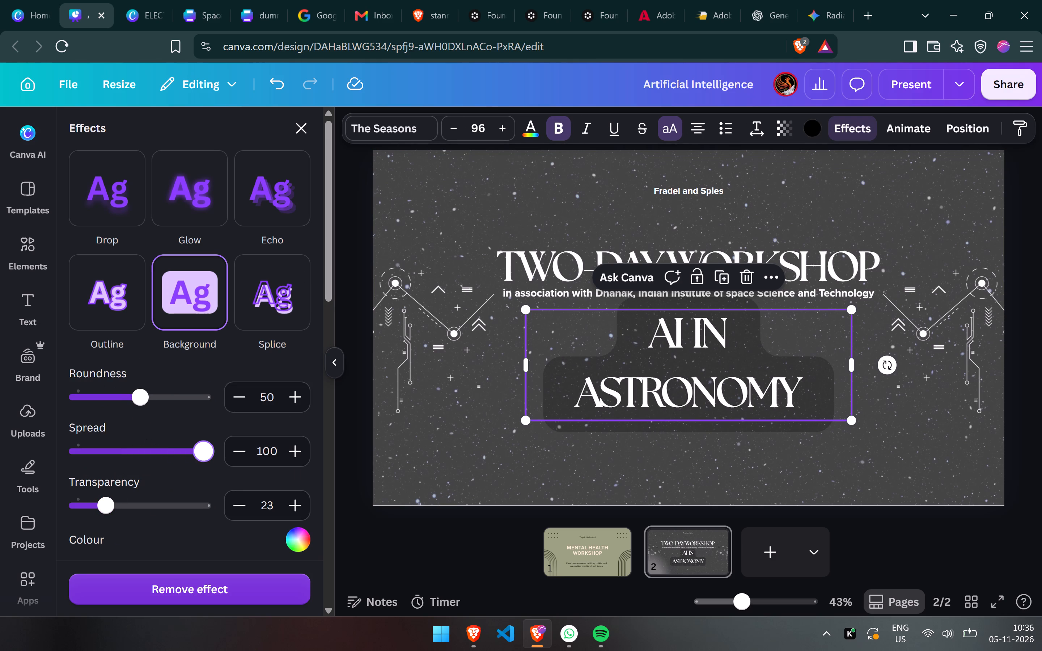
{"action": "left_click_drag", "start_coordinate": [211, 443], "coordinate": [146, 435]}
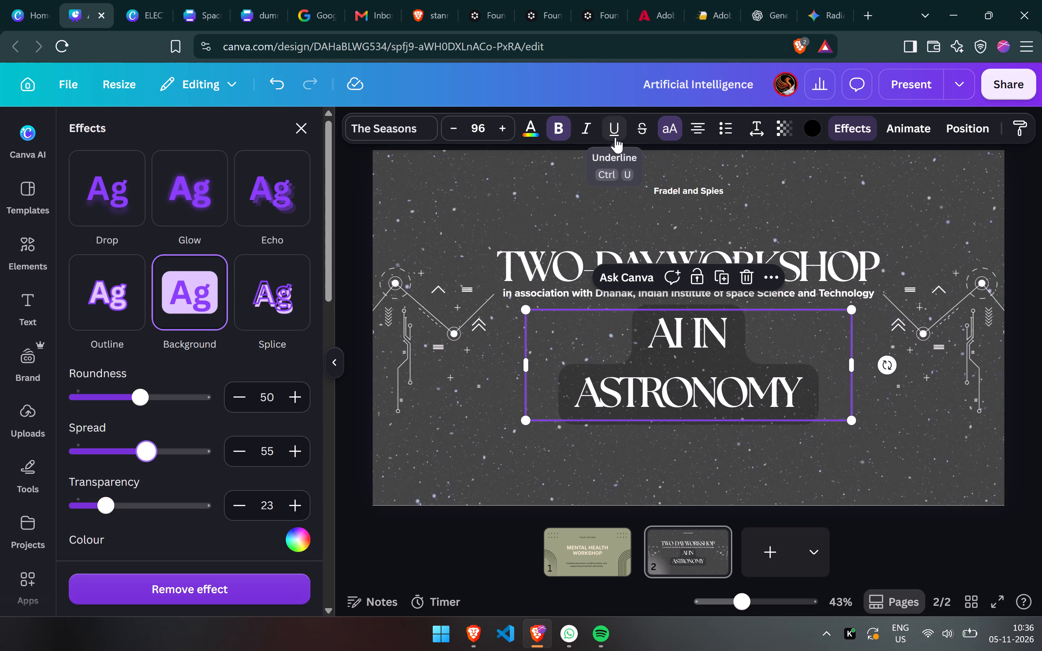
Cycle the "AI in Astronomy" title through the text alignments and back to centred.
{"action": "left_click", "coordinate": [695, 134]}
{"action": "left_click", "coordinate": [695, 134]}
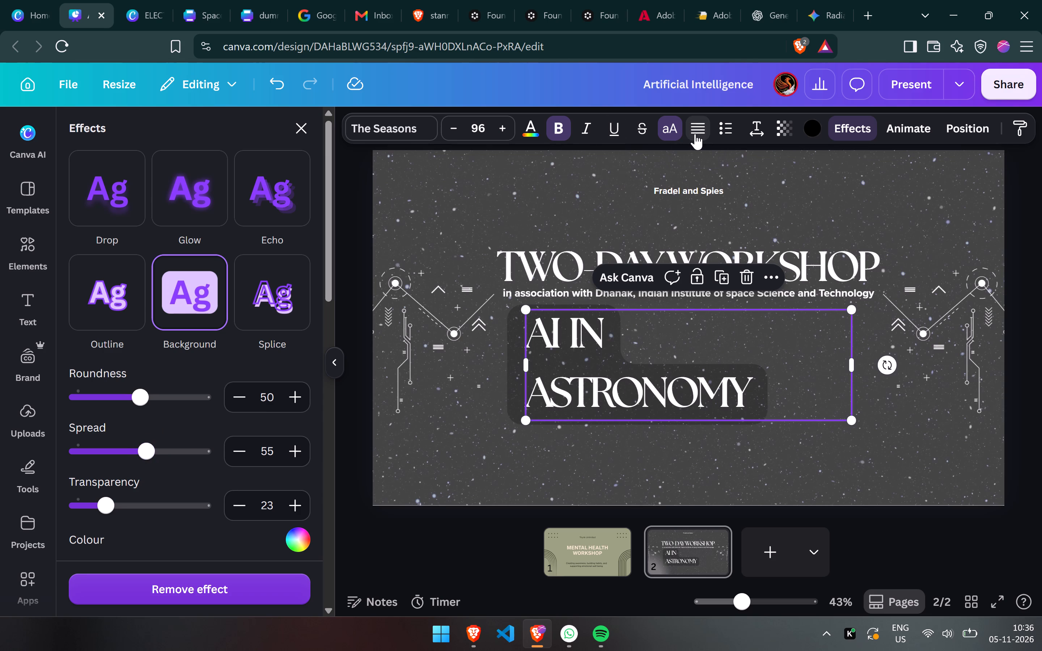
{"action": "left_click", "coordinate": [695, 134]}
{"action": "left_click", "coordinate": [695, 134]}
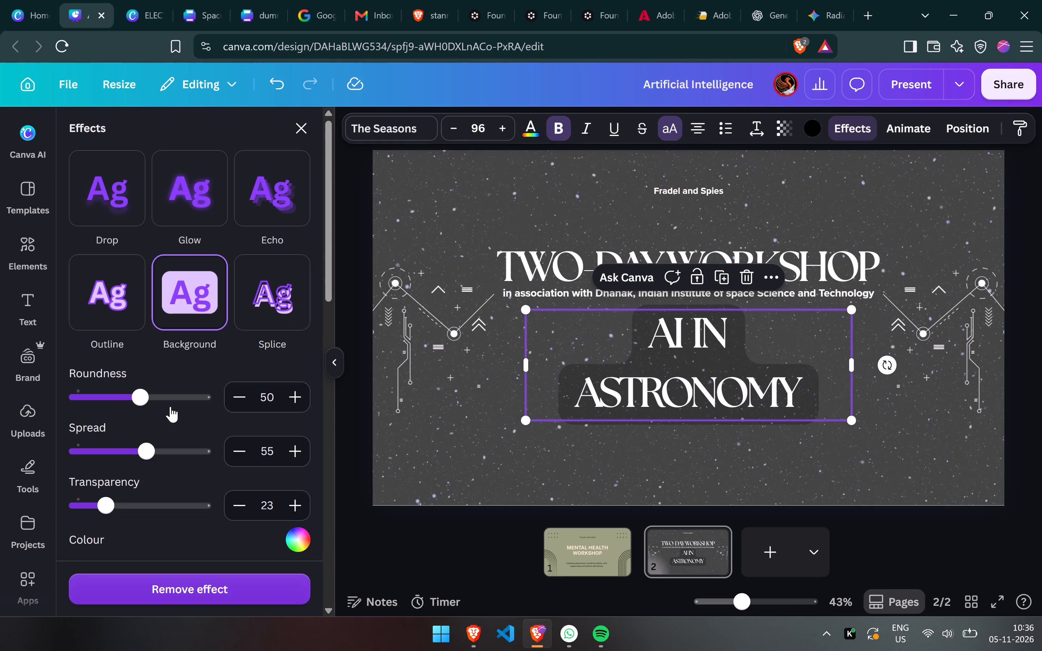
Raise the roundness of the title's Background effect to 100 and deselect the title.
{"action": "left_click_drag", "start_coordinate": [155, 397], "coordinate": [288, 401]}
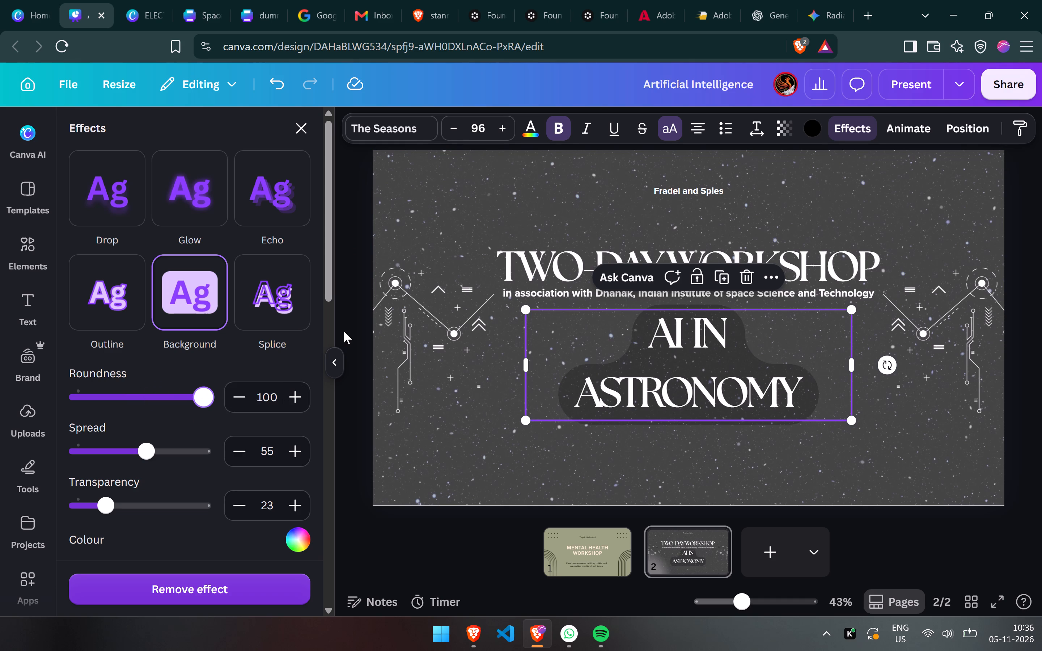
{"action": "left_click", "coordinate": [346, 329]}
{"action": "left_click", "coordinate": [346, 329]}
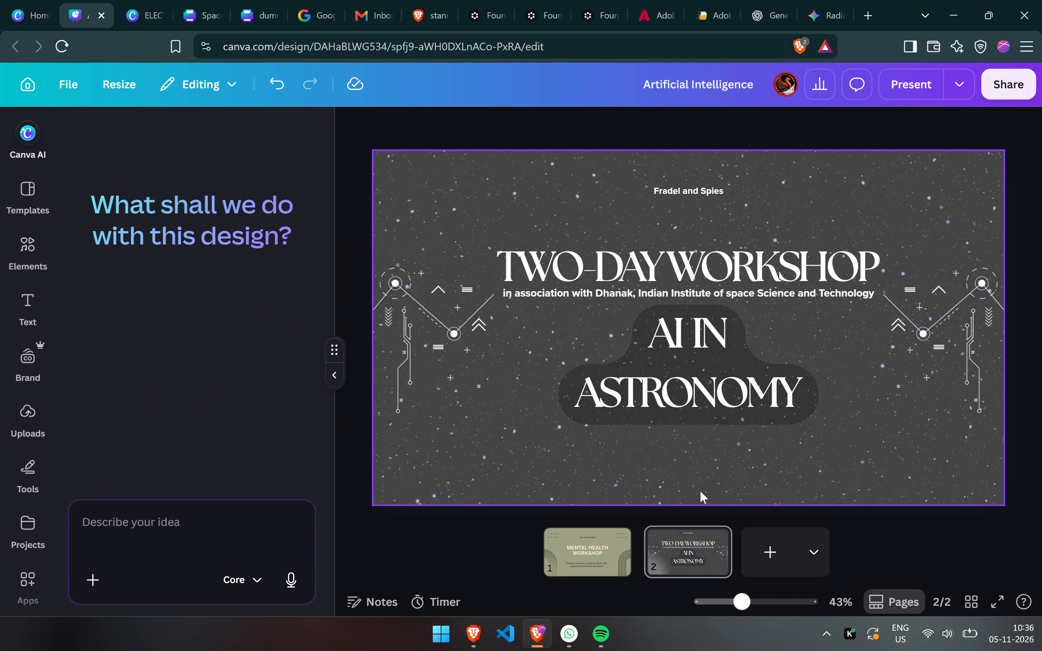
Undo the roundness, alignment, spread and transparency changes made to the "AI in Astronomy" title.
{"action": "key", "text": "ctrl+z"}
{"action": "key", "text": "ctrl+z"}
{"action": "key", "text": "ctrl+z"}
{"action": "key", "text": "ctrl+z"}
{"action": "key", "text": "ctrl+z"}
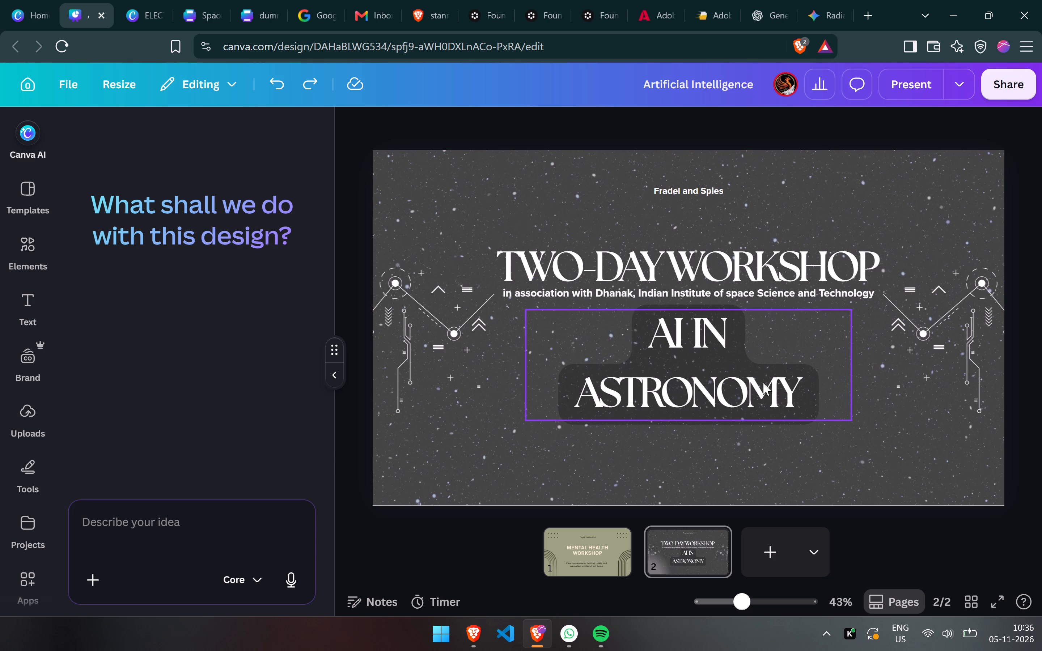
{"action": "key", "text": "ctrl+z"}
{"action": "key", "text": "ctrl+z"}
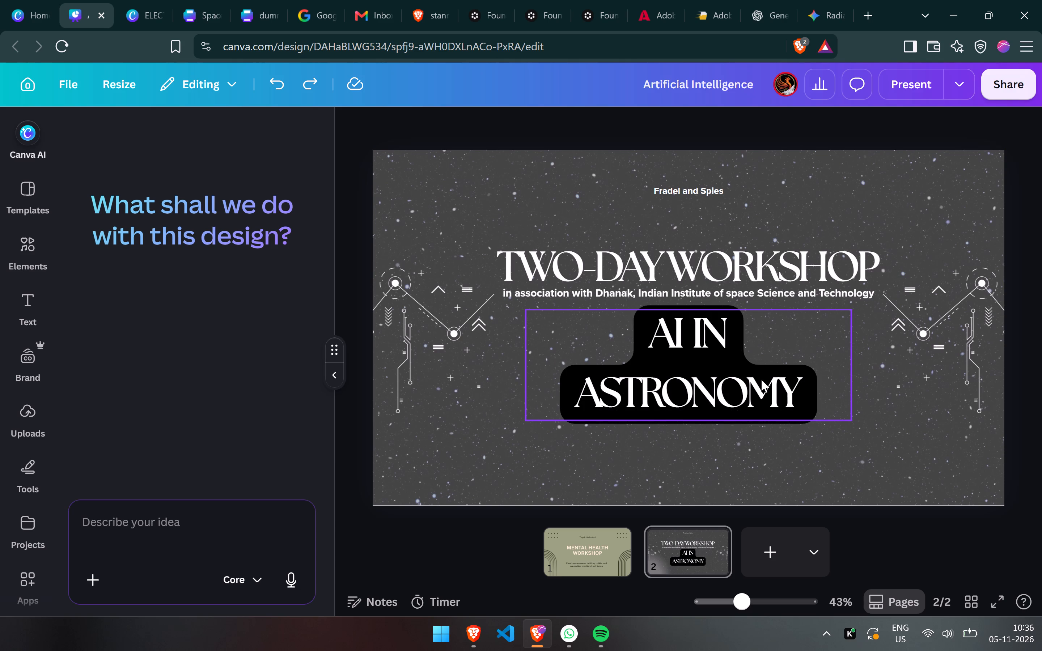
Undo the Background effect on the "AI in Astronomy" title.
{"action": "key", "text": "ctrl+z"}
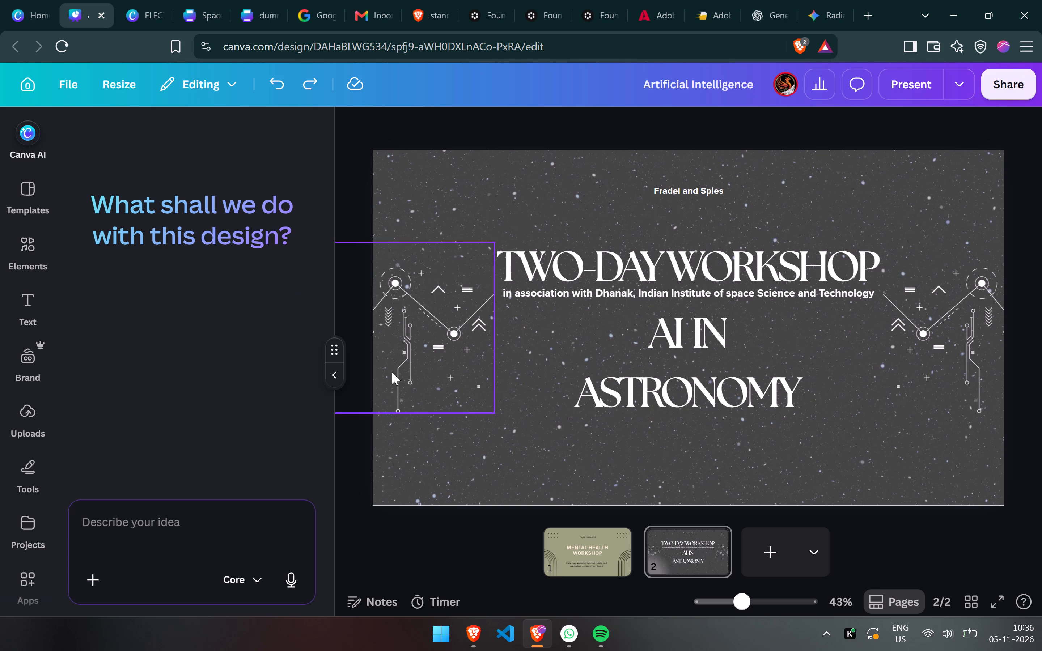
{"action": "left_click", "coordinate": [365, 439]}
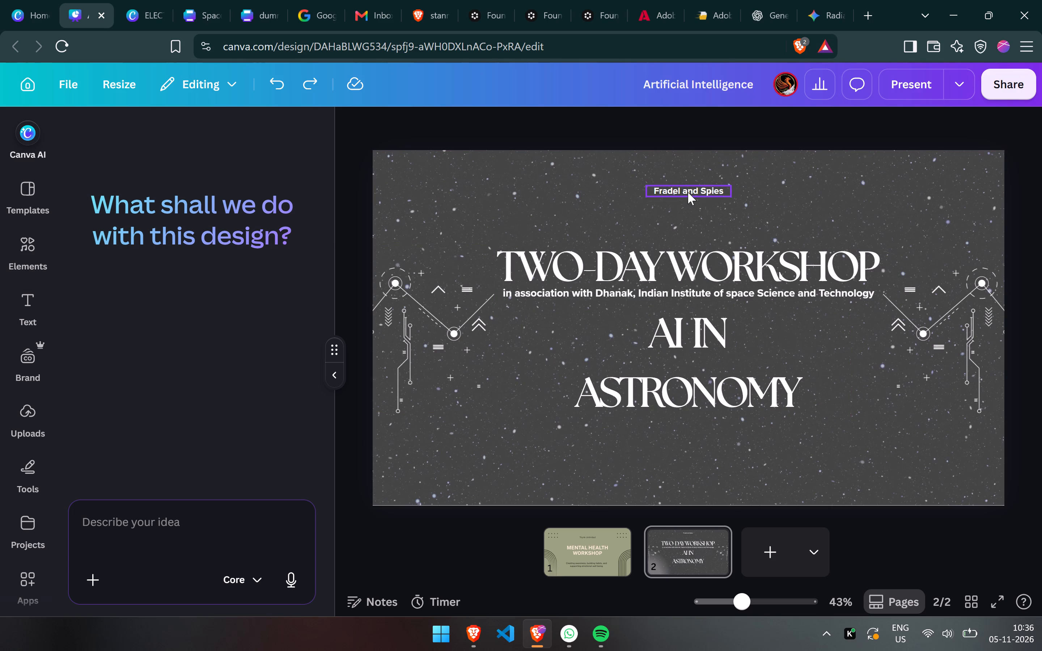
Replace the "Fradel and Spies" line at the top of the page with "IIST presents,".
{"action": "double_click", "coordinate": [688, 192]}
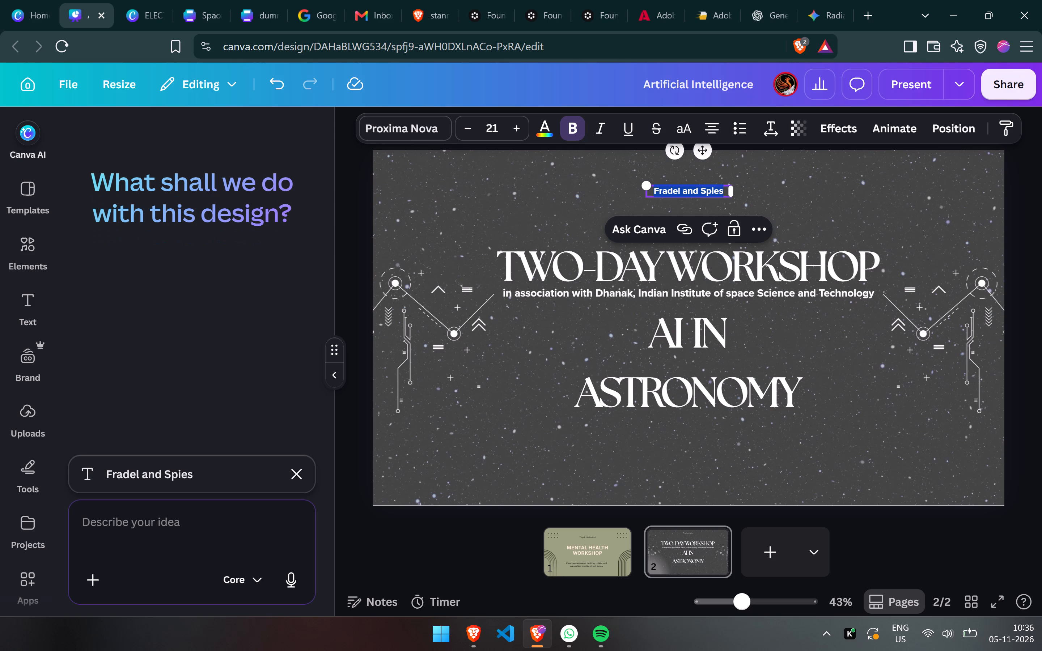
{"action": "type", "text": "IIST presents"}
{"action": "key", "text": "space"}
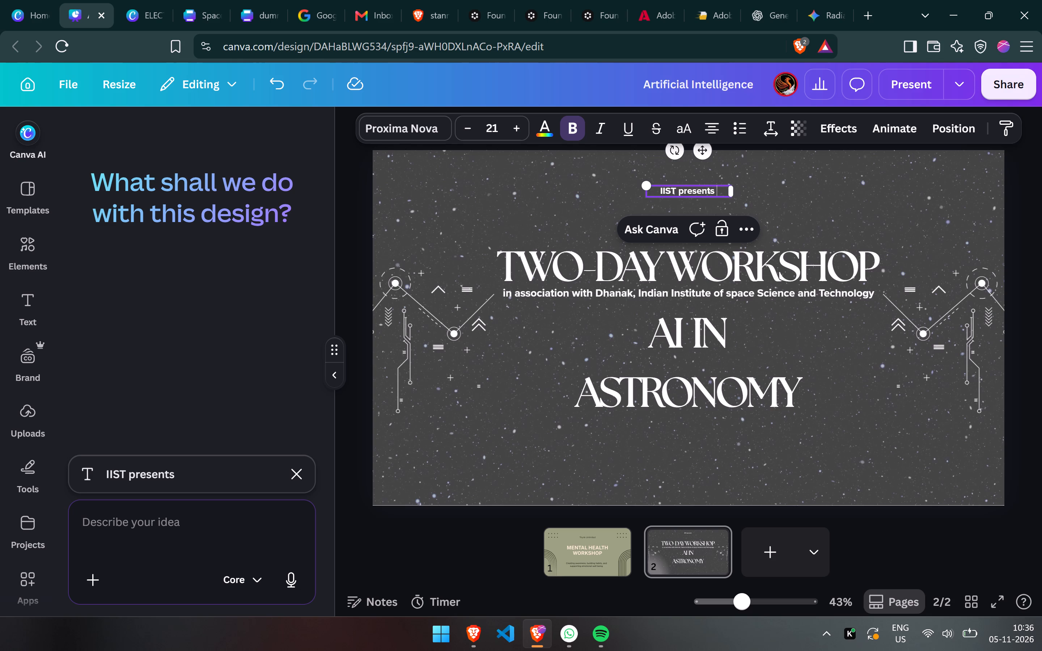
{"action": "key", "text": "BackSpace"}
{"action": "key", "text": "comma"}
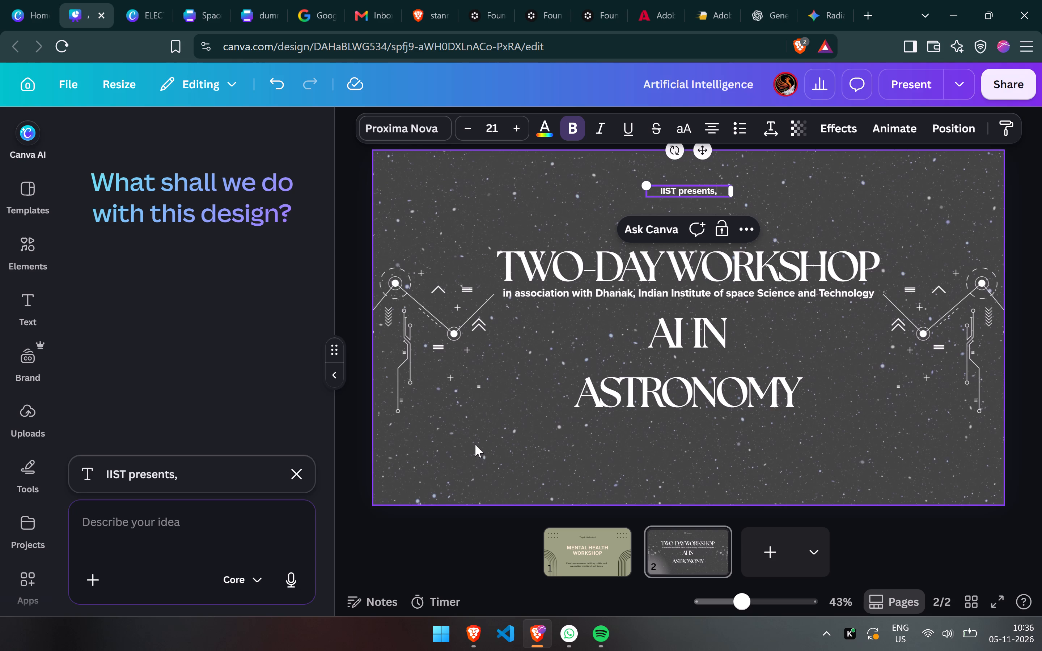
Darken the page background colour behind the star image to #232323.
{"action": "left_click", "coordinate": [475, 444]}
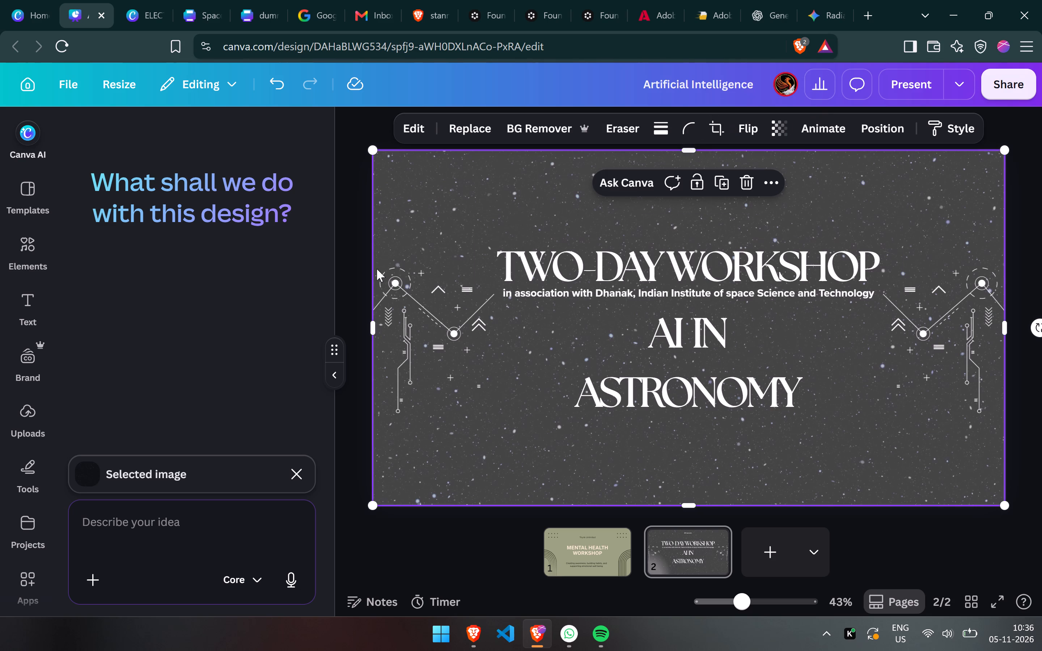
{"action": "left_click", "coordinate": [873, 123]}
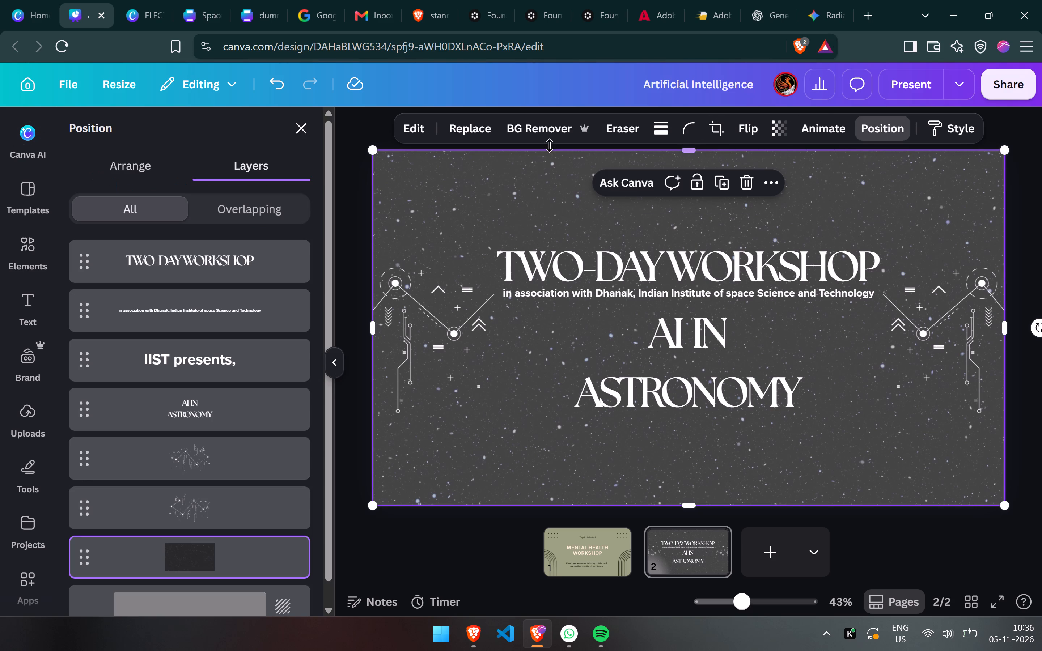
{"action": "left_click", "coordinate": [181, 603]}
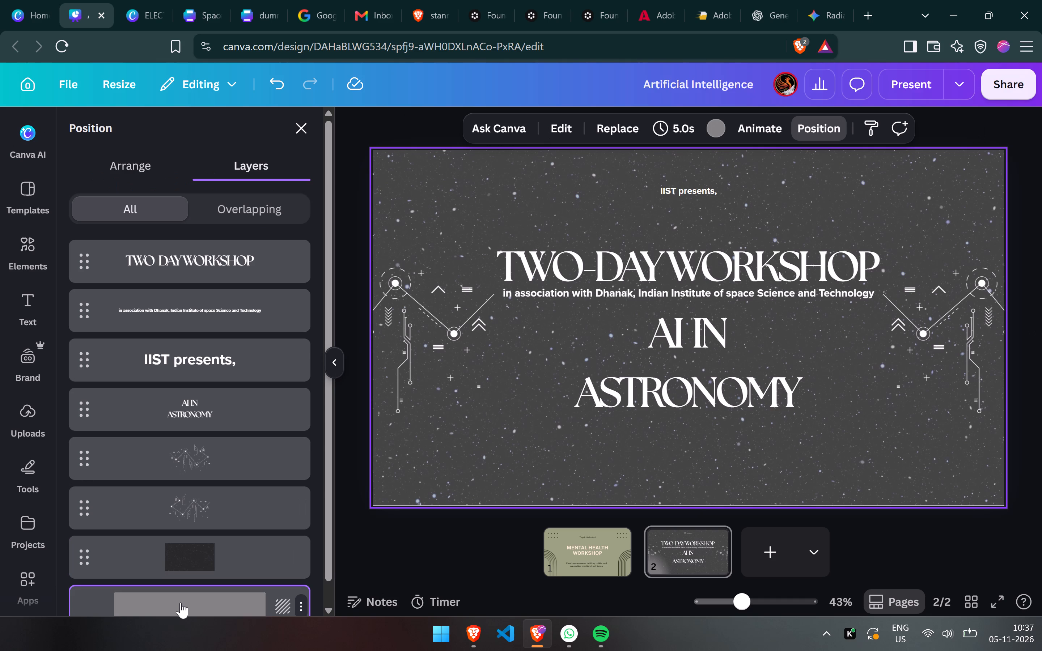
{"action": "left_click", "coordinate": [710, 127]}
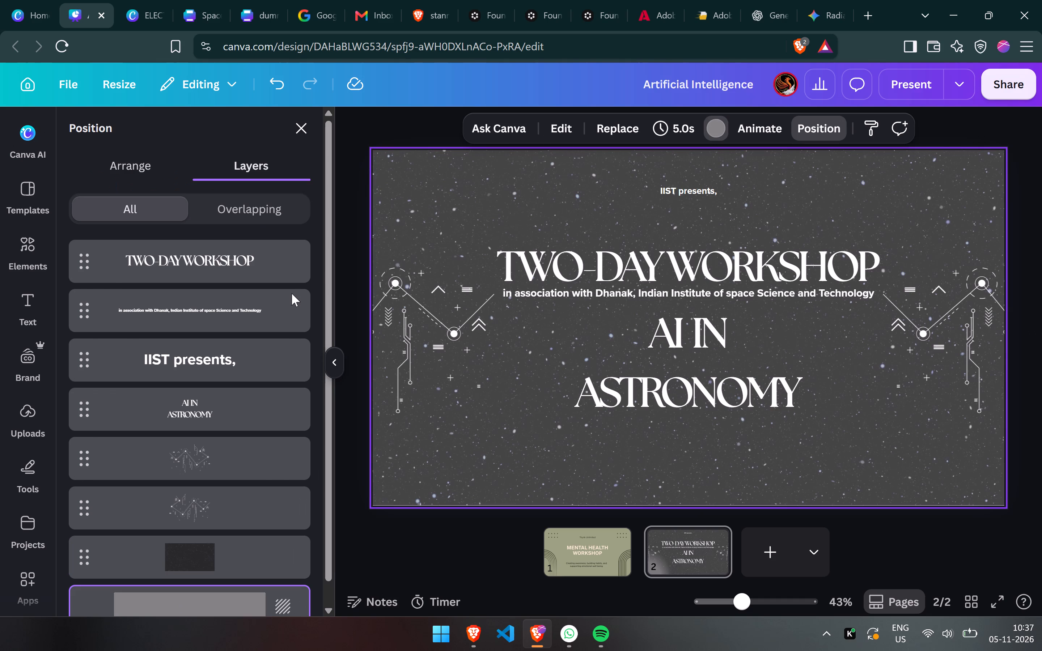
{"action": "left_click", "coordinate": [186, 239]}
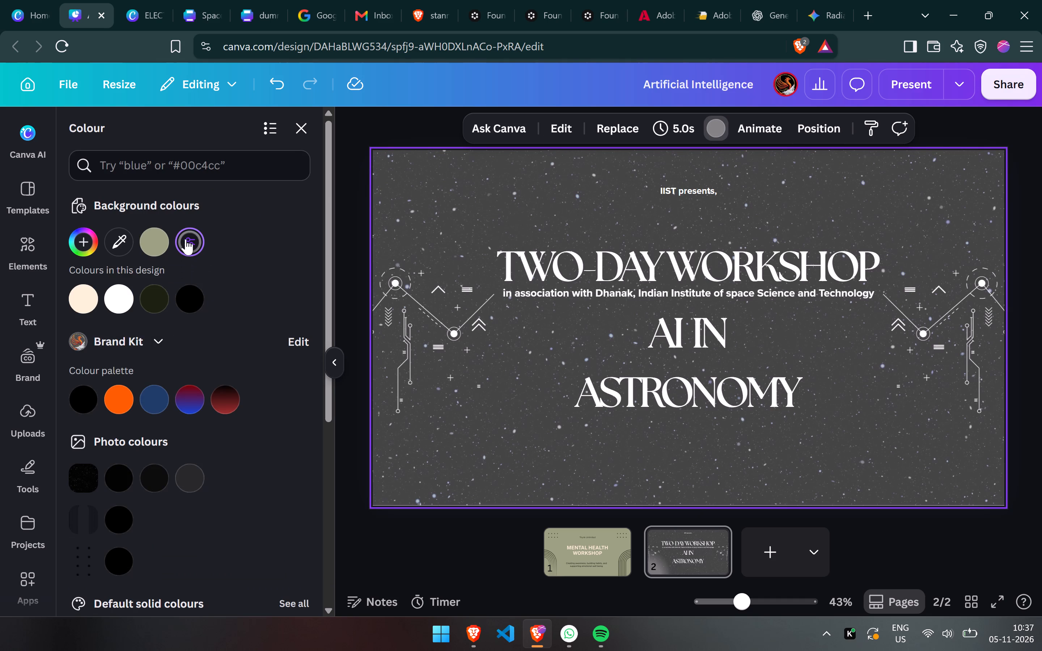
{"action": "left_click_drag", "start_coordinate": [84, 361], "coordinate": [76, 378]}
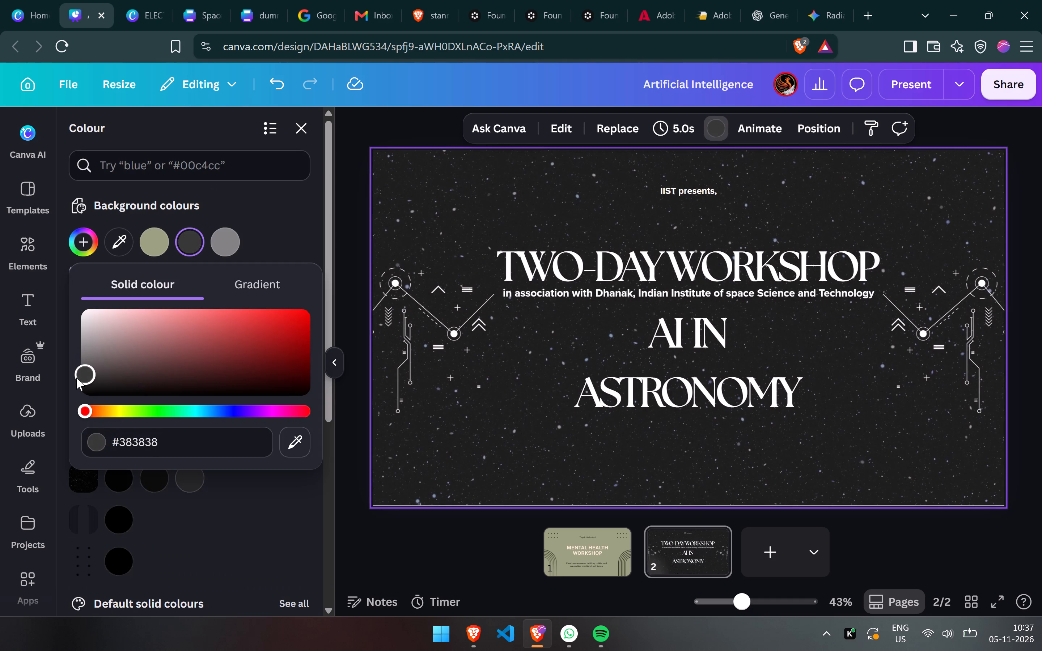
{"action": "left_click_drag", "start_coordinate": [76, 378], "coordinate": [74, 384]}
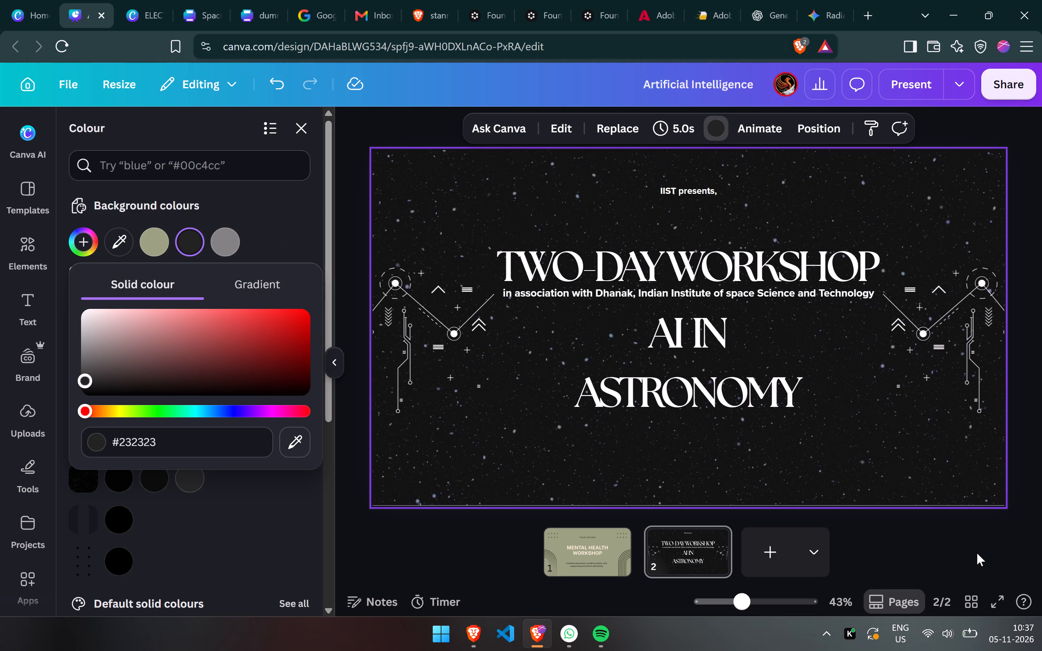
Replace the small line above the workshop heading with "EDU FABRICA PRESENTS," and deselect it.
{"action": "left_click_drag", "start_coordinate": [977, 553], "coordinate": [685, 194]}
{"action": "double_click", "coordinate": [685, 194]}
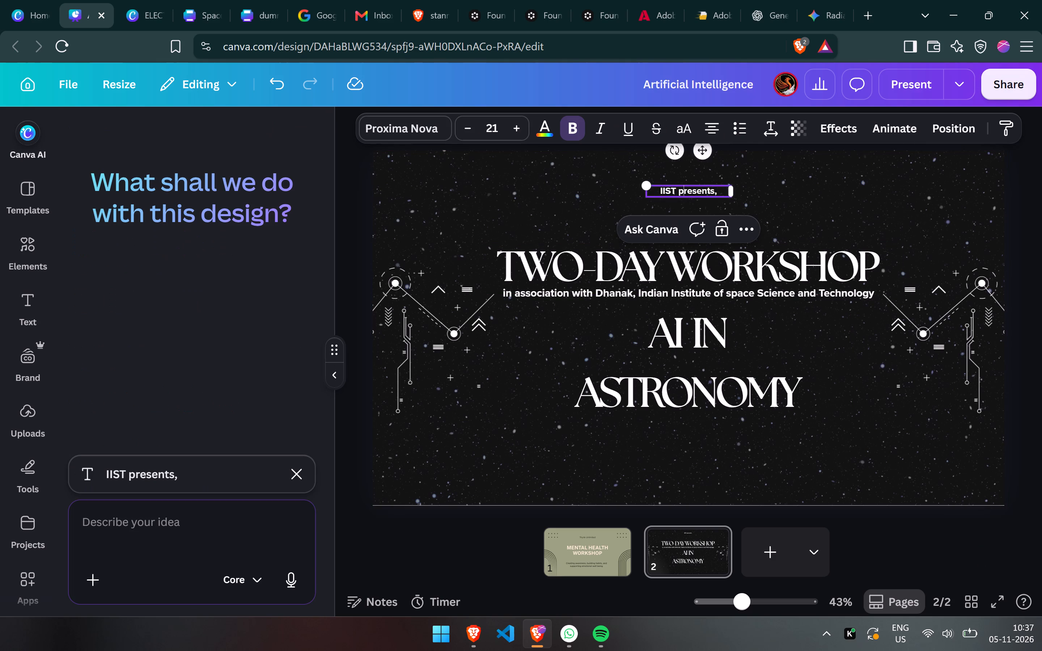
{"action": "left_click", "coordinate": [685, 194]}
{"action": "key", "text": "ctrl+a"}
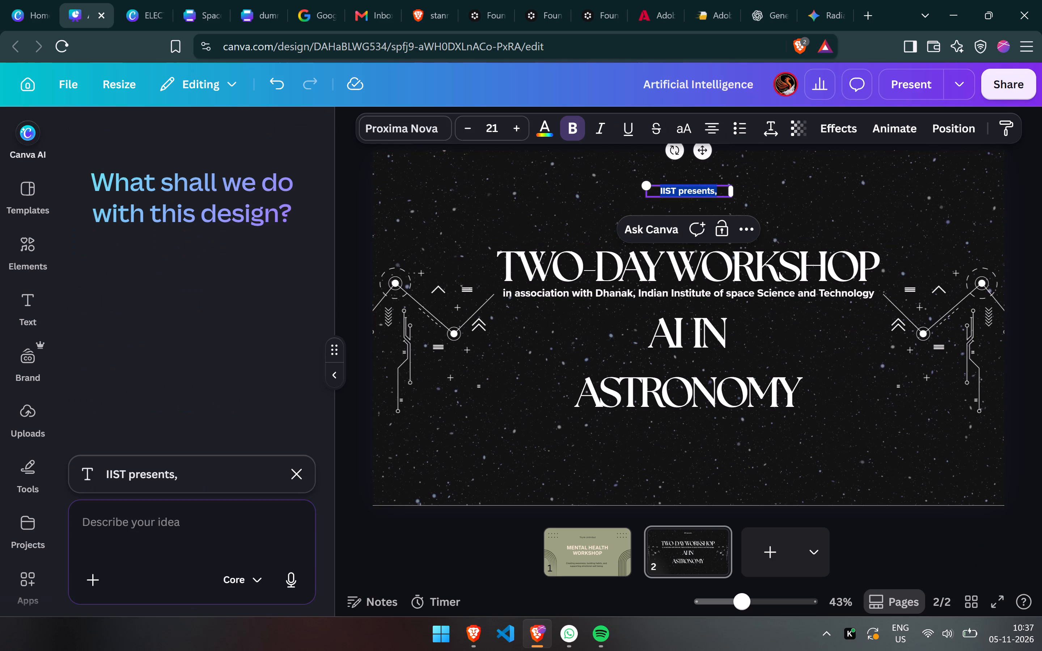
{"action": "type", "text": "EDU Fab"}
{"action": "key", "text": "BackSpace"}
{"action": "key", "text": "BackSpace"}
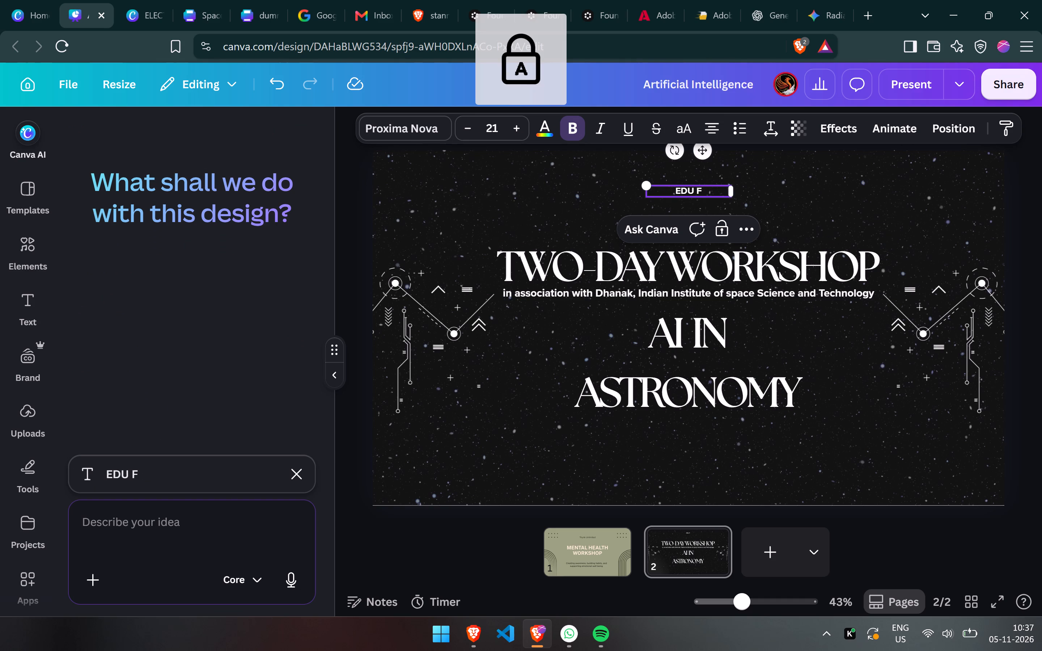
{"action": "type", "text": "ABRICA PRESENTS"}
{"action": "key", "text": "comma"}
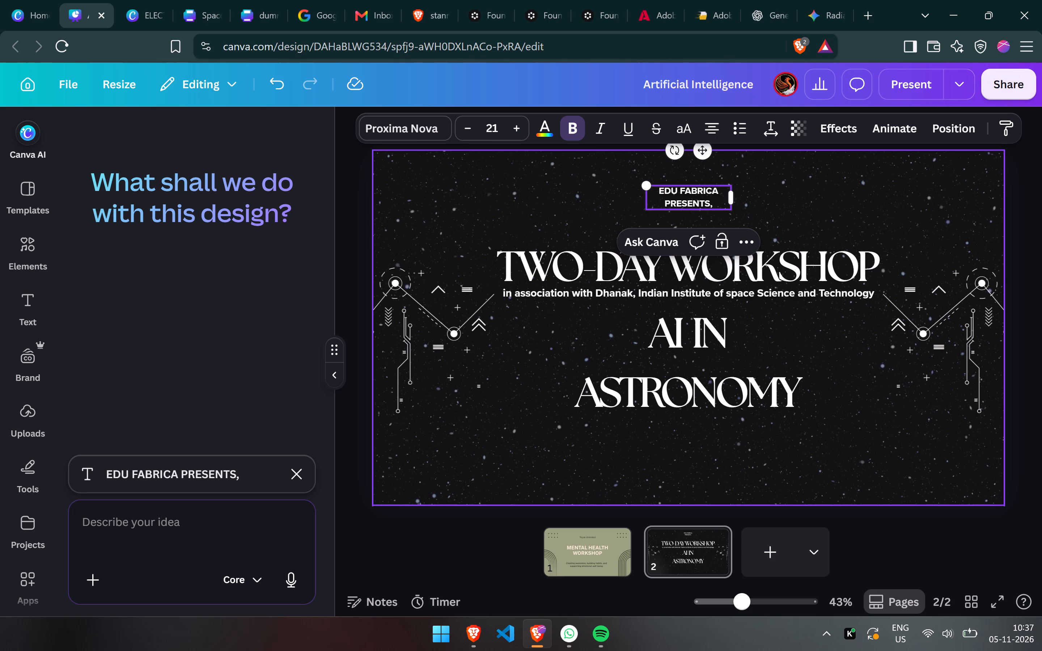
{"action": "left_click", "coordinate": [1037, 263]}
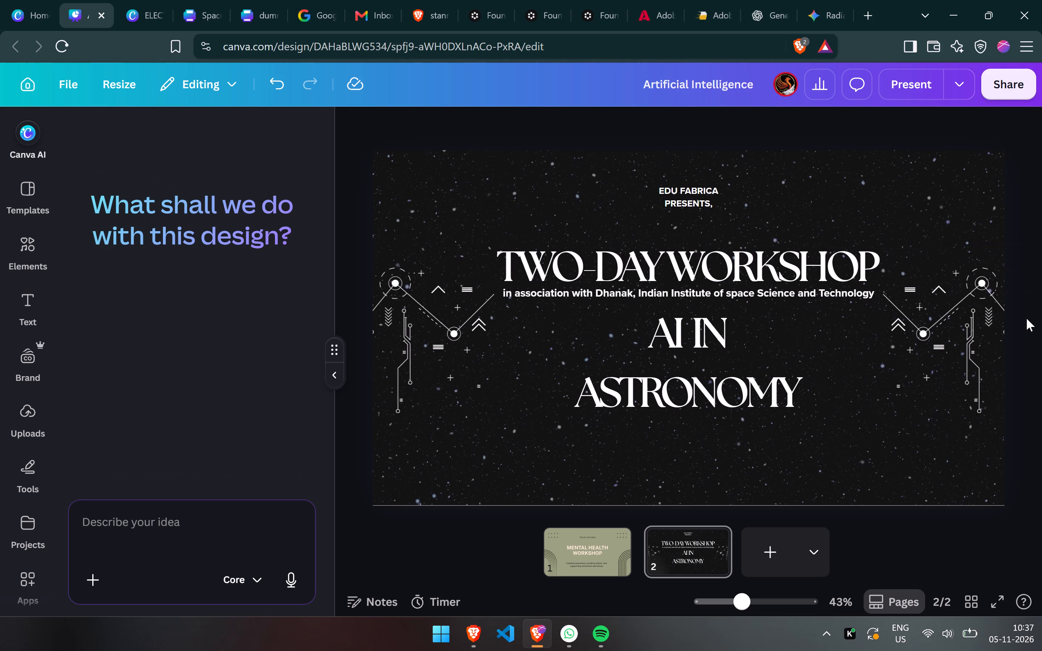
Insert the gold "Golden Hour" text style onto the page.
{"action": "left_click", "coordinate": [20, 299]}
{"action": "scroll", "coordinate": [184, 401], "scroll_direction": "down", "scroll_amount": 3}
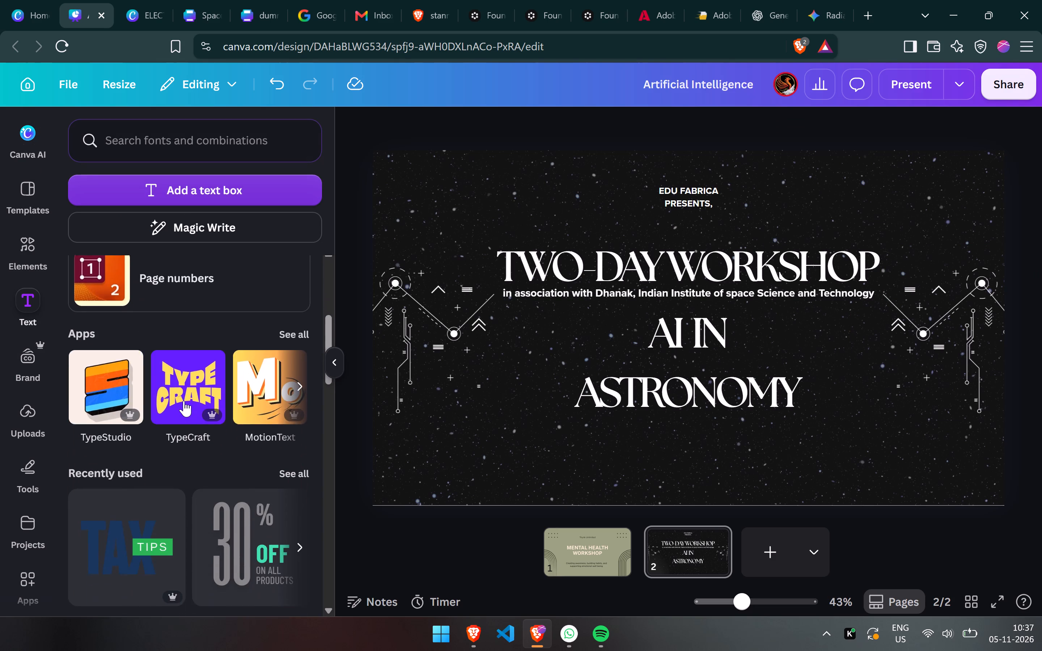
{"action": "scroll", "coordinate": [184, 401], "scroll_direction": "down", "scroll_amount": 3}
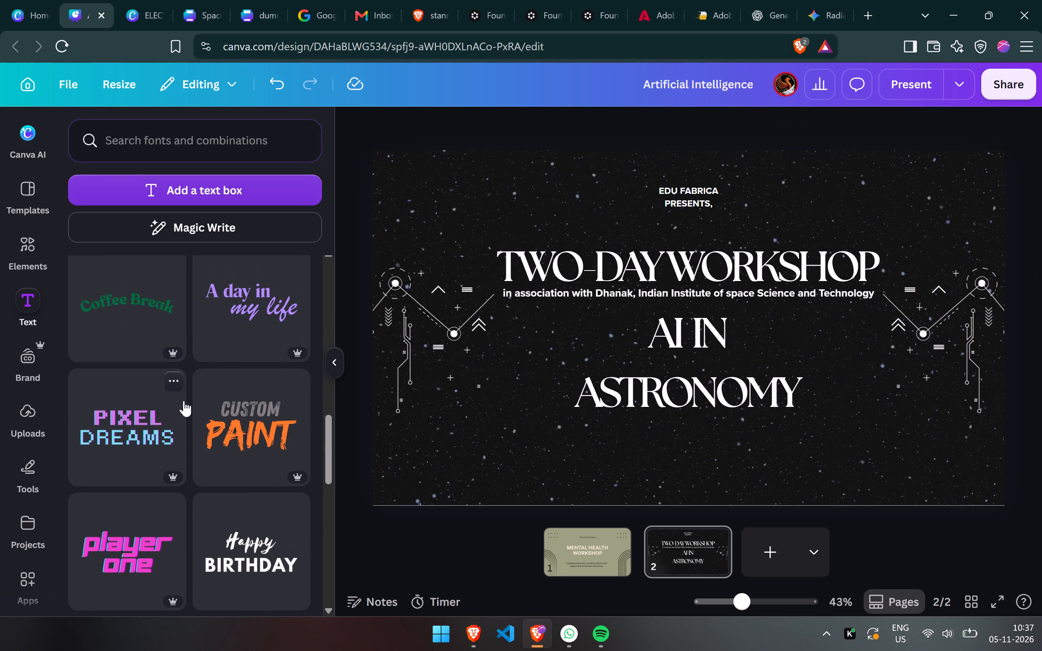
{"action": "scroll", "coordinate": [164, 416], "scroll_direction": "down", "scroll_amount": 3}
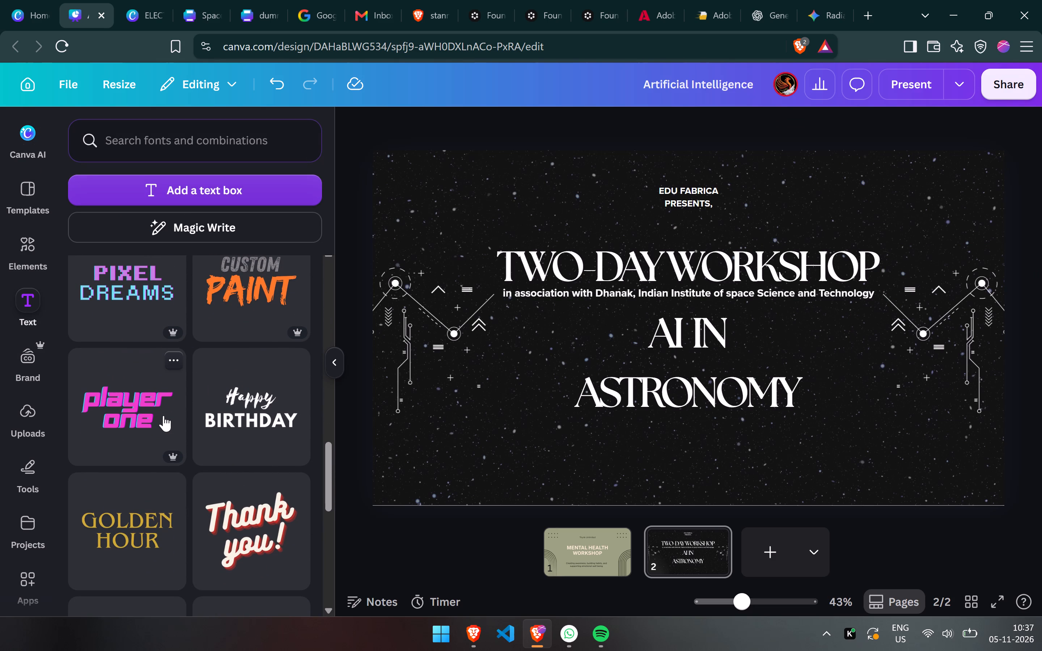
{"action": "scroll", "coordinate": [164, 416], "scroll_direction": "down", "scroll_amount": 1}
{"action": "left_click", "coordinate": [117, 497]}
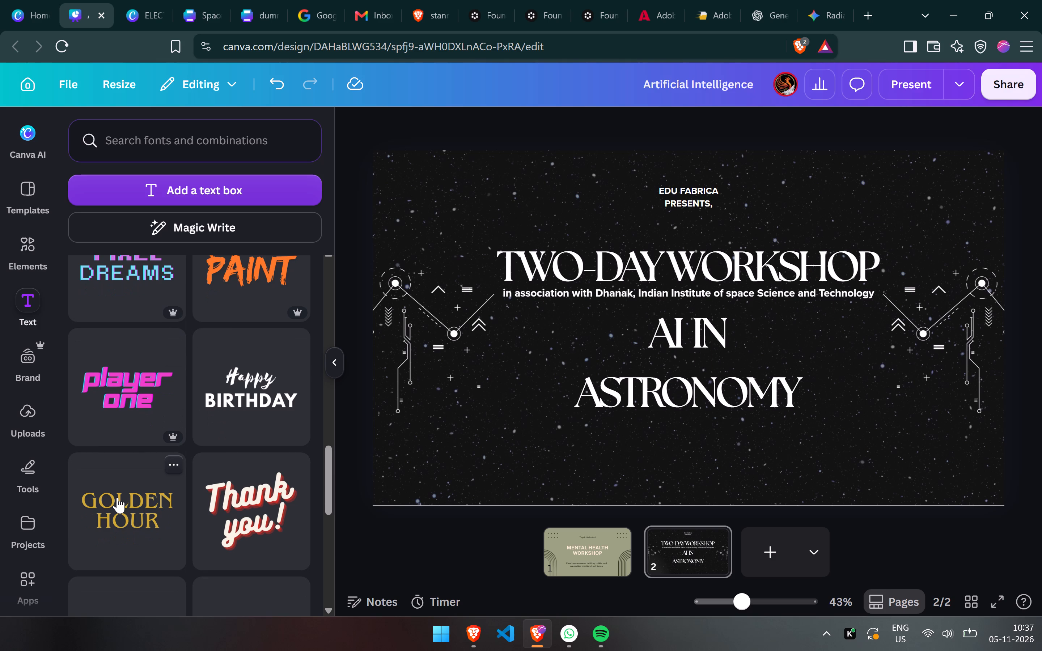
Replace the "Golden Hour" text with W, scale it to font size 64.3 and widen its box across the "Astronomy" line.
{"action": "double_click", "coordinate": [689, 301]}
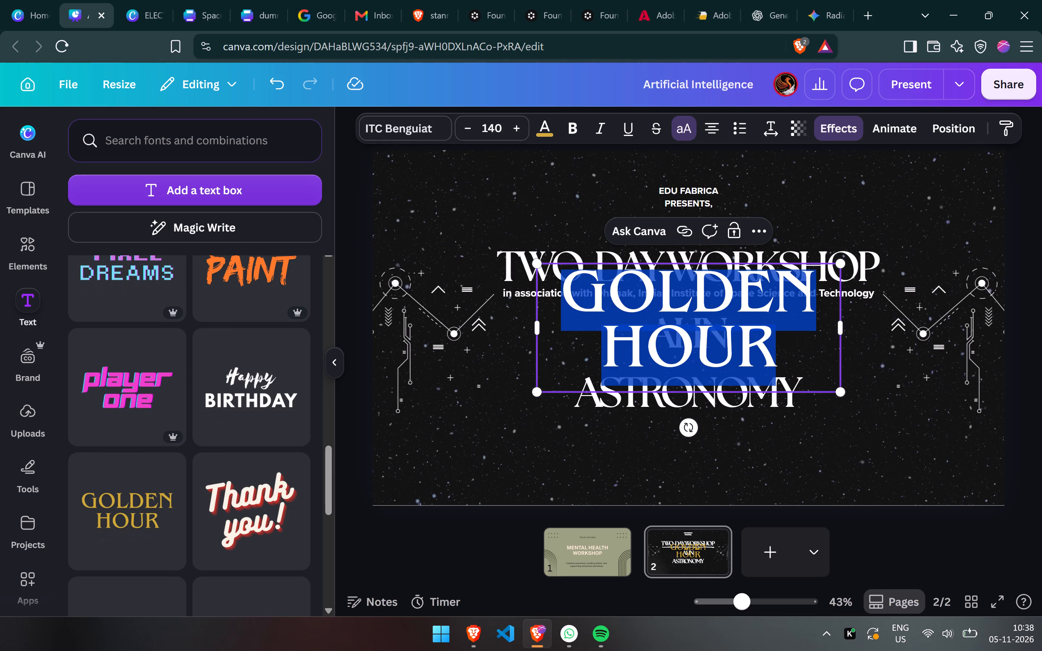
{"action": "key", "text": "w"}
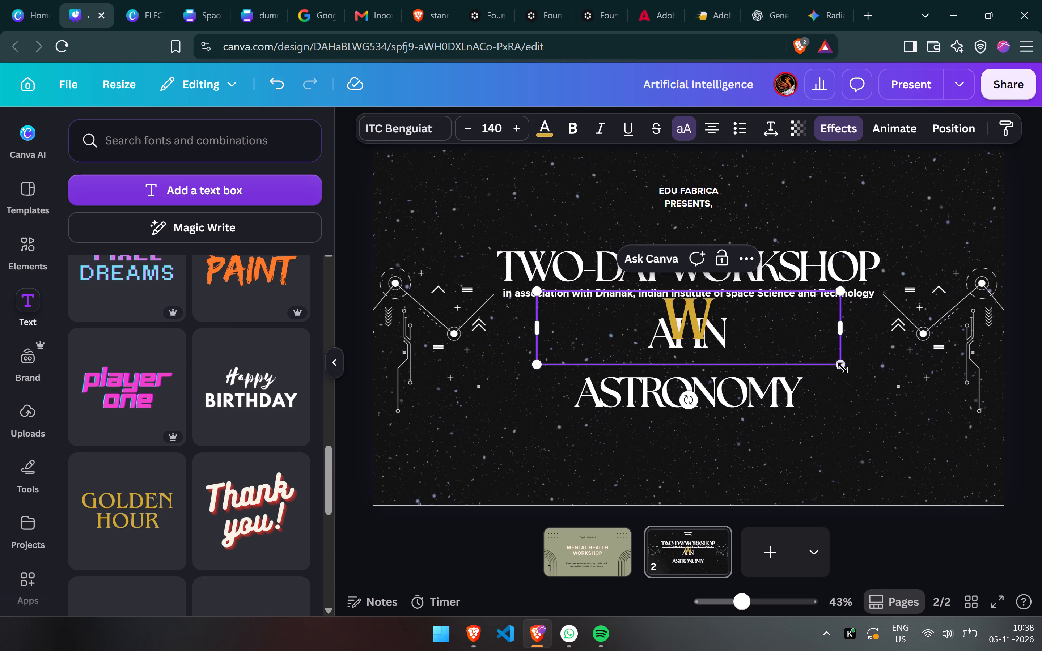
{"action": "left_click_drag", "start_coordinate": [842, 368], "coordinate": [978, 362]}
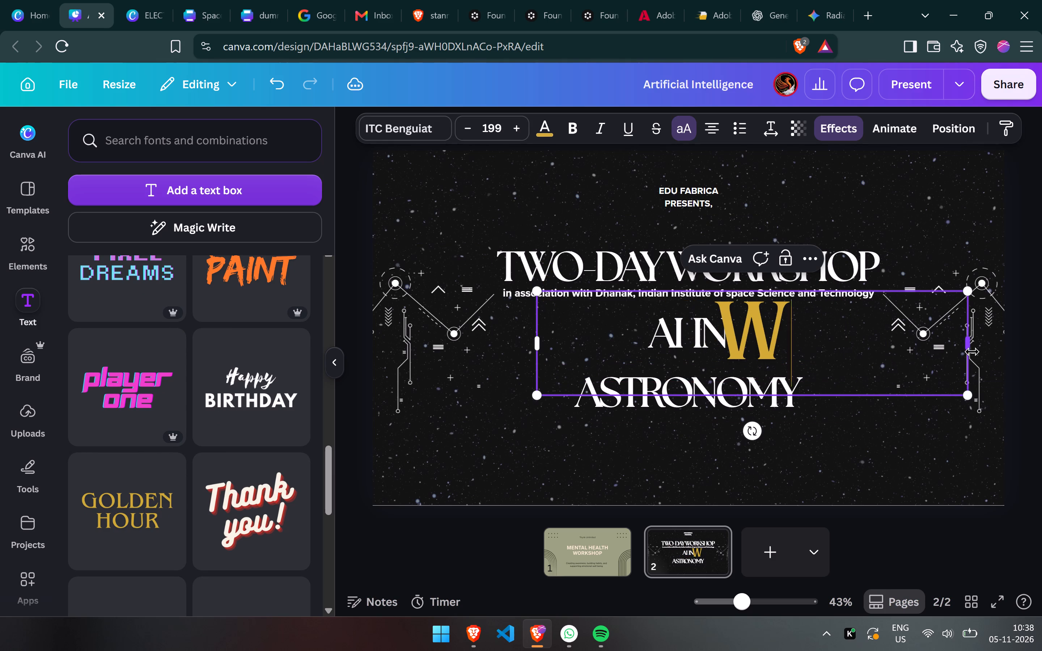
{"action": "left_click_drag", "start_coordinate": [973, 289], "coordinate": [684, 370]}
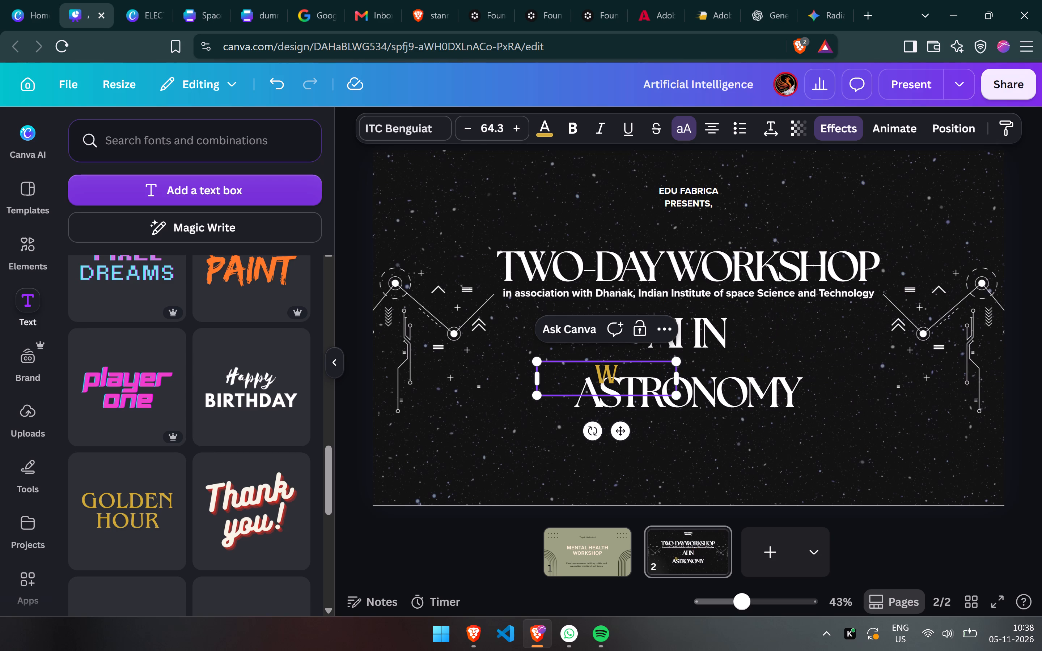
{"action": "left_click_drag", "start_coordinate": [682, 376], "coordinate": [849, 370]}
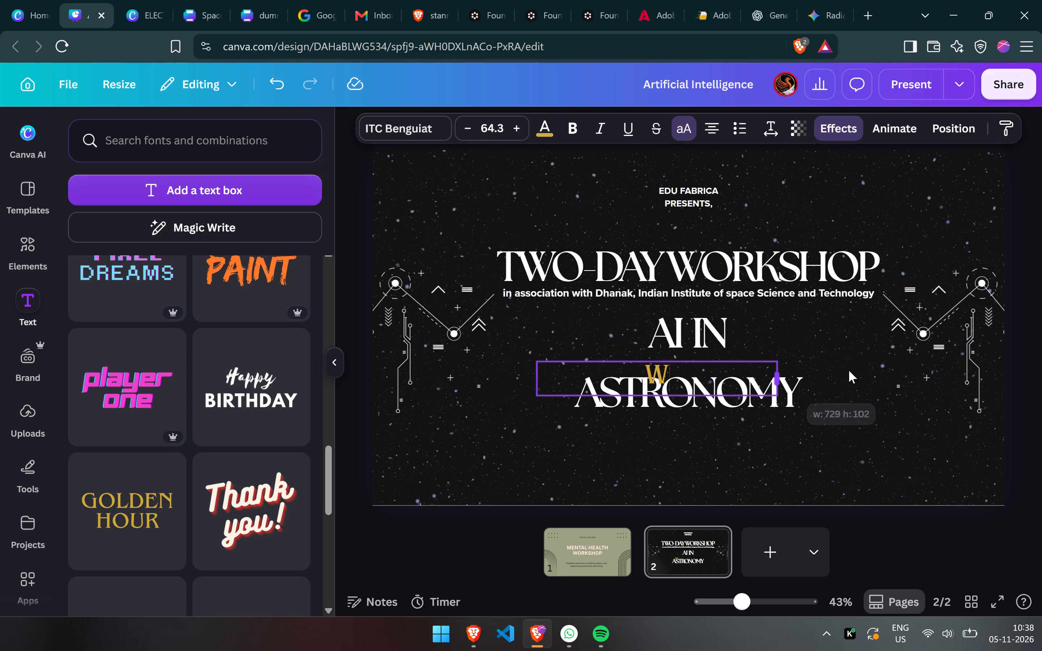
{"action": "left_click_drag", "start_coordinate": [849, 370], "coordinate": [853, 371]}
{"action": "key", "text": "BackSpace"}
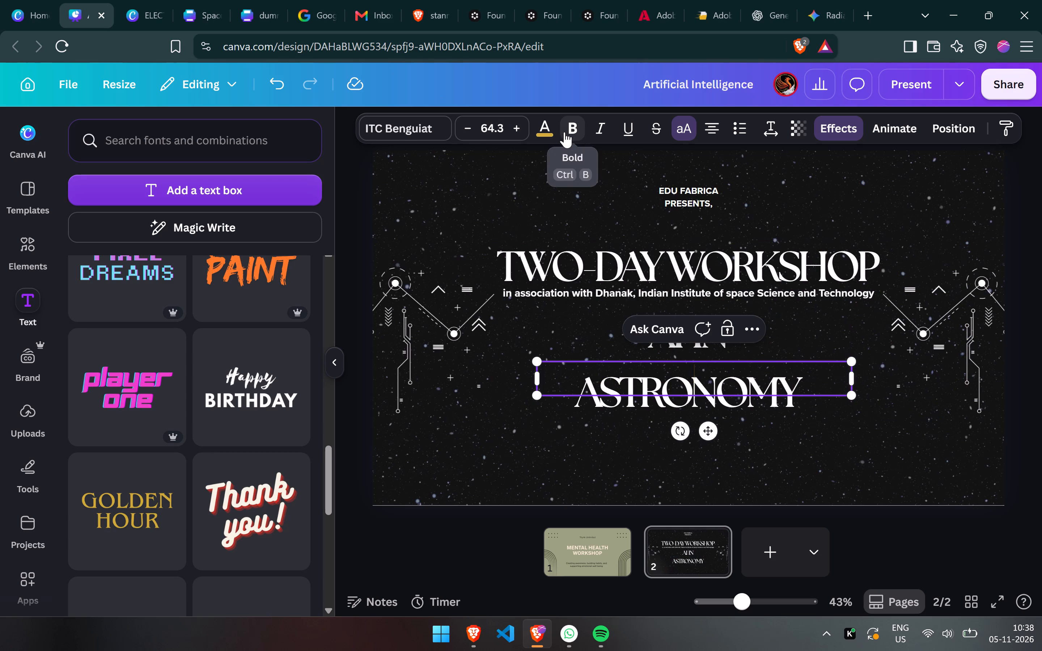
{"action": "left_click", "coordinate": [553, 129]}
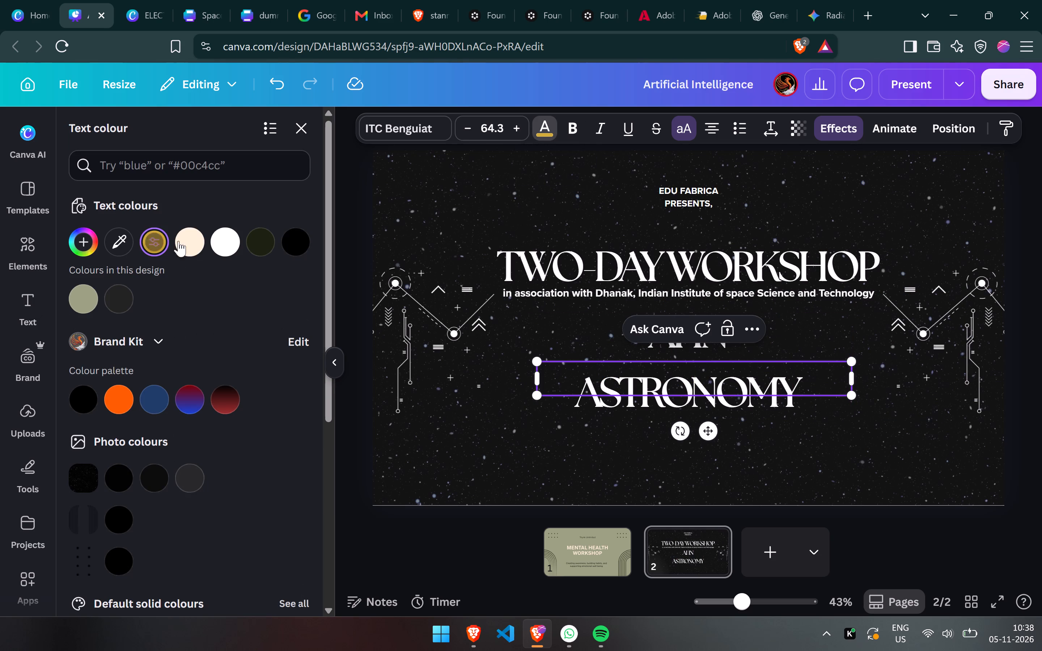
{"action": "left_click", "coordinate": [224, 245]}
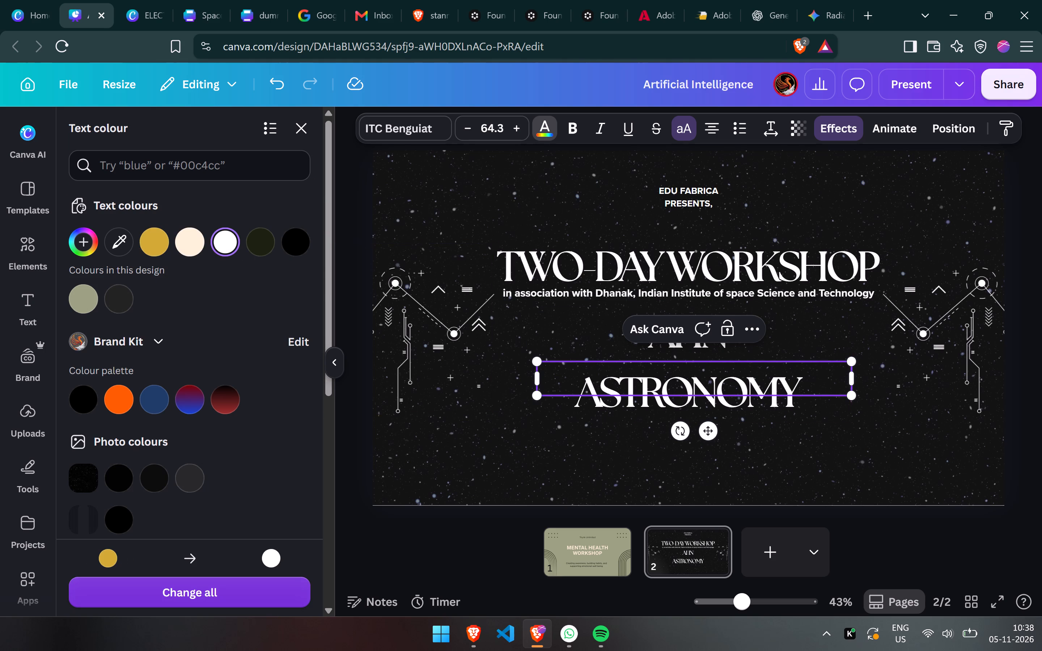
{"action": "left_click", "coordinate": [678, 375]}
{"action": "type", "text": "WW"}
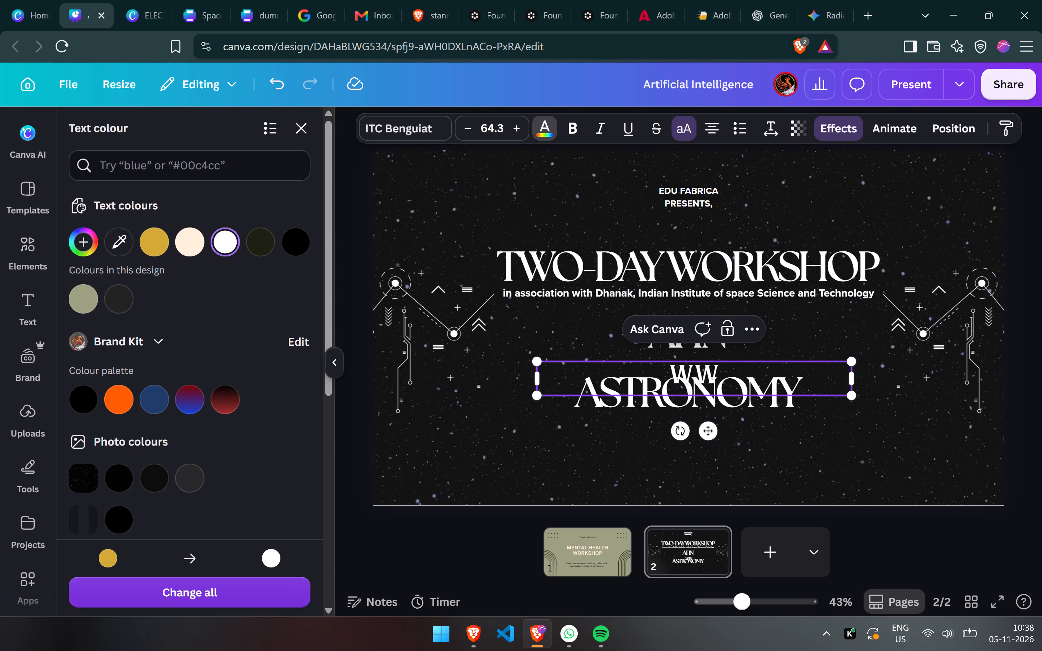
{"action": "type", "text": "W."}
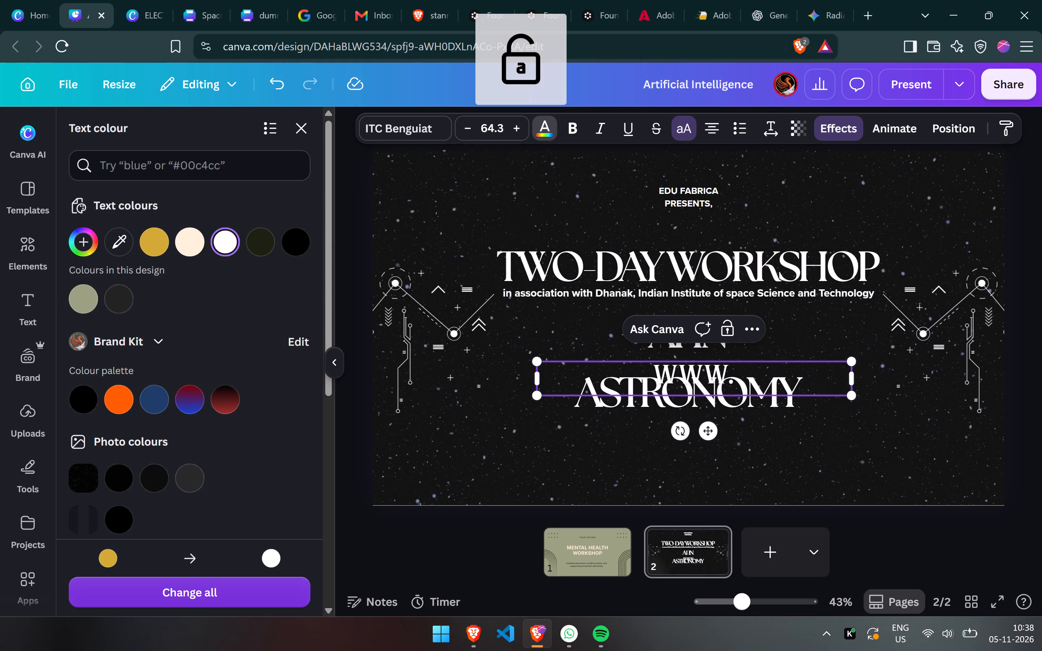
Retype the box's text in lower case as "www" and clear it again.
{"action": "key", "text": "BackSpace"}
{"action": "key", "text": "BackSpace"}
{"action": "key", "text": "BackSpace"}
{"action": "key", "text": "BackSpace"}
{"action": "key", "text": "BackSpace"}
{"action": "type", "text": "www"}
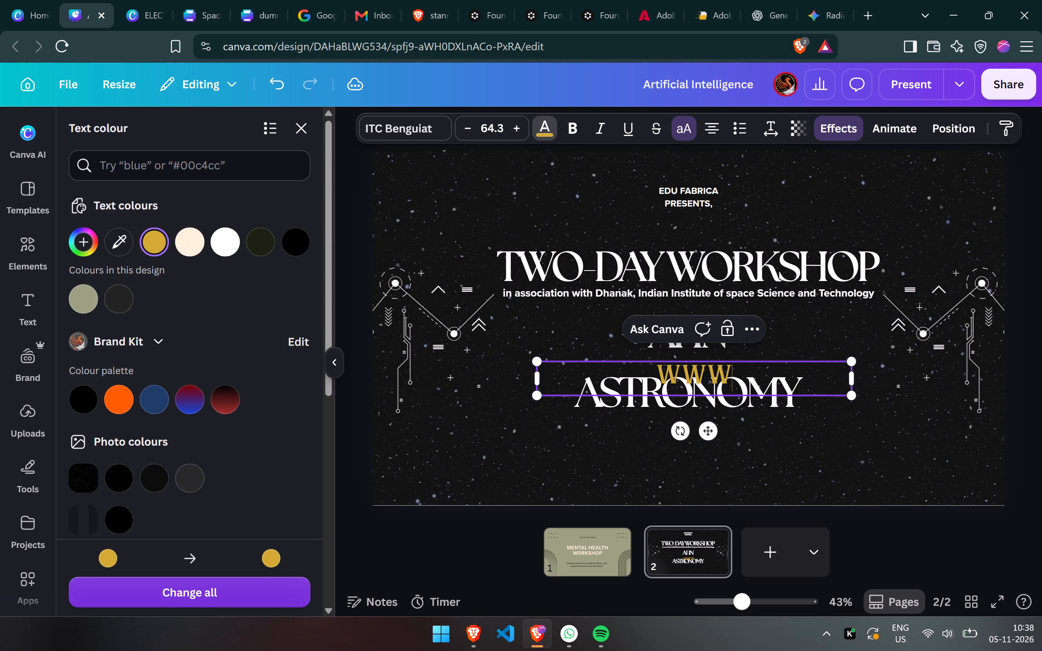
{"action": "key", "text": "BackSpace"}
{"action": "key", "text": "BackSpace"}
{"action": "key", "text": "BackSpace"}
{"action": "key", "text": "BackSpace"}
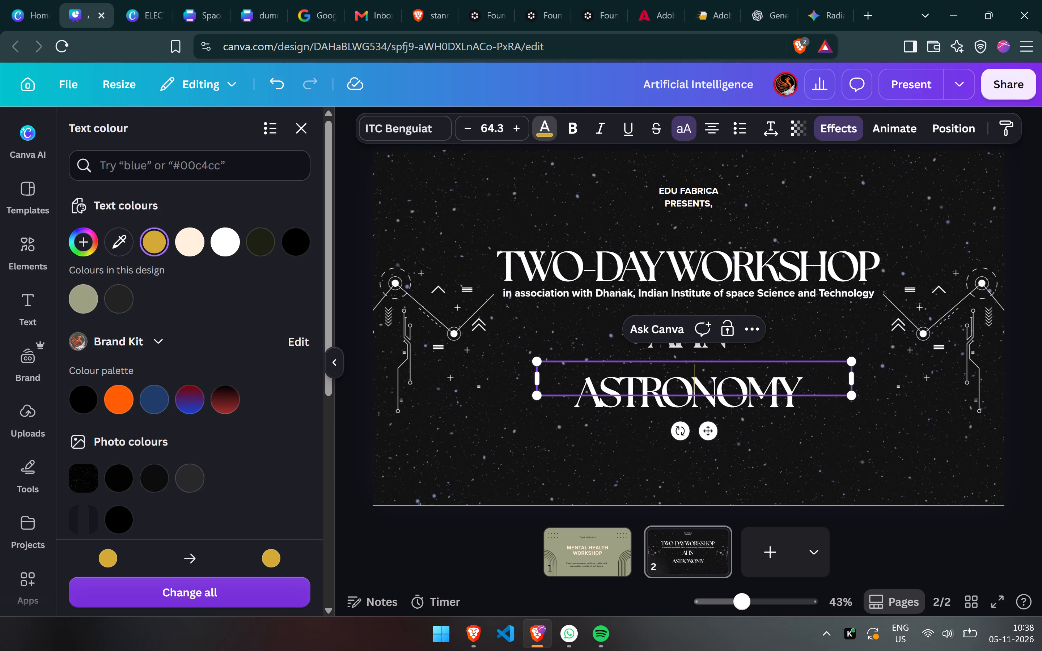
{"action": "left_click", "coordinate": [550, 121]}
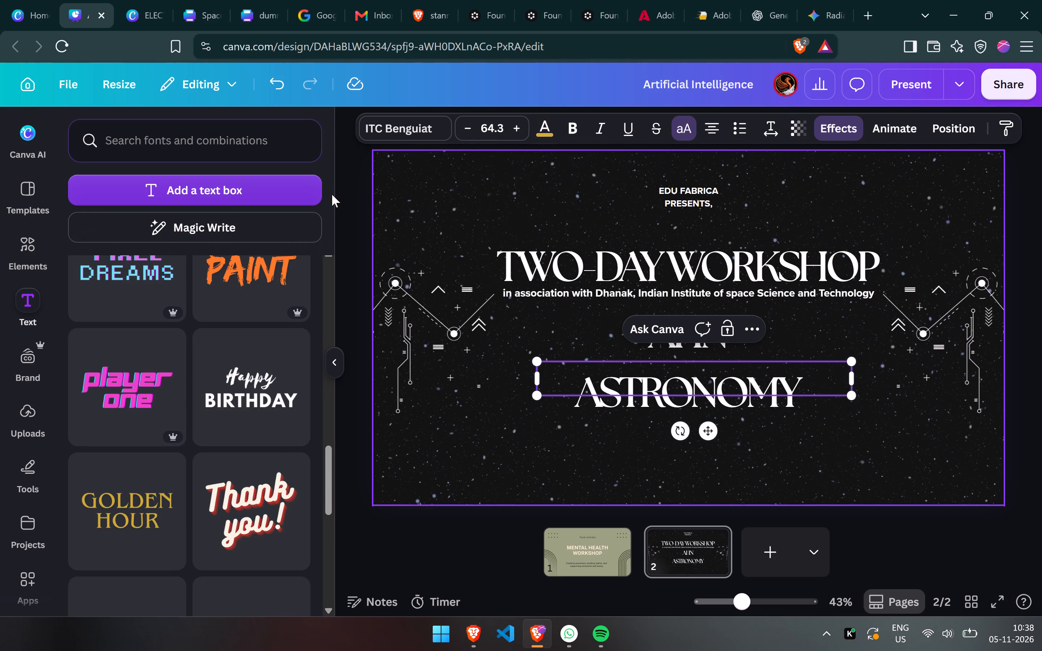
{"action": "left_click", "coordinate": [552, 131]}
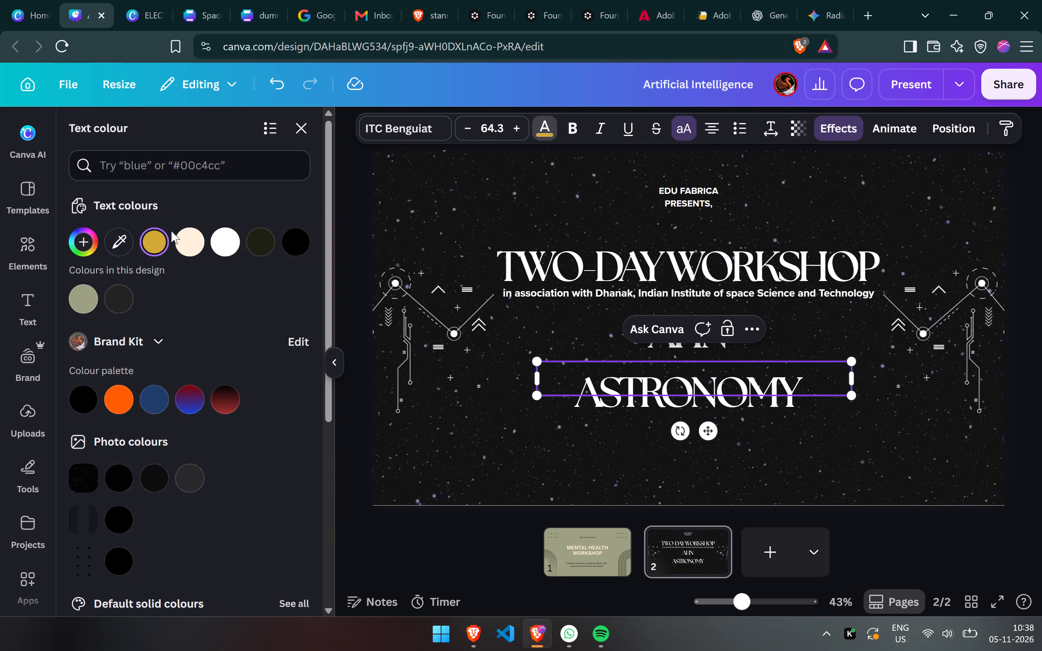
{"action": "left_click", "coordinate": [217, 242]}
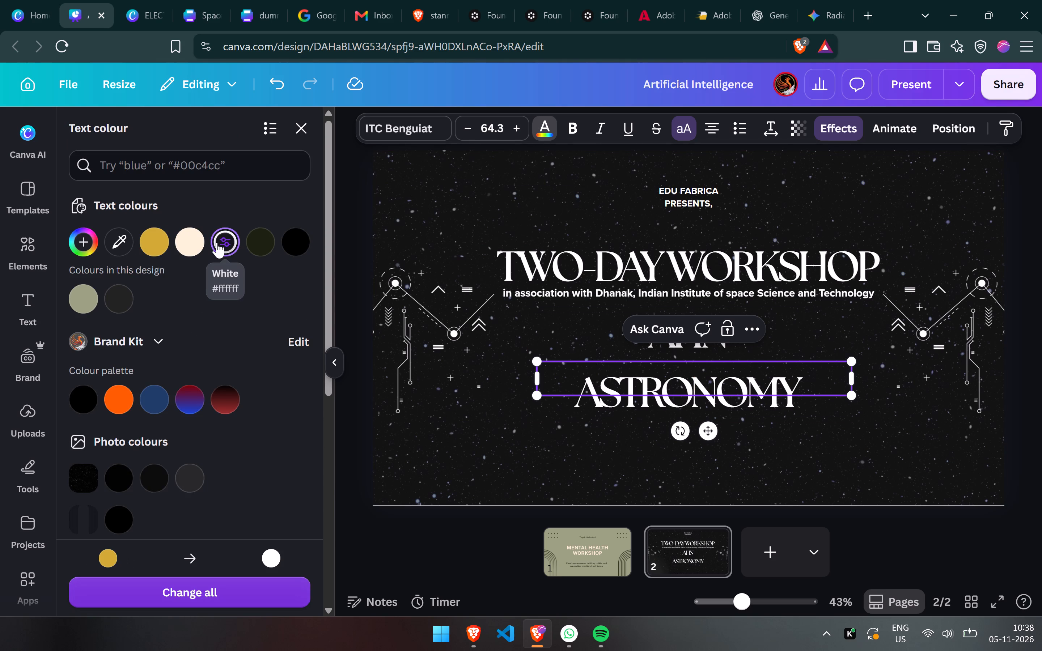
{"action": "left_click", "coordinate": [635, 384]}
{"action": "key", "text": "w"}
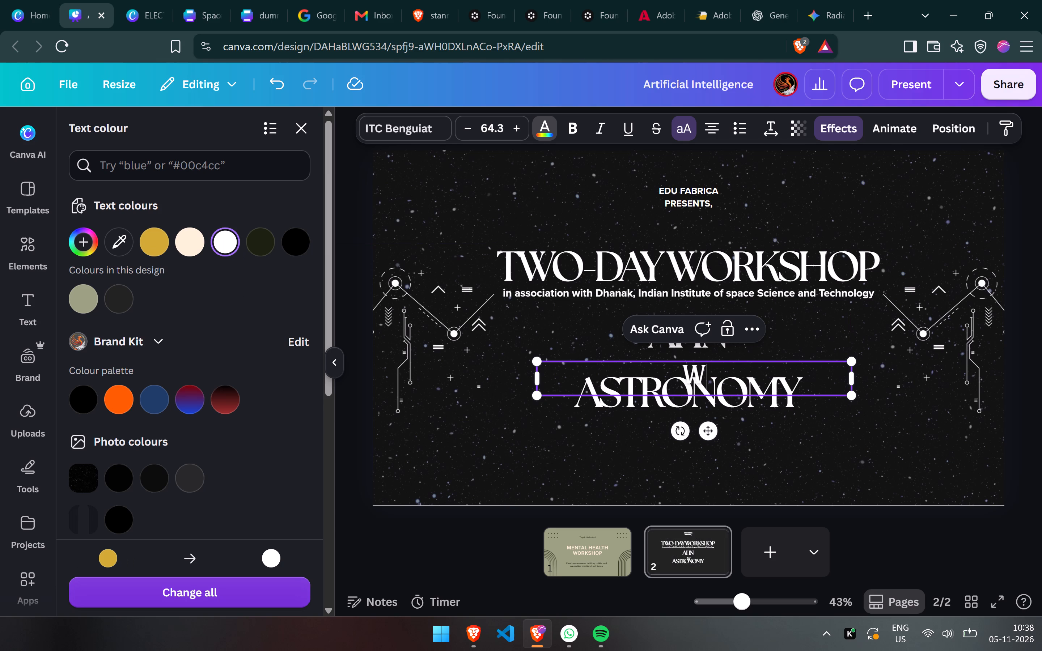
{"action": "left_click", "coordinate": [681, 135]}
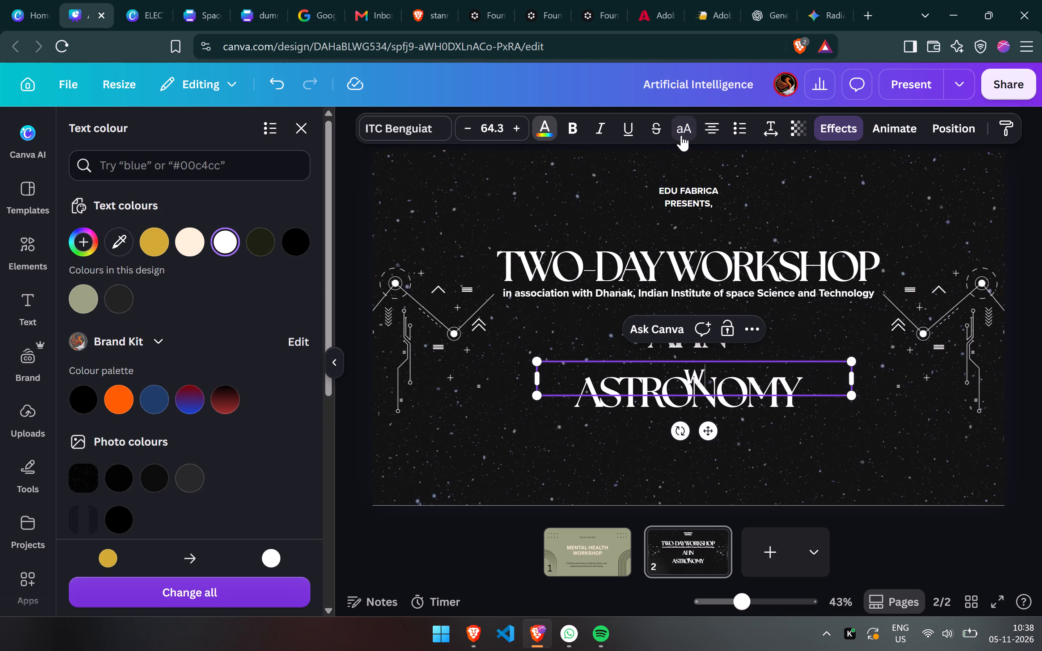
{"action": "type", "text": "ww.edu"}
{"action": "type", "text": "fabrica.i"}
{"action": "key", "text": "BackSpace"}
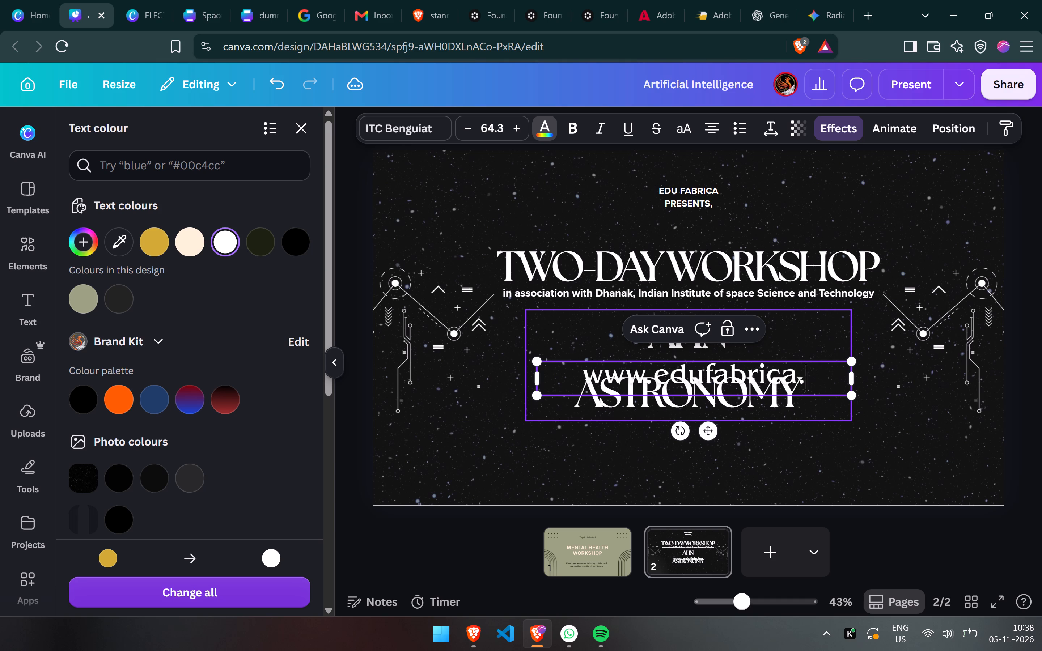
{"action": "type", "text": "net"}
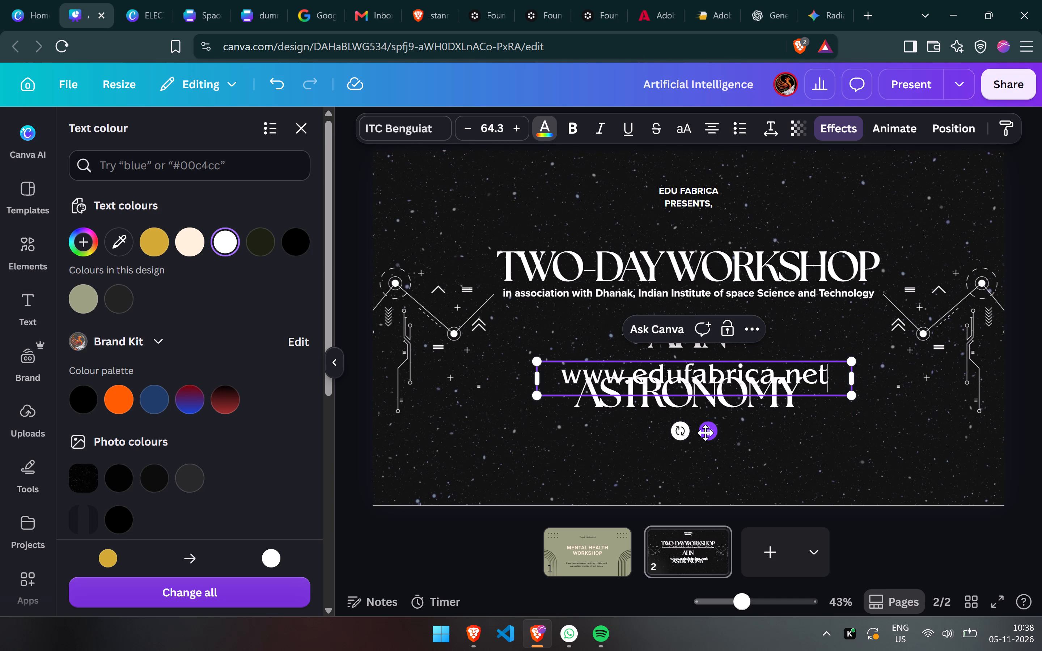
Move the web address to the page's bottom-left corner and scale it down to font size 32.3, leaving a small margin.
{"action": "left_click_drag", "start_coordinate": [705, 433], "coordinate": [539, 531]}
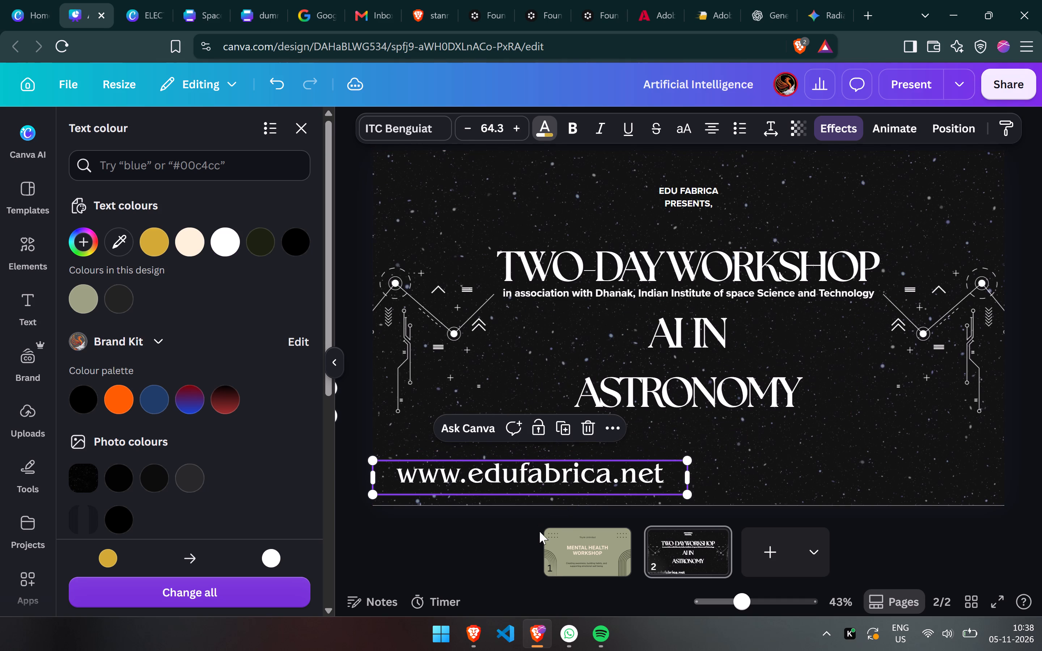
{"action": "left_click_drag", "start_coordinate": [687, 460], "coordinate": [603, 475]}
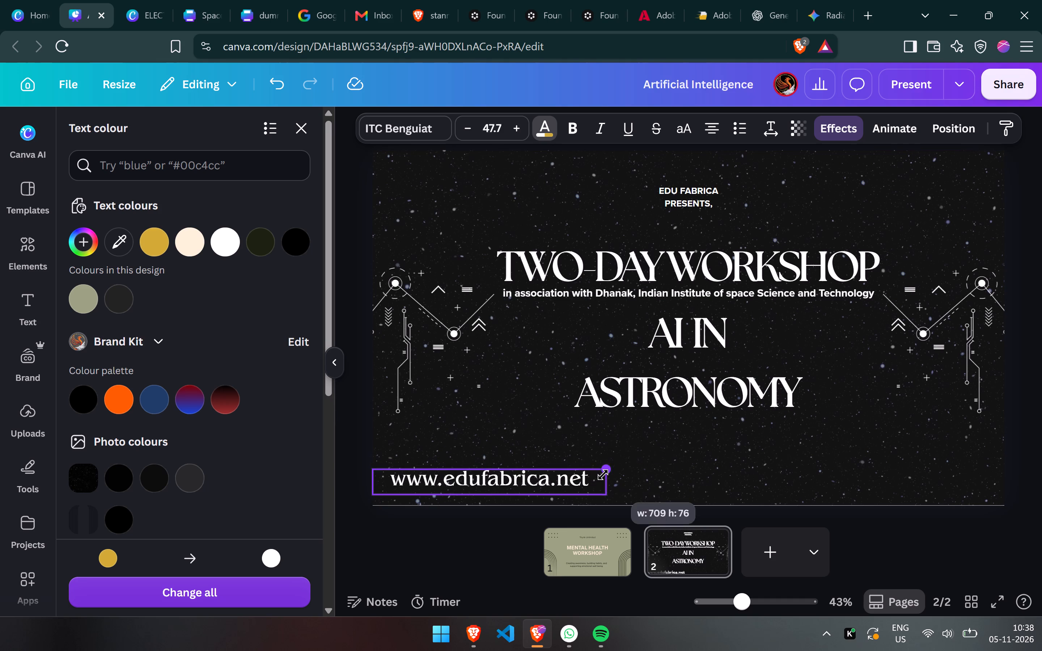
{"action": "left_click_drag", "start_coordinate": [603, 475], "coordinate": [532, 491]}
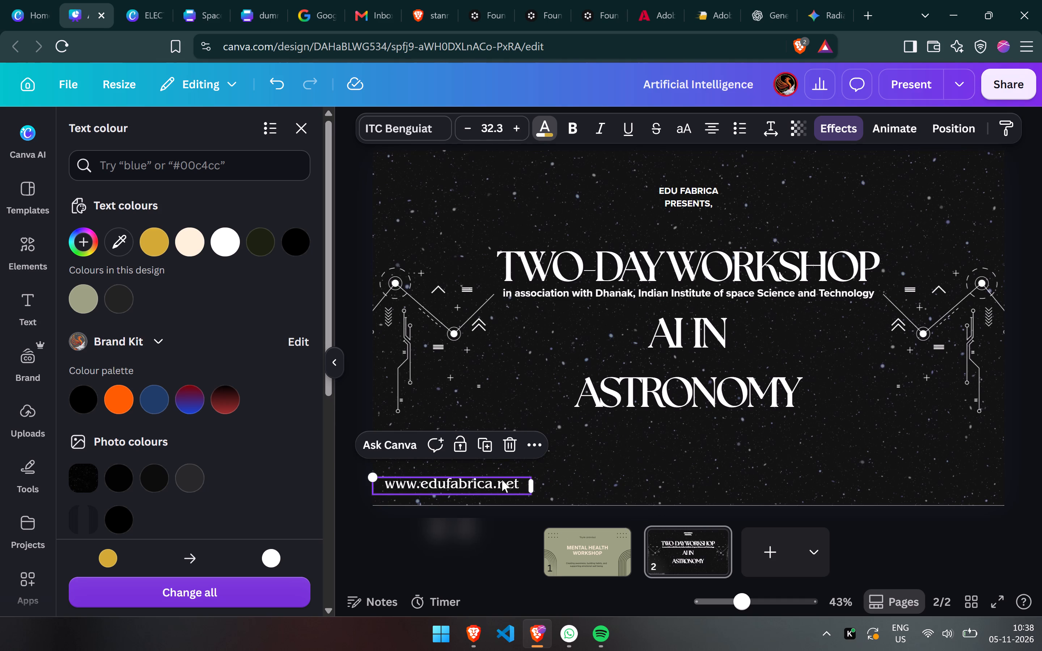
{"action": "left_click_drag", "start_coordinate": [503, 480], "coordinate": [513, 480]}
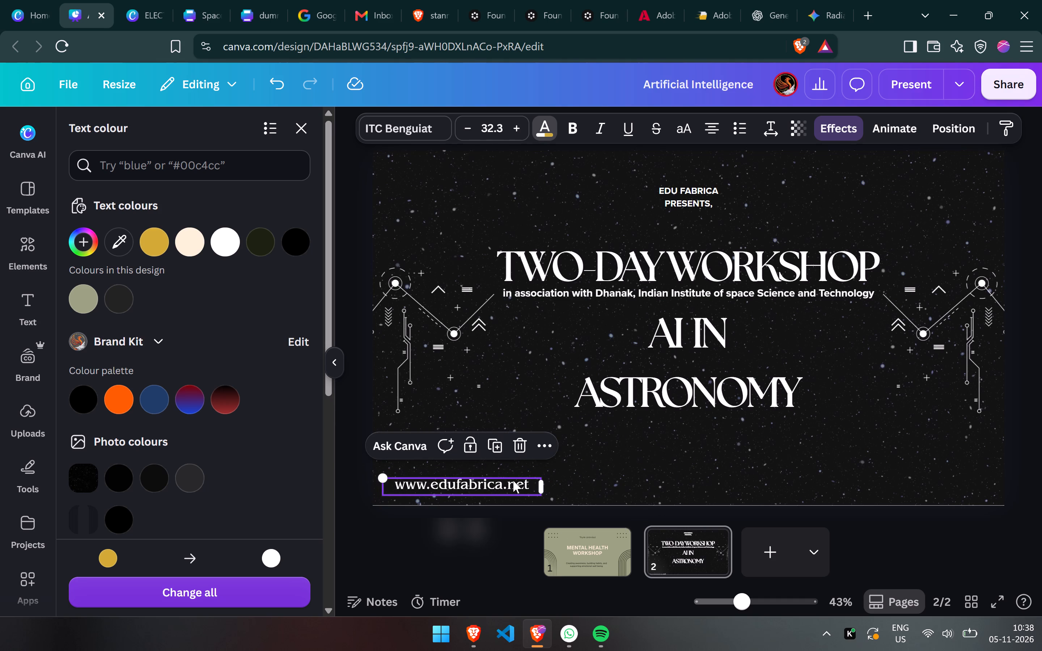
Duplicate the web address and place the copy at the page's horizontal centre, level with the original.
{"action": "key", "text": "ctrl+c"}
{"action": "key", "text": "ctrl+v"}
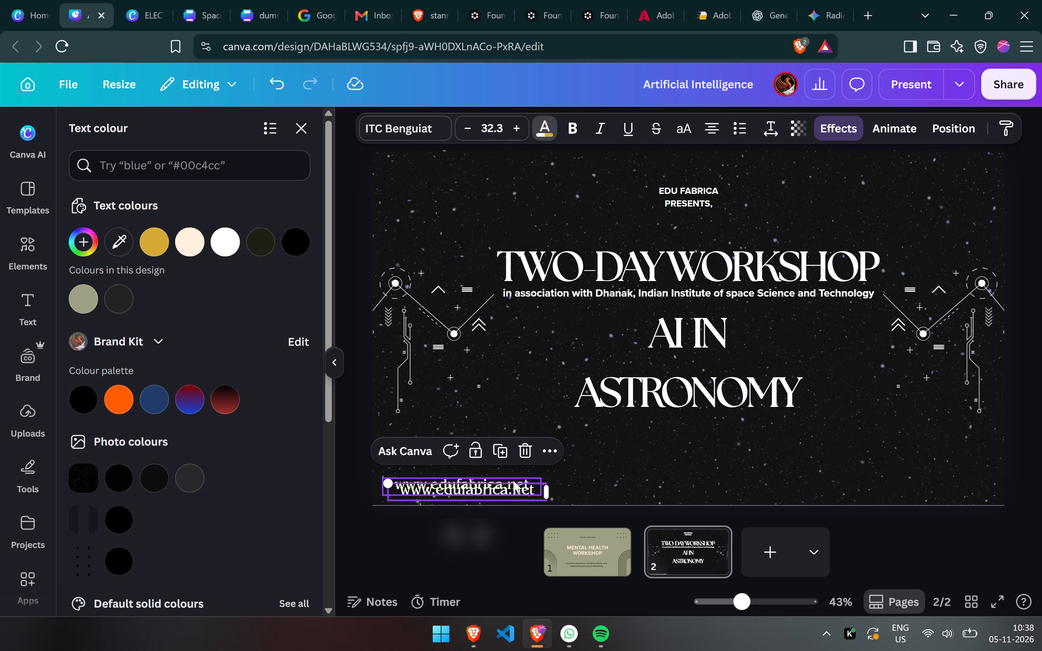
{"action": "left_click_drag", "start_coordinate": [511, 487], "coordinate": [717, 481]}
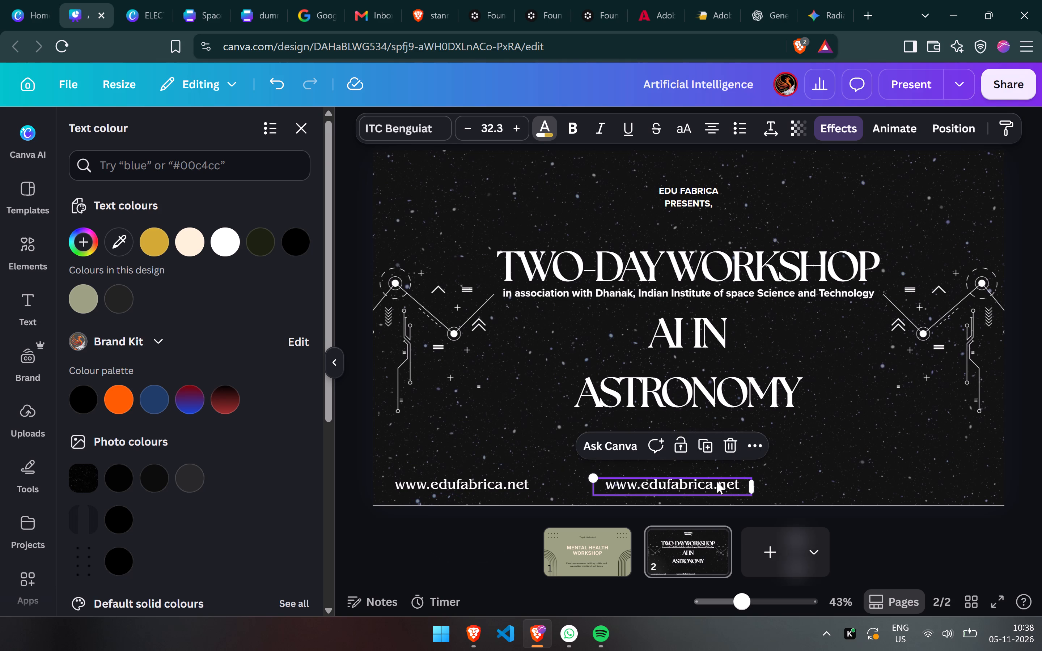
{"action": "left_click_drag", "start_coordinate": [717, 481], "coordinate": [730, 477]}
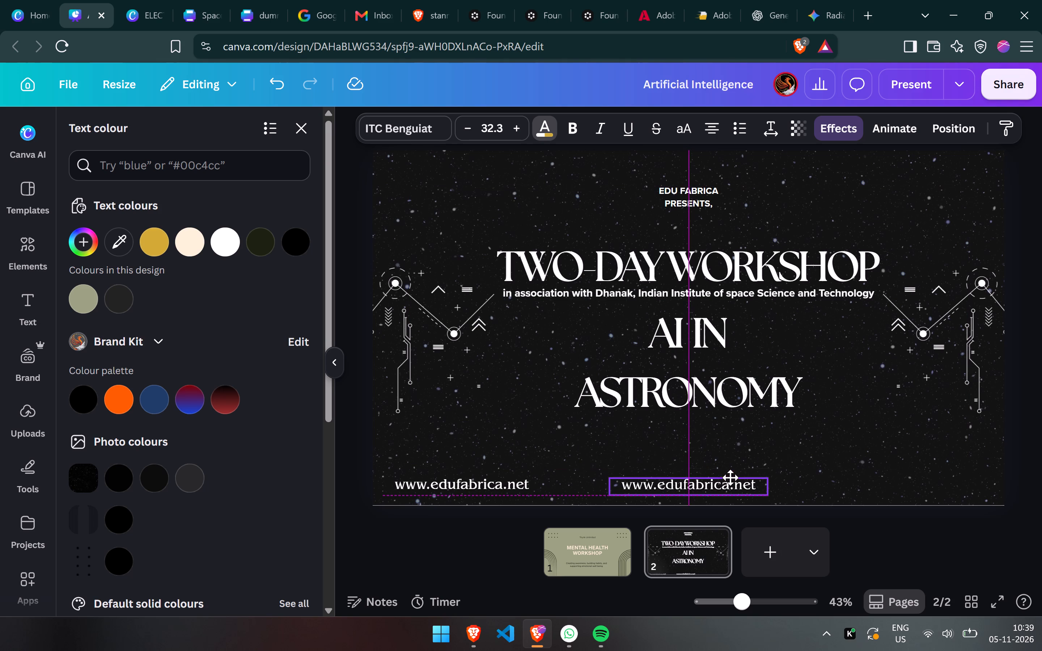
{"action": "left_click_drag", "start_coordinate": [730, 477], "coordinate": [727, 477]}
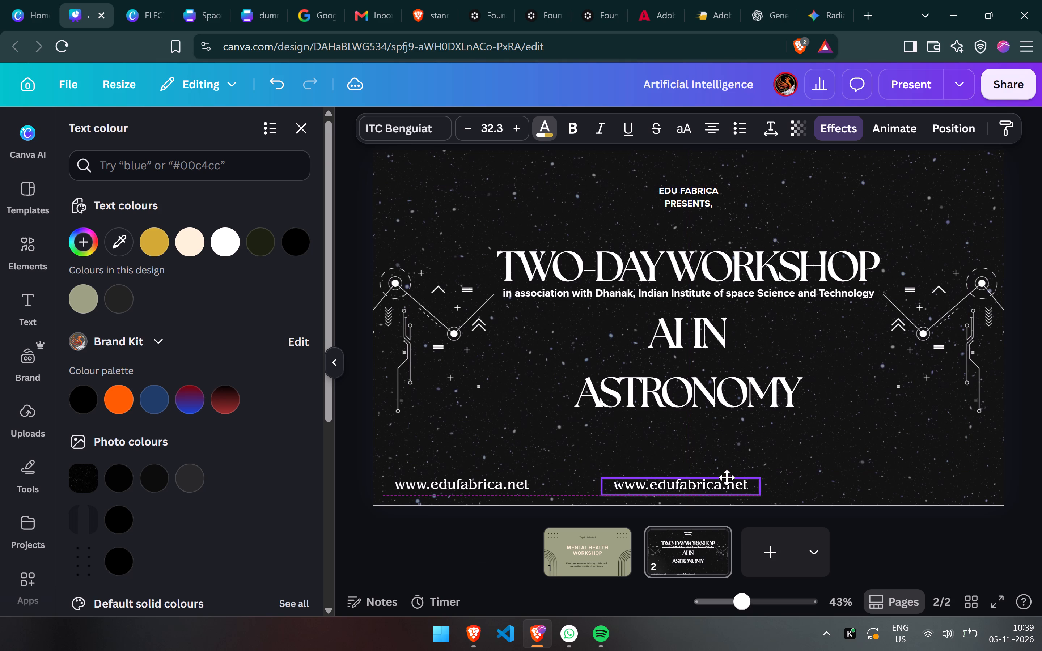
{"action": "left_click_drag", "start_coordinate": [727, 477], "coordinate": [727, 480]}
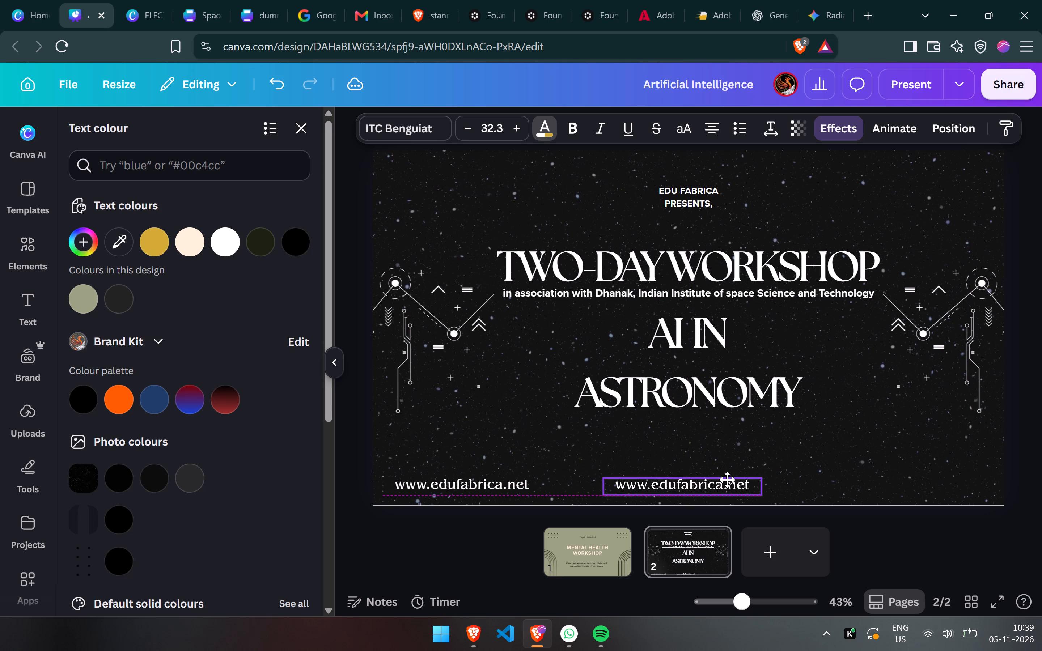
{"action": "left_click_drag", "start_coordinate": [727, 480], "coordinate": [732, 477]}
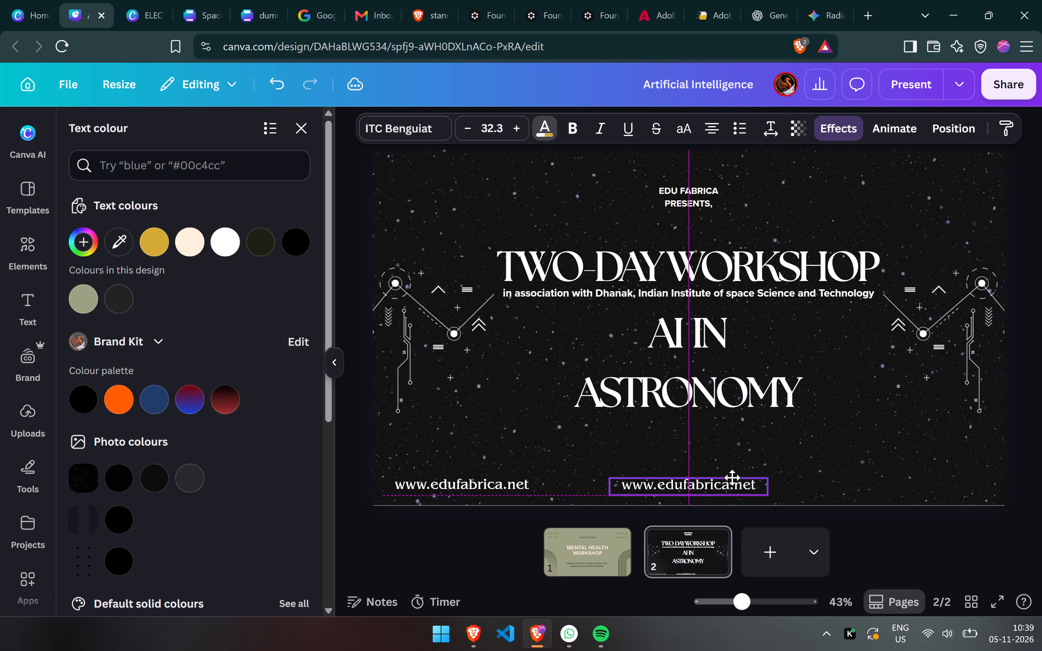
{"action": "left_click_drag", "start_coordinate": [732, 477], "coordinate": [732, 478]}
Paste another copy of the web address onto the page.
{"action": "key", "text": "ctrl+v"}
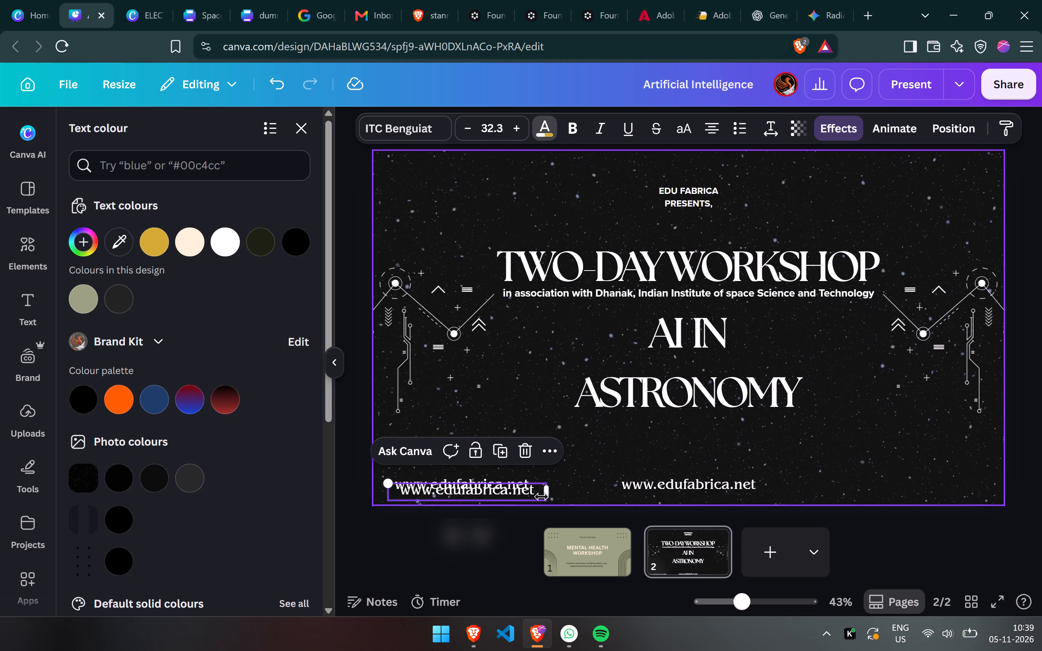
Move the newest web address copy to the page's bottom-right corner, level with the other two and evenly spaced with 209 gaps.
{"action": "left_click_drag", "start_coordinate": [521, 491], "coordinate": [982, 484]}
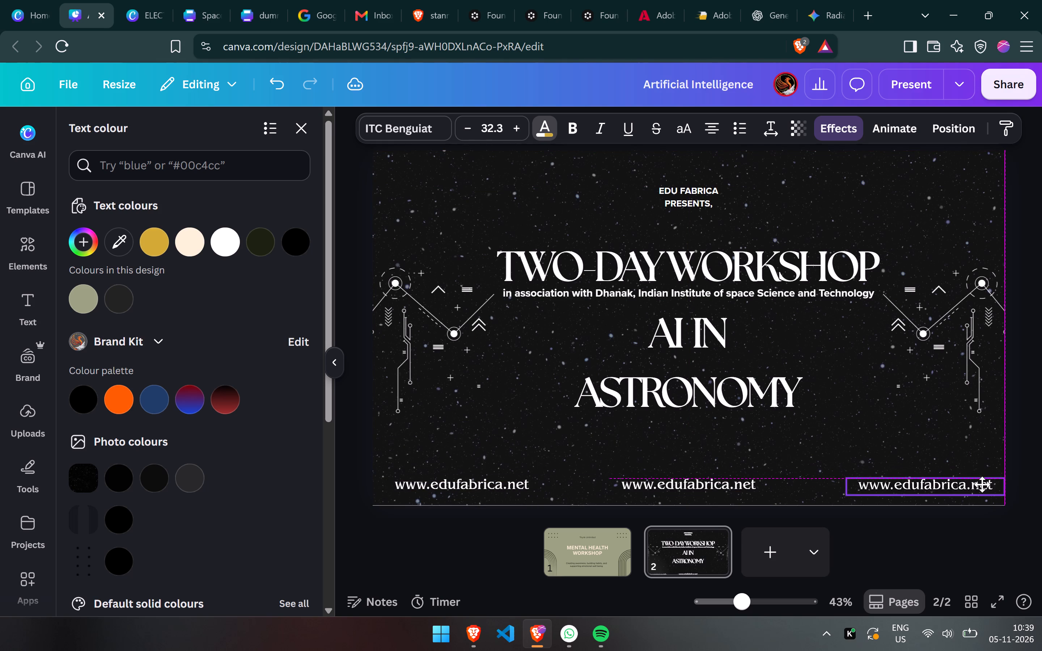
{"action": "left_click_drag", "start_coordinate": [982, 484], "coordinate": [972, 487]}
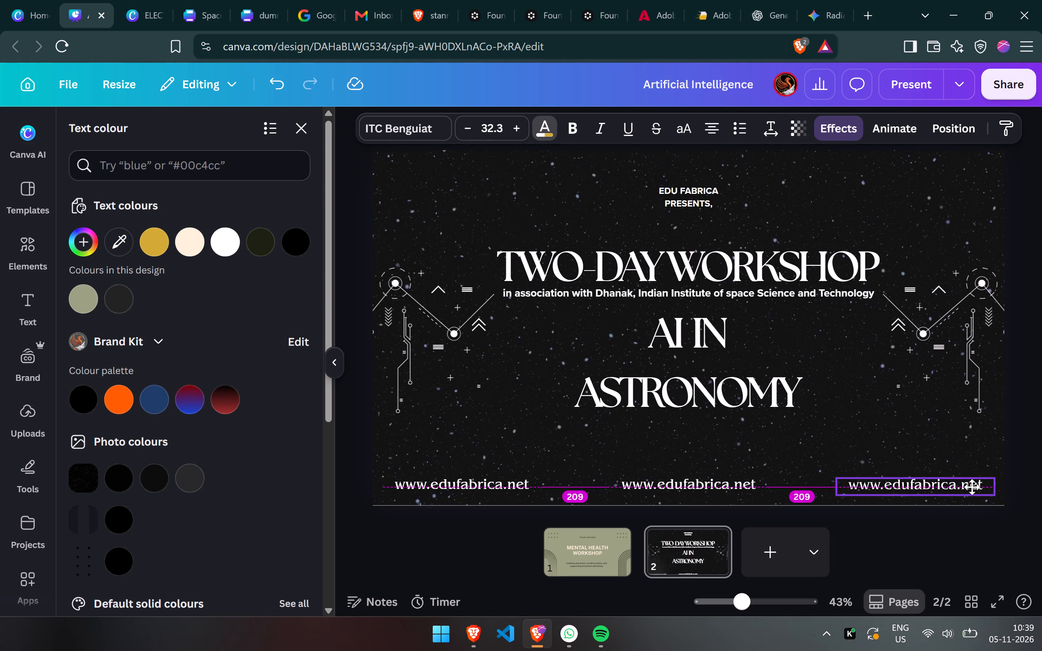
{"action": "left_click_drag", "start_coordinate": [972, 487], "coordinate": [978, 486]}
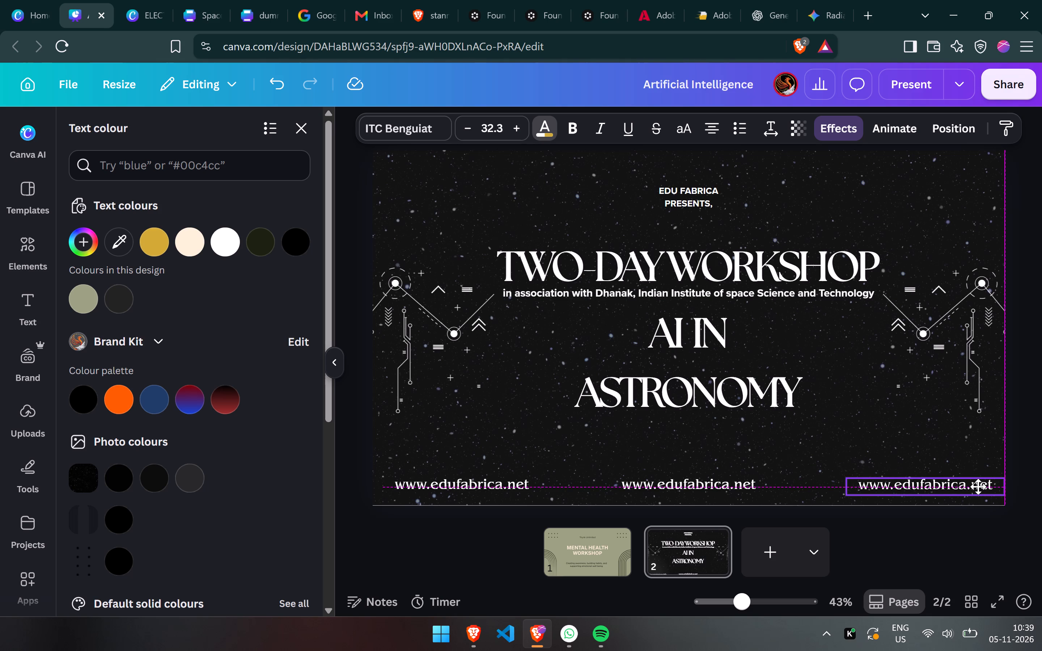
{"action": "left_click_drag", "start_coordinate": [978, 486], "coordinate": [973, 488]}
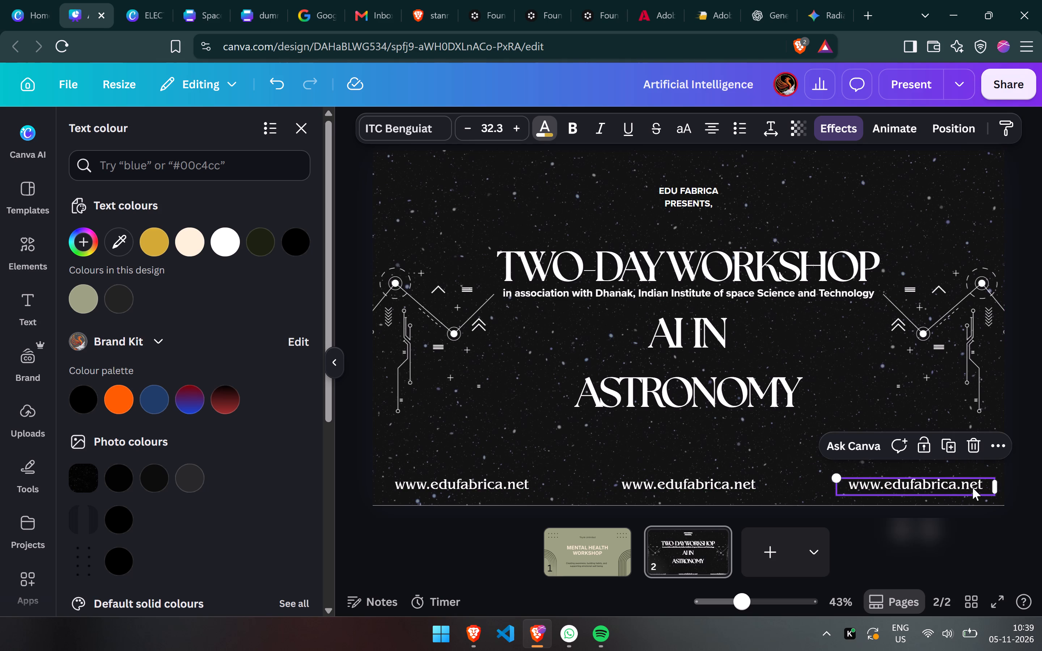
Replace the text of the bottom-right web address copy with Edu Fabrica's info e-mail address.
{"action": "double_click", "coordinate": [881, 484]}
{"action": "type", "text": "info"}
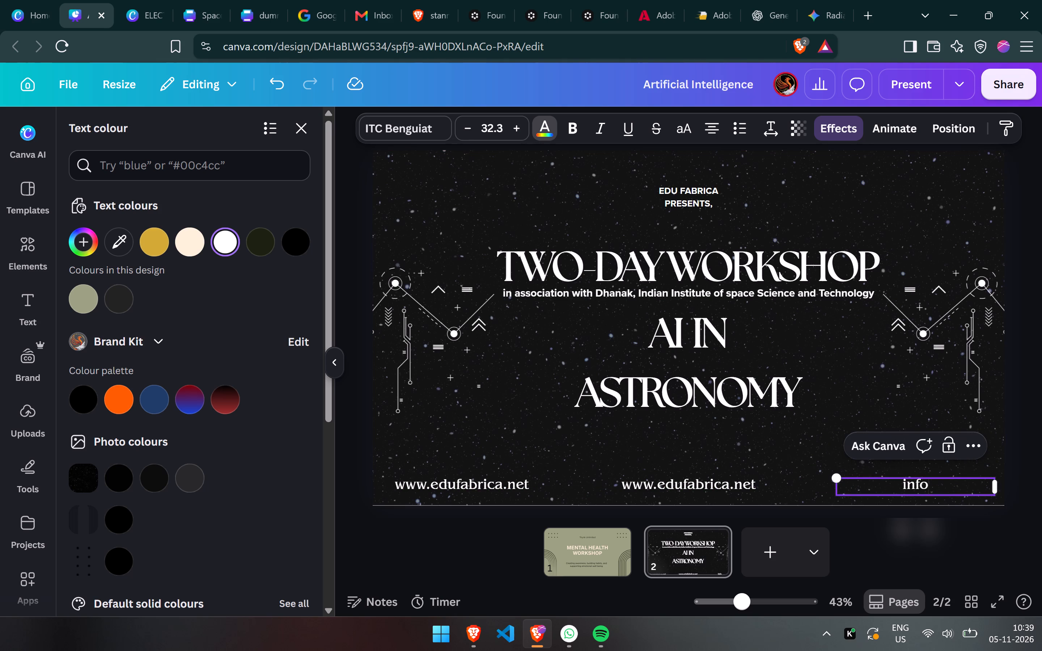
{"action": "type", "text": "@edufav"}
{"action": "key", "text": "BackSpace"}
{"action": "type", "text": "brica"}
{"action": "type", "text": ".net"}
Replace the bottom-centre web address copy with the contact phone number, prefixed with country code +91 and a space.
{"action": "double_click", "coordinate": [742, 484]}
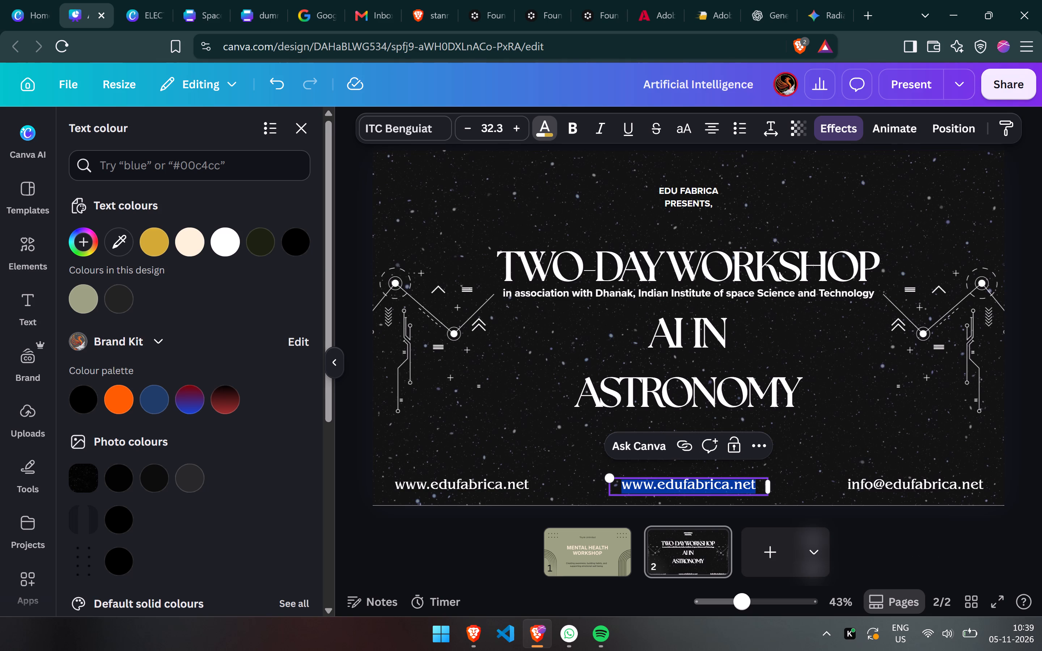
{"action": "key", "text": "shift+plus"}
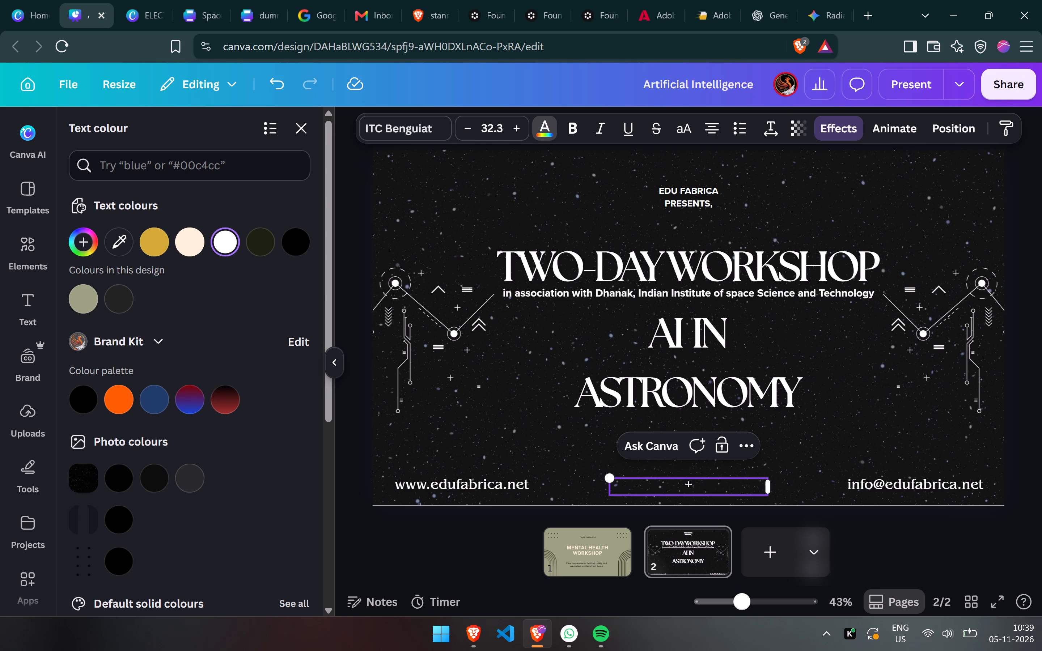
{"action": "left_click", "coordinate": [742, 484]}
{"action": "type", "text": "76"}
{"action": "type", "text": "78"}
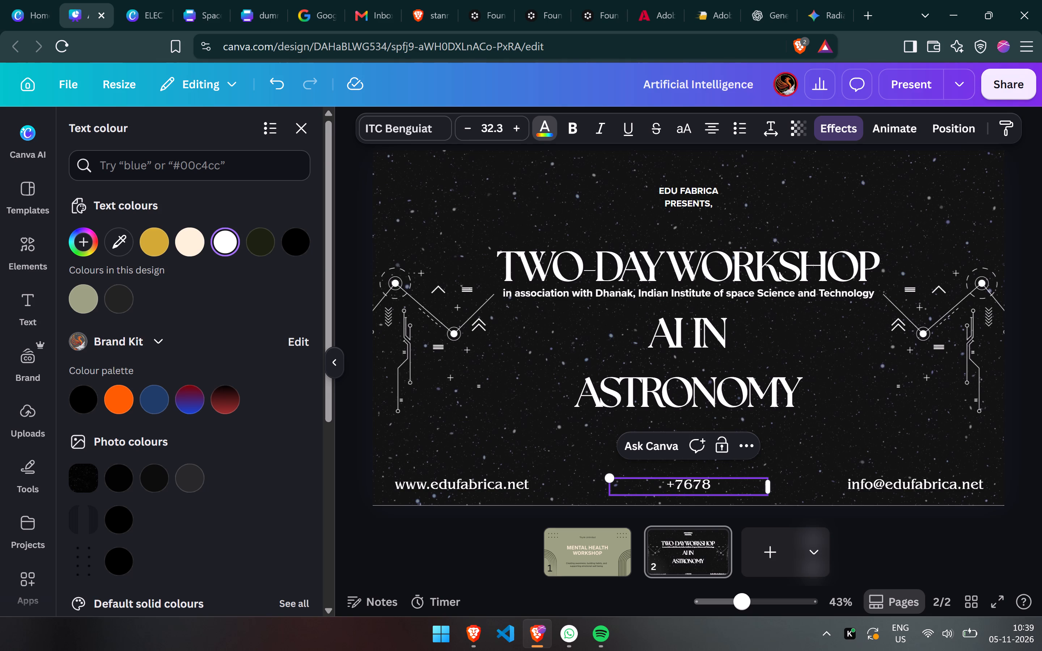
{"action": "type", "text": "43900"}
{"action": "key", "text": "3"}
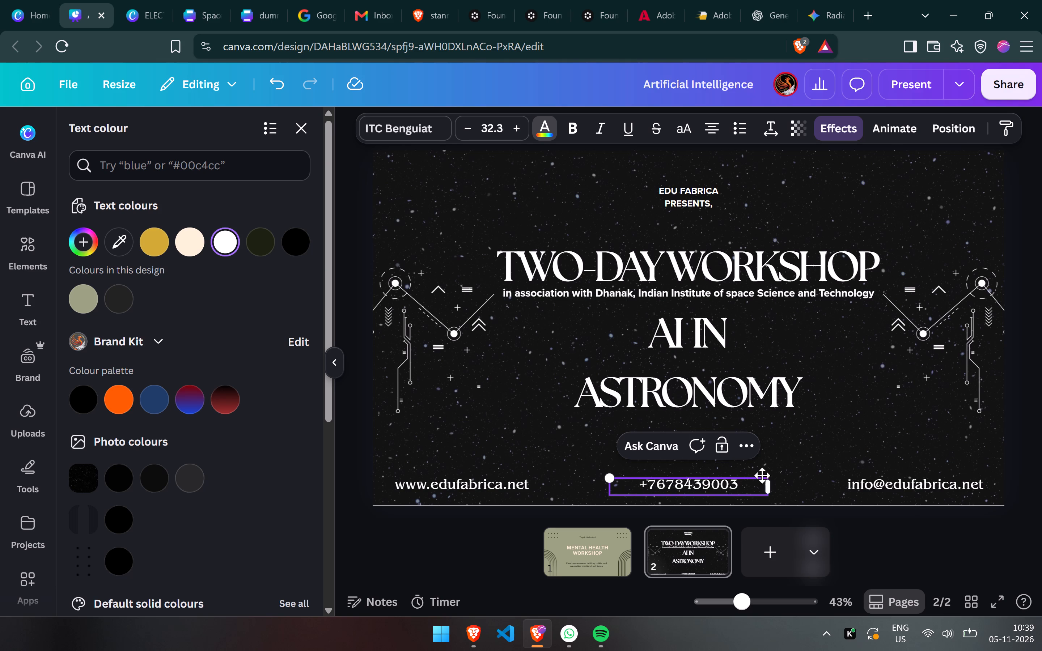
{"action": "left_click", "coordinate": [648, 482]}
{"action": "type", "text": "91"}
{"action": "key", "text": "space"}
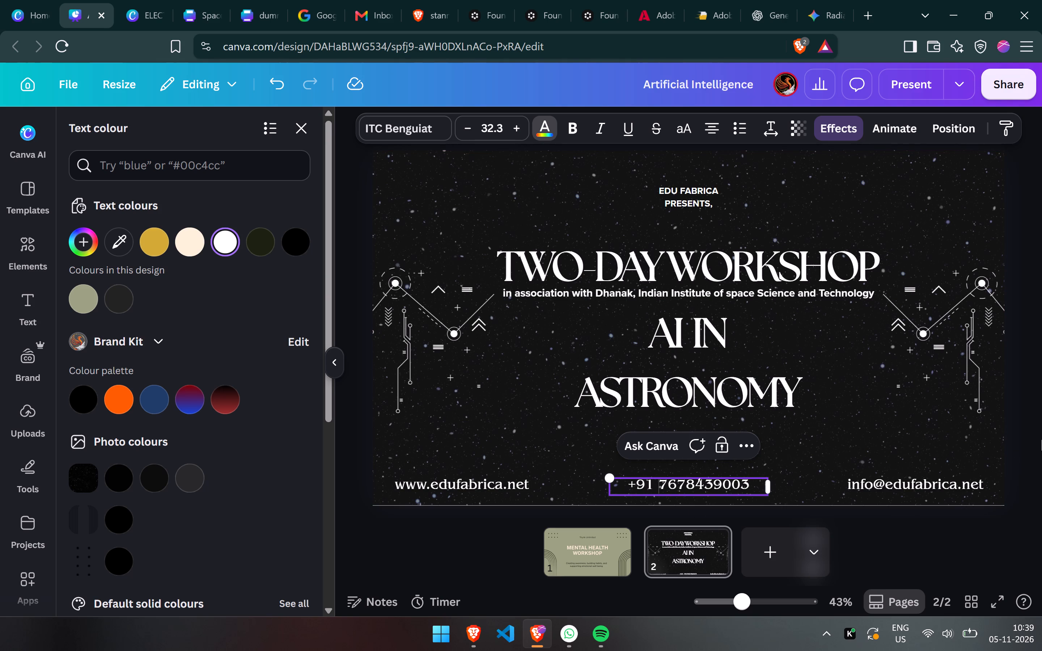
{"action": "left_click", "coordinate": [1041, 439]}
{"action": "left_click", "coordinate": [1031, 438]}
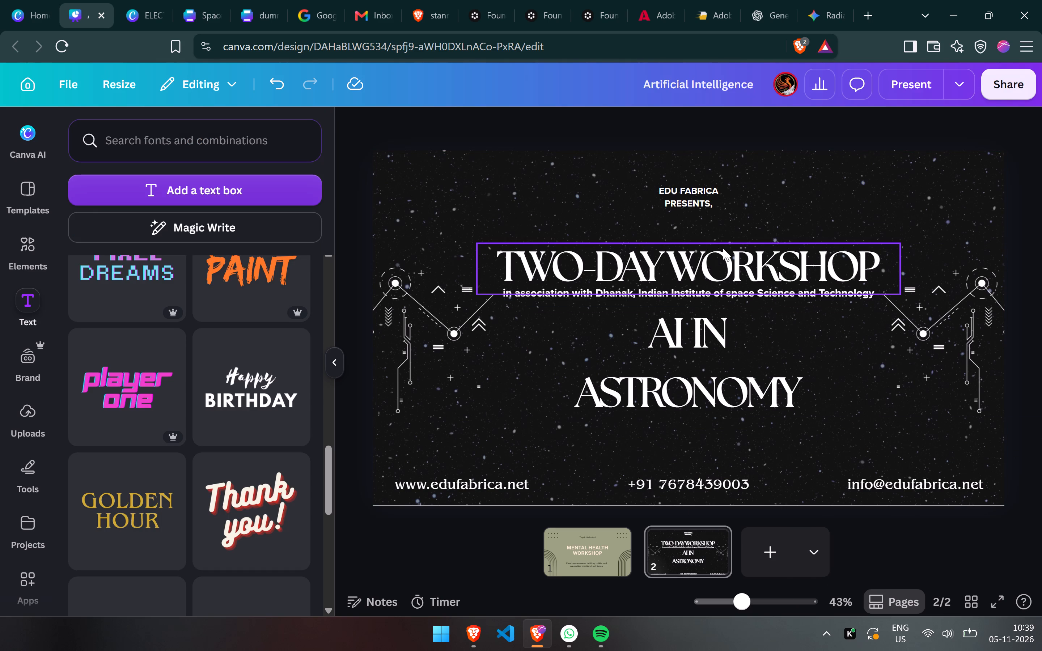
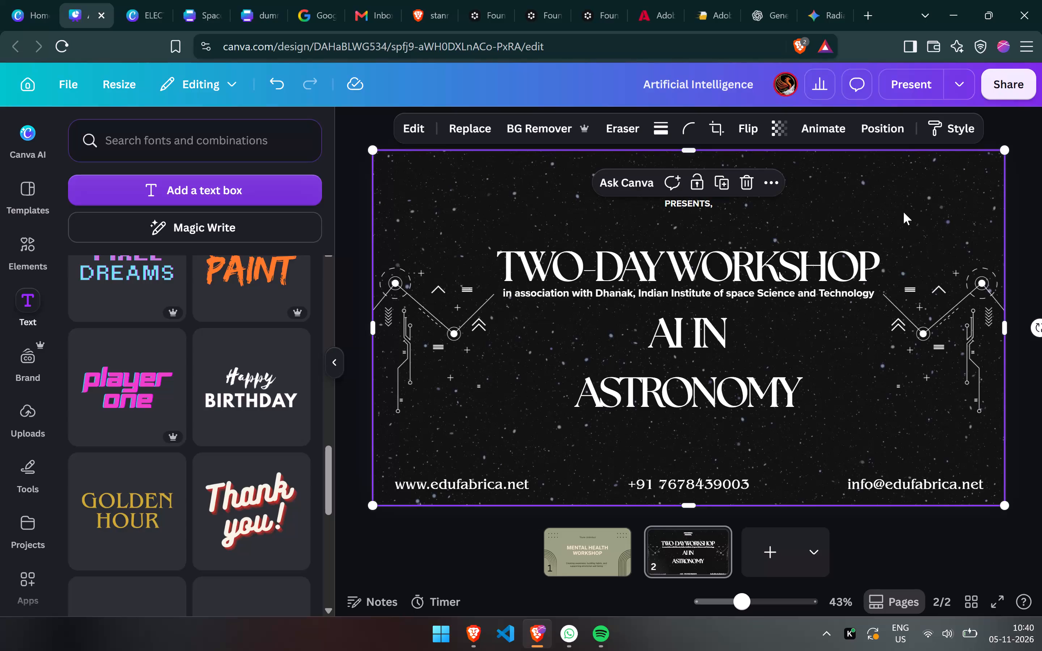
Select the starry background image among the page's layers and set its transparency to 52.
{"action": "left_click", "coordinate": [901, 133]}
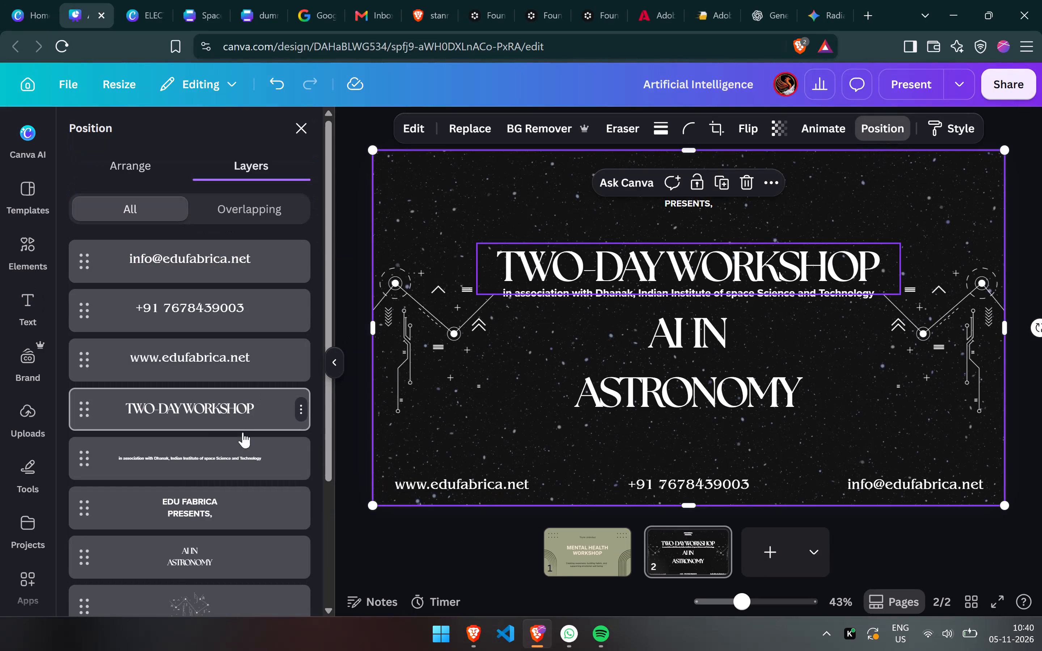
{"action": "scroll", "coordinate": [245, 493], "scroll_direction": "down", "scroll_amount": 4}
{"action": "left_click", "coordinate": [211, 540]}
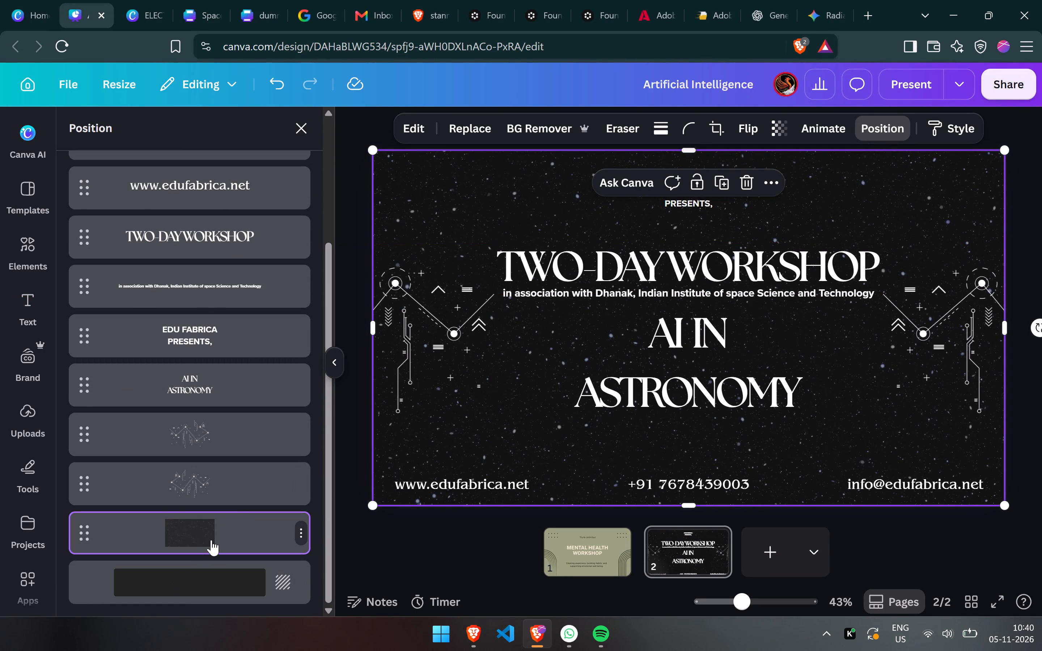
{"action": "left_click", "coordinate": [191, 550]}
{"action": "left_click", "coordinate": [202, 546]}
{"action": "left_click", "coordinate": [776, 122]}
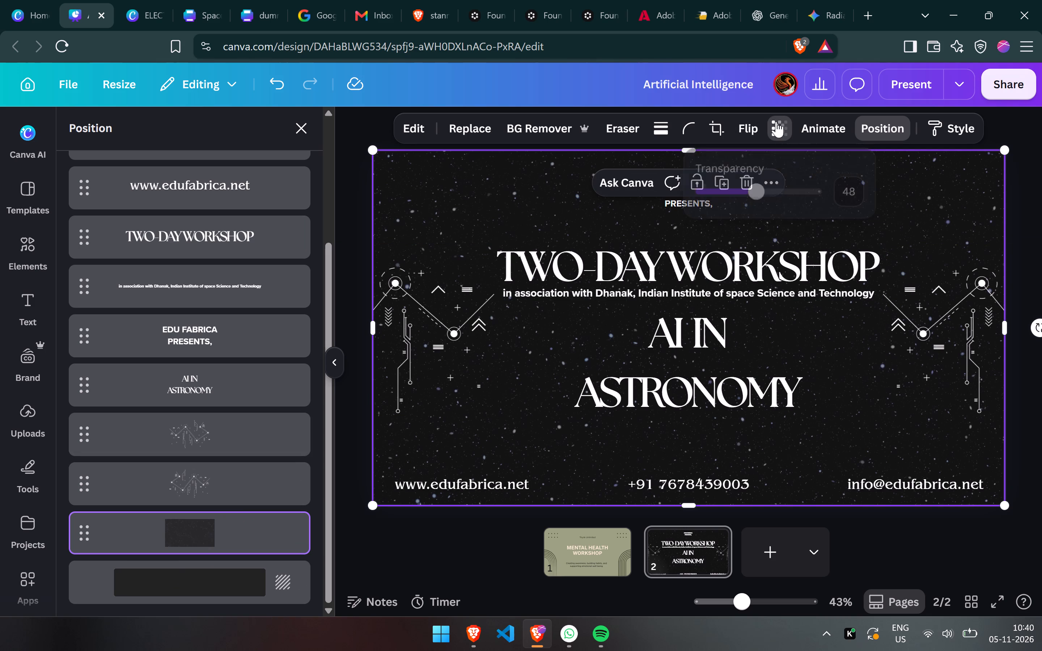
{"action": "left_click_drag", "start_coordinate": [720, 182], "coordinate": [762, 179]}
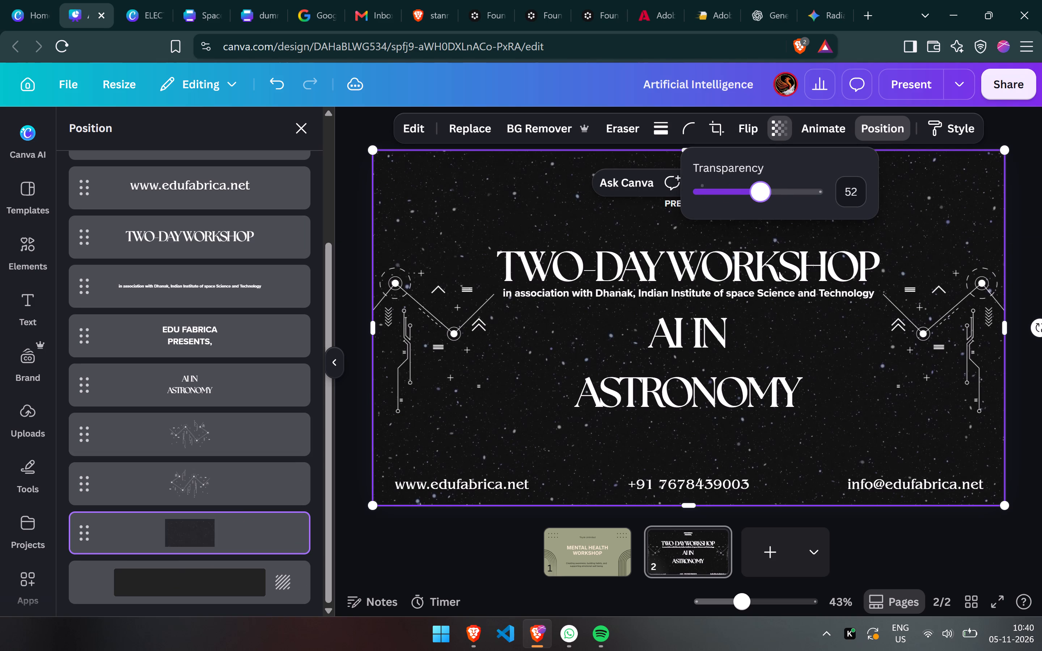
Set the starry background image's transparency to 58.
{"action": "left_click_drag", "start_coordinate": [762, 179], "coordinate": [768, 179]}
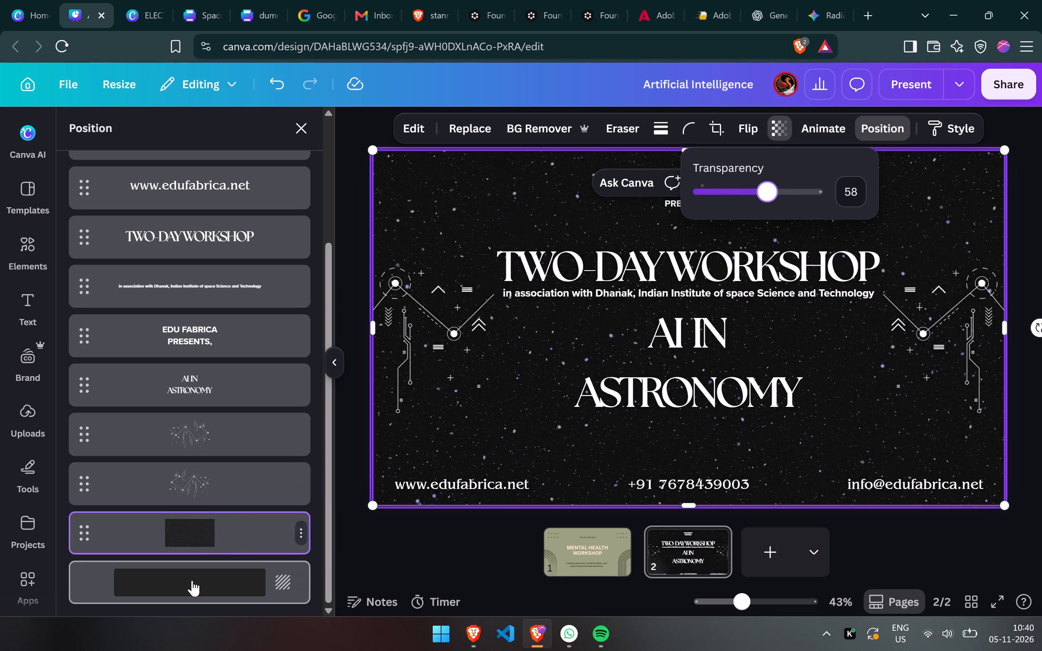
Change the page's background colour behind the starry image to dark grey #434343.
{"action": "left_click", "coordinate": [192, 580]}
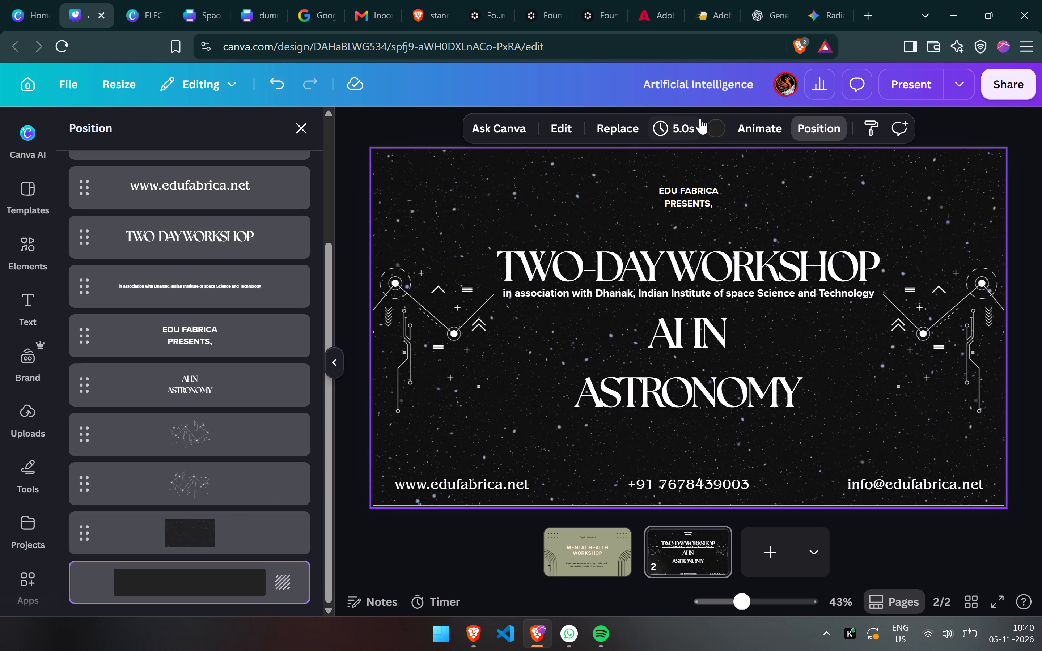
{"action": "left_click", "coordinate": [714, 120]}
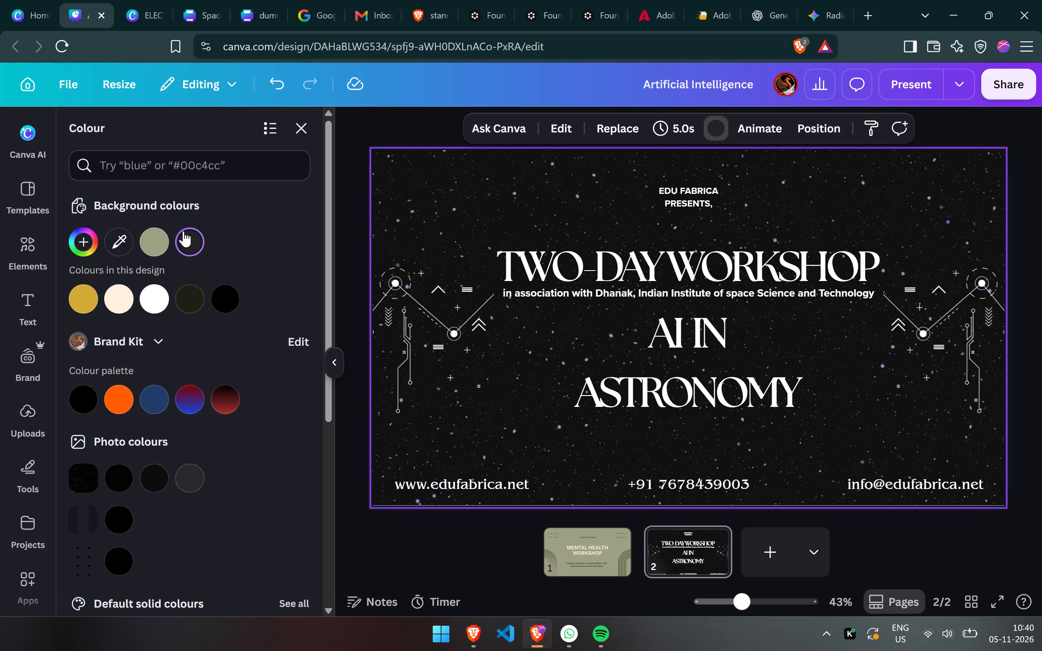
{"action": "left_click", "coordinate": [186, 235]}
{"action": "left_click_drag", "start_coordinate": [125, 361], "coordinate": [91, 375]}
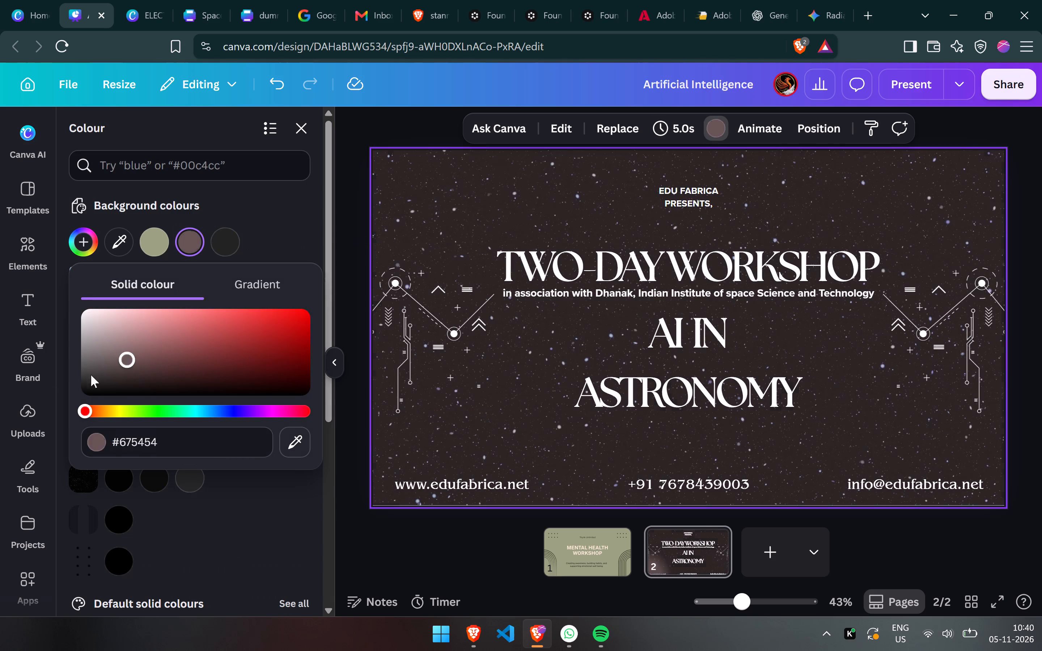
{"action": "left_click_drag", "start_coordinate": [91, 375], "coordinate": [39, 441]}
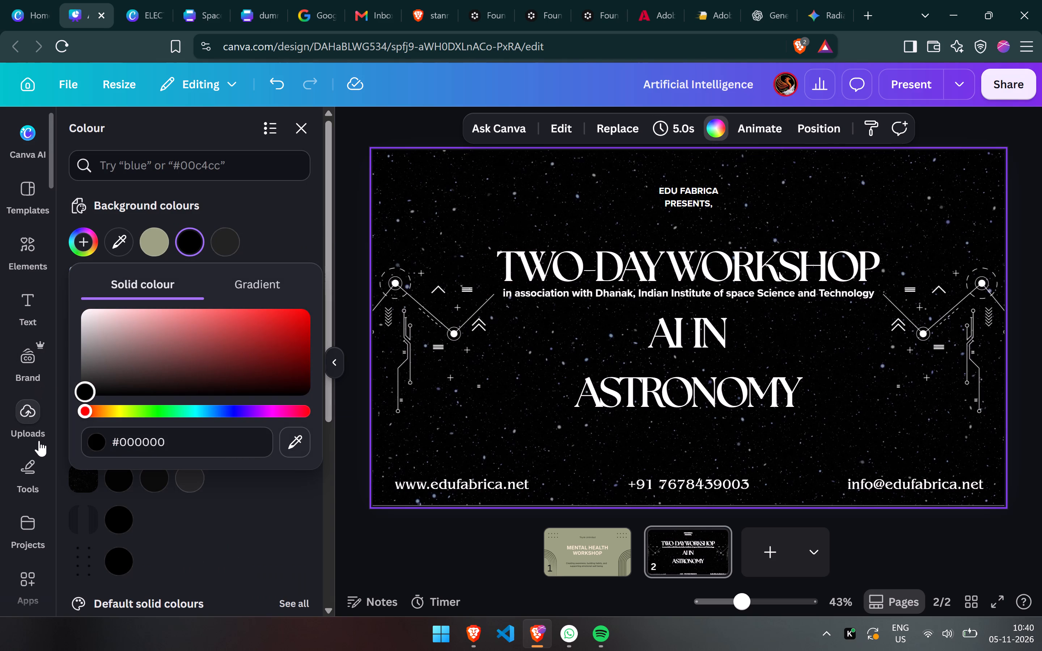
{"action": "left_click_drag", "start_coordinate": [39, 441], "coordinate": [34, 370]}
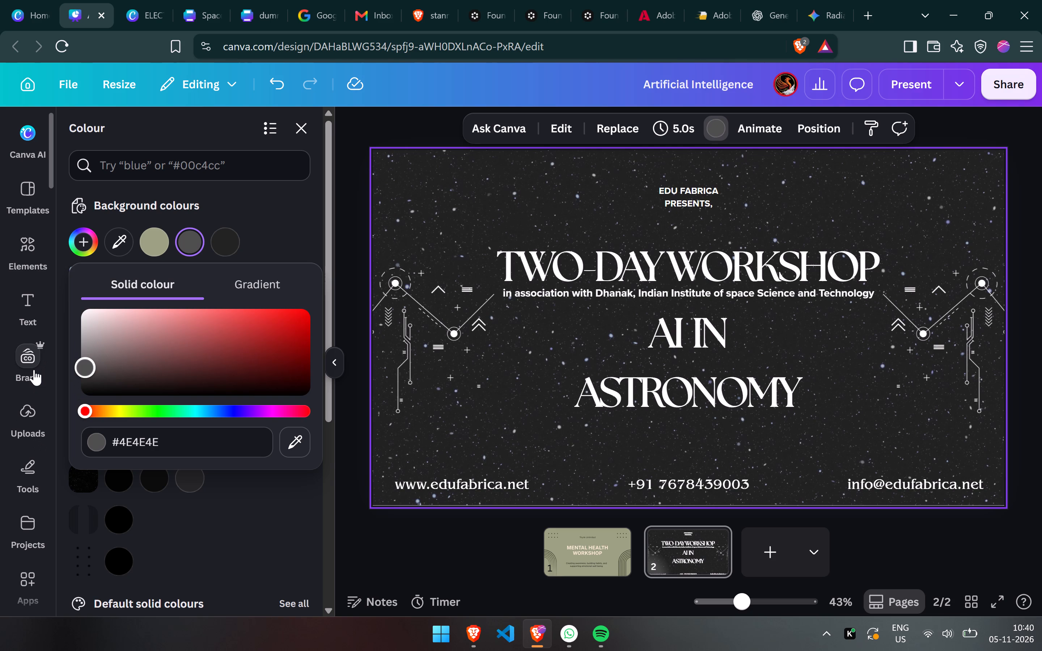
{"action": "left_click_drag", "start_coordinate": [34, 370], "coordinate": [34, 373]}
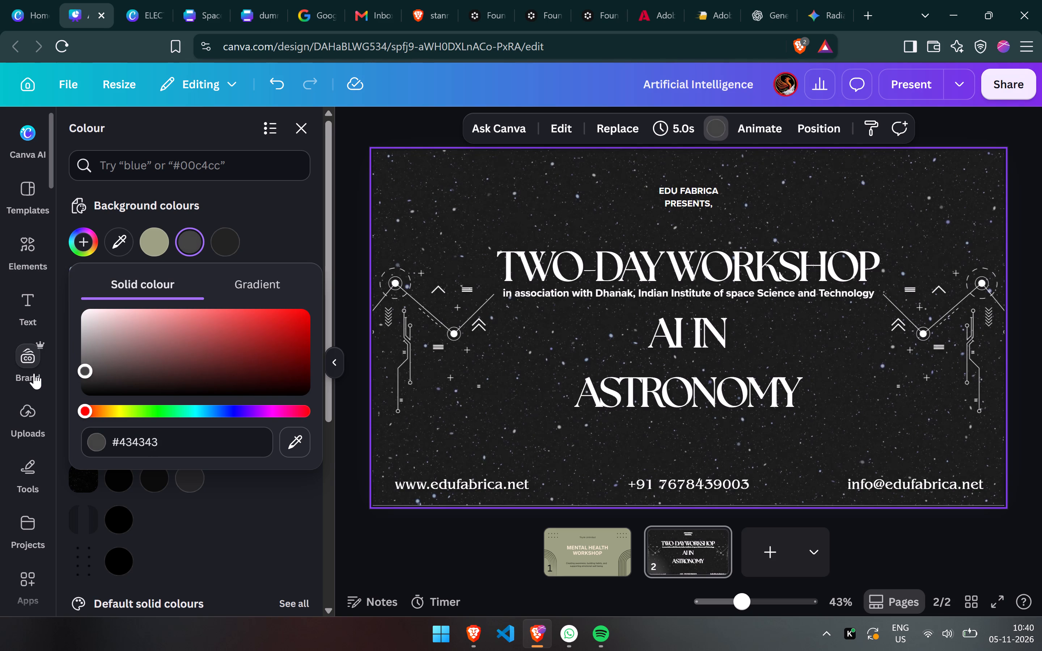
{"action": "left_click", "coordinate": [399, 534]}
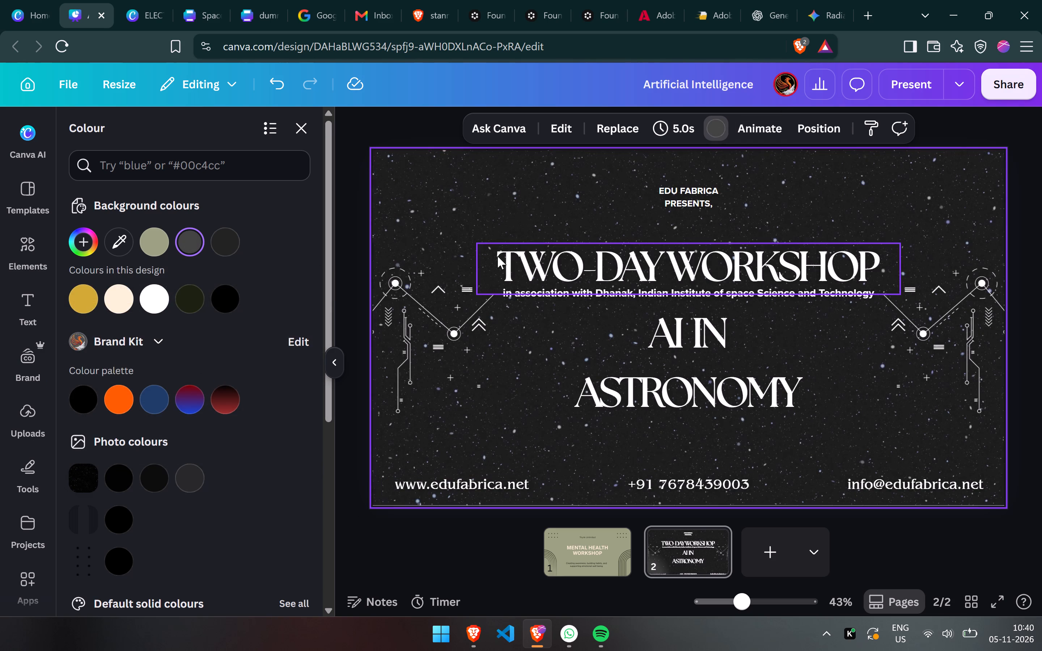
Set the starry background image's transparency to 73.
{"action": "left_click", "coordinate": [503, 220]}
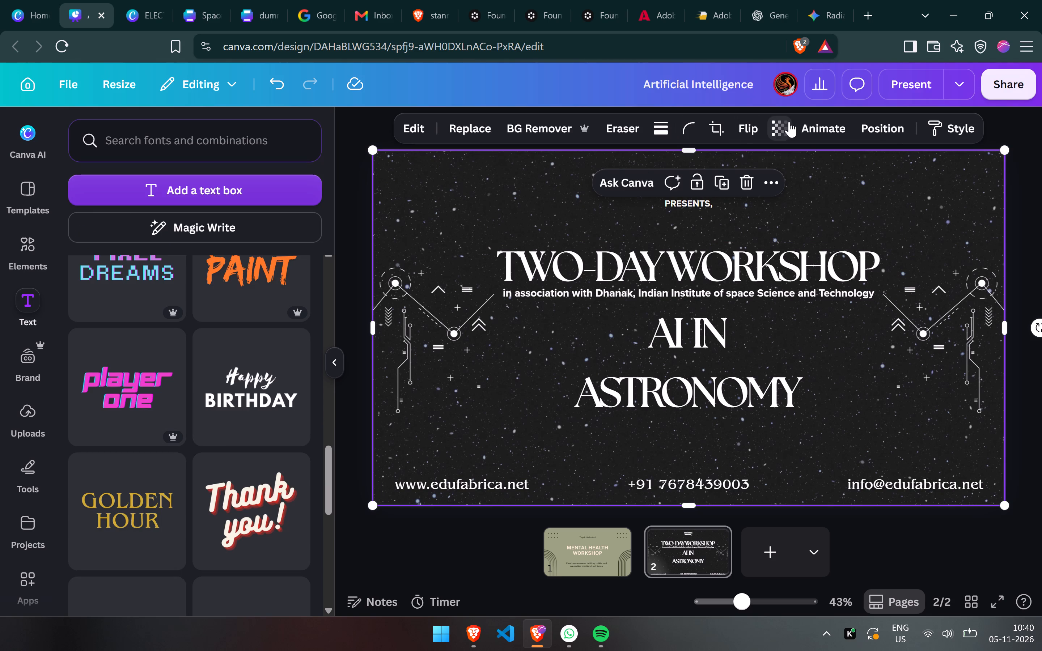
{"action": "left_click", "coordinate": [787, 122]}
{"action": "left_click_drag", "start_coordinate": [769, 199], "coordinate": [783, 194]}
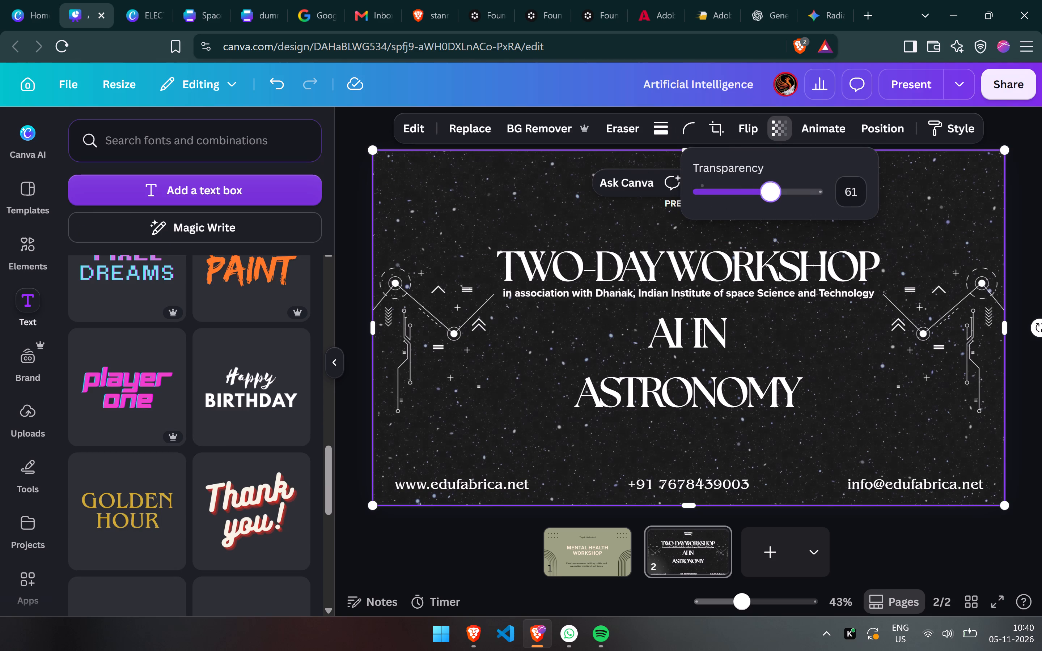
{"action": "left_click_drag", "start_coordinate": [783, 194], "coordinate": [785, 192]}
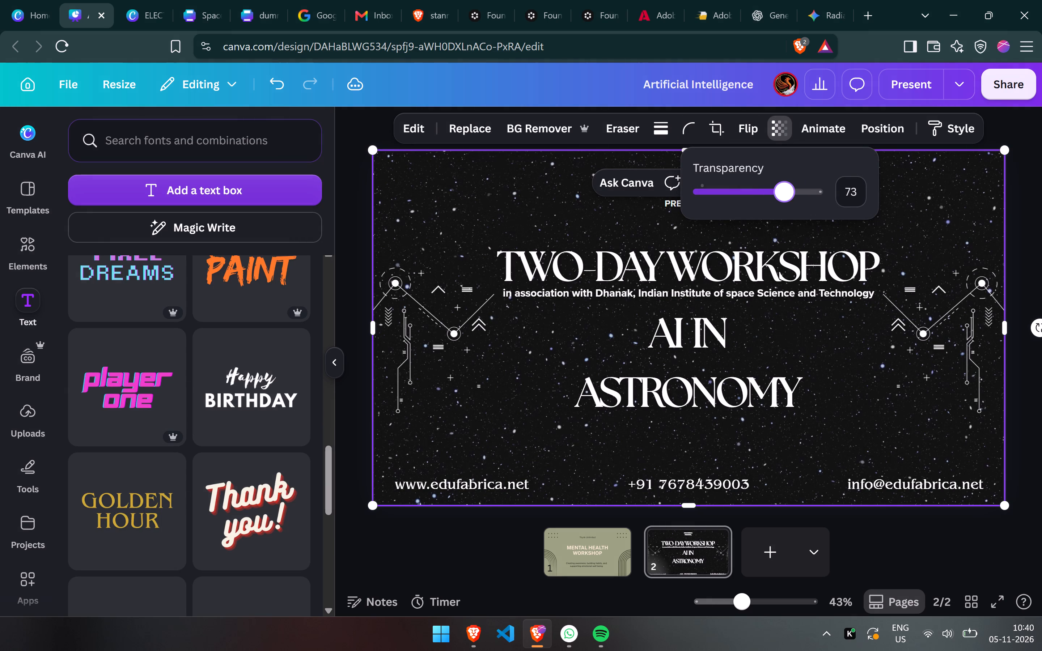
{"action": "left_click_drag", "start_coordinate": [785, 192], "coordinate": [789, 191]}
{"action": "left_click_drag", "start_coordinate": [789, 191], "coordinate": [788, 191]}
{"action": "left_click", "coordinate": [1030, 225]}
{"action": "left_click", "coordinate": [1030, 225]}
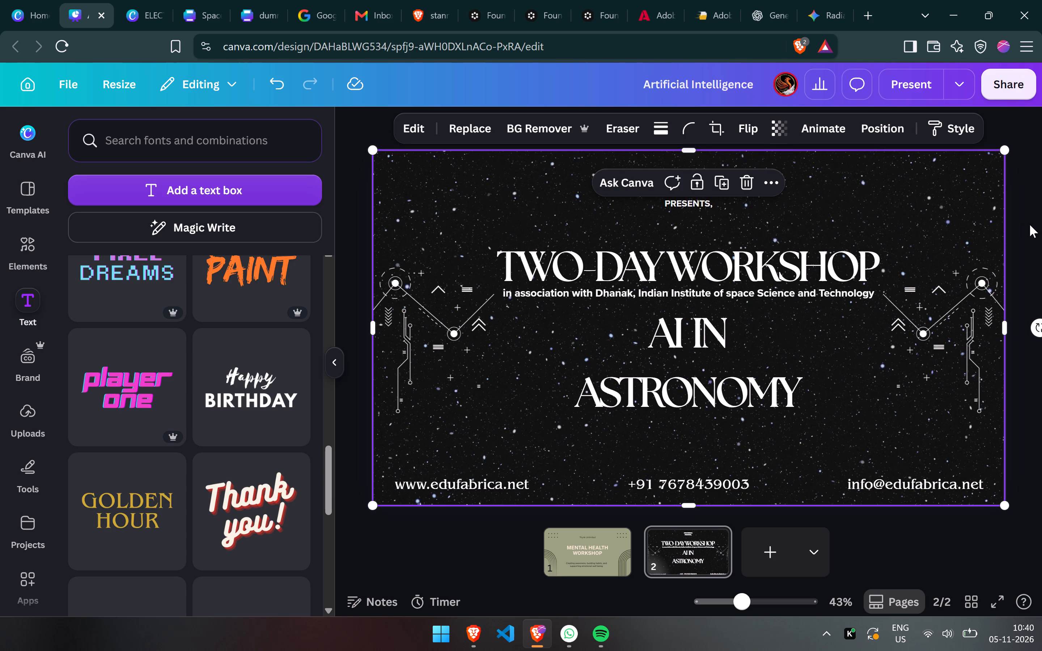
{"action": "left_click", "coordinate": [827, 188]}
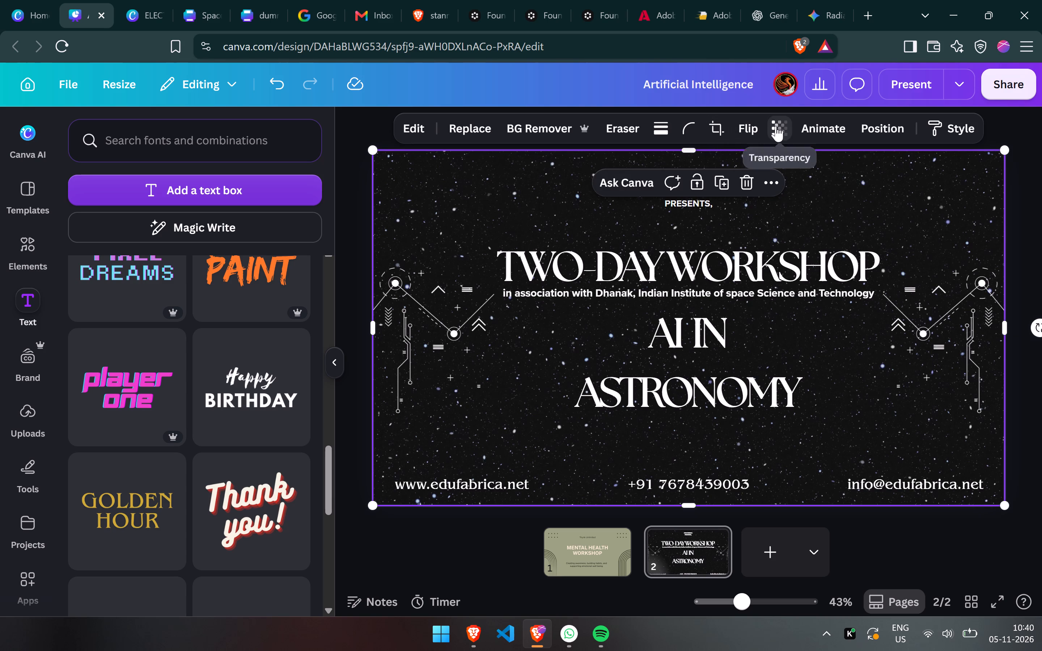
{"action": "left_click", "coordinate": [776, 126]}
{"action": "left_click", "coordinate": [786, 192]}
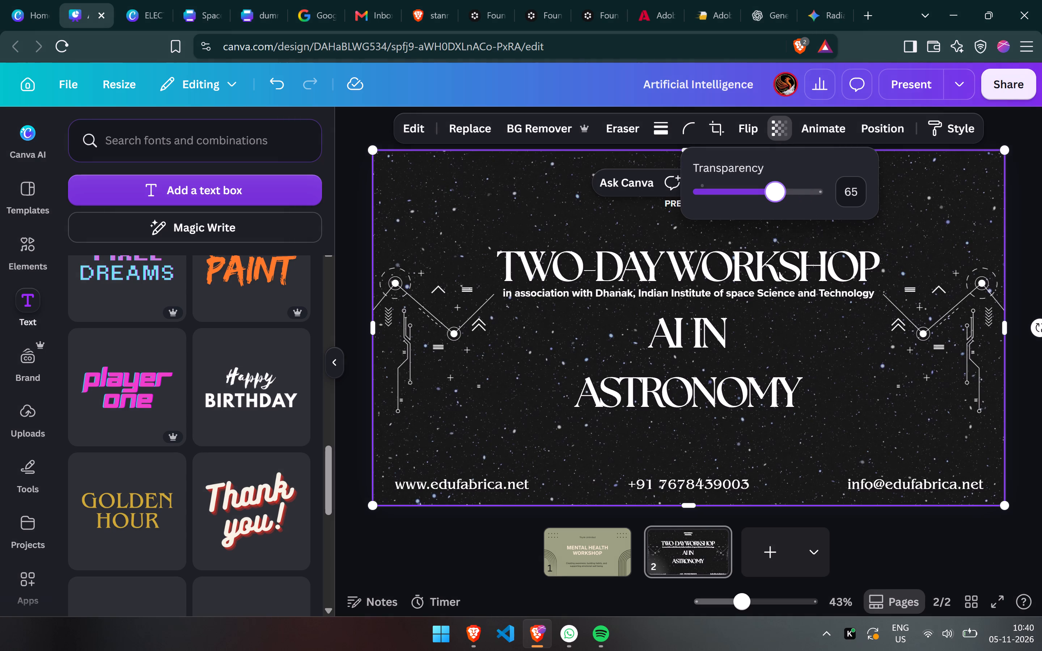
{"action": "left_click", "coordinate": [1033, 233]}
{"action": "left_click", "coordinate": [1033, 233]}
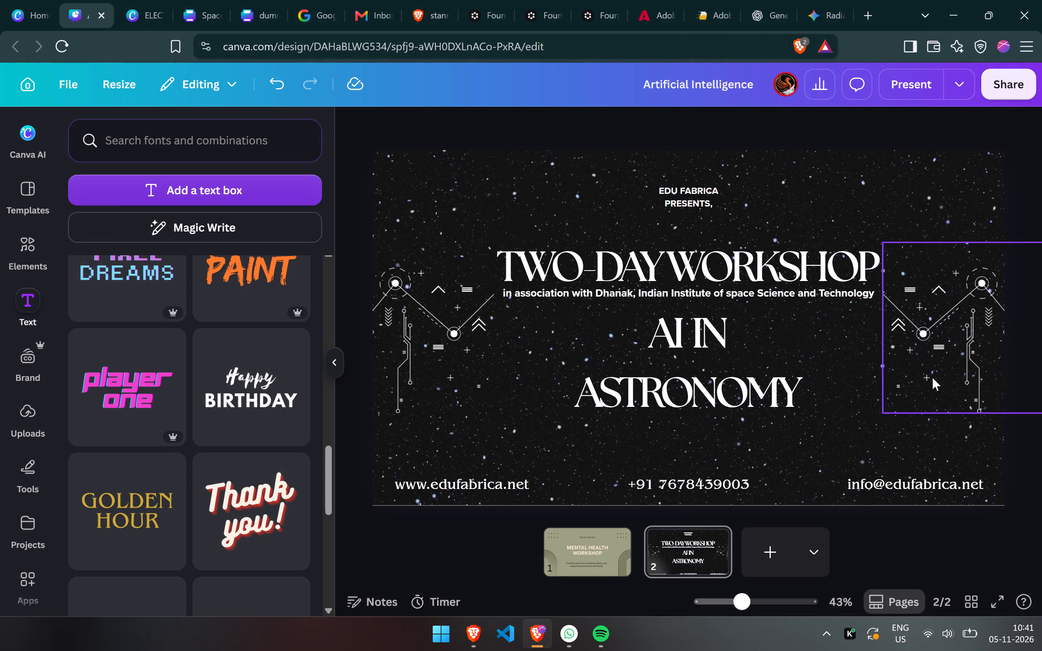
Apply an Outline effect to the "TWO-DAY WORKSHOP" heading with thickness 56 and black as its colour.
{"action": "left_click", "coordinate": [691, 279]}
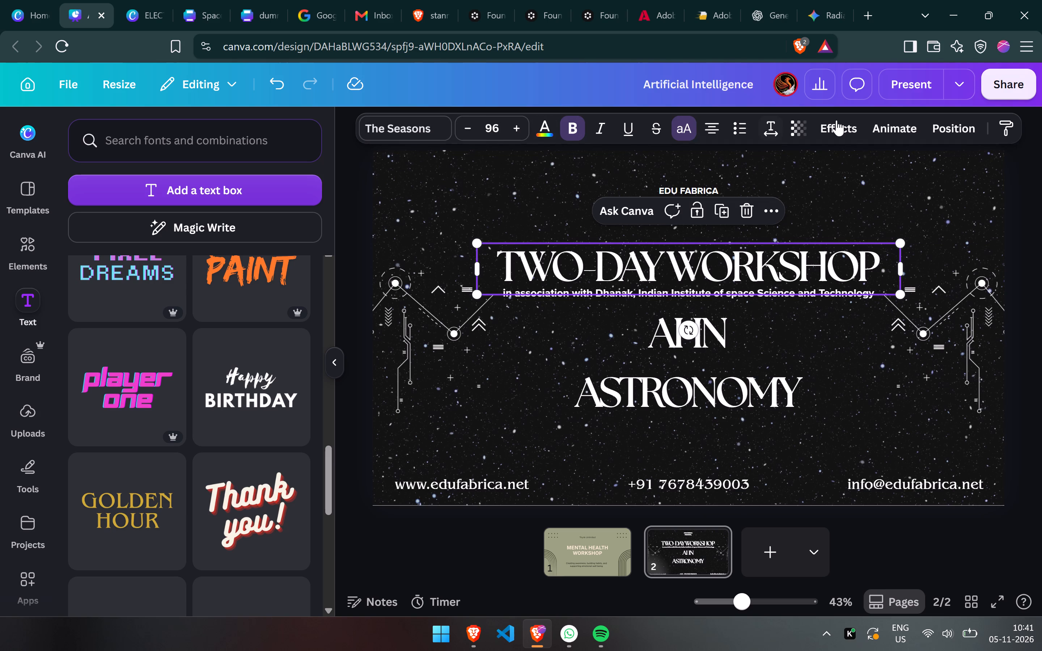
{"action": "left_click", "coordinate": [839, 120]}
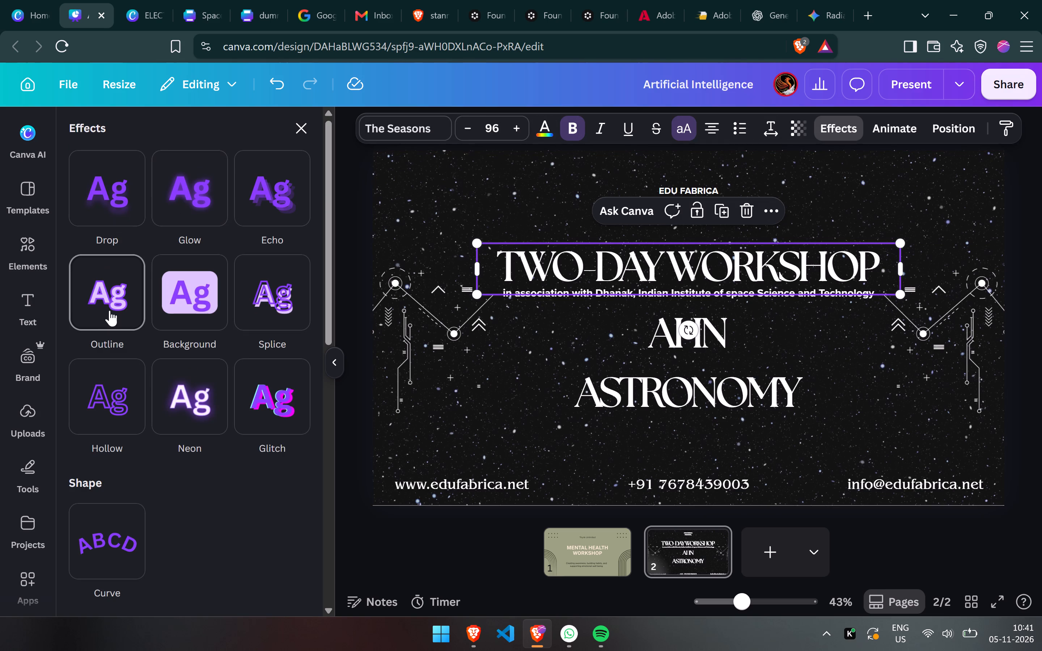
{"action": "left_click", "coordinate": [111, 319]}
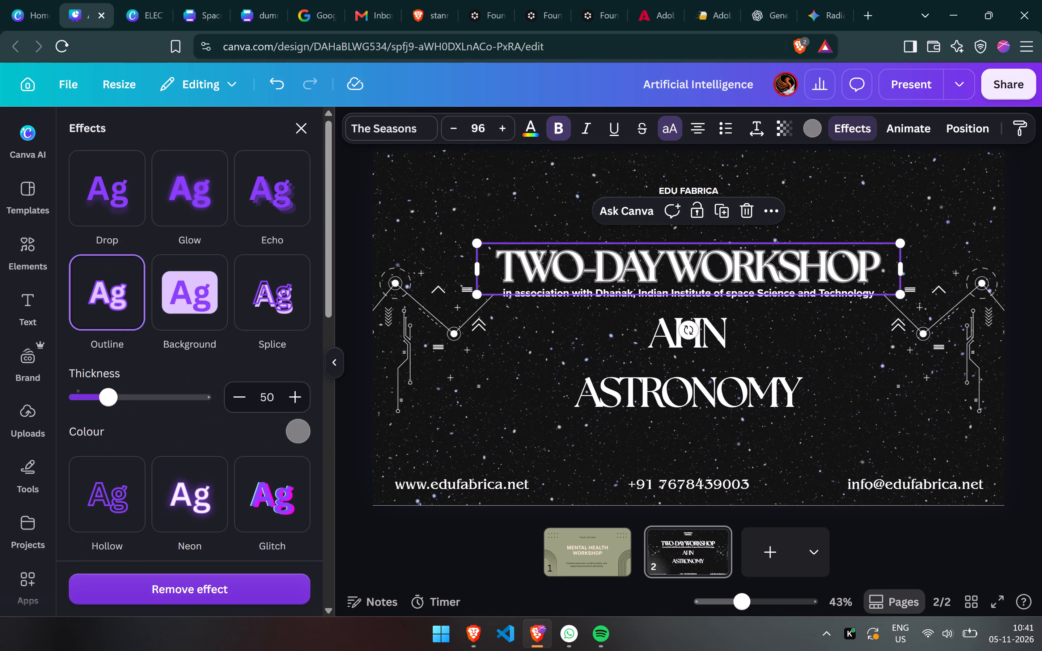
{"action": "left_click", "coordinate": [112, 405]}
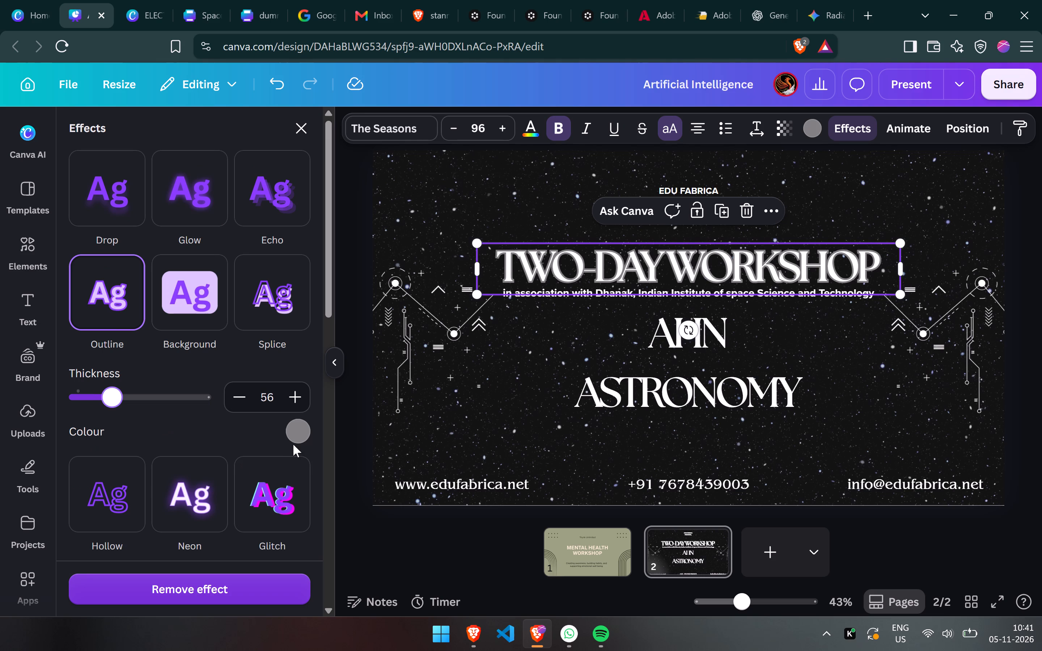
{"action": "left_click", "coordinate": [298, 431]}
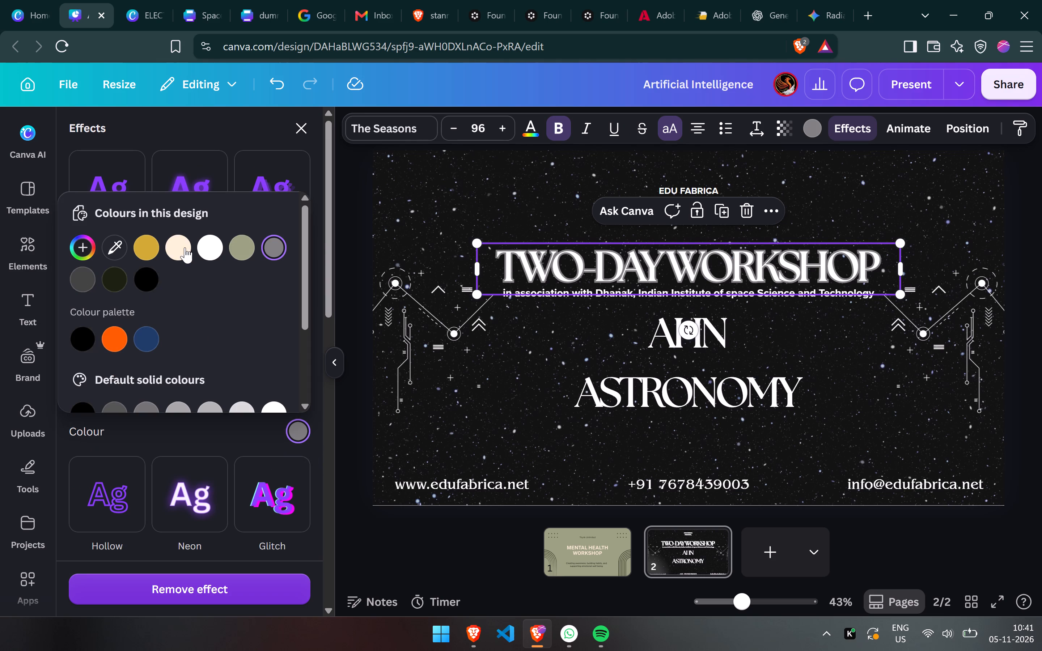
{"action": "left_click", "coordinate": [213, 248]}
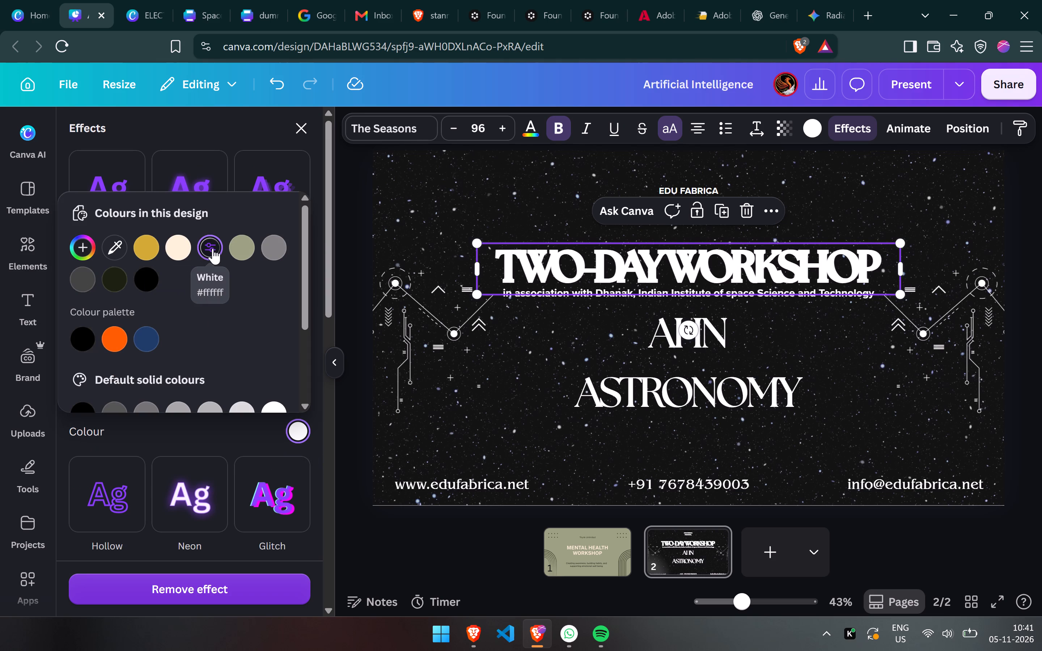
{"action": "left_click", "coordinate": [213, 248]}
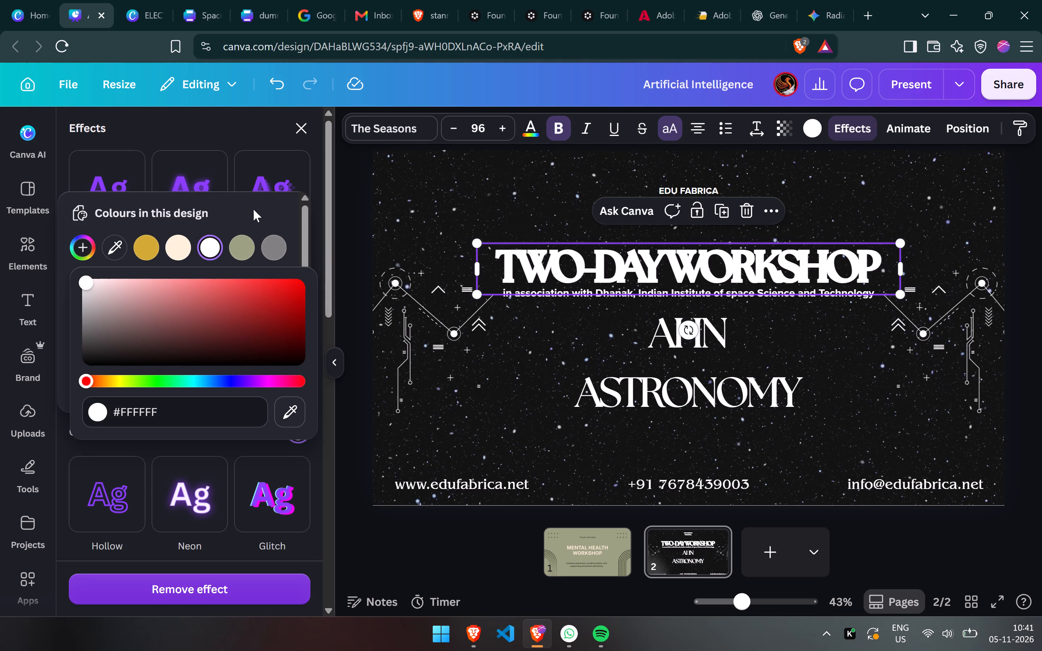
{"action": "left_click", "coordinate": [253, 209]}
{"action": "left_click", "coordinate": [153, 271]}
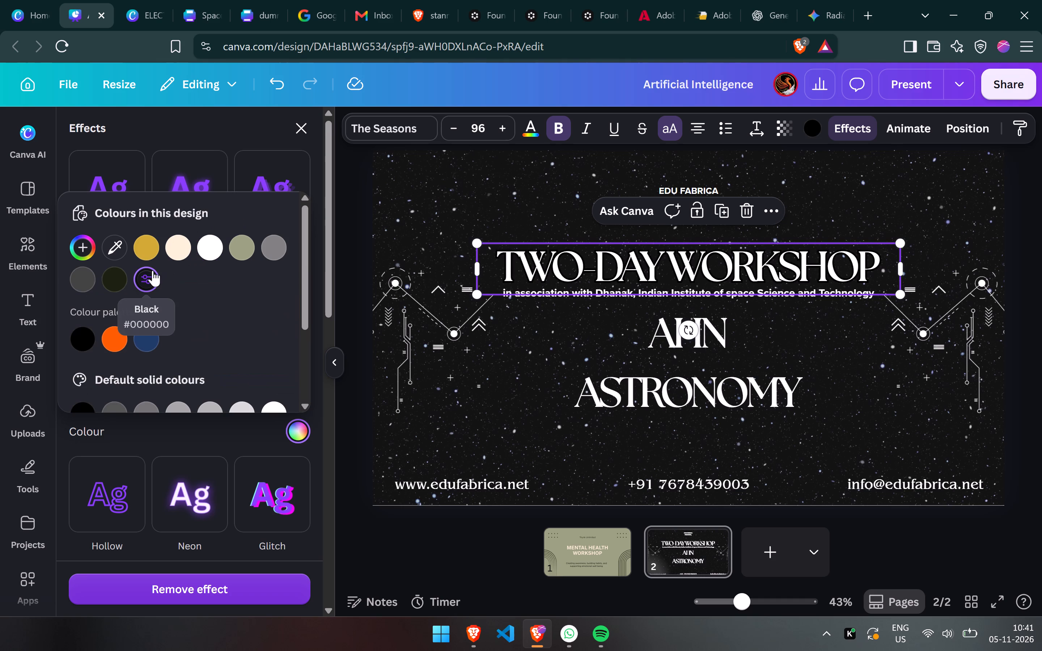
Change the text colour of the "AI IN ASTRONOMY" title to black.
{"action": "left_click", "coordinate": [659, 333]}
{"action": "left_click", "coordinate": [844, 129]}
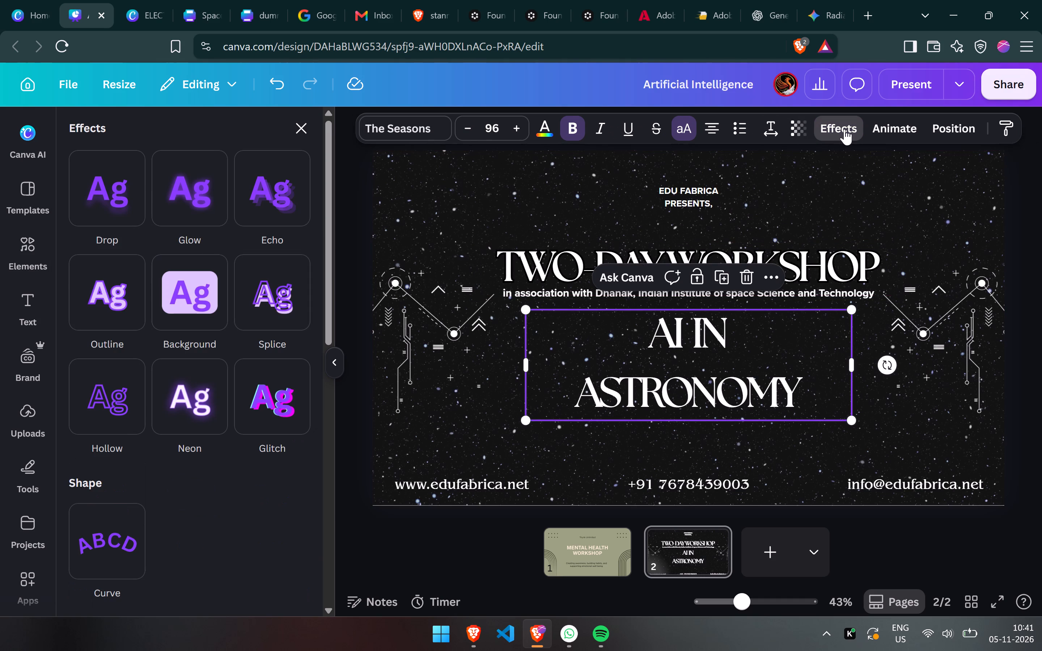
{"action": "scroll", "coordinate": [281, 358], "scroll_direction": "up", "scroll_amount": 6}
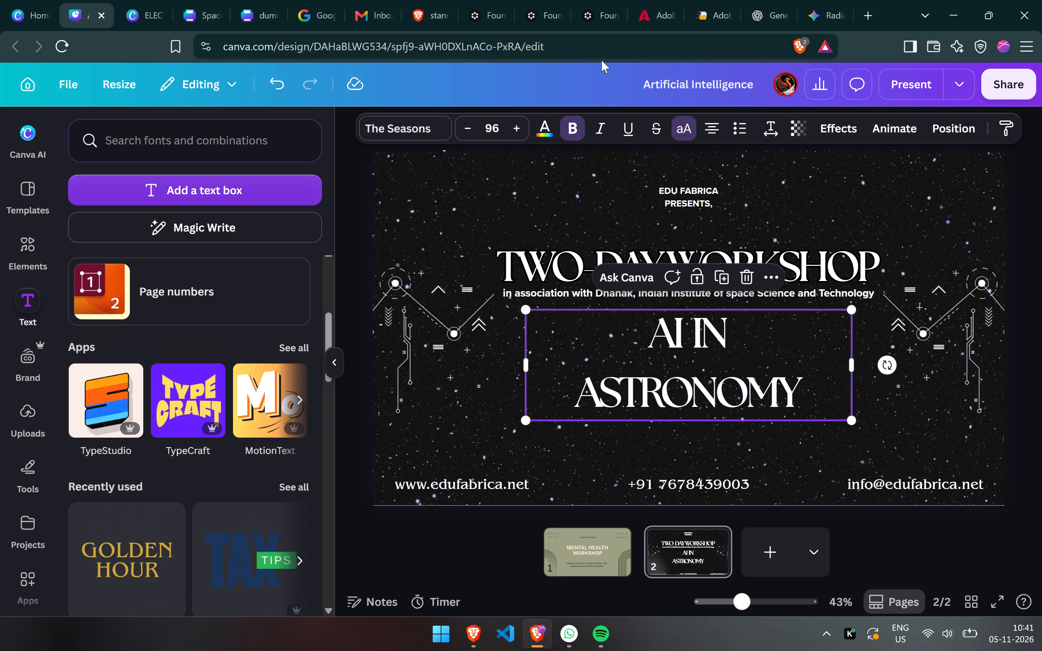
{"action": "left_click", "coordinate": [533, 134]}
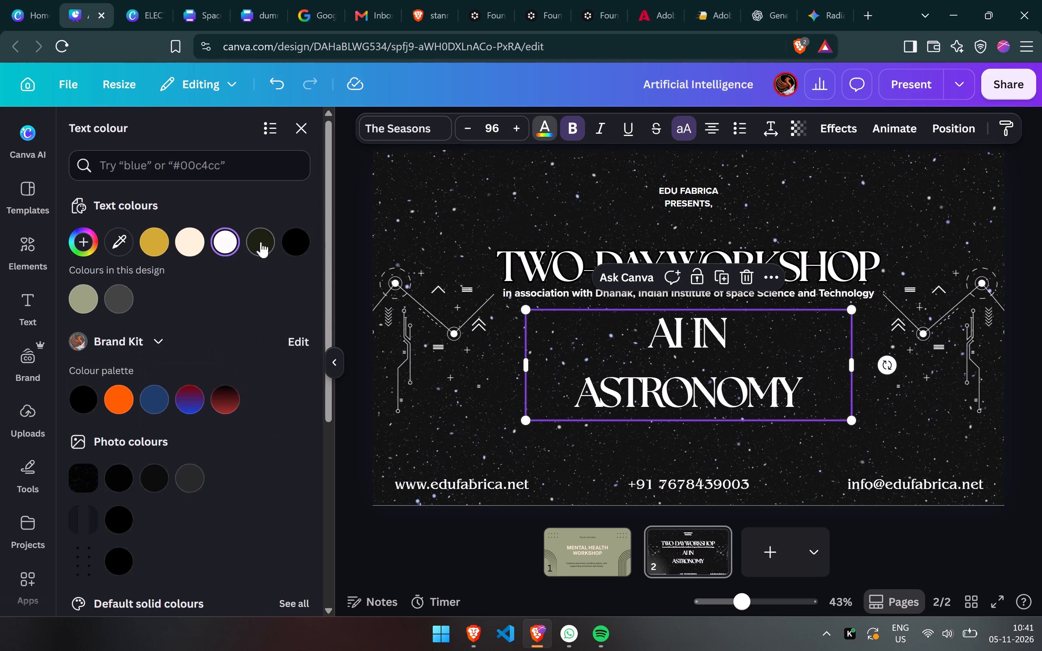
{"action": "left_click", "coordinate": [293, 239]}
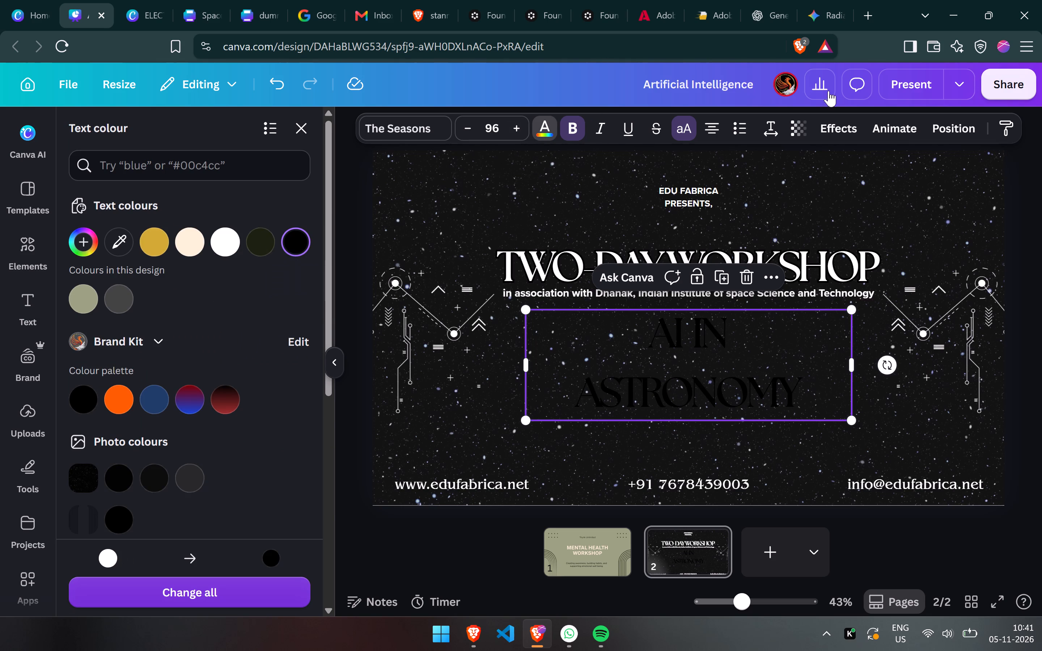
{"action": "scroll", "coordinate": [292, 430], "scroll_direction": "down", "scroll_amount": 2}
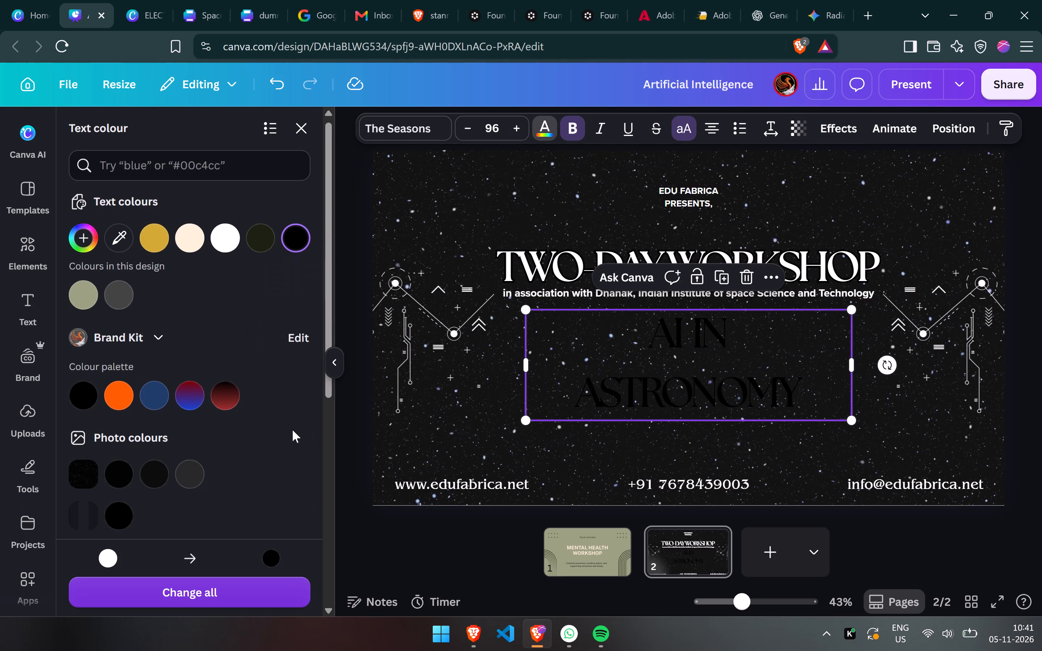
{"action": "scroll", "coordinate": [292, 430], "scroll_direction": "down", "scroll_amount": 4}
Apply an Outline effect to the "AI IN ASTRONOMY" title in white #FFFFFF with thickness 45.
{"action": "left_click", "coordinate": [842, 127]}
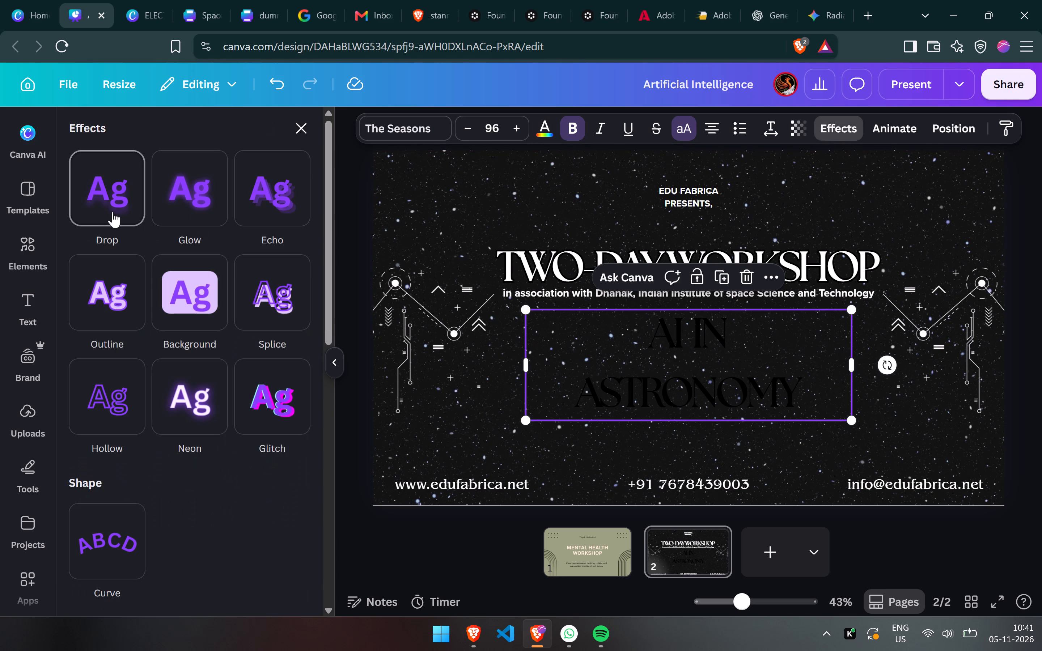
{"action": "left_click", "coordinate": [116, 283]}
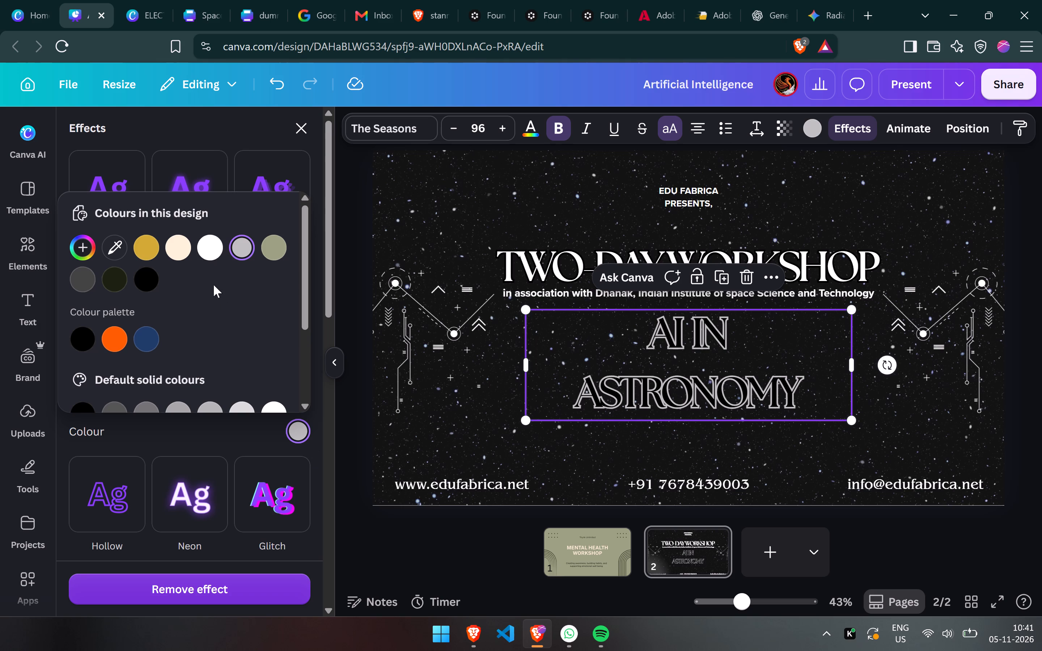
{"action": "left_click", "coordinate": [211, 244]}
{"action": "left_click", "coordinate": [211, 244]}
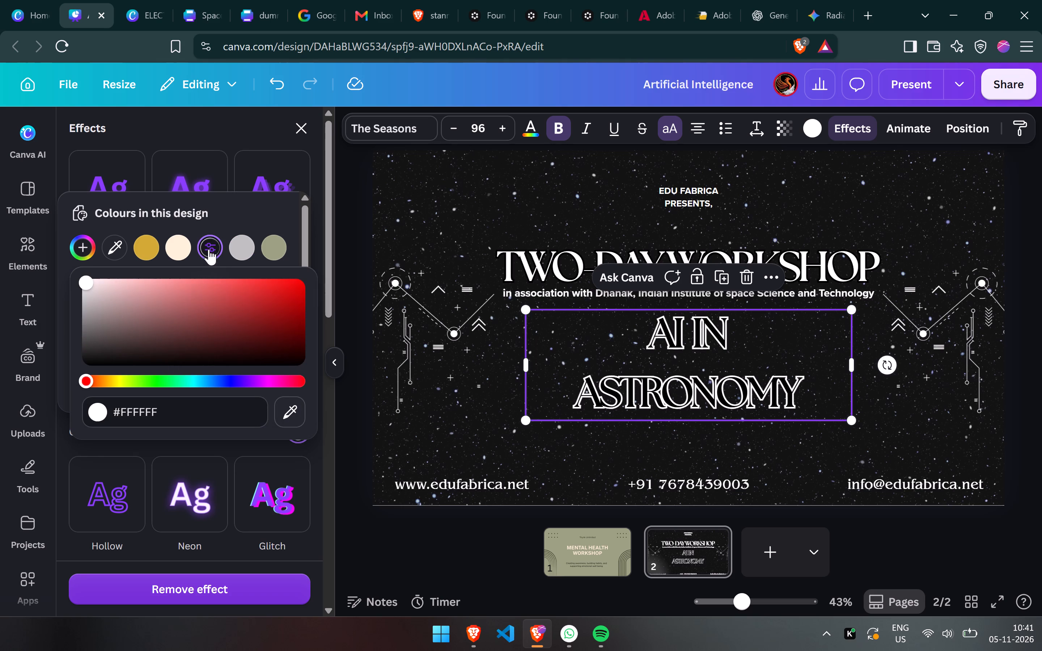
{"action": "left_click", "coordinate": [209, 247]}
{"action": "scroll", "coordinate": [236, 340], "scroll_direction": "down", "scroll_amount": 2}
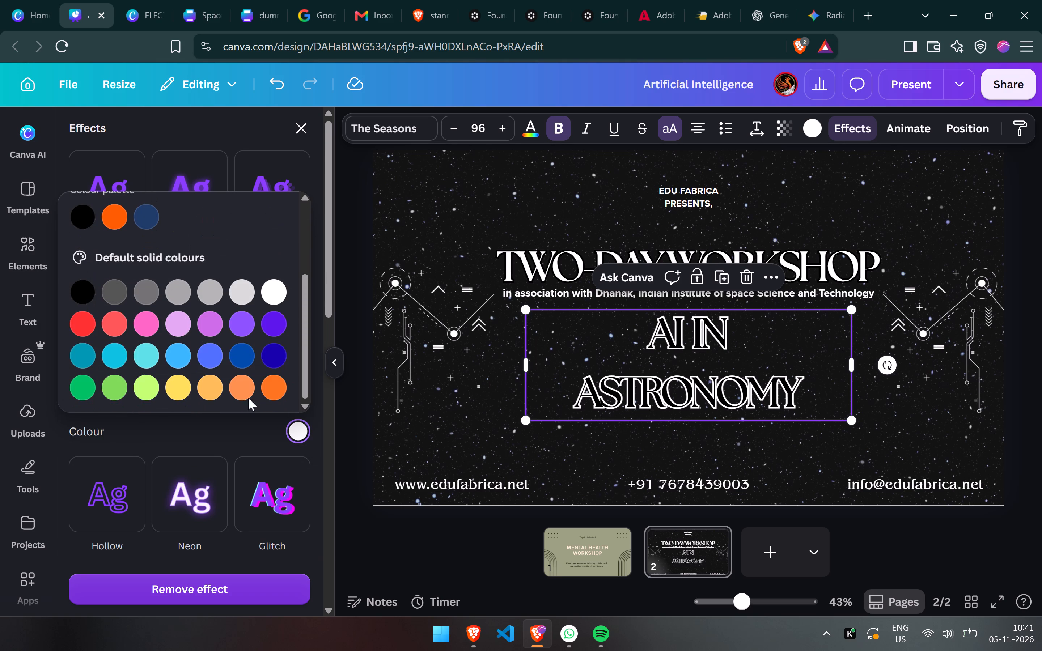
{"action": "left_click", "coordinate": [245, 446]}
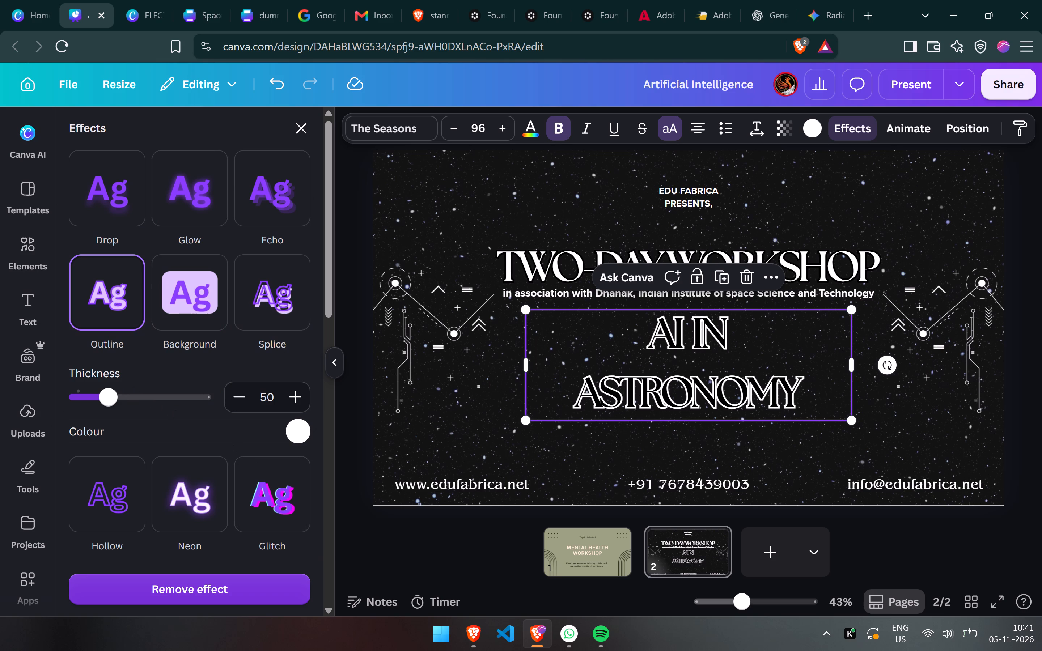
{"action": "left_click_drag", "start_coordinate": [115, 394], "coordinate": [103, 394]}
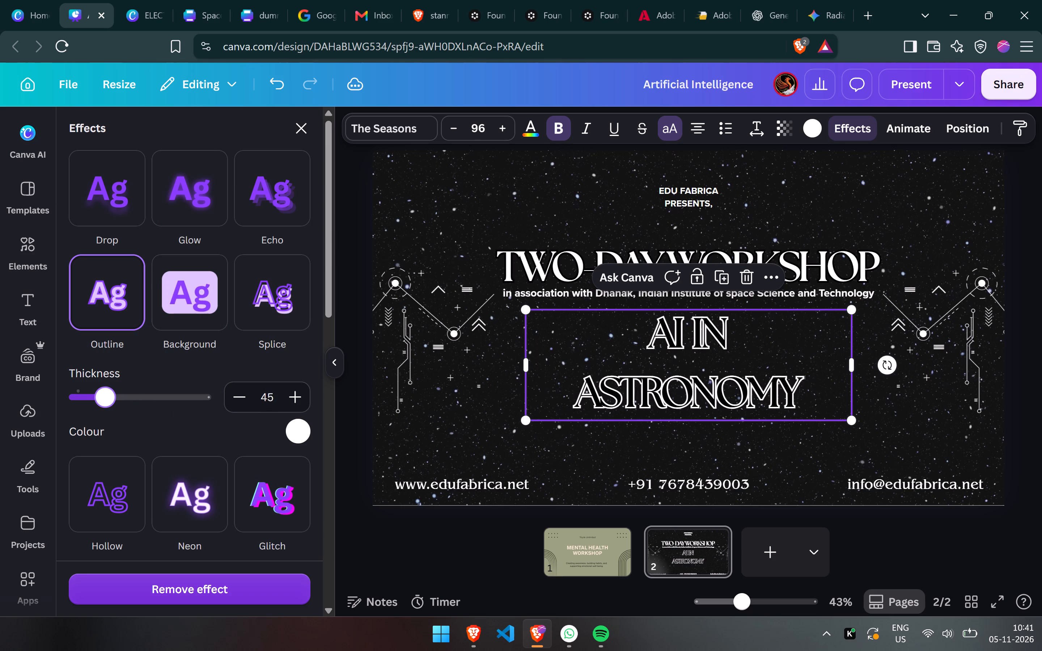
Reduce the outline thickness of the "AI IN ASTRONOMY" title to 38.
{"action": "left_click_drag", "start_coordinate": [103, 394], "coordinate": [99, 394]}
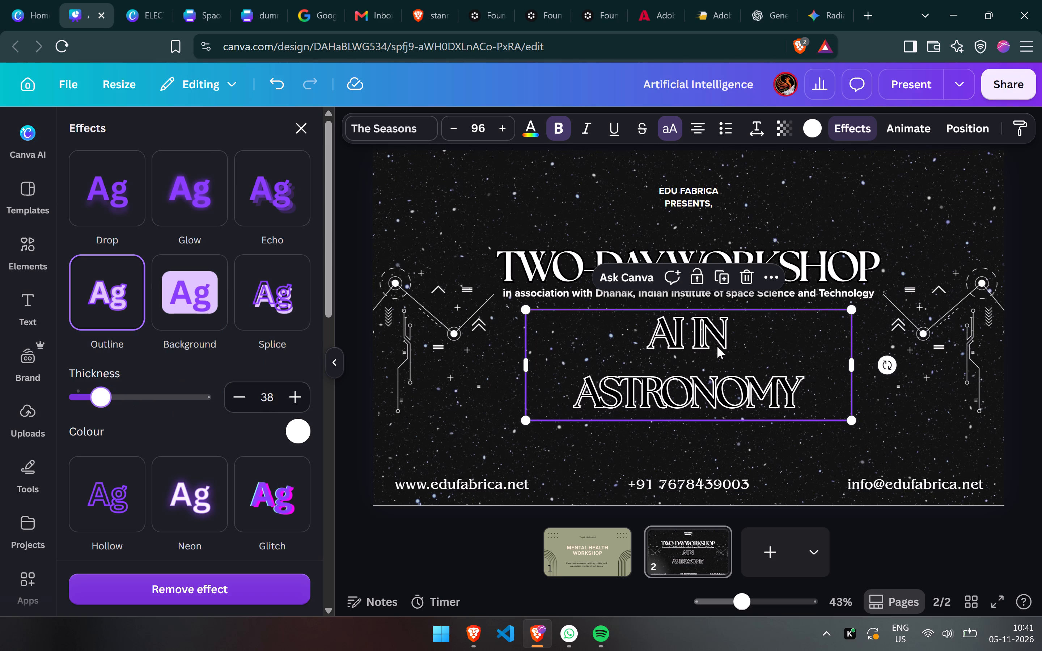
{"action": "left_click", "coordinate": [1025, 353]}
{"action": "left_click", "coordinate": [1025, 353]}
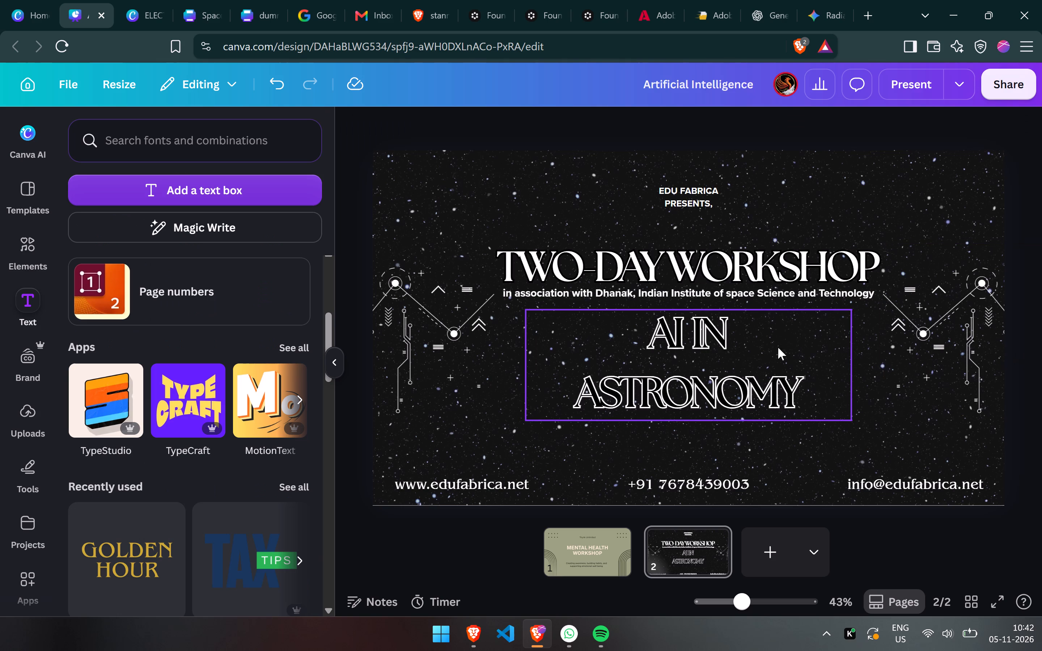
Widen the letter spacing of the "AI IN ASTRONOMY" title until "ASTRONOMY" spans nearly the full width of its text box.
{"action": "left_click", "coordinate": [755, 350]}
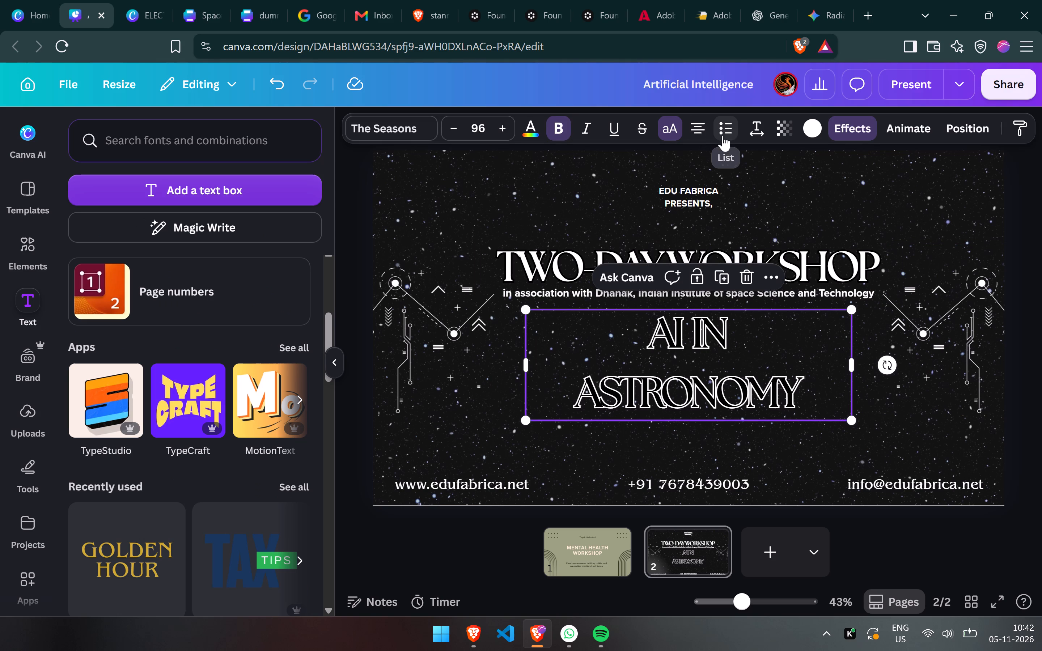
{"action": "left_click", "coordinate": [749, 131]}
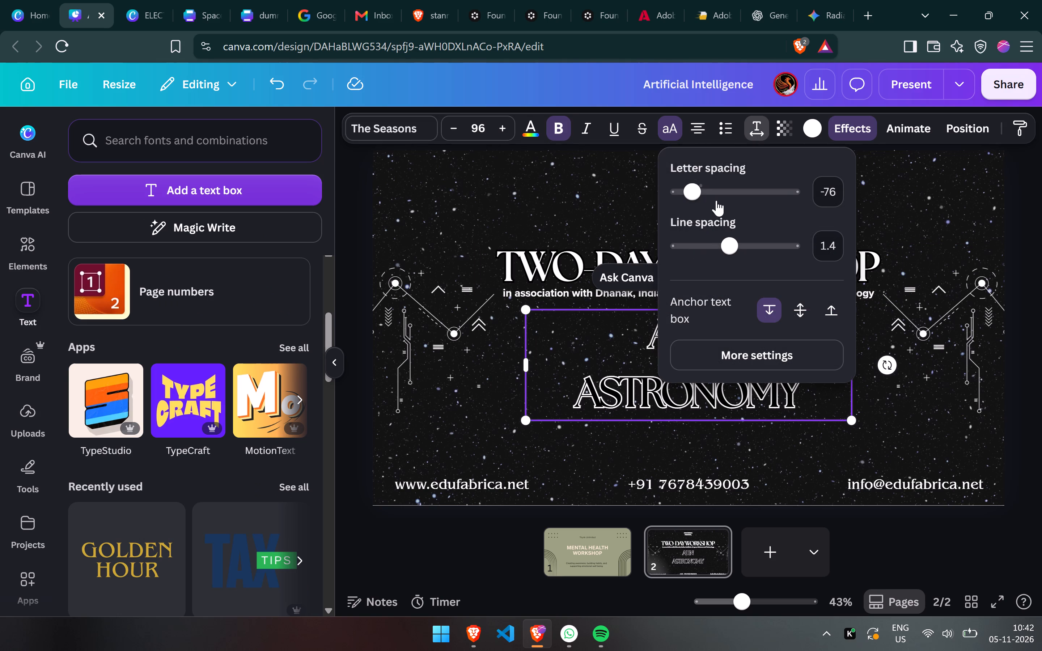
{"action": "left_click_drag", "start_coordinate": [695, 193], "coordinate": [685, 193]}
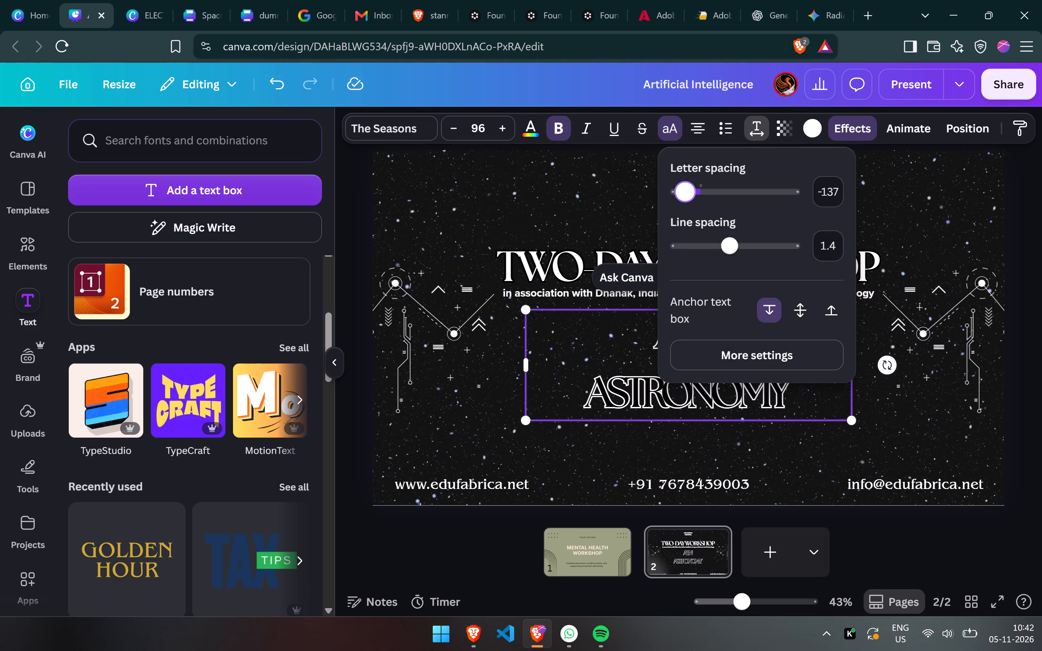
{"action": "left_click_drag", "start_coordinate": [685, 193], "coordinate": [709, 189]}
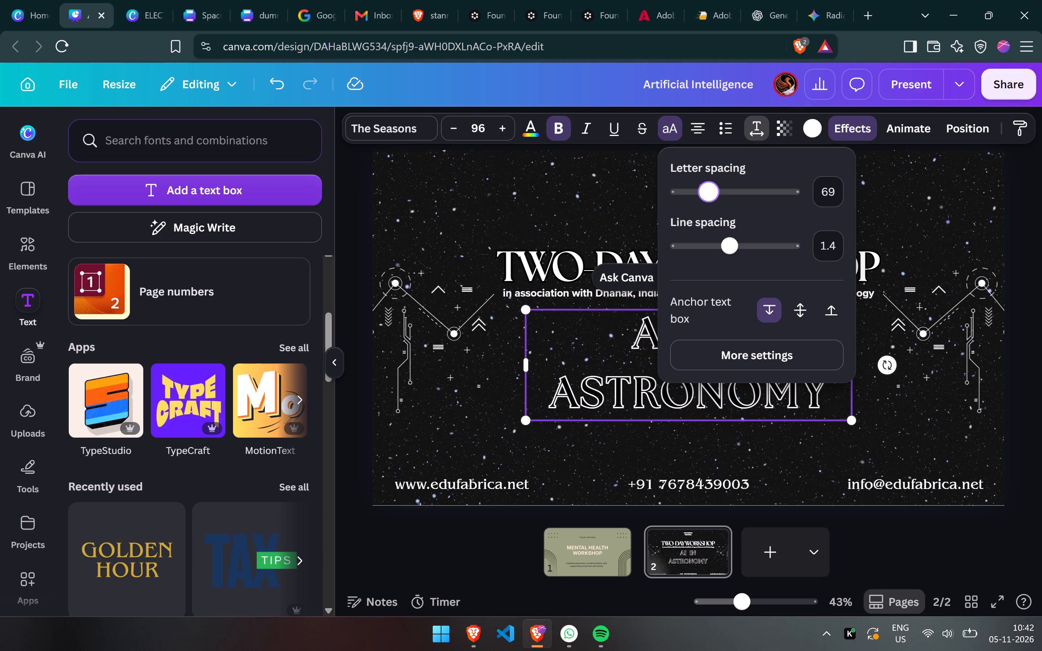
{"action": "left_click_drag", "start_coordinate": [709, 189], "coordinate": [709, 189]}
{"action": "left_click", "coordinate": [1029, 323]}
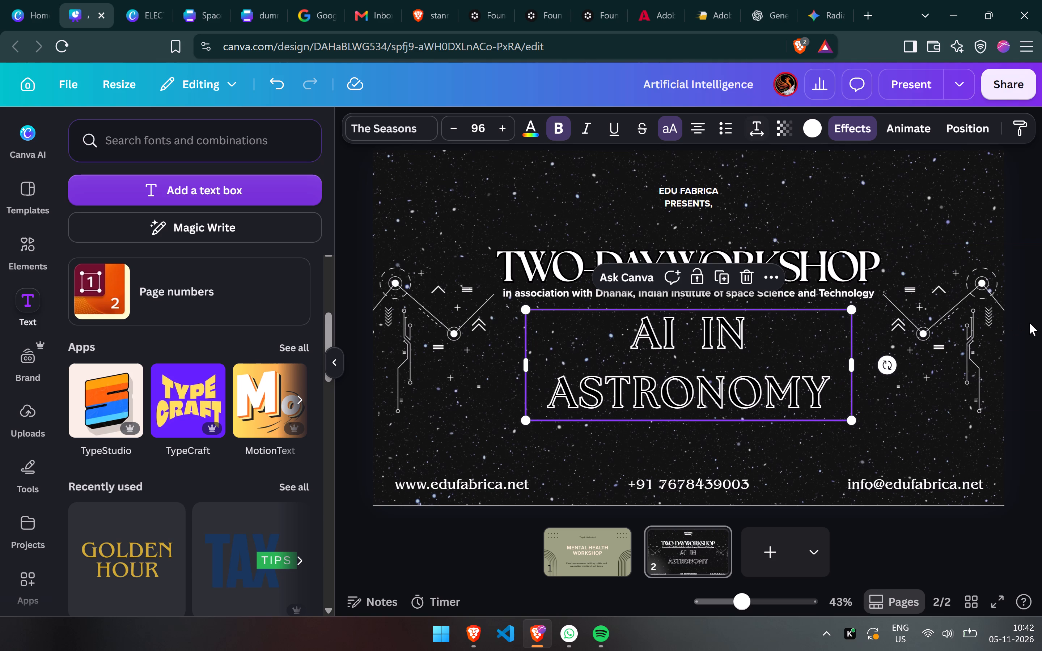
{"action": "left_click", "coordinate": [1029, 323]}
{"action": "left_click", "coordinate": [723, 408]}
{"action": "left_click", "coordinate": [749, 128]}
{"action": "left_click_drag", "start_coordinate": [715, 188], "coordinate": [722, 189]}
{"action": "left_click", "coordinate": [1020, 286]}
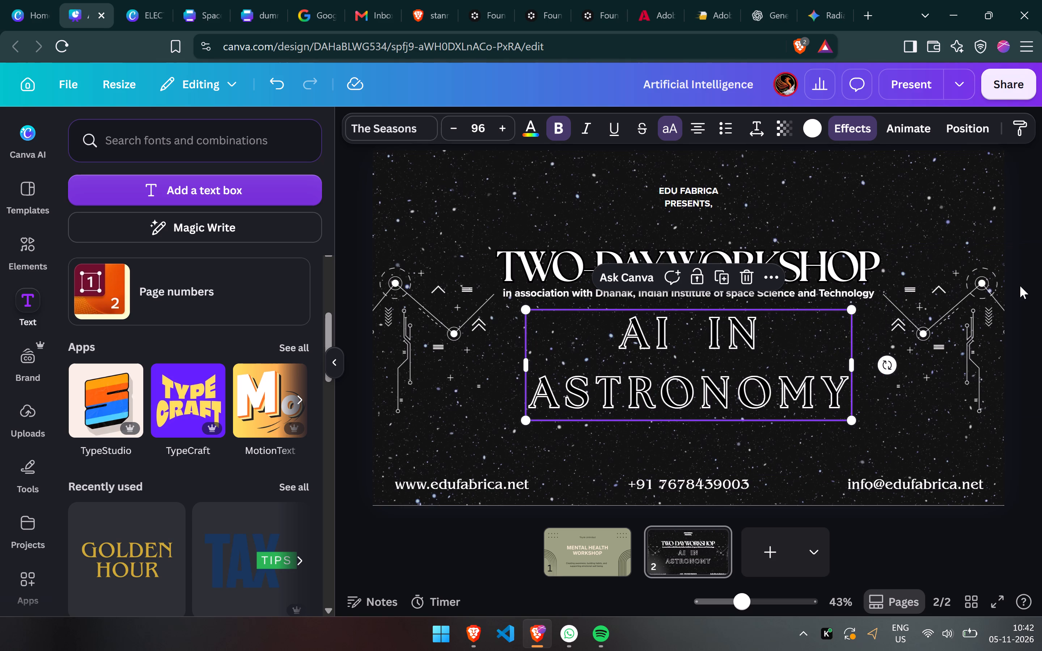
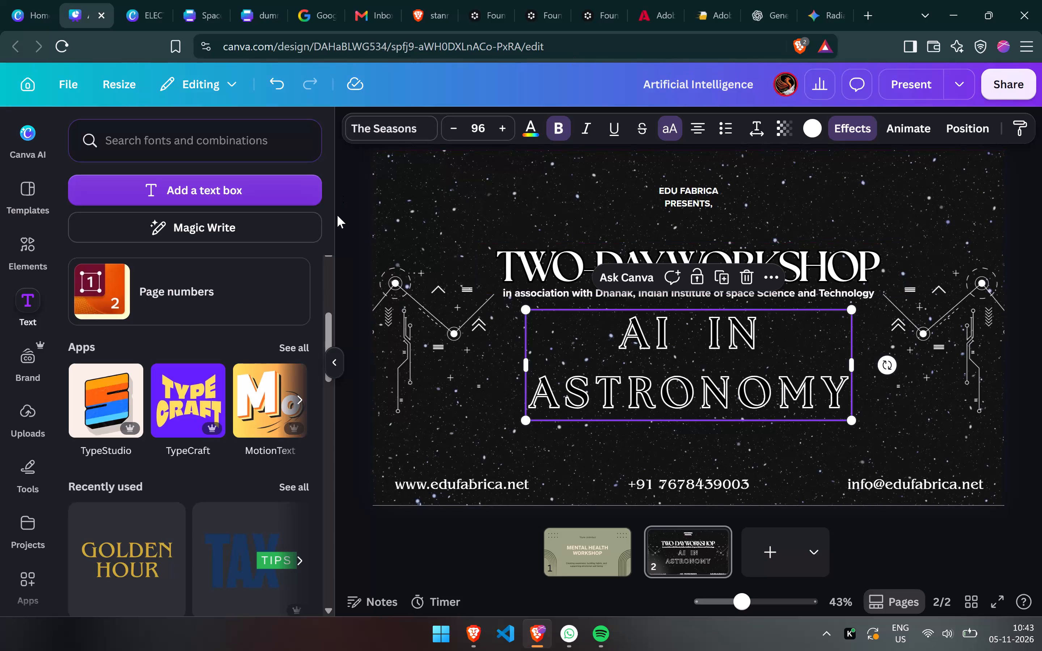
Undo the letter spacing, Outline effect and black text colour changes on the "AI IN ASTRONOMY" title.
{"action": "key", "text": "ctrl+z"}
{"action": "key", "text": "ctrl+z"}
{"action": "key", "text": "ctrl+z"}
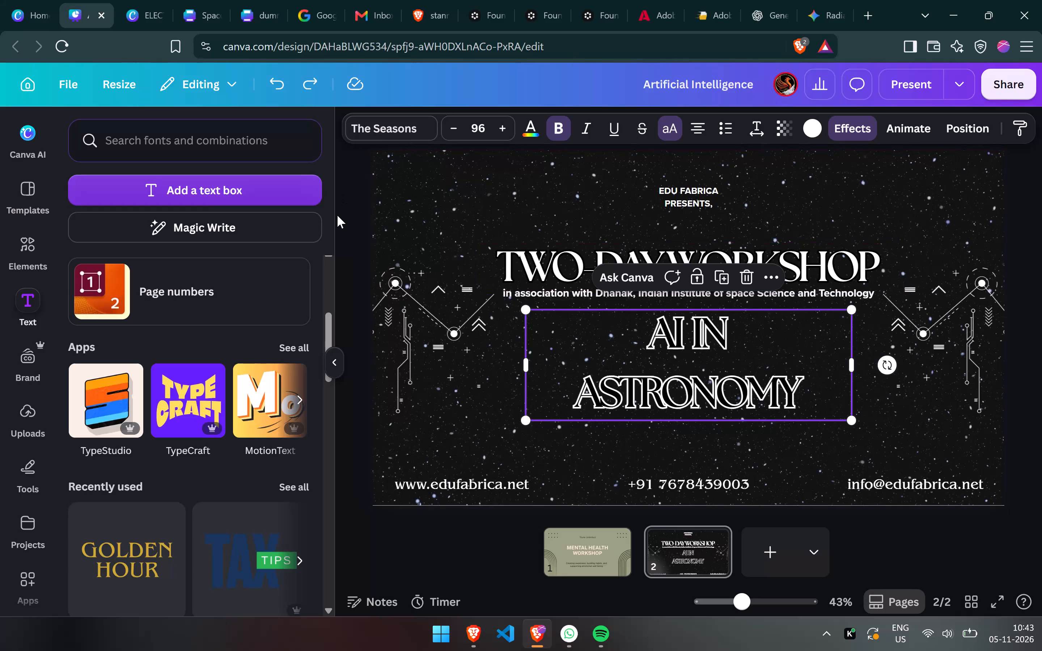
{"action": "key", "text": "ctrl+z"}
{"action": "key", "text": "ctrl+z"}
{"action": "key", "text": "ctrl+z"}
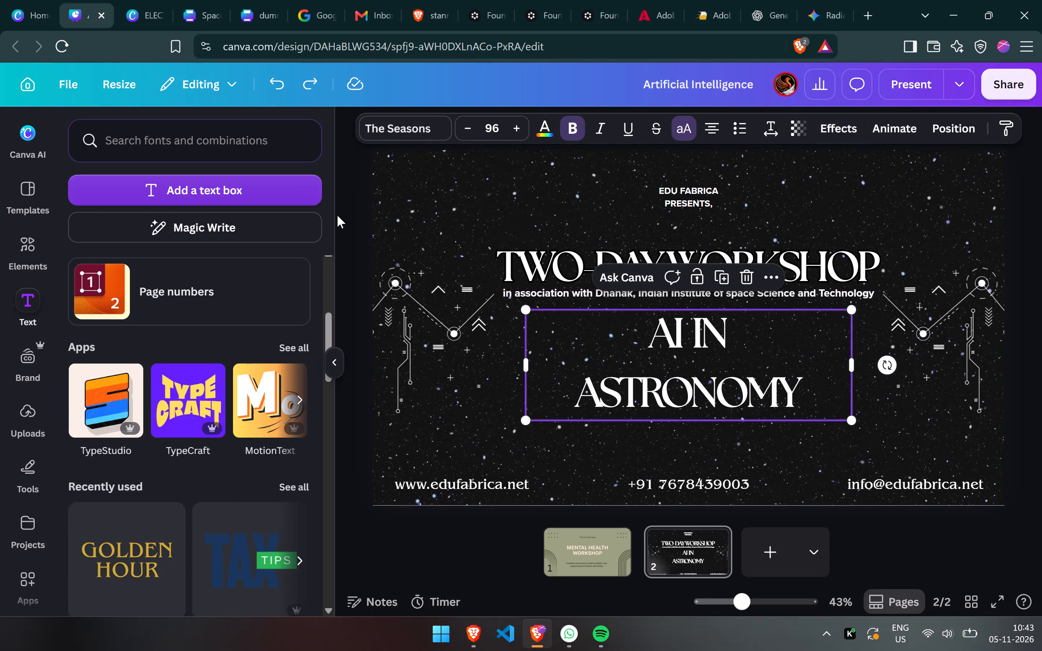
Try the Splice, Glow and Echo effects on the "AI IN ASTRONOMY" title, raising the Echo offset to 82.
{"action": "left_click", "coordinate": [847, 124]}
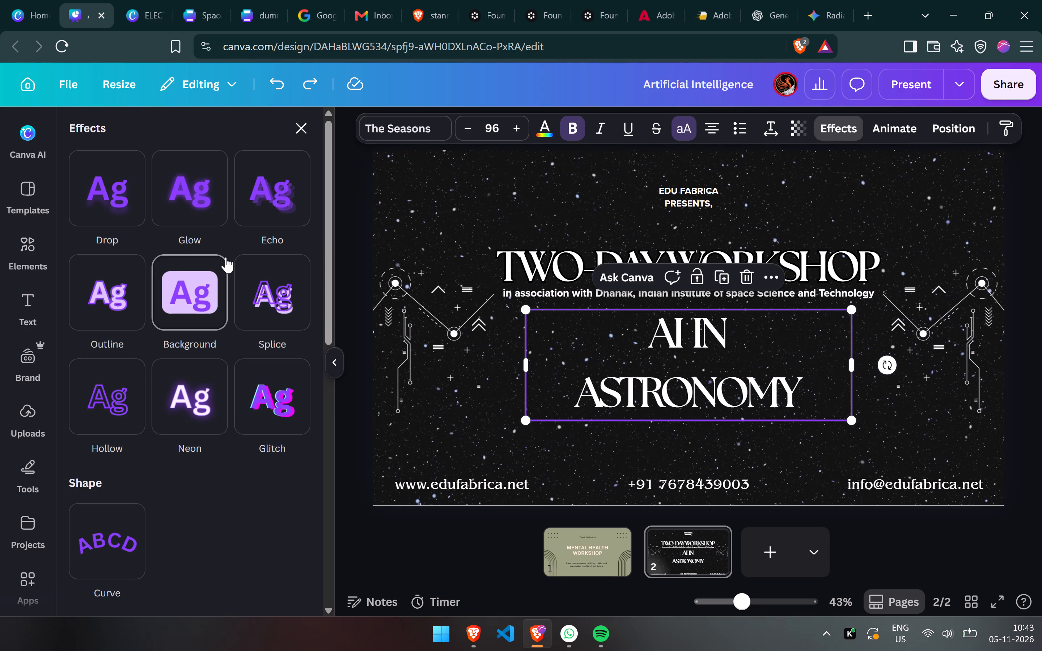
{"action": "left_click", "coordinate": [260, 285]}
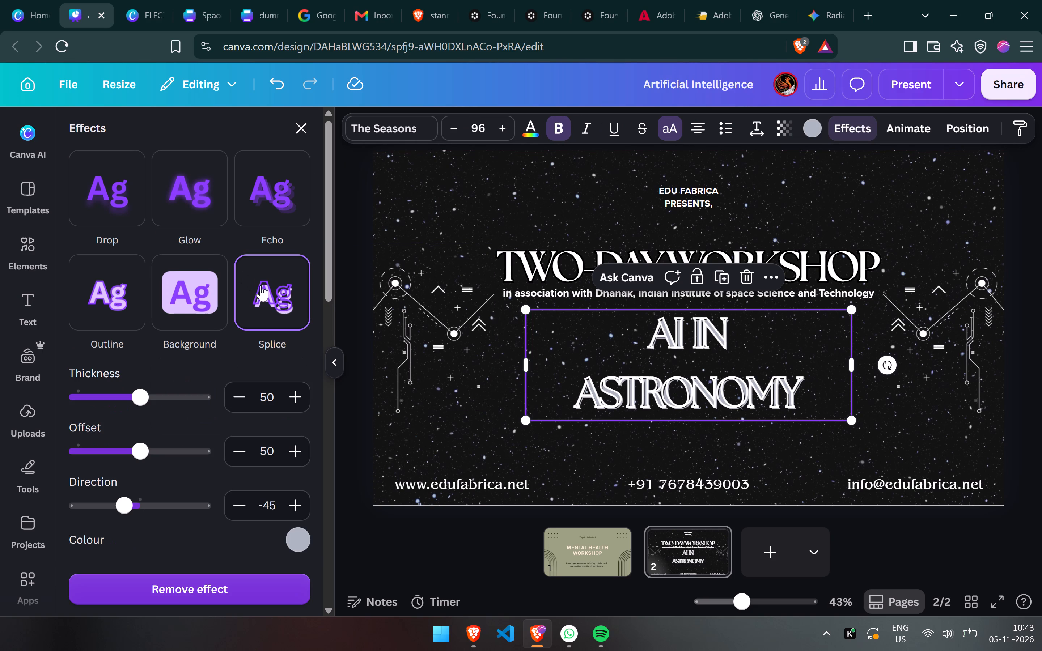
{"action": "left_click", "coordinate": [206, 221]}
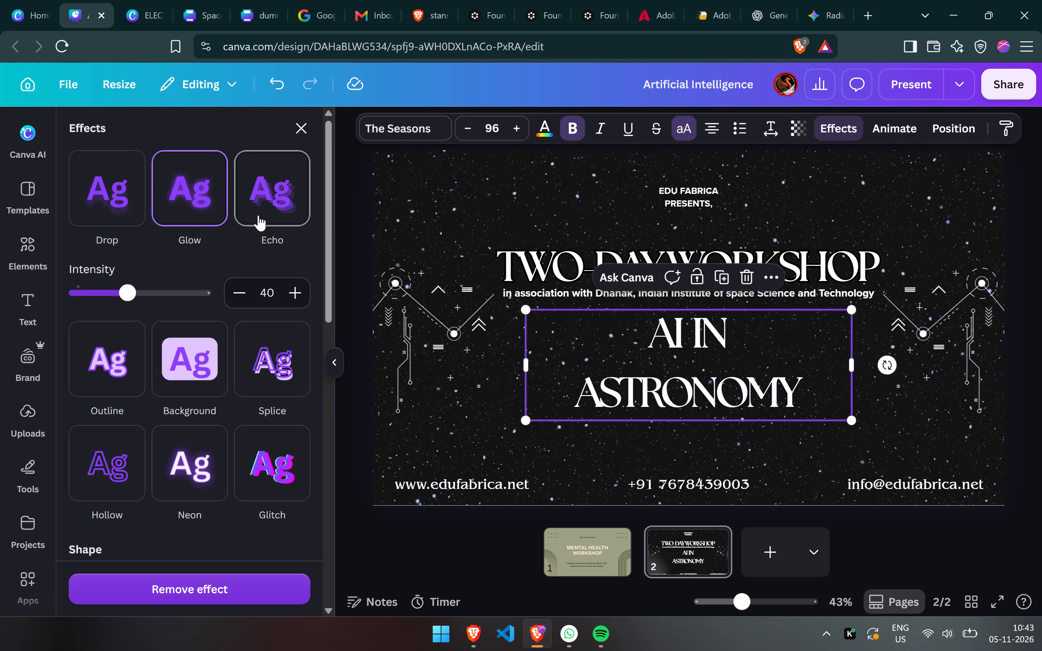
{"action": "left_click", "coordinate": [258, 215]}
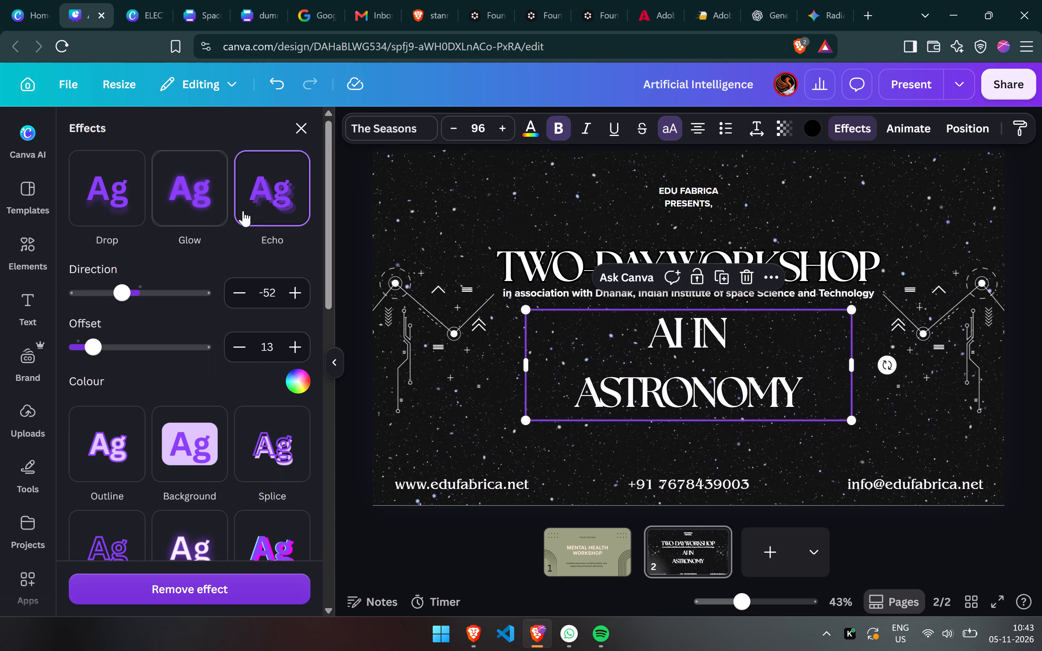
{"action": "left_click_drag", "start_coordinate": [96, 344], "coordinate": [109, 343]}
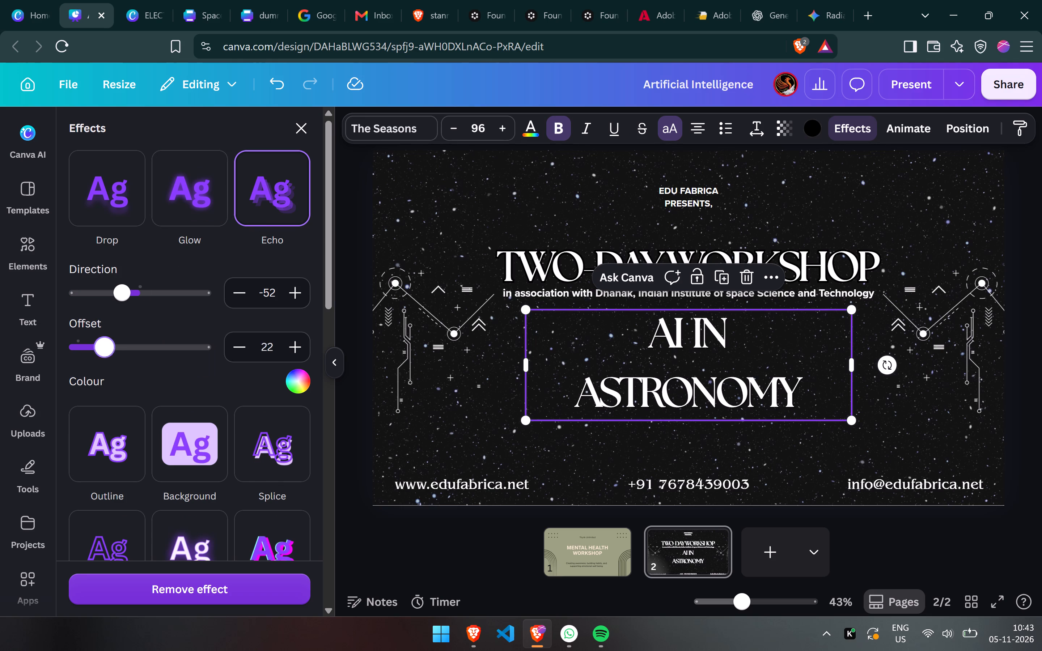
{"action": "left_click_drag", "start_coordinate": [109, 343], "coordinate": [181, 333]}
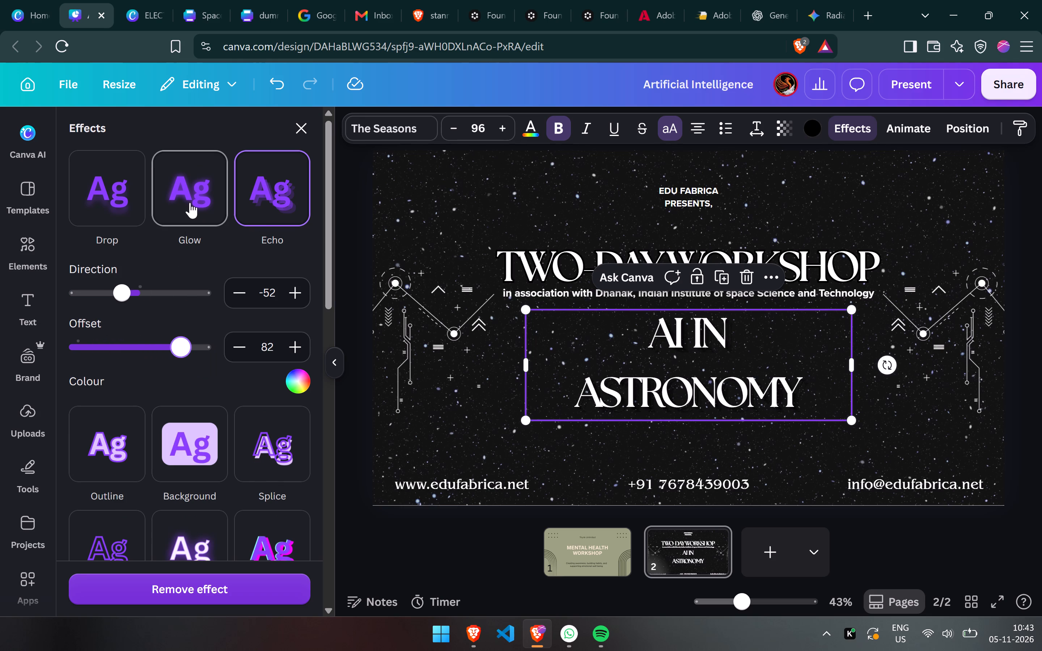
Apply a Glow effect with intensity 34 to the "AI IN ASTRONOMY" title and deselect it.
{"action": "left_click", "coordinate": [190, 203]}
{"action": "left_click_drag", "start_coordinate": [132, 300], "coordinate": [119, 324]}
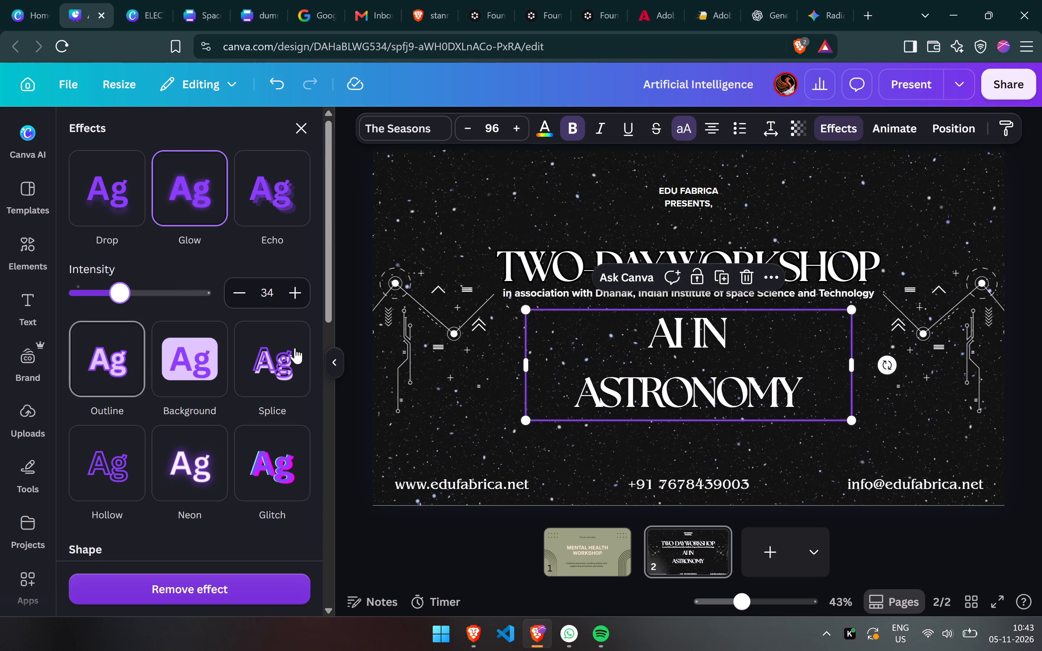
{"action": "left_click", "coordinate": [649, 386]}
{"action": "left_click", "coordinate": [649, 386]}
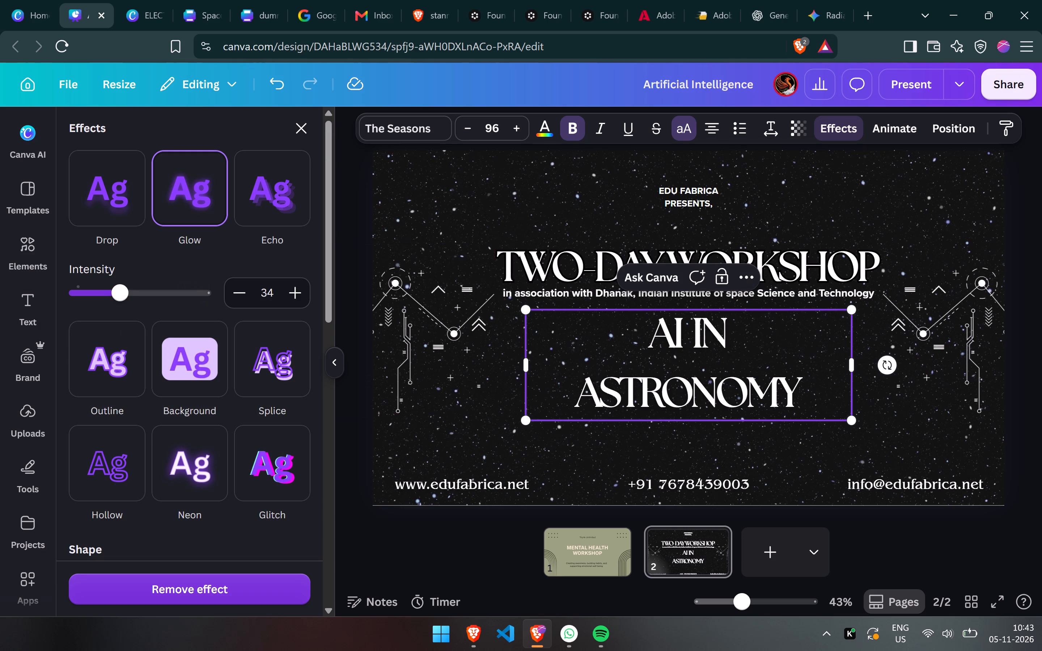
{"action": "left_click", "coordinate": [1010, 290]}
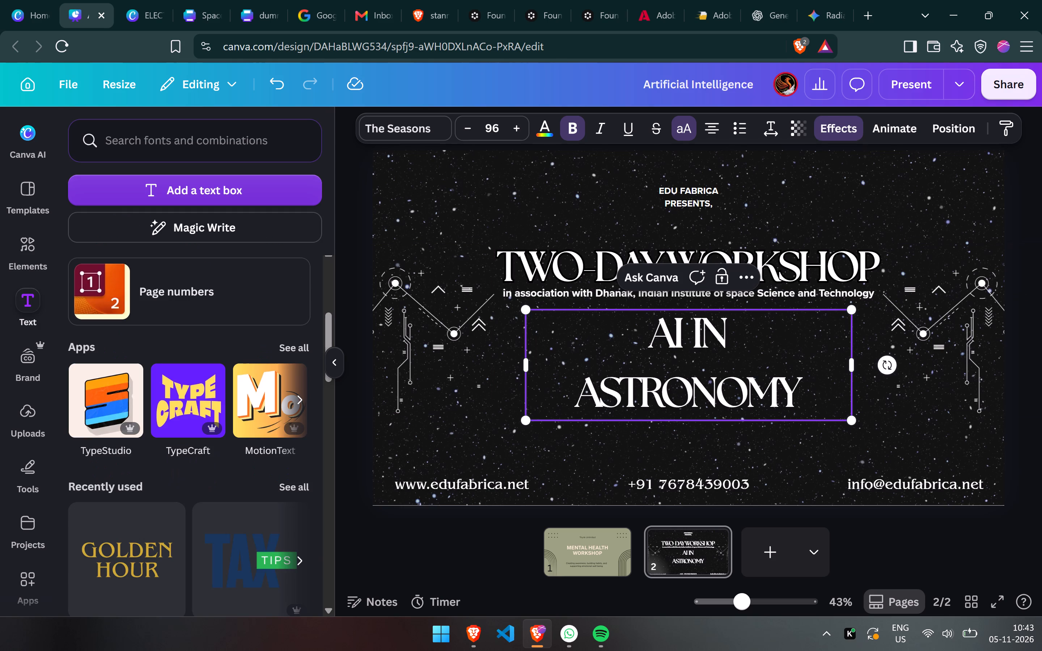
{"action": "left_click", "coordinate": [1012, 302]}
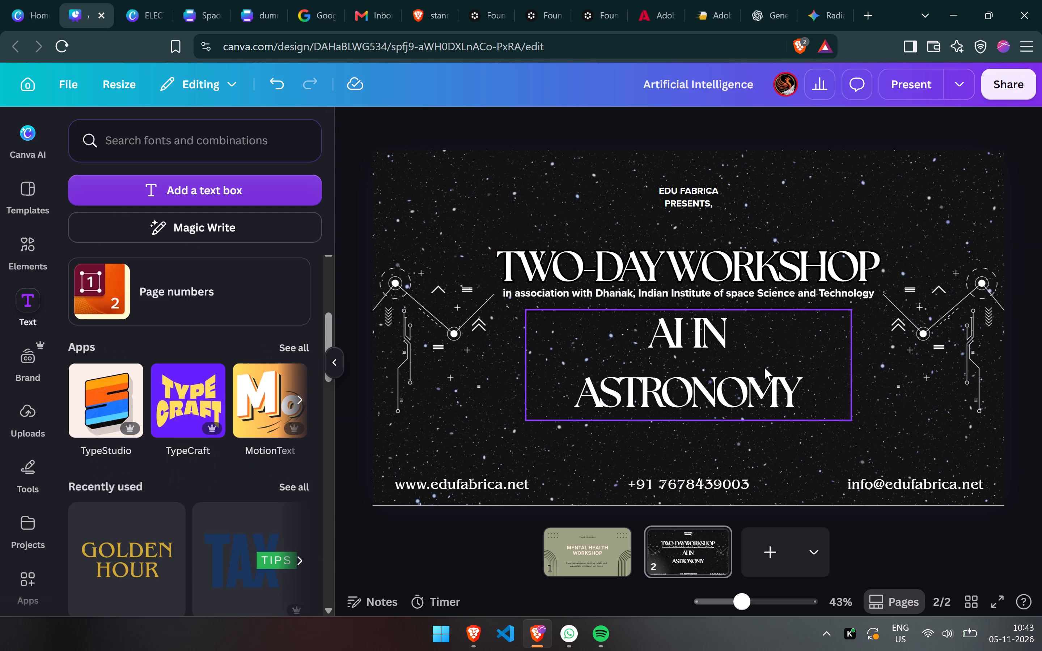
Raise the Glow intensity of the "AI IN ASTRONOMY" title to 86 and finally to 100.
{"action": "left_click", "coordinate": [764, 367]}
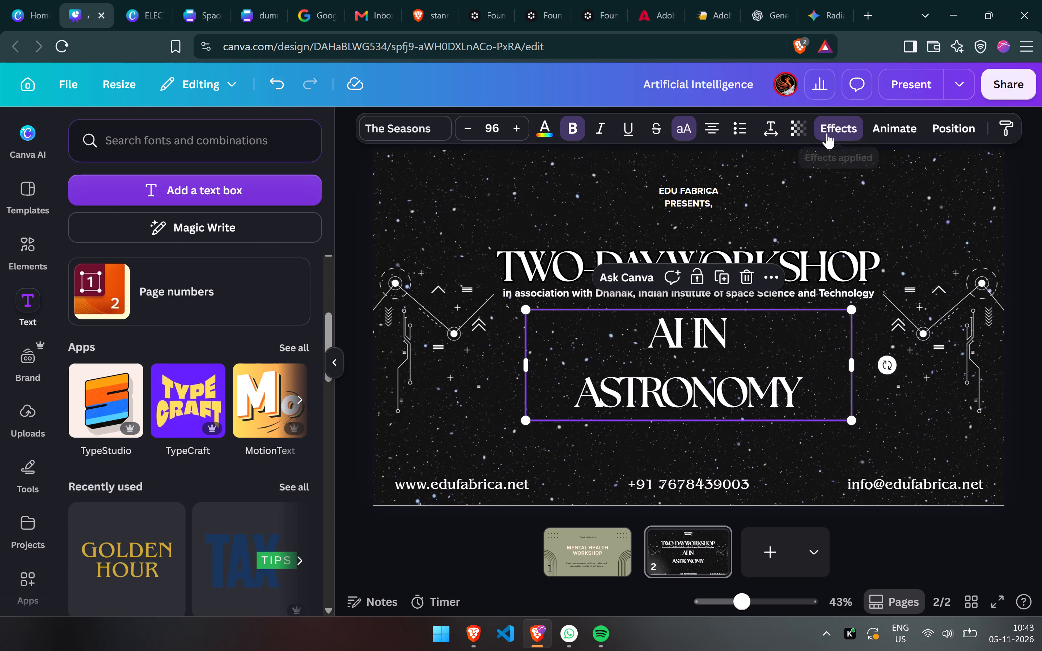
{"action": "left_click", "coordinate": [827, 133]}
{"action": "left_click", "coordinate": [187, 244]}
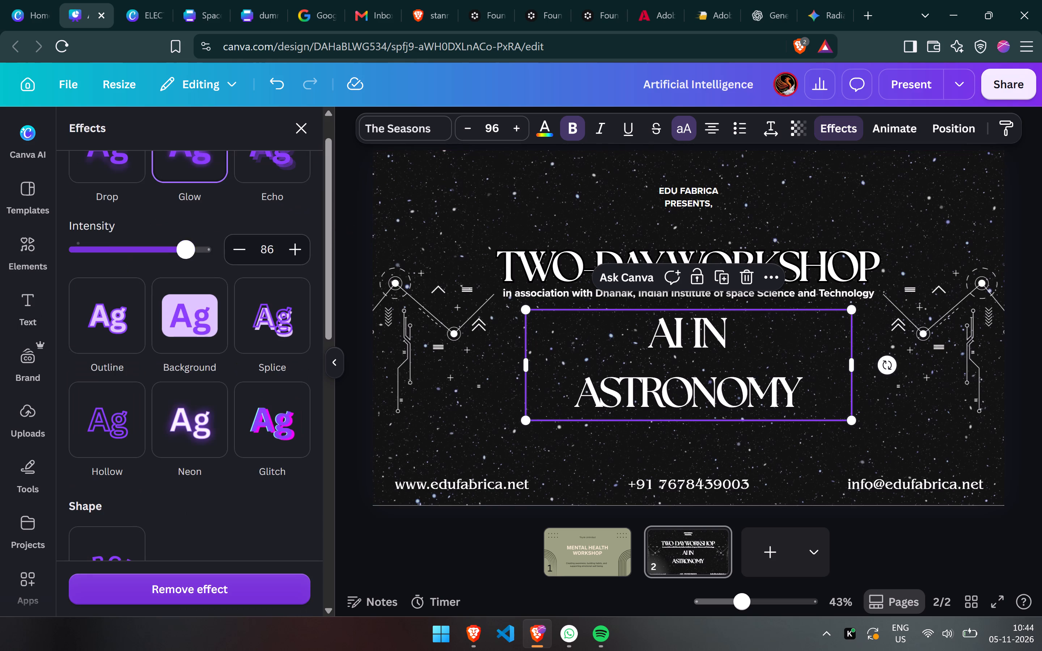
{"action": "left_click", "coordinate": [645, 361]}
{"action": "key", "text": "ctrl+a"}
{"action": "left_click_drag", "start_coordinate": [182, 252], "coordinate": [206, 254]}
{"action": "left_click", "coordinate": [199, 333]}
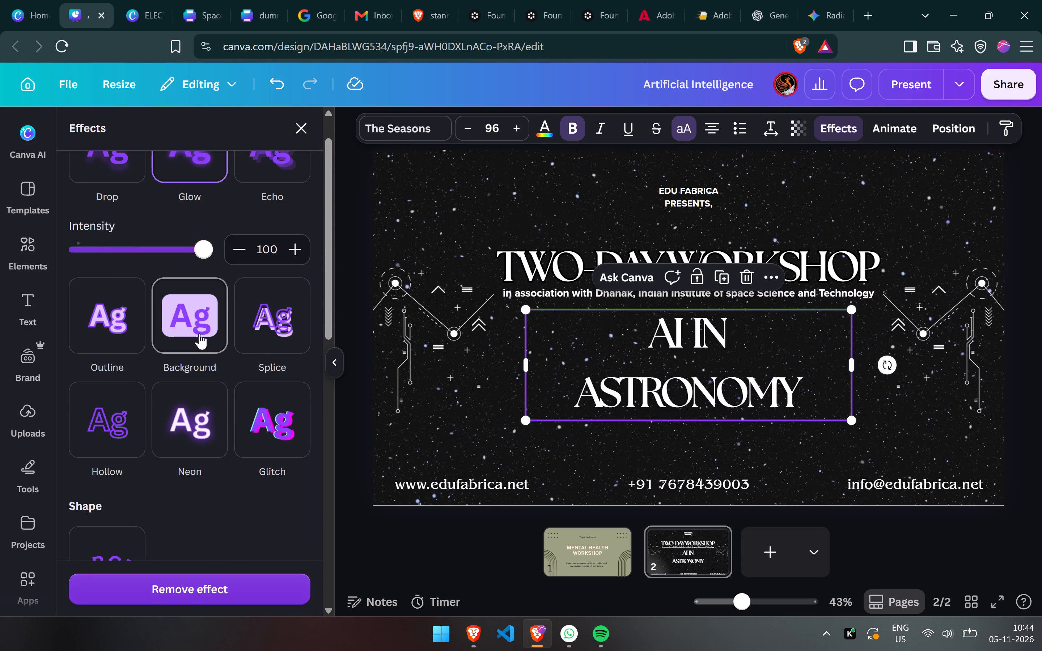
Replace the title's Glow with an Outline effect coloured black and deselect the title.
{"action": "left_click", "coordinate": [119, 277]}
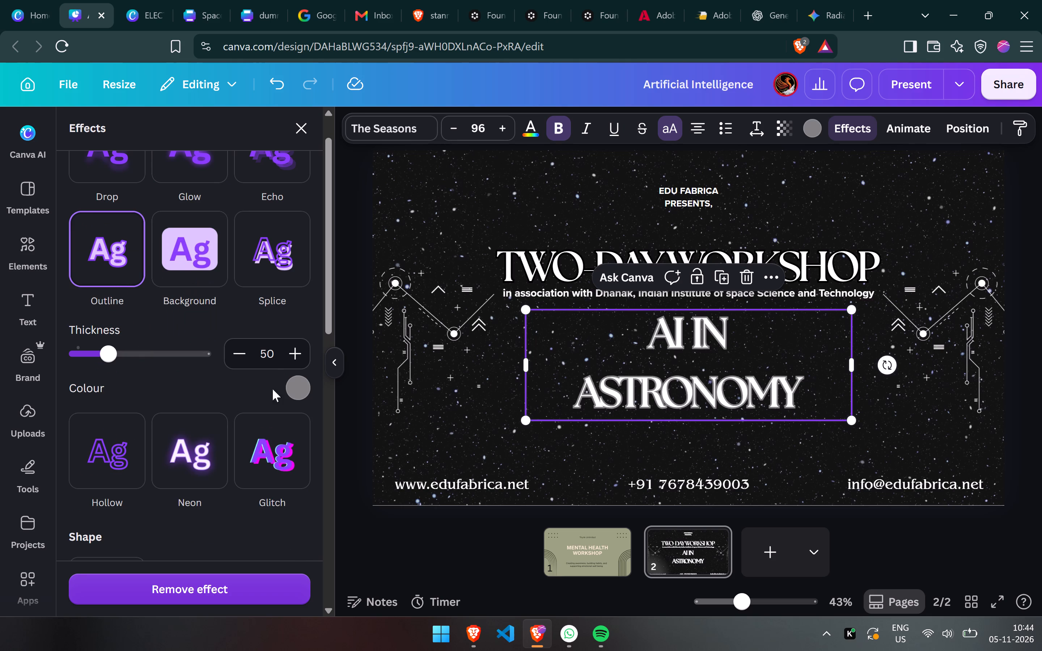
{"action": "left_click_drag", "start_coordinate": [120, 356], "coordinate": [104, 356]}
{"action": "left_click", "coordinate": [305, 384]}
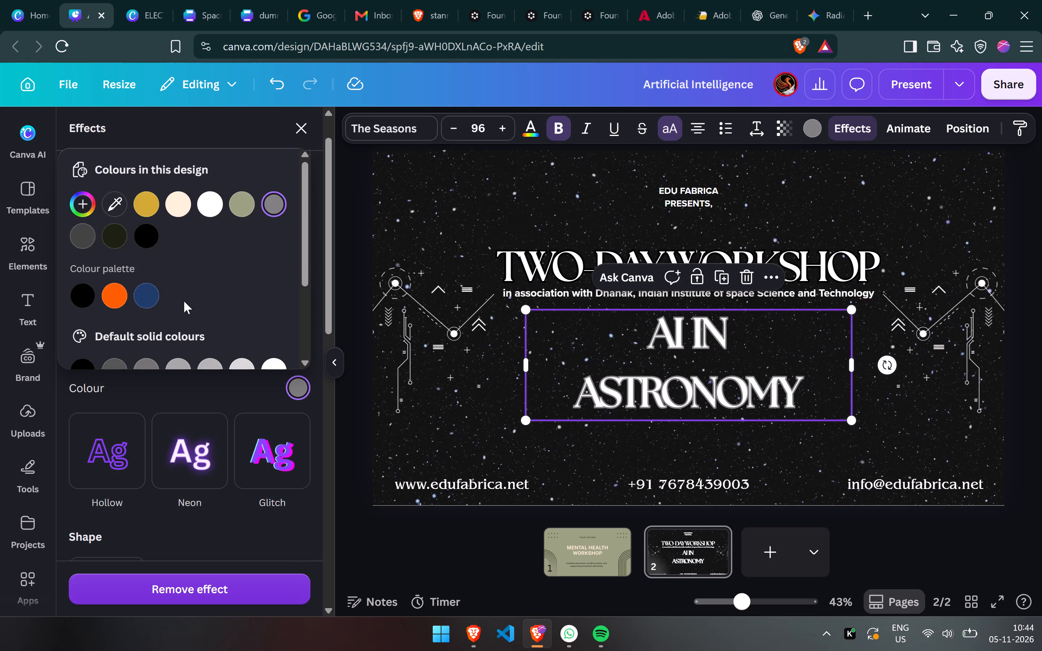
{"action": "left_click", "coordinate": [144, 237]}
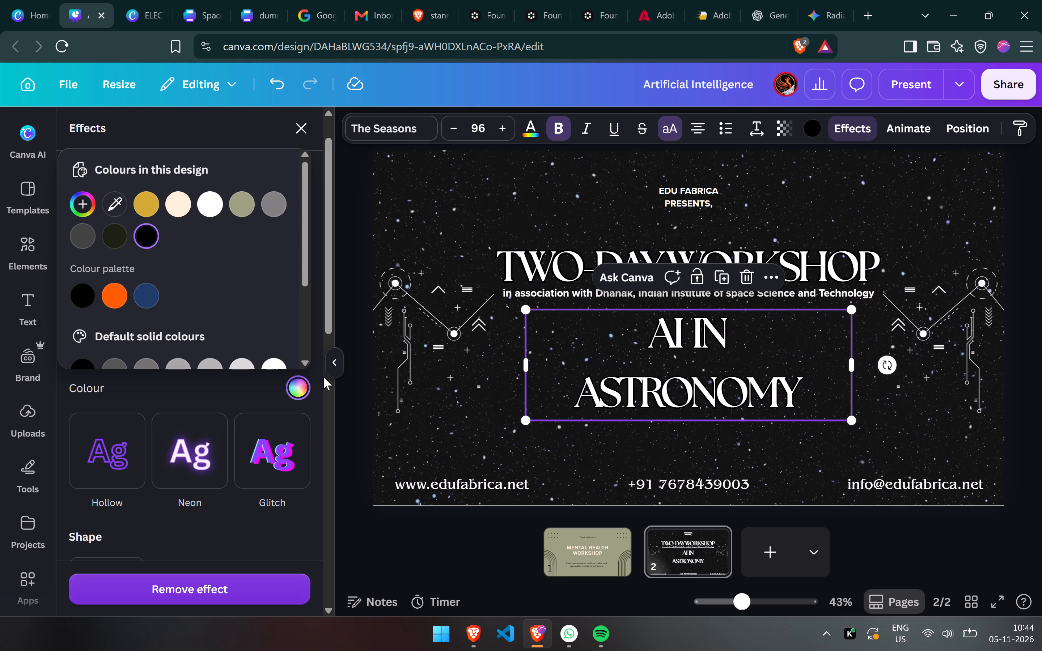
{"action": "double_click", "coordinate": [347, 398]}
{"action": "left_click", "coordinate": [347, 398]}
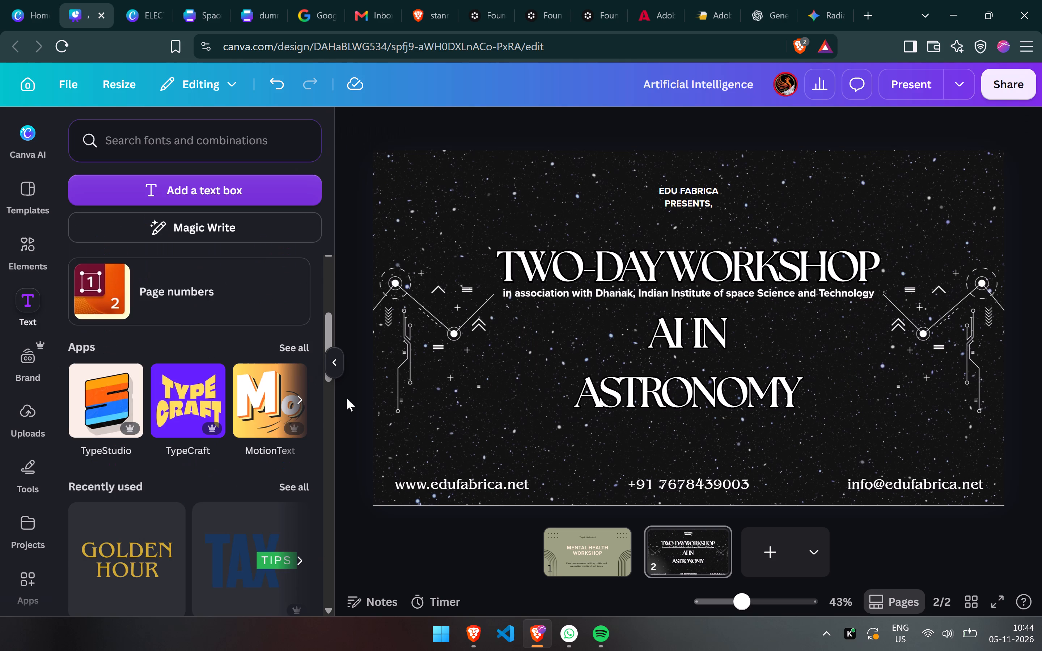
Widen the "EDU FABRICA PRESENTS," text box so the text fits on one line, and enlarge it to font size 26.
{"action": "left_click", "coordinate": [678, 190]}
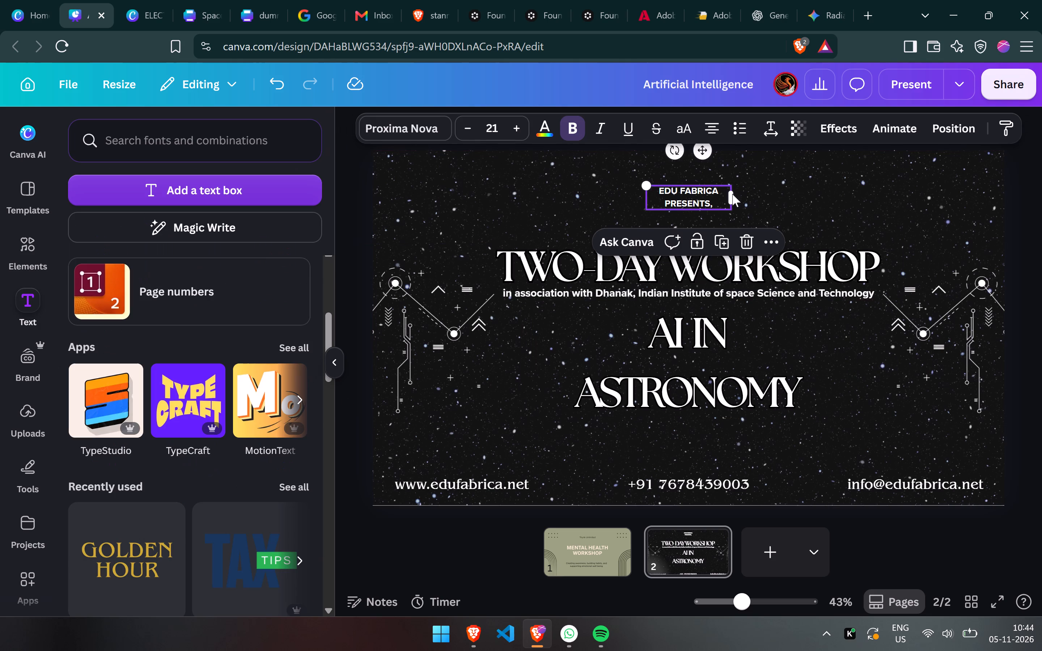
{"action": "left_click_drag", "start_coordinate": [733, 199], "coordinate": [804, 217]}
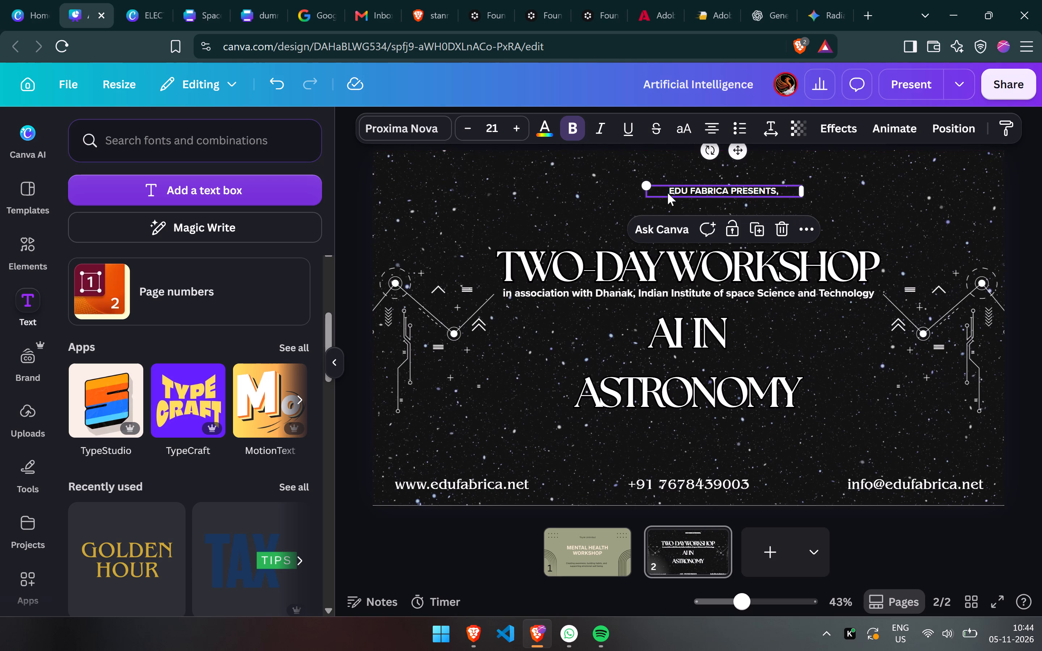
{"action": "left_click_drag", "start_coordinate": [644, 186], "coordinate": [607, 175]}
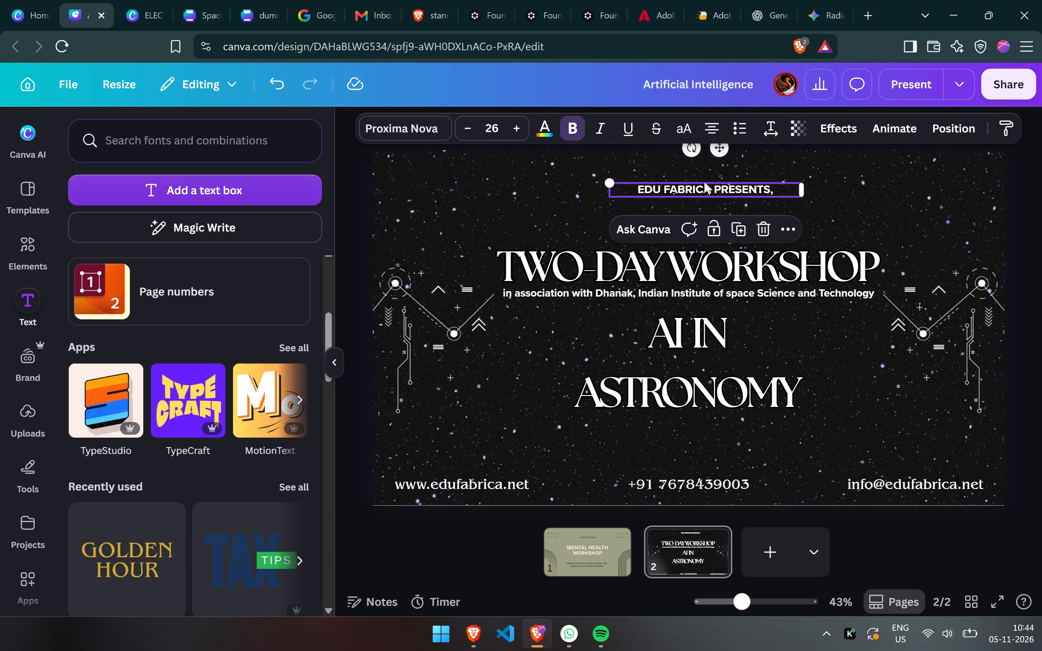
Centre the "EDU FABRICA PRESENTS," line horizontally on the page above the "TWO-DAY WORKSHOP" heading.
{"action": "left_click_drag", "start_coordinate": [709, 190], "coordinate": [671, 202]}
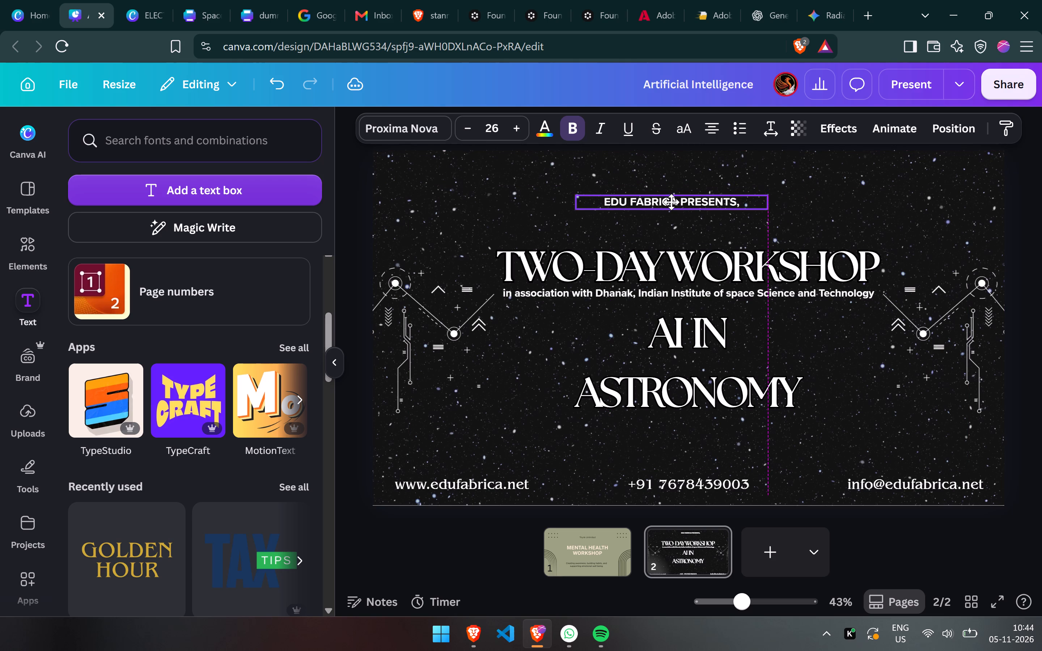
{"action": "left_click_drag", "start_coordinate": [671, 202], "coordinate": [695, 199]}
{"action": "left_click", "coordinate": [1030, 314]}
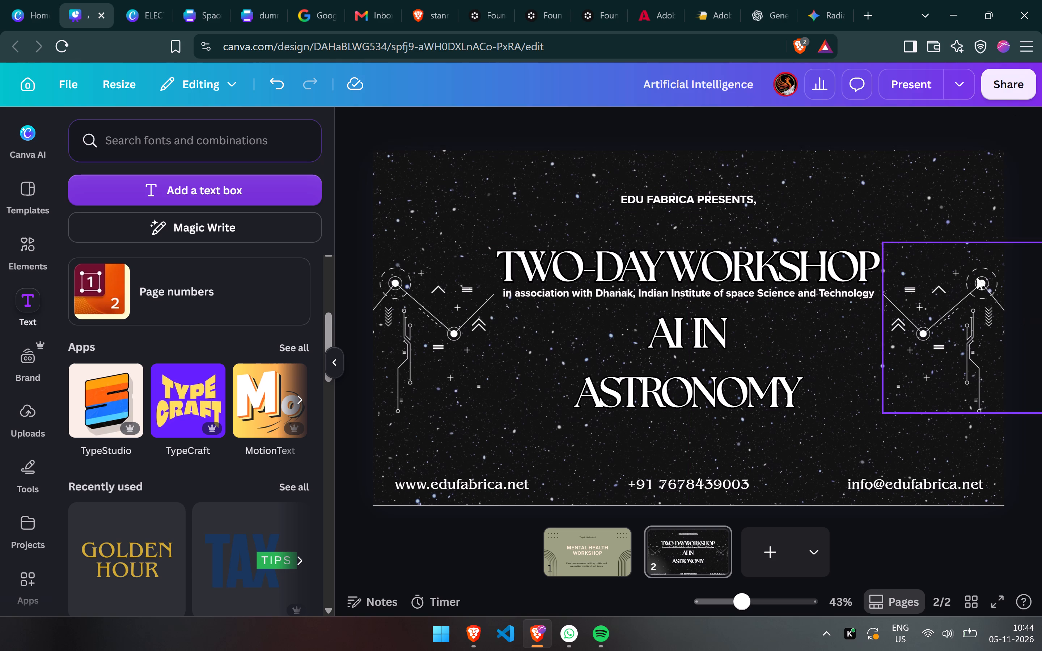
Go to page 1, the "MENTAL HEALTH WORKSHOP" template slide.
{"action": "left_click", "coordinate": [918, 217]}
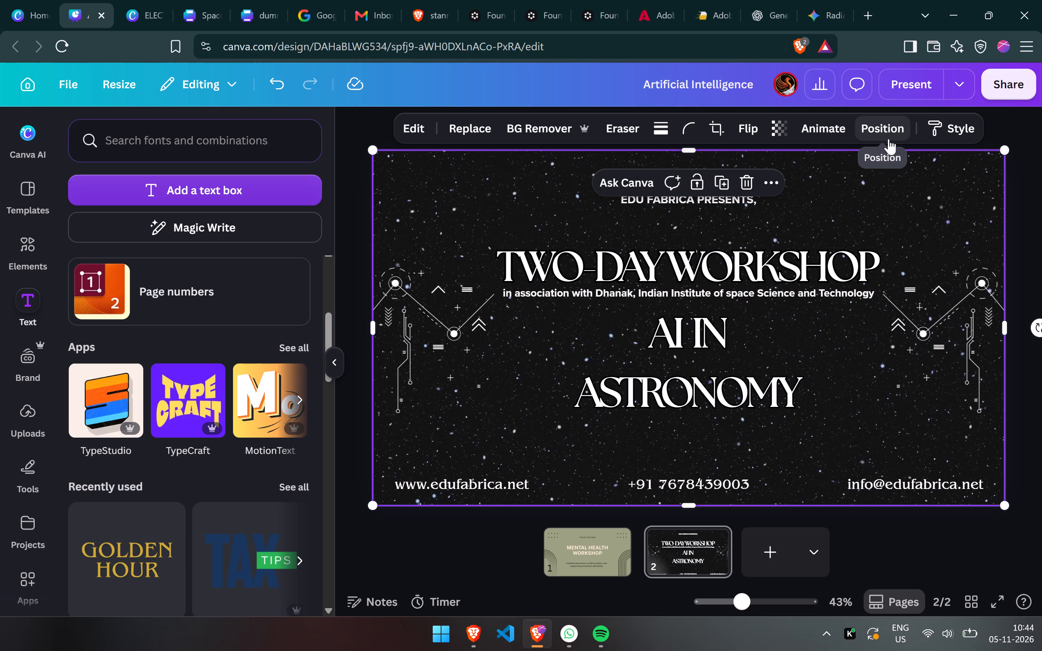
{"action": "left_click", "coordinate": [622, 556]}
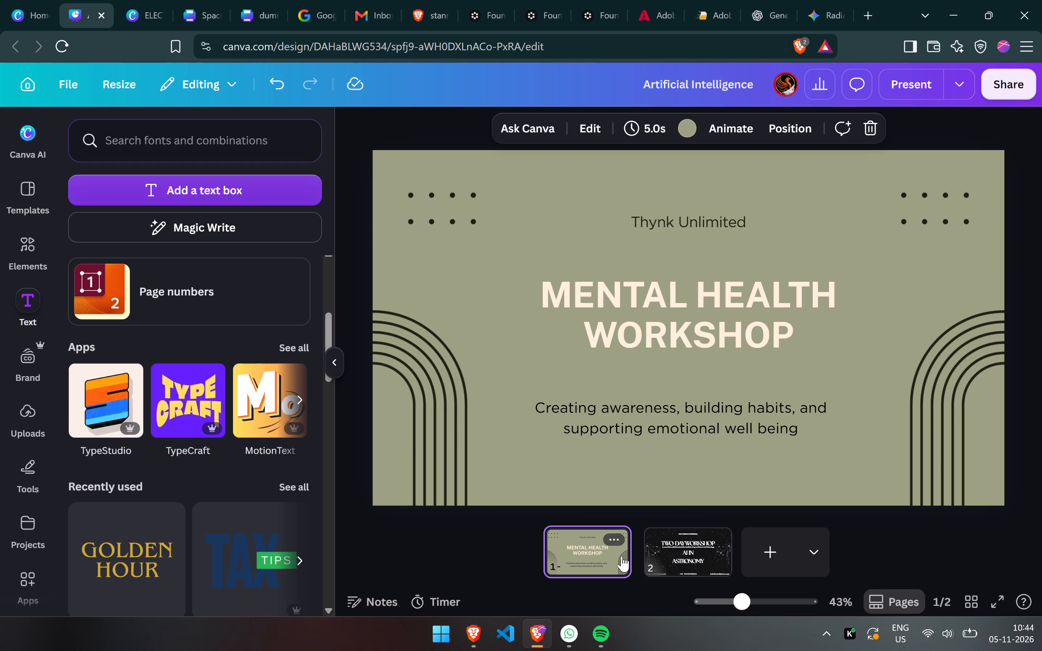
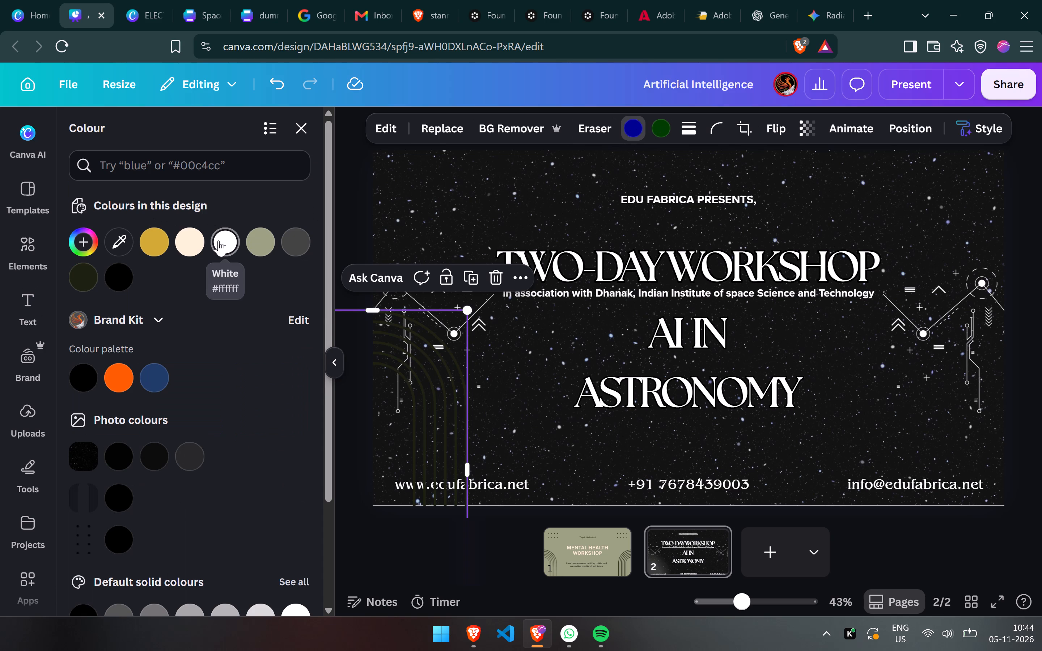
Recolour both colours of the arch-line graphic in the page's lower-left corner to white (#ffffff).
{"action": "left_click", "coordinate": [219, 241]}
{"action": "left_click", "coordinate": [667, 122]}
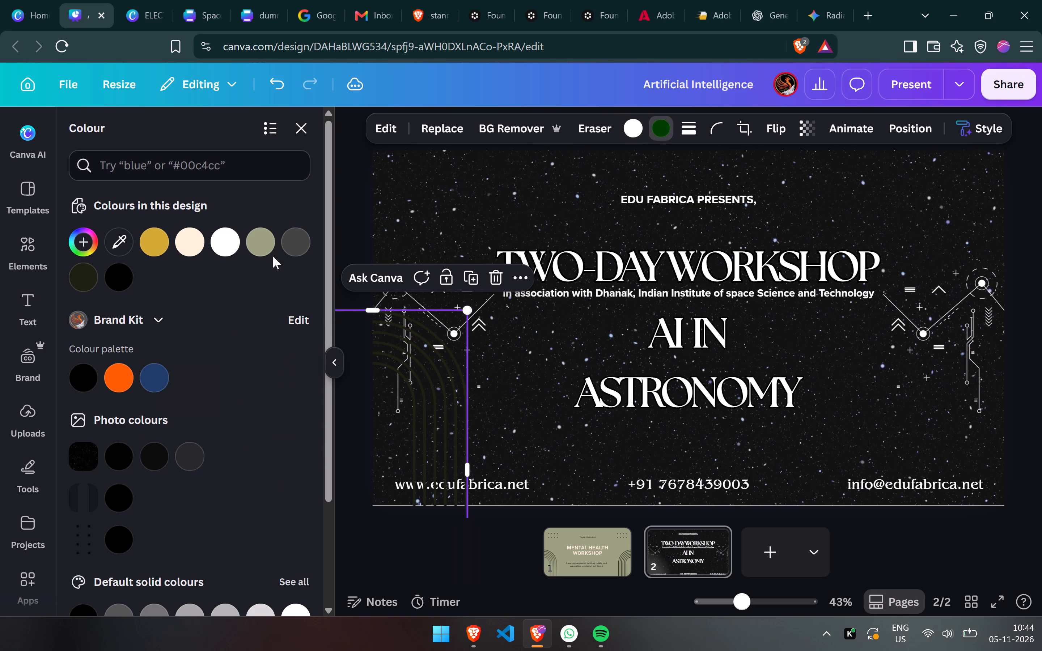
{"action": "left_click", "coordinate": [225, 250]}
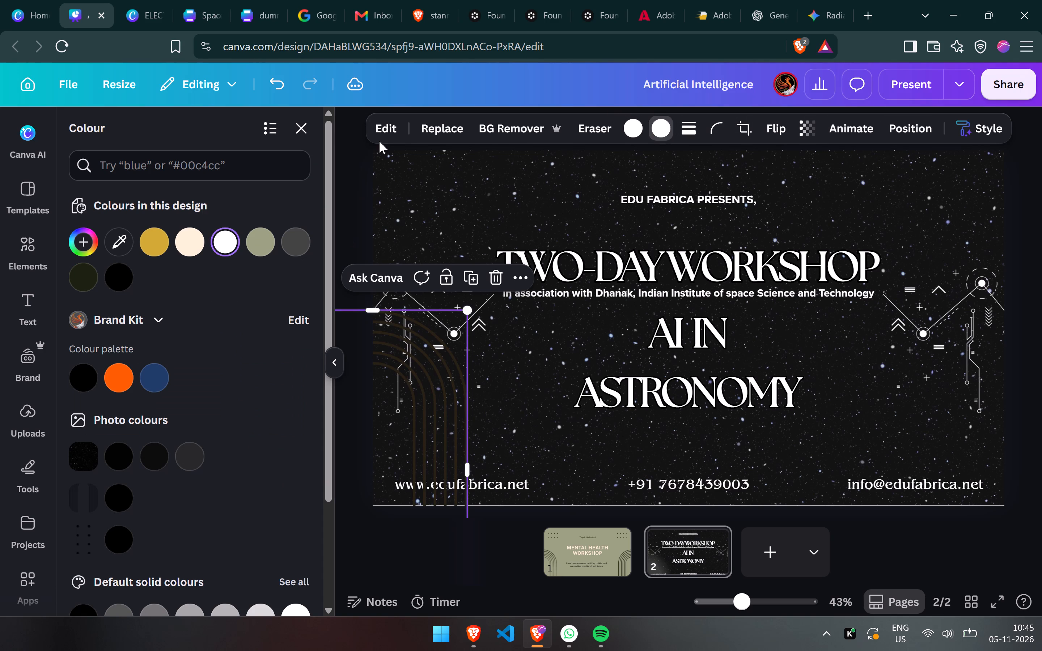
Browse the image filters for the arch-line graphic, try the Amber duotone, and apply the Myrtle duotone instead.
{"action": "left_click", "coordinate": [384, 133]}
{"action": "scroll", "coordinate": [266, 474], "scroll_direction": "down", "scroll_amount": 1}
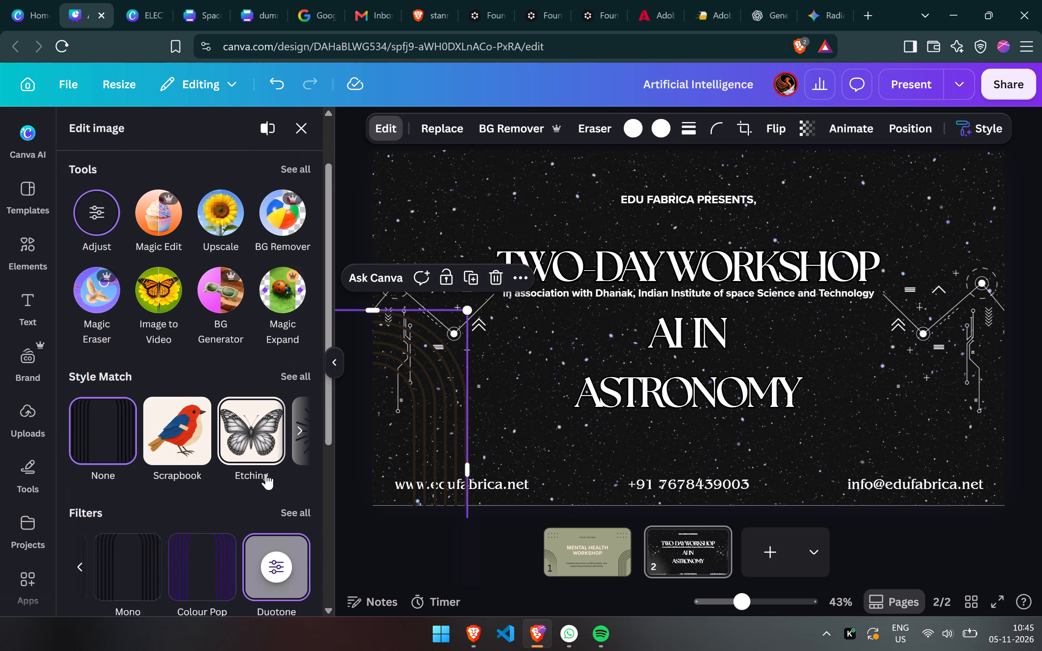
{"action": "scroll", "coordinate": [266, 474], "scroll_direction": "down", "scroll_amount": 2}
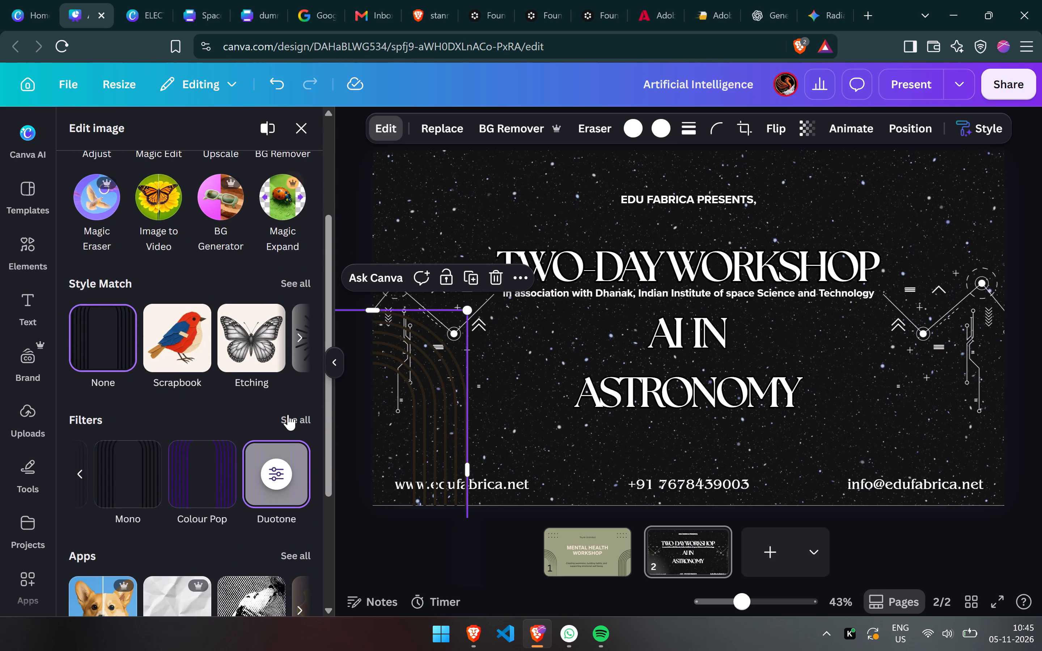
{"action": "left_click", "coordinate": [288, 414]}
{"action": "scroll", "coordinate": [227, 473], "scroll_direction": "down", "scroll_amount": 5}
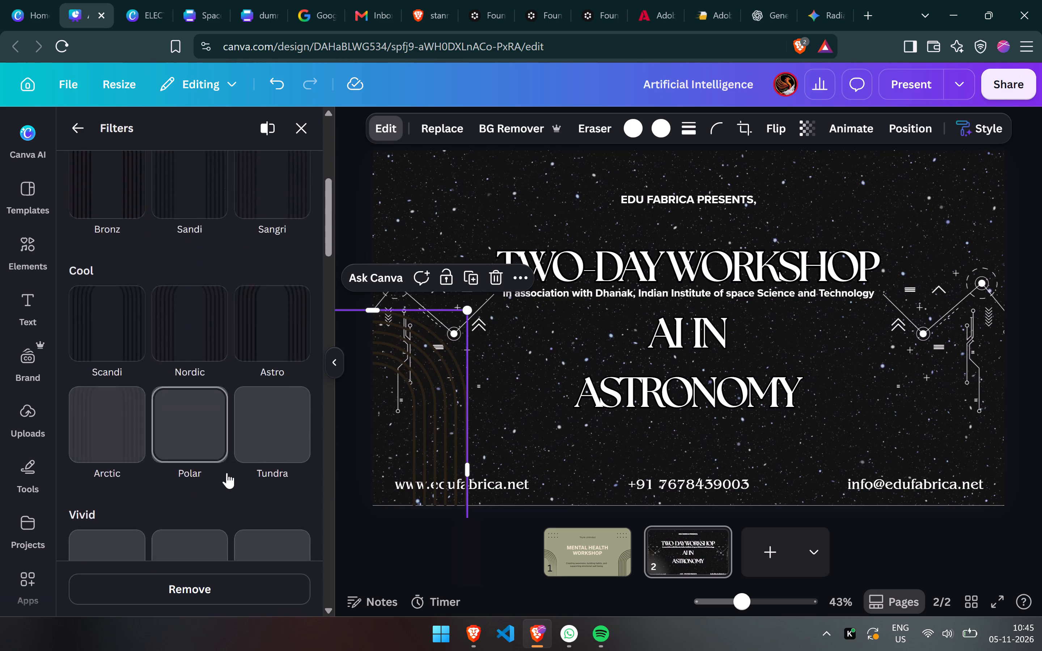
{"action": "scroll", "coordinate": [227, 473], "scroll_direction": "down", "scroll_amount": 5}
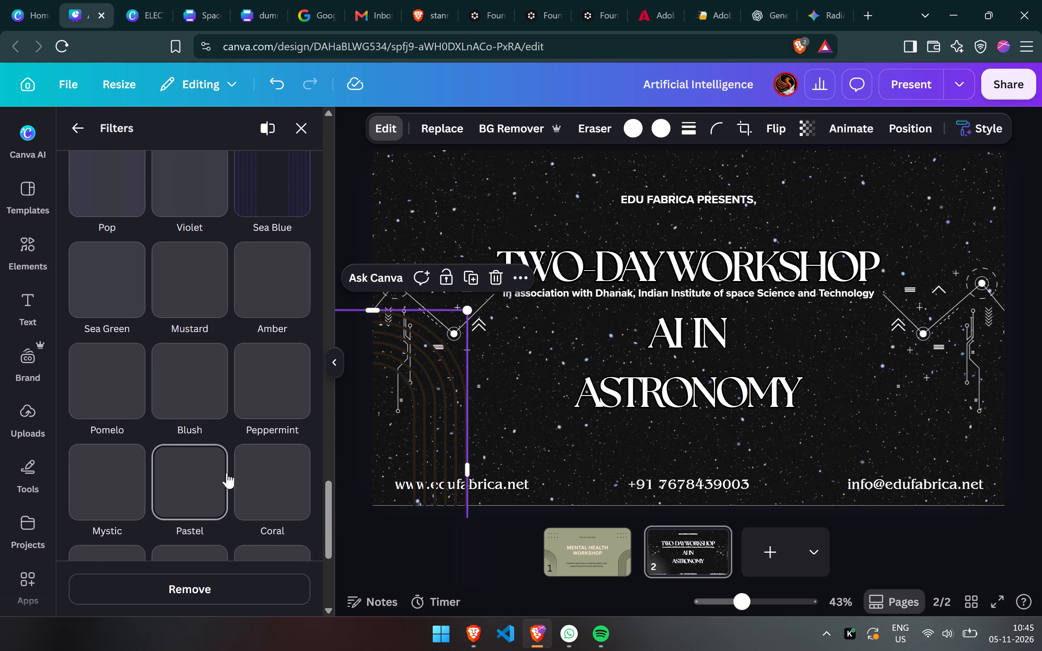
{"action": "scroll", "coordinate": [227, 473], "scroll_direction": "down", "scroll_amount": 6}
{"action": "scroll", "coordinate": [209, 287], "scroll_direction": "up", "scroll_amount": 1}
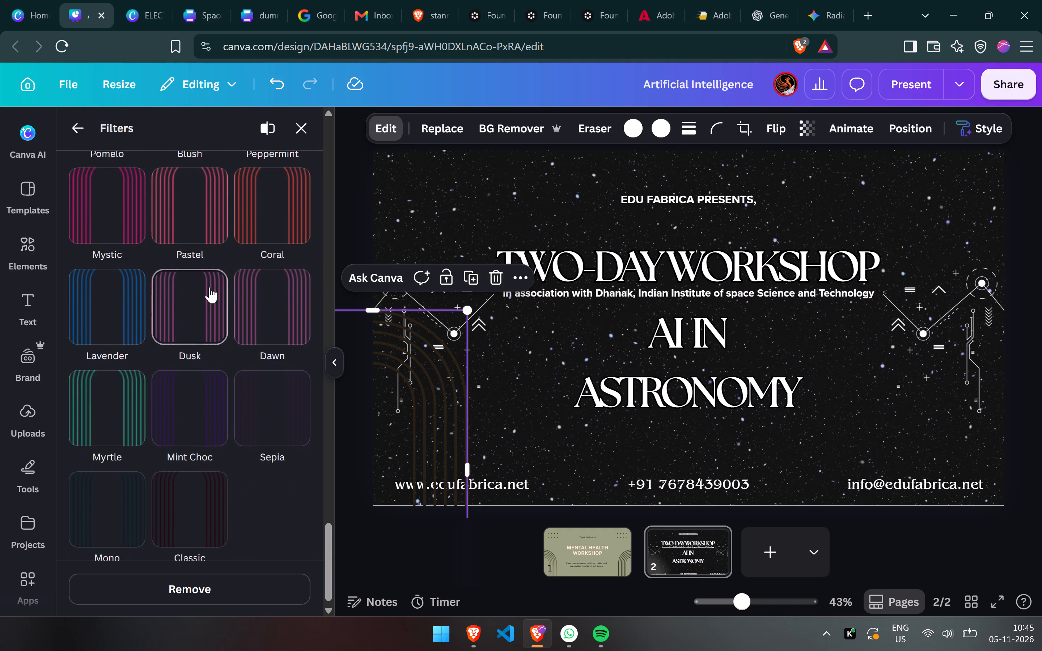
{"action": "scroll", "coordinate": [209, 287], "scroll_direction": "up", "scroll_amount": 2}
{"action": "scroll", "coordinate": [228, 341], "scroll_direction": "up", "scroll_amount": 3}
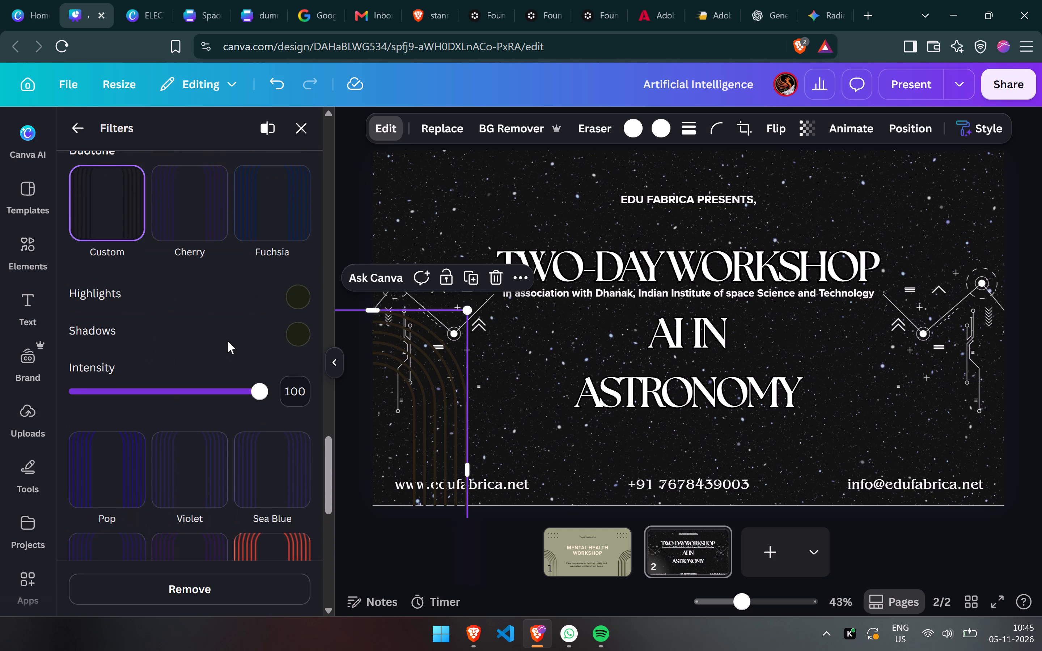
{"action": "scroll", "coordinate": [228, 341], "scroll_direction": "up", "scroll_amount": 1}
{"action": "scroll", "coordinate": [228, 341], "scroll_direction": "down", "scroll_amount": 1}
{"action": "left_click", "coordinate": [291, 530]}
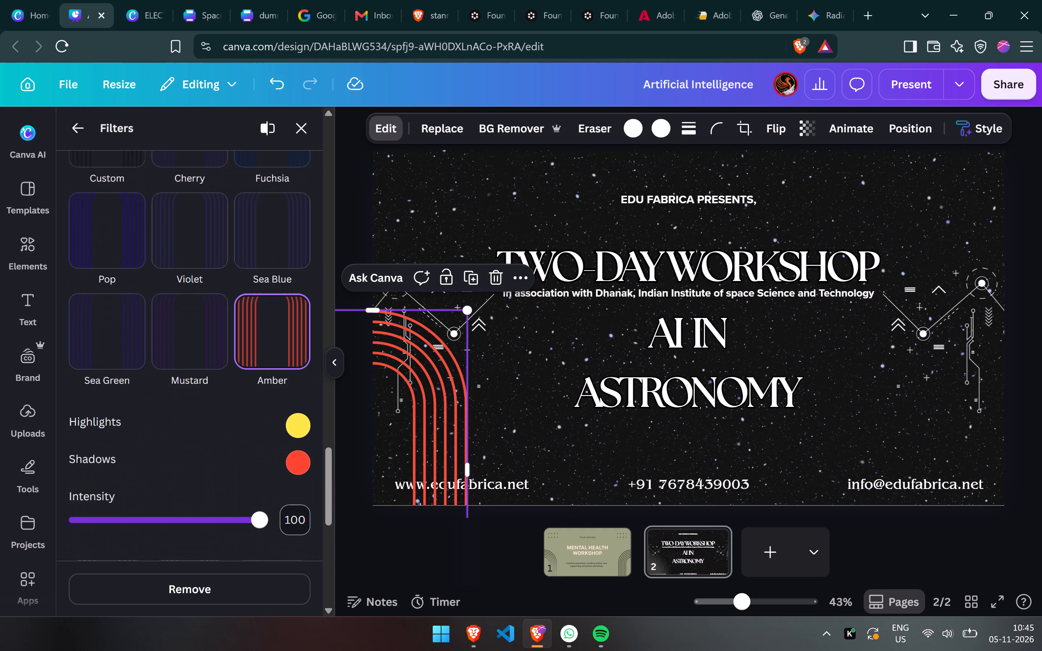
{"action": "scroll", "coordinate": [291, 530], "scroll_direction": "down", "scroll_amount": 4}
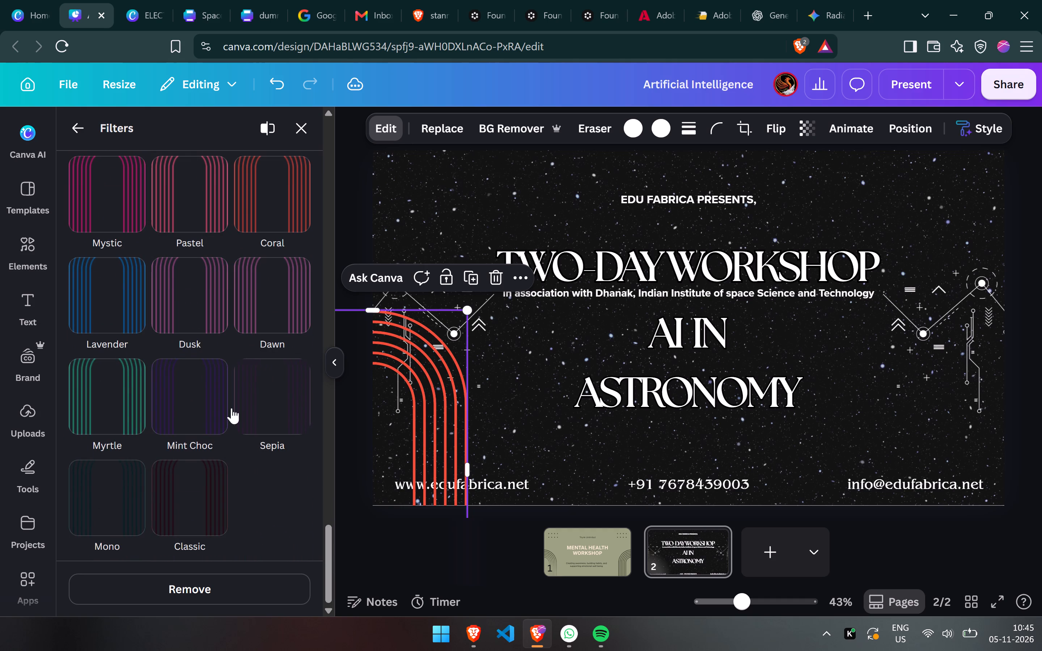
{"action": "left_click", "coordinate": [119, 399]}
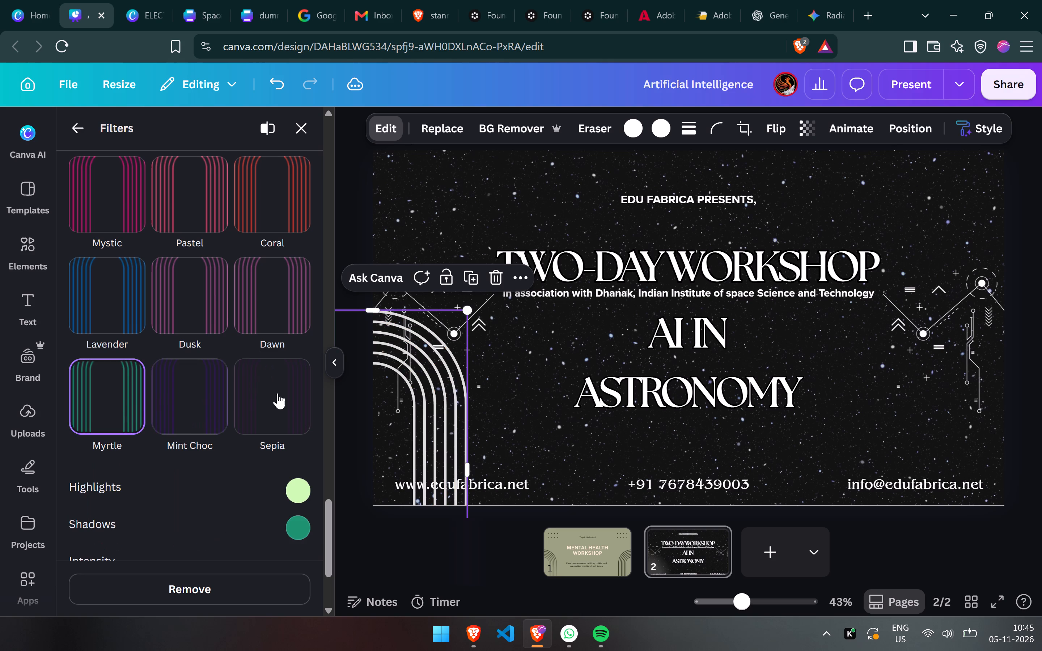
Move the left circuit-line graphic up into the page's upper-left corner so it sits just above the arch lines.
{"action": "left_click_drag", "start_coordinate": [484, 316], "coordinate": [482, 270]}
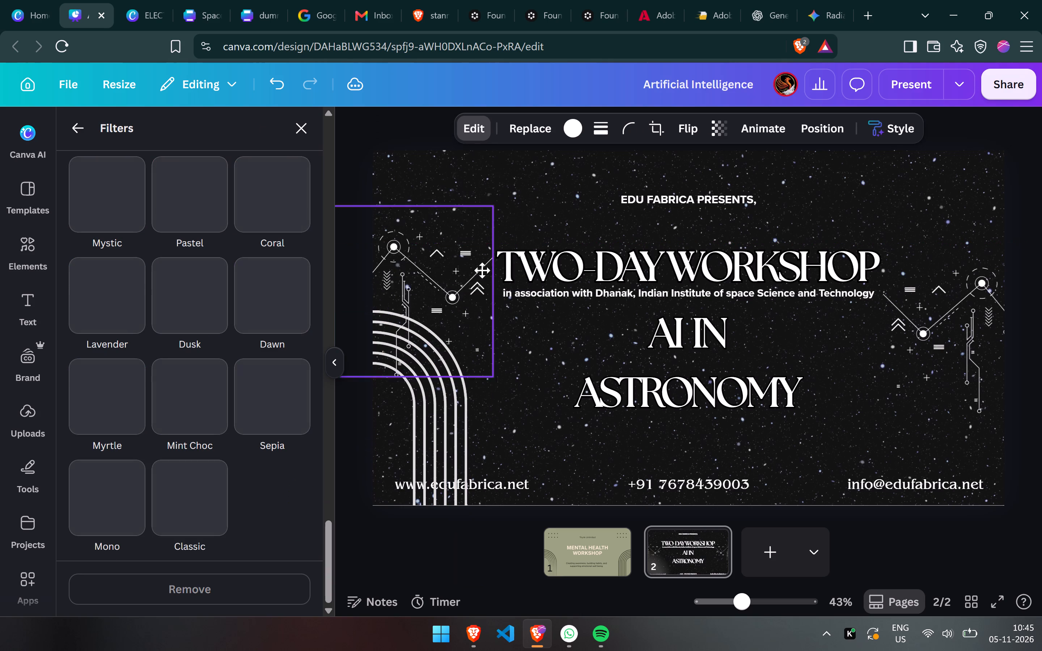
{"action": "left_click_drag", "start_coordinate": [482, 270], "coordinate": [489, 212]}
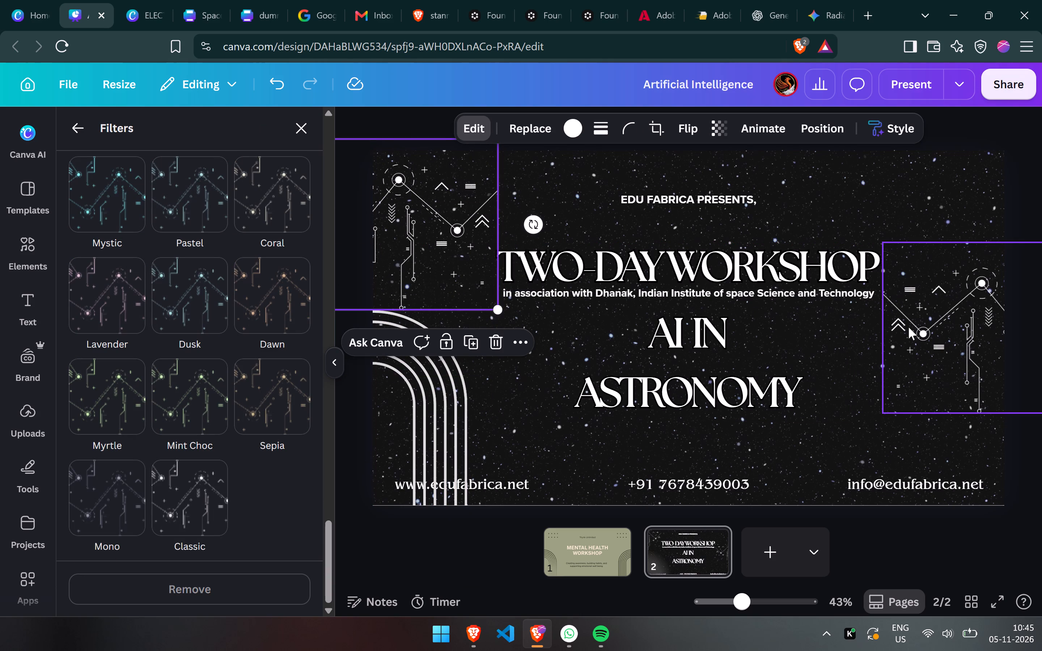
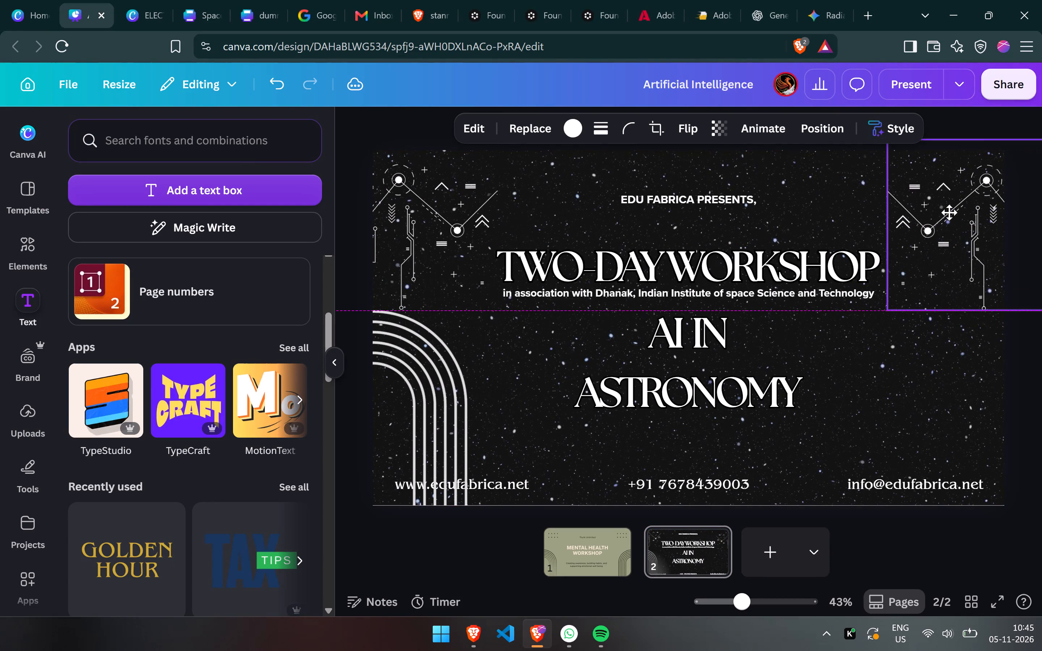
Move the right circuit-line graphic into the page's upper-right corner, with its top aligned to the page's top edge.
{"action": "left_click_drag", "start_coordinate": [949, 212], "coordinate": [953, 222]}
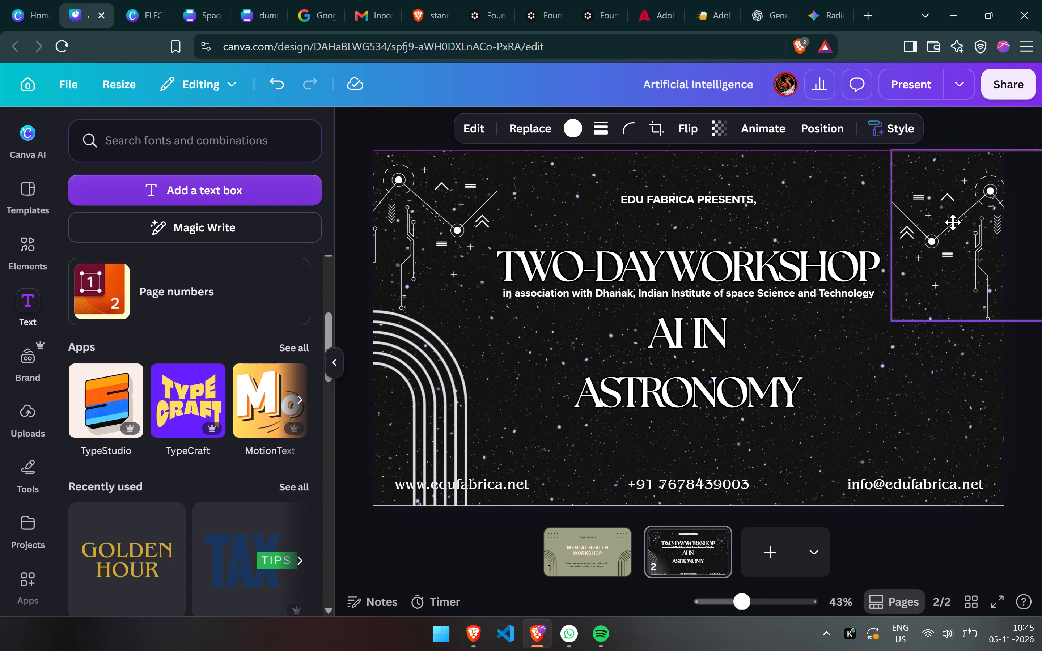
{"action": "left_click_drag", "start_coordinate": [953, 222], "coordinate": [950, 222]}
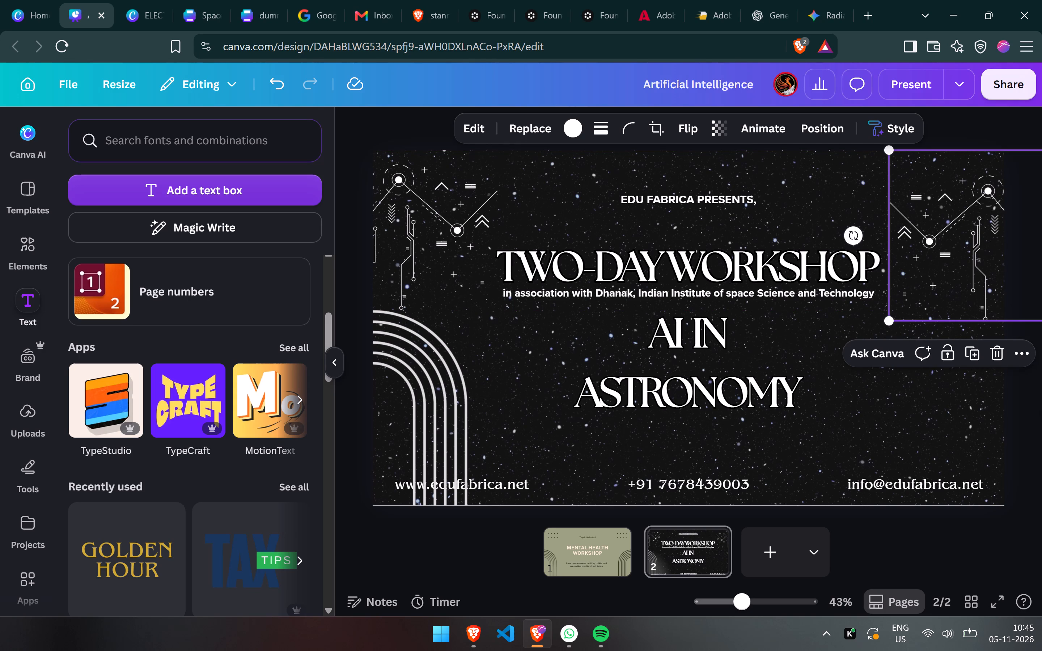
Delete the dark arch-line graphic from the page's lower-right corner.
{"action": "left_click", "coordinate": [1017, 414]}
{"action": "key", "text": "ctrl+v"}
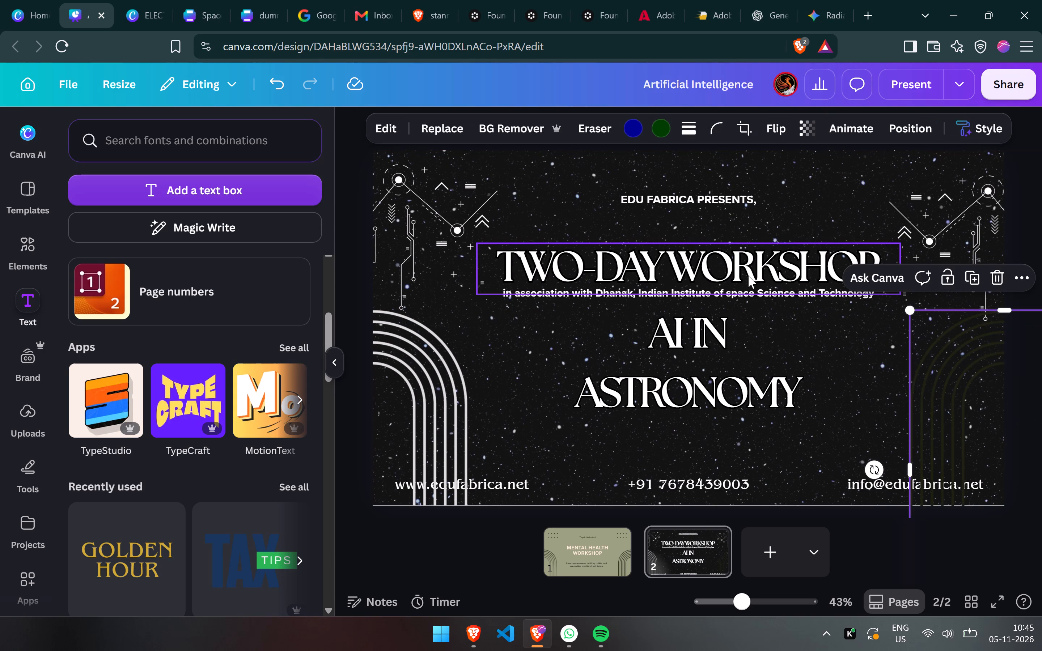
{"action": "key", "text": "BackSpace"}
Duplicate the white arch-line graphic and place the copy in the page's lower-right corner, mirroring the left one's position.
{"action": "left_click", "coordinate": [405, 355]}
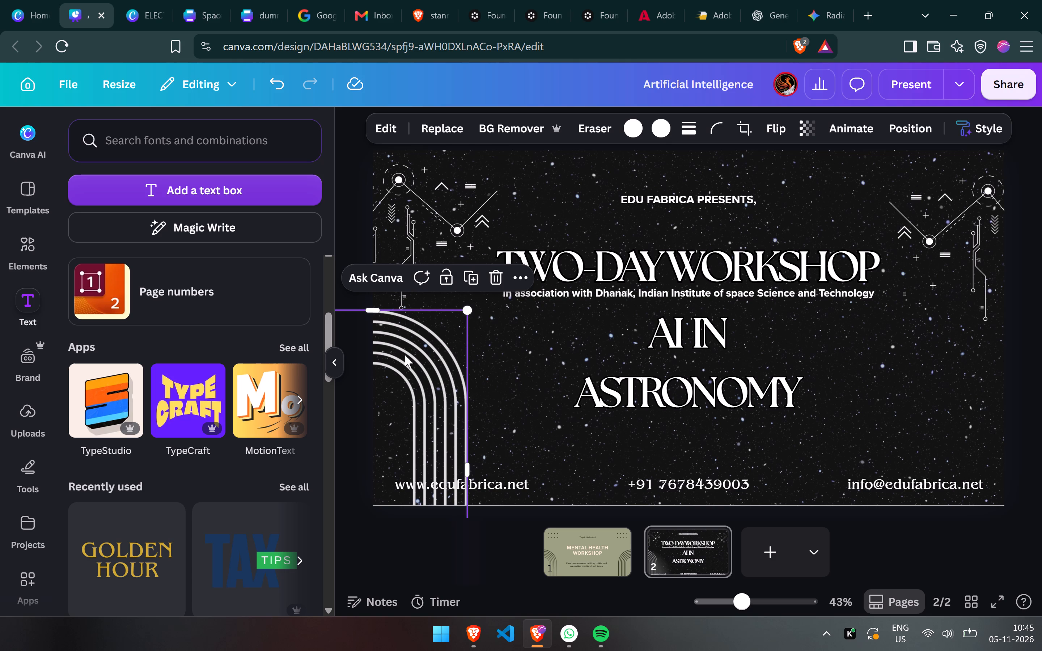
{"action": "key", "text": "ctrl+c"}
{"action": "key", "text": "ctrl+v"}
{"action": "left_click_drag", "start_coordinate": [417, 397], "coordinate": [631, 397]}
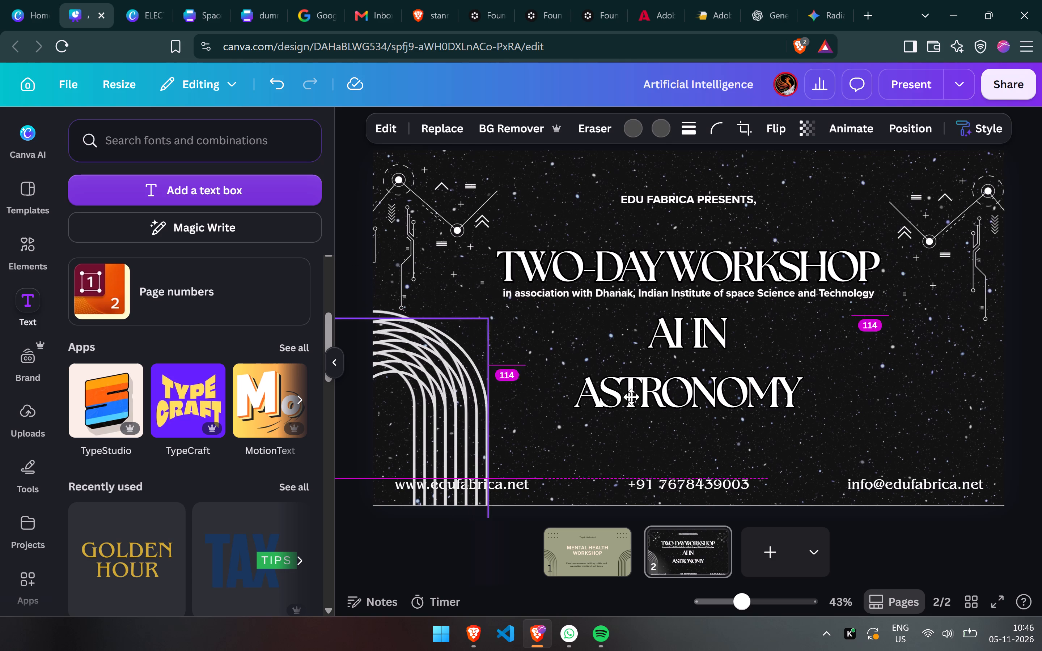
{"action": "left_click_drag", "start_coordinate": [631, 397], "coordinate": [704, 403]}
{"action": "left_click_drag", "start_coordinate": [676, 408], "coordinate": [992, 407]}
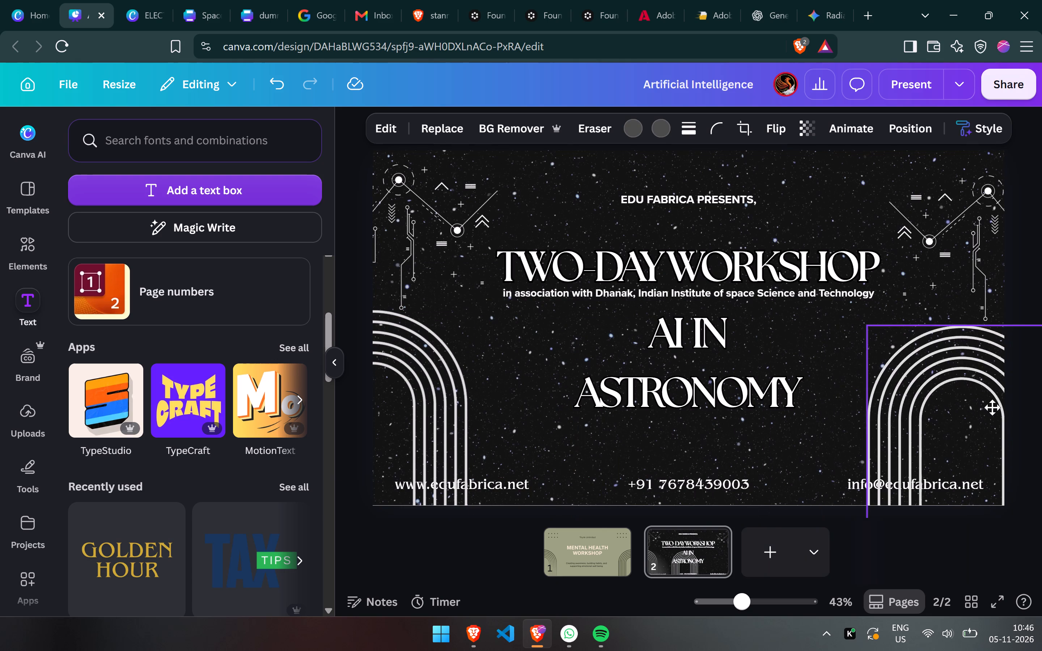
{"action": "left_click_drag", "start_coordinate": [992, 407], "coordinate": [1014, 405]}
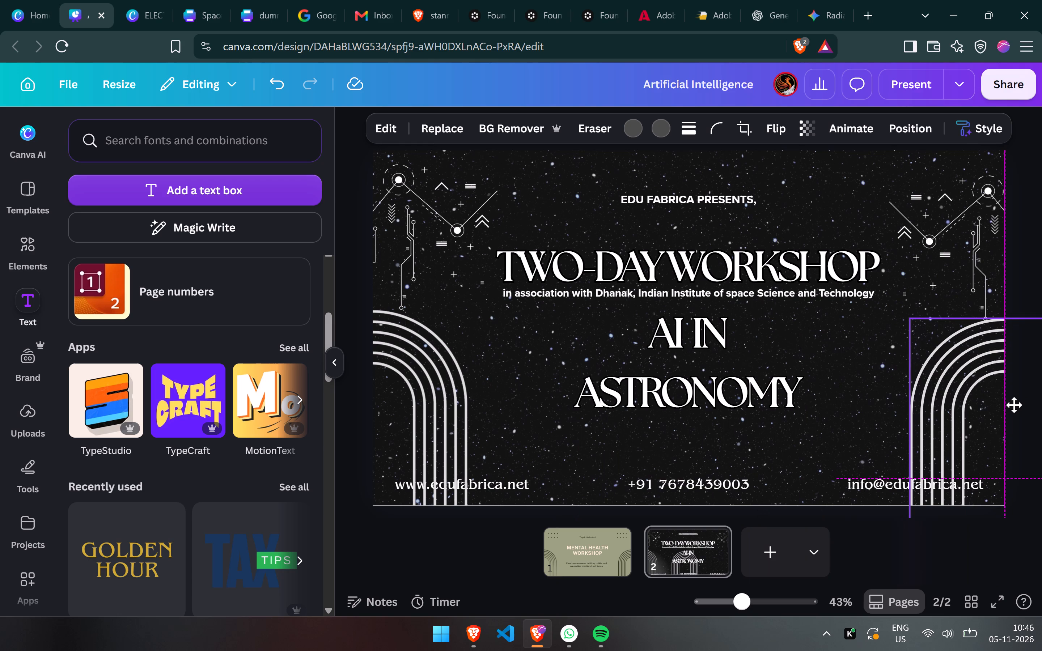
{"action": "left_click_drag", "start_coordinate": [1014, 405], "coordinate": [1014, 404]}
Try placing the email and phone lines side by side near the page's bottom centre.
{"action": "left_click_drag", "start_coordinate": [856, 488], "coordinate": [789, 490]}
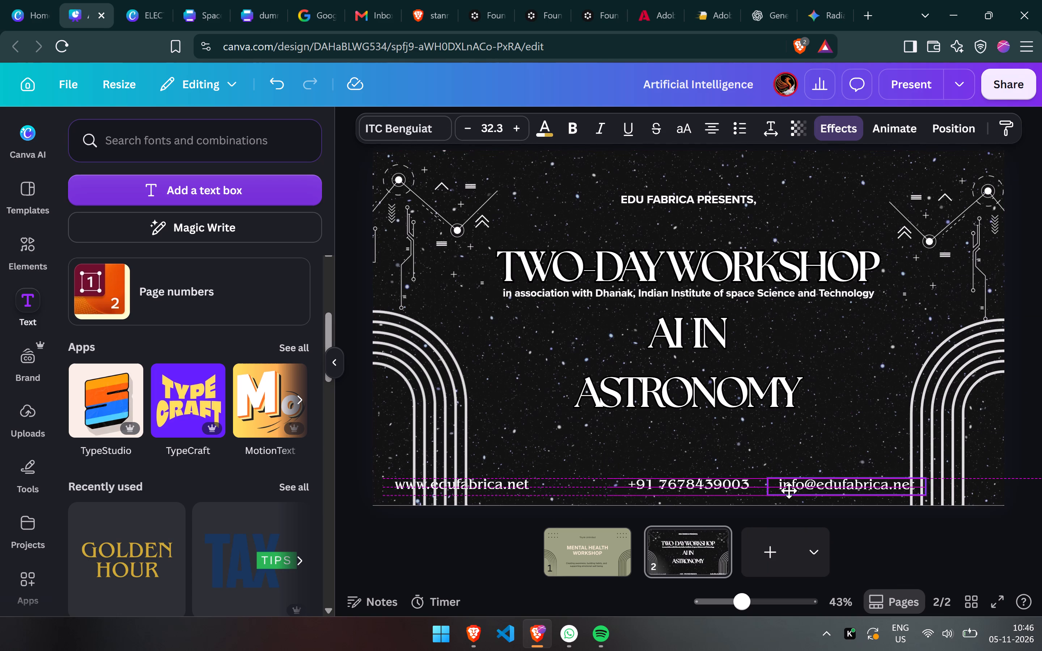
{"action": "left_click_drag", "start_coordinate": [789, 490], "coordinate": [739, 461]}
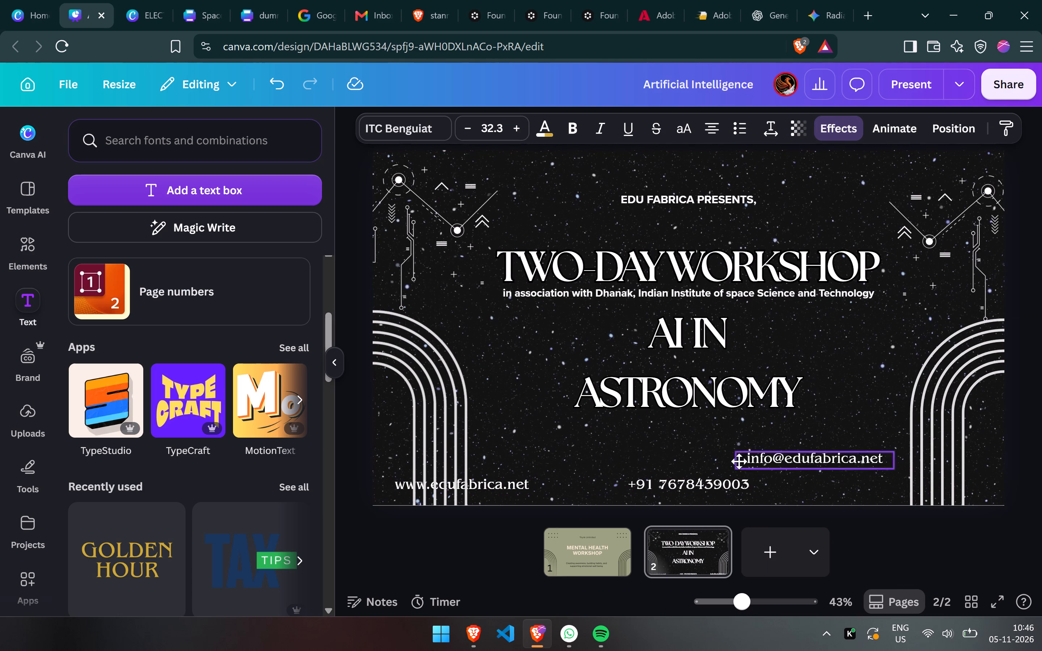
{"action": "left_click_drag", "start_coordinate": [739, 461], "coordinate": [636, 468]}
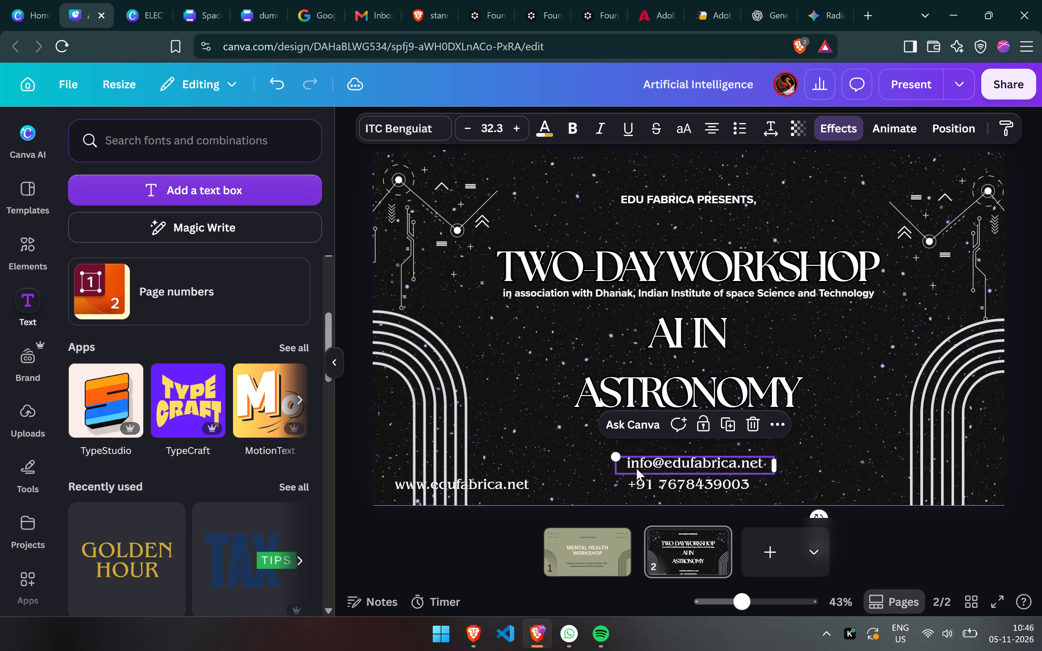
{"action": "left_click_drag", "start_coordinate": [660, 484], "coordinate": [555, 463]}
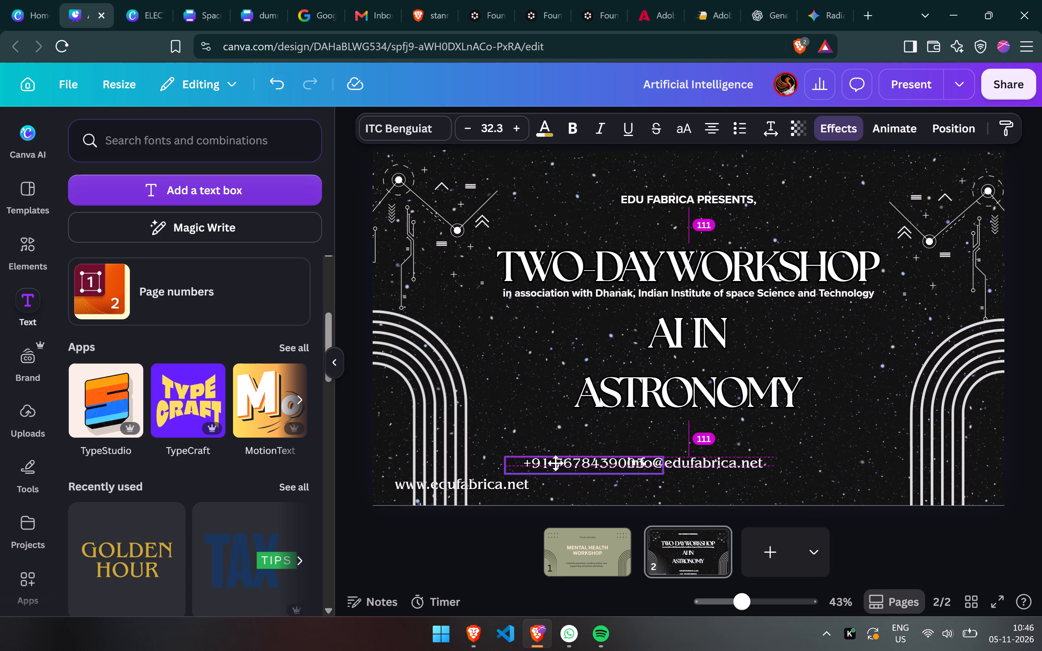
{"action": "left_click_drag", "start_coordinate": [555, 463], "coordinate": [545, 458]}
Stack the phone line directly above the email line at the page's bottom, just inside the right arch graphic and centre-aligned with each other.
{"action": "left_click_drag", "start_coordinate": [721, 469], "coordinate": [794, 495]}
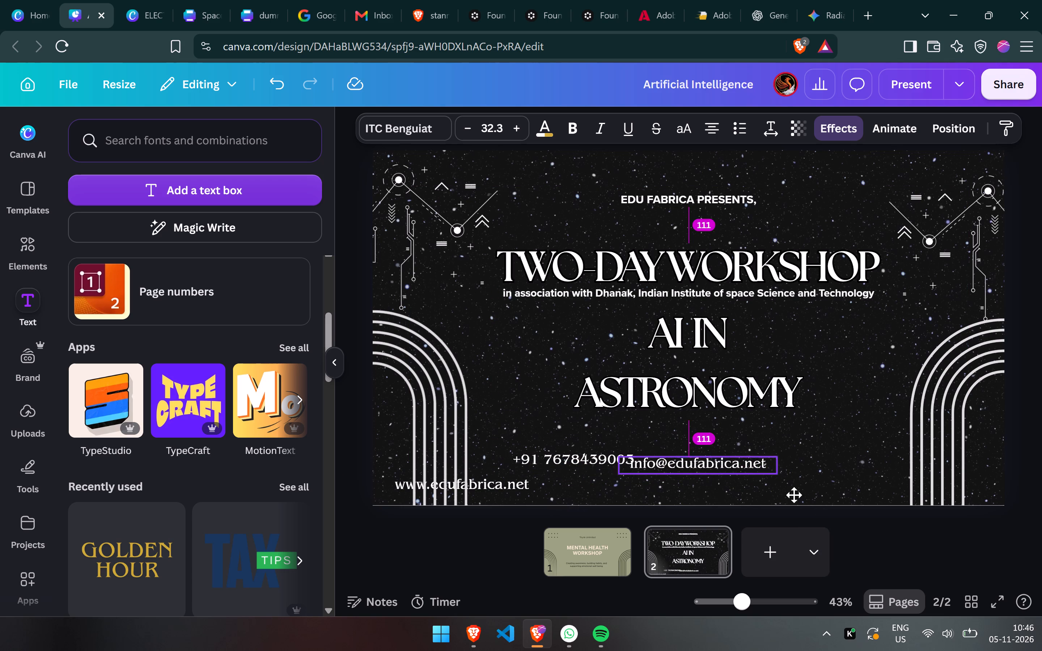
{"action": "left_click_drag", "start_coordinate": [794, 495], "coordinate": [837, 488]}
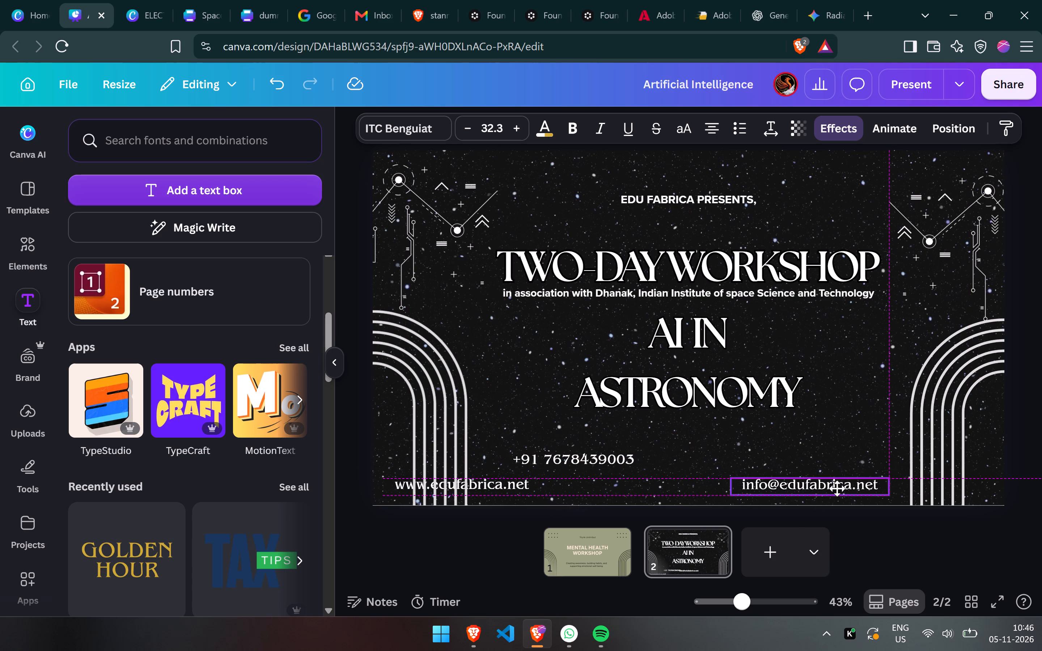
{"action": "left_click_drag", "start_coordinate": [837, 488], "coordinate": [841, 488]}
{"action": "left_click_drag", "start_coordinate": [585, 455], "coordinate": [698, 459]}
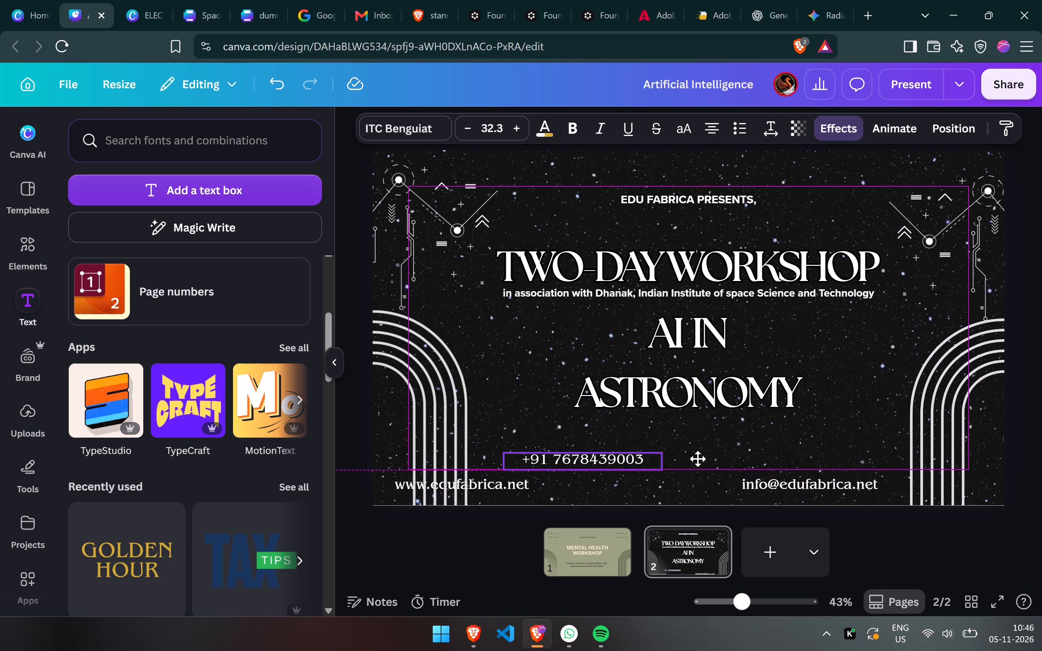
{"action": "left_click_drag", "start_coordinate": [698, 459], "coordinate": [810, 459]}
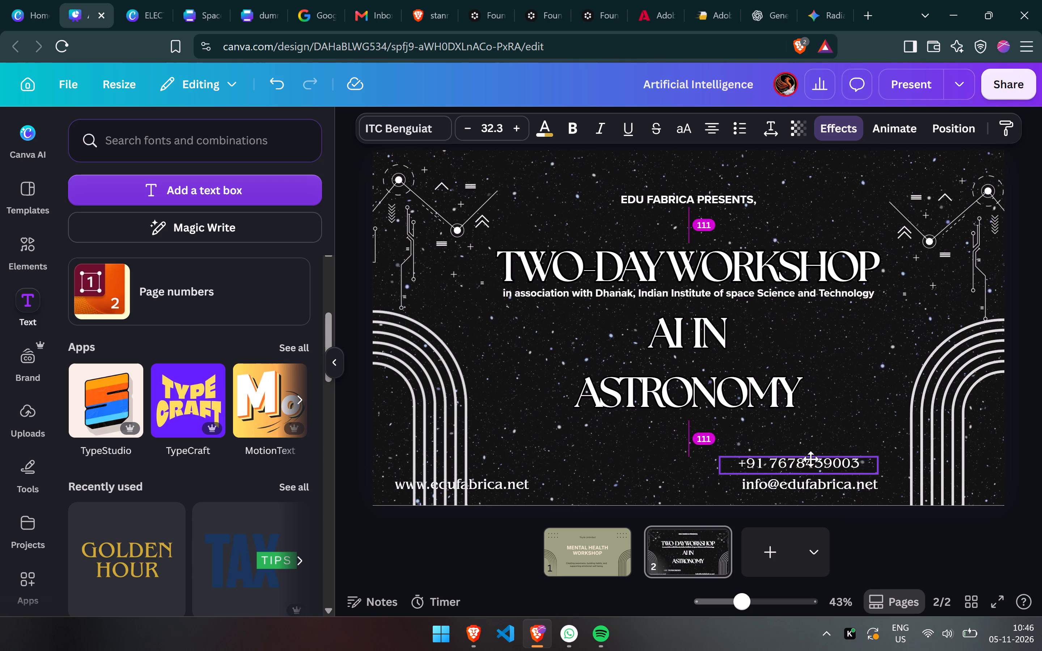
{"action": "left_click_drag", "start_coordinate": [810, 459], "coordinate": [821, 459]}
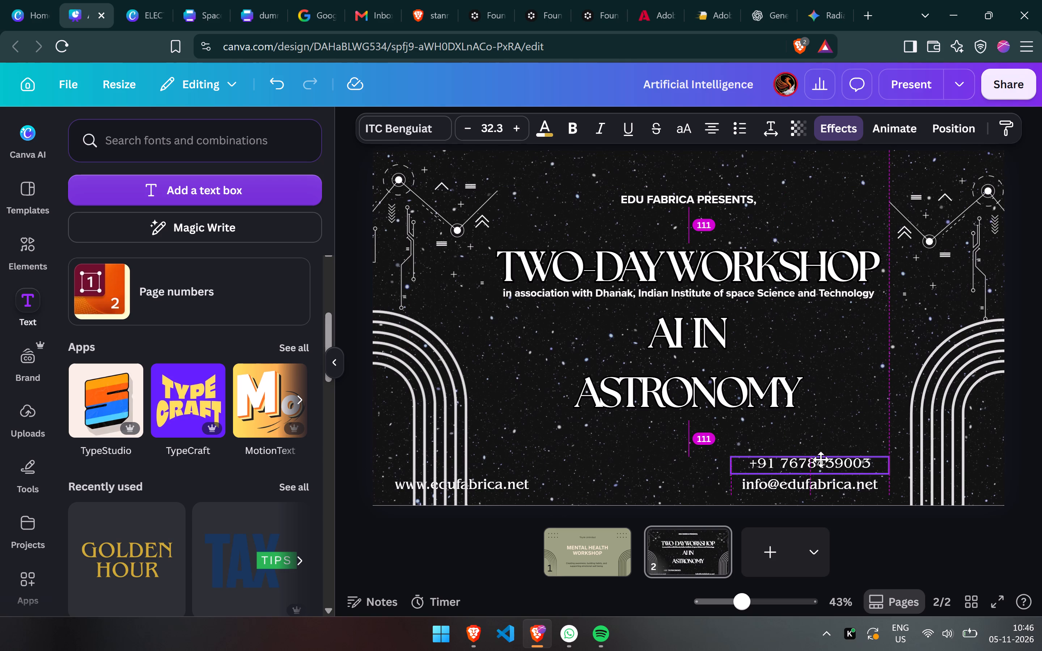
{"action": "left_click_drag", "start_coordinate": [821, 459], "coordinate": [822, 459]}
{"action": "left_click_drag", "start_coordinate": [512, 489], "coordinate": [606, 480]}
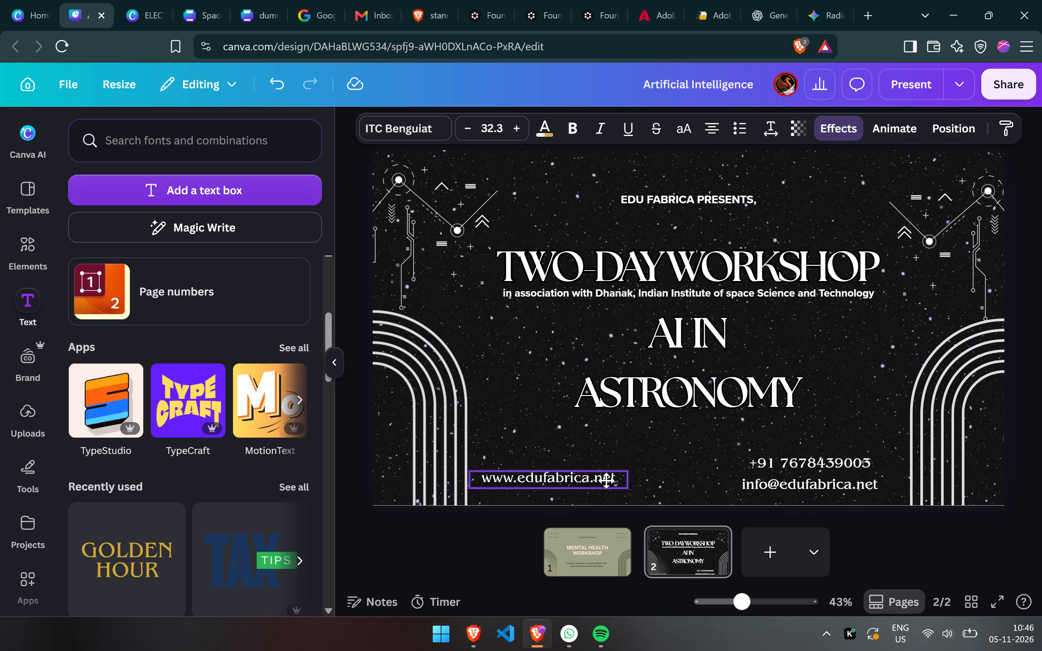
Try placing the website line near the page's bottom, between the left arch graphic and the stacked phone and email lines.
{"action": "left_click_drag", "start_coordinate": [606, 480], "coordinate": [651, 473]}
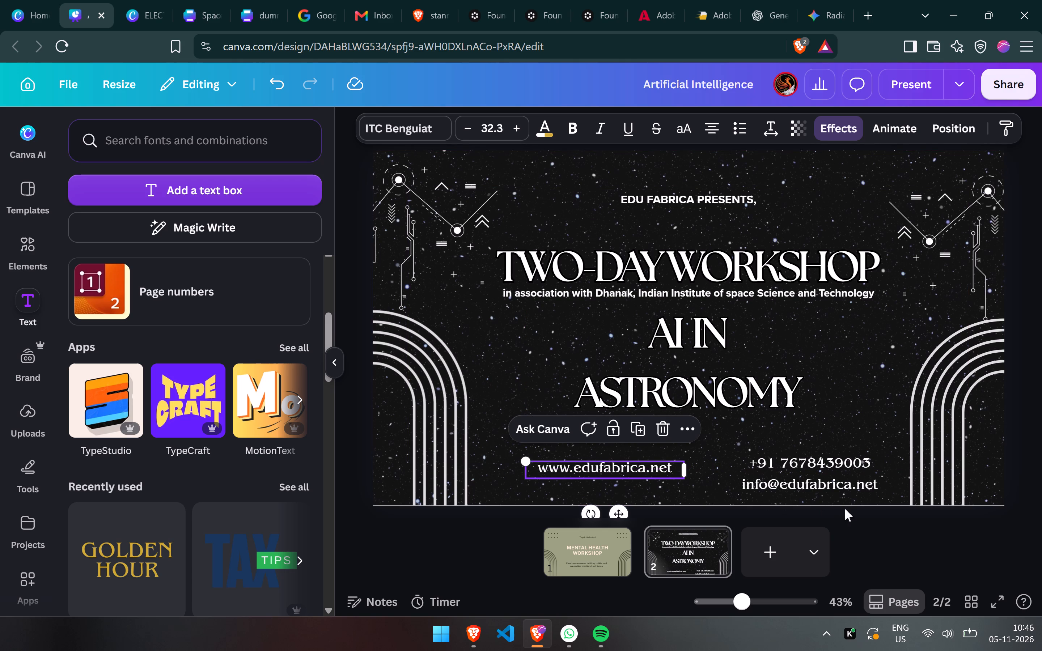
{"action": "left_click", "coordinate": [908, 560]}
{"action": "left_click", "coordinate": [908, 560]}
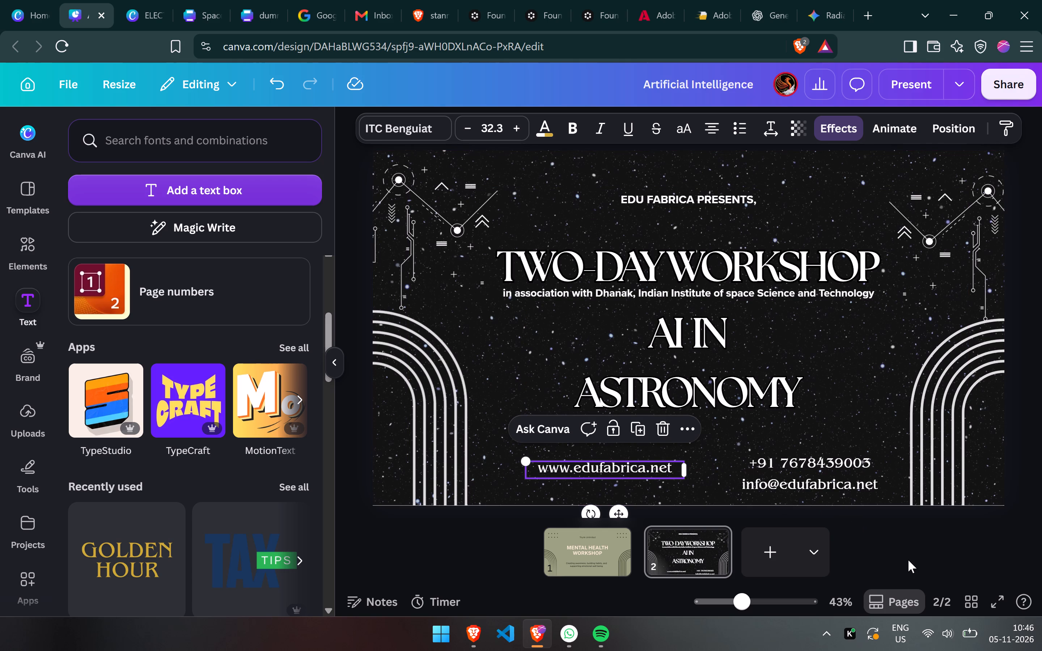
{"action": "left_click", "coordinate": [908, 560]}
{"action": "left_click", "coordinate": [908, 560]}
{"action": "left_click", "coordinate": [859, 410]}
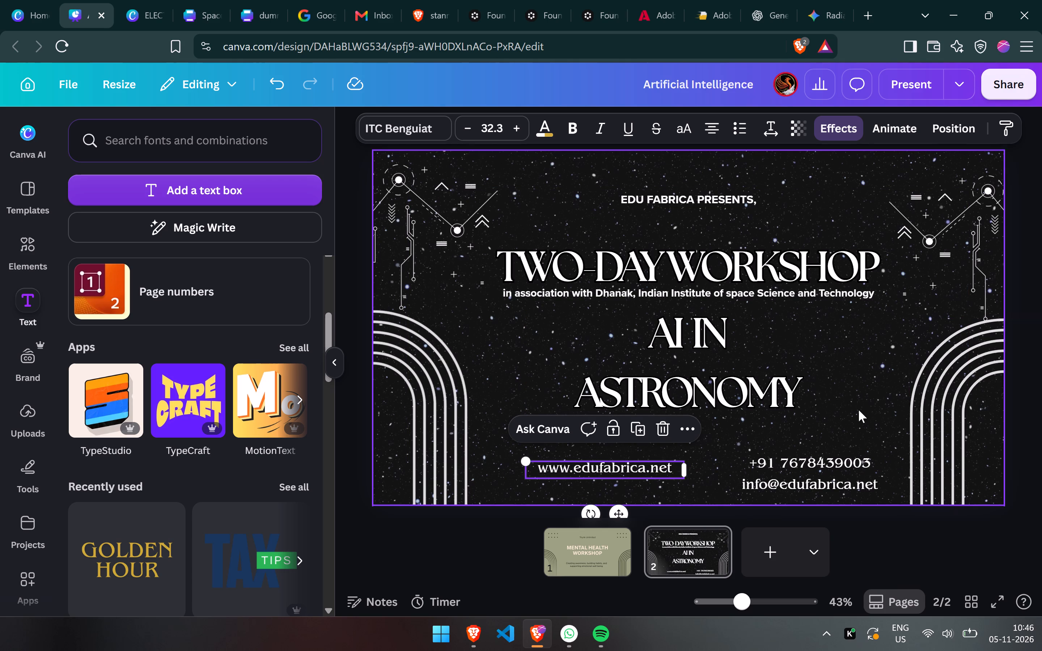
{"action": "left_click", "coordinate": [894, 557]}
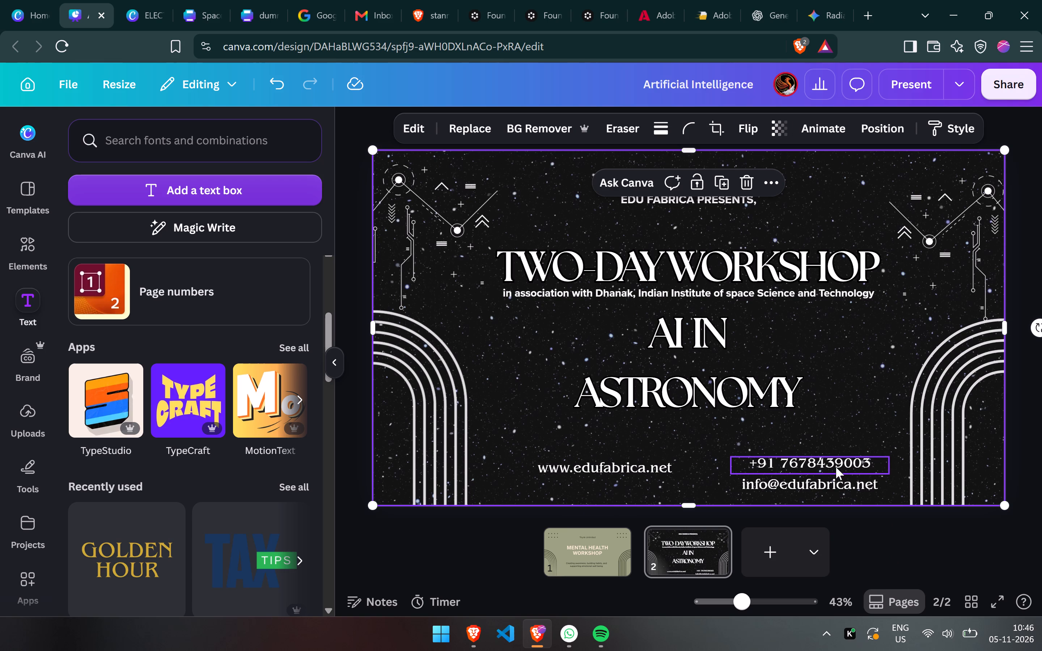
{"action": "left_click_drag", "start_coordinate": [670, 469], "coordinate": [778, 221]}
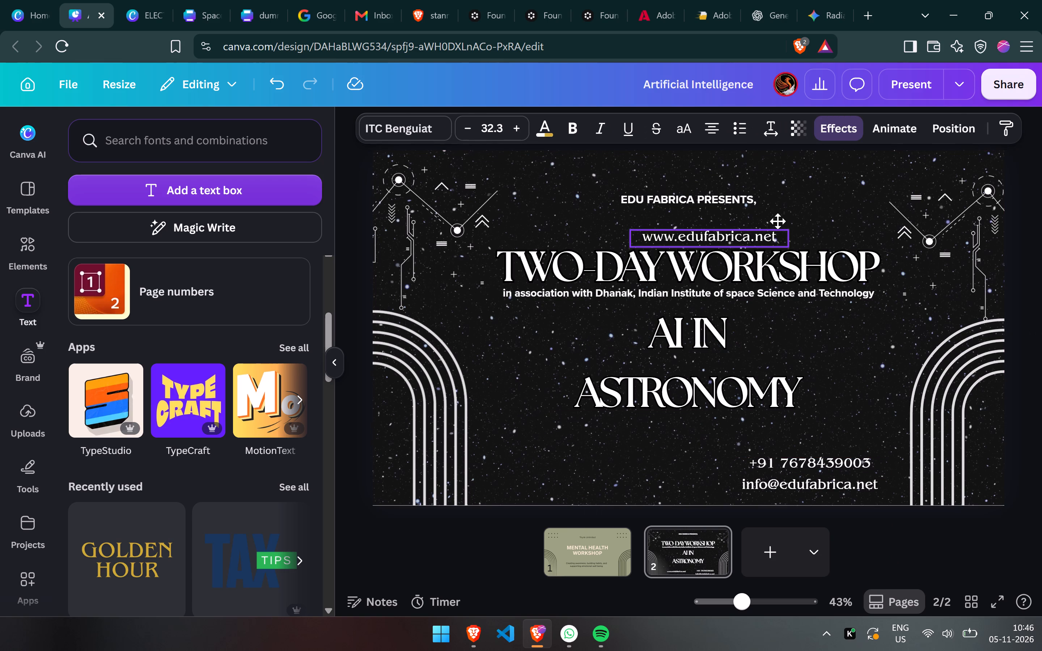
{"action": "left_click_drag", "start_coordinate": [778, 221], "coordinate": [753, 224]}
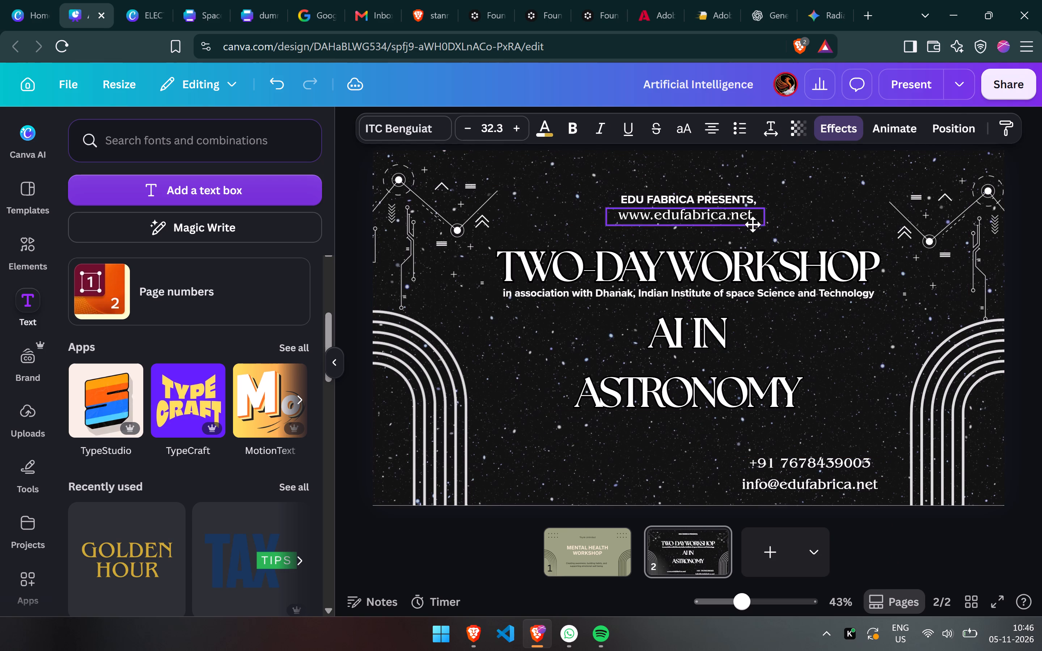
{"action": "left_click_drag", "start_coordinate": [753, 224], "coordinate": [752, 223]}
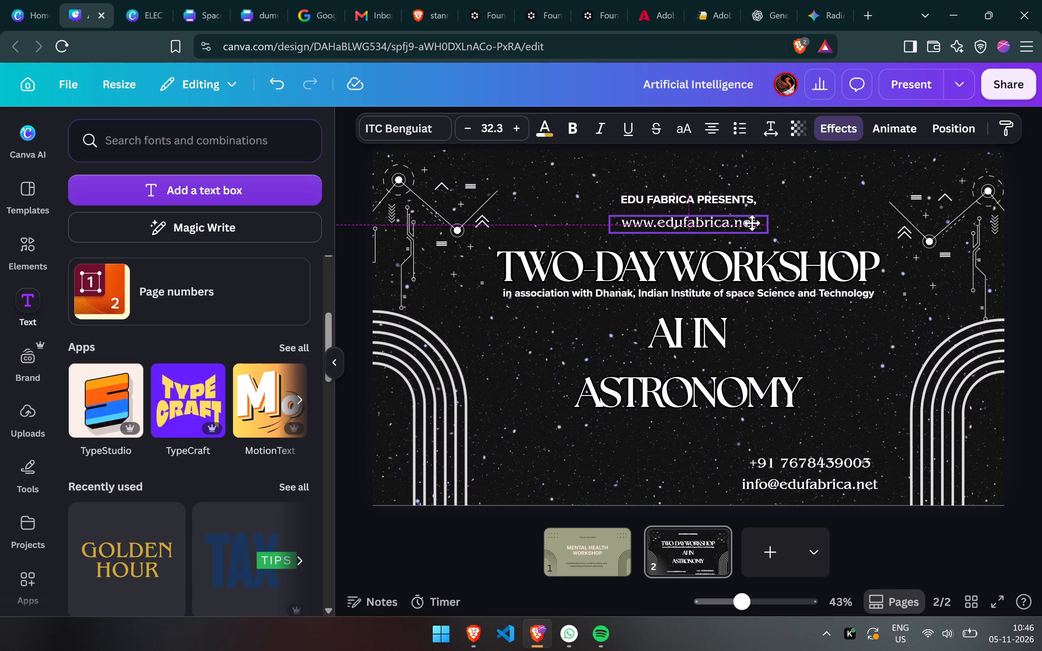
{"action": "left_click_drag", "start_coordinate": [752, 223], "coordinate": [753, 224]}
Place the phone line to the left of the email line at the page's bottom, level with it in one row.
{"action": "left_click_drag", "start_coordinate": [813, 461], "coordinate": [734, 488]}
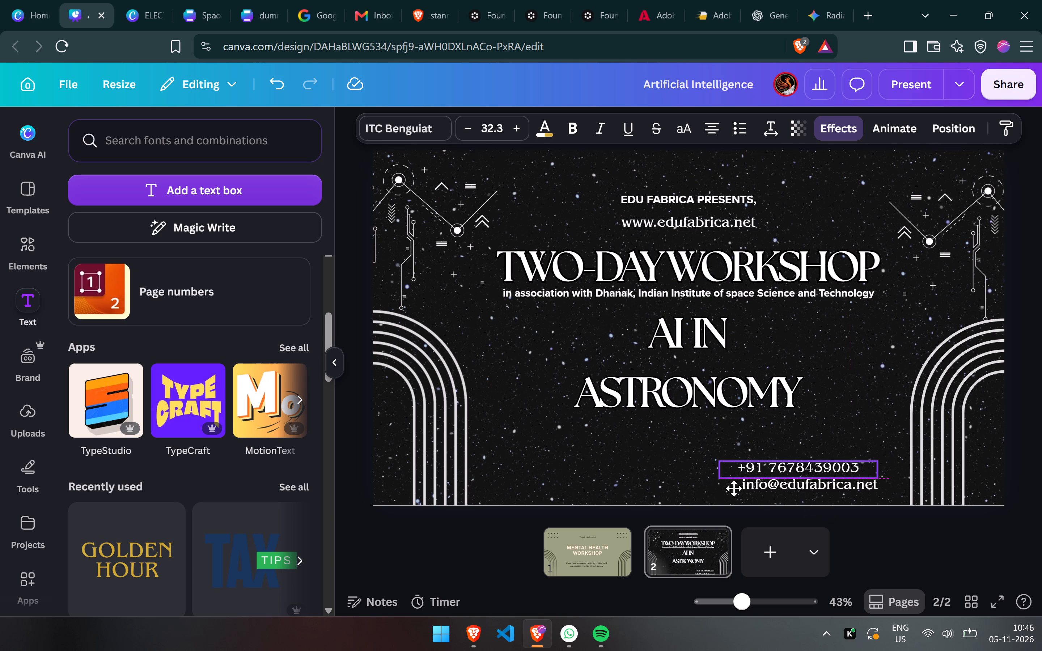
{"action": "left_click_drag", "start_coordinate": [734, 488], "coordinate": [640, 480]}
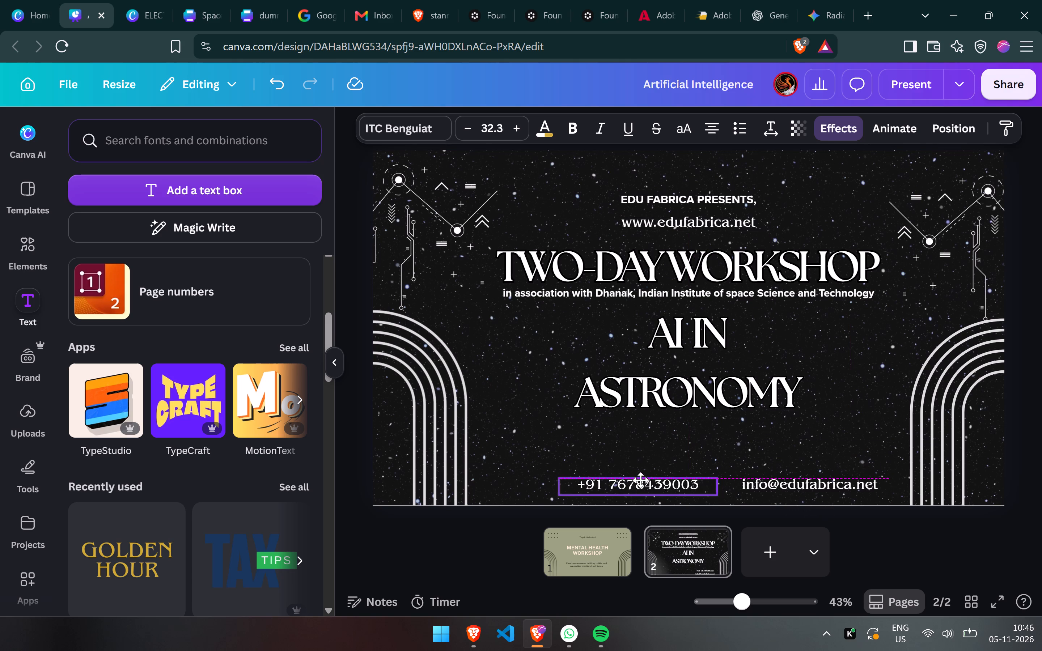
{"action": "left_click_drag", "start_coordinate": [640, 480], "coordinate": [639, 482]}
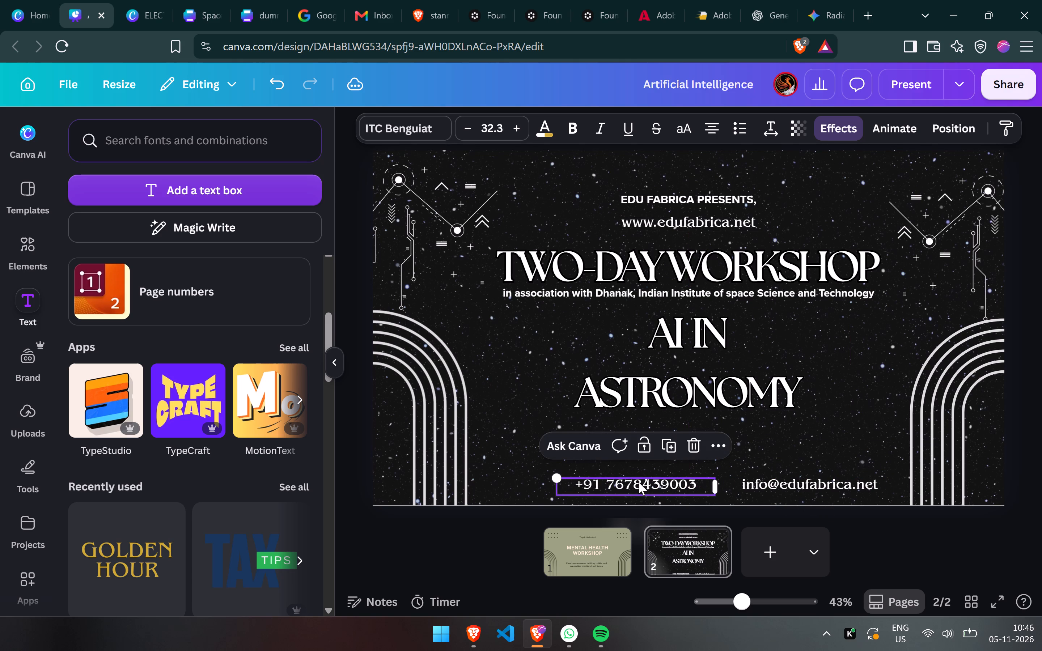
{"action": "left_click_drag", "start_coordinate": [791, 486], "coordinate": [788, 490]}
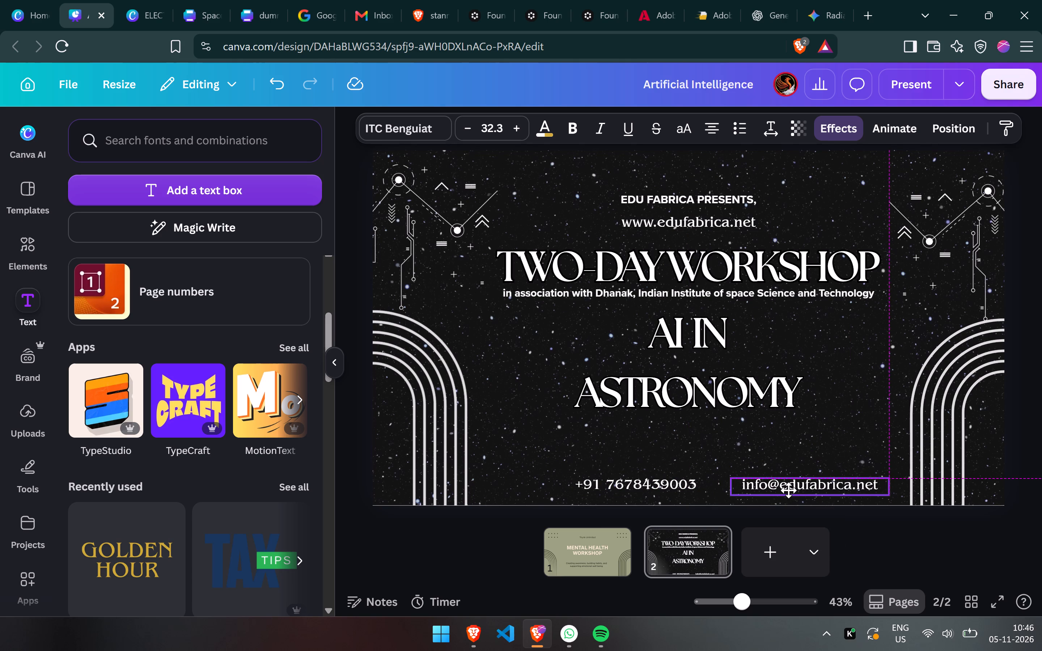
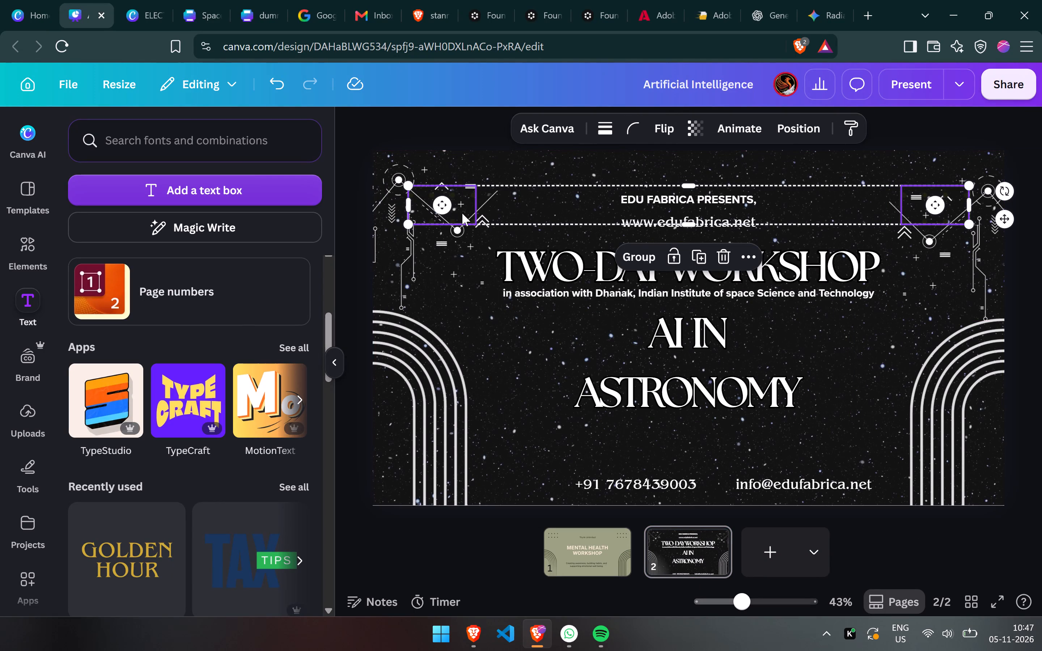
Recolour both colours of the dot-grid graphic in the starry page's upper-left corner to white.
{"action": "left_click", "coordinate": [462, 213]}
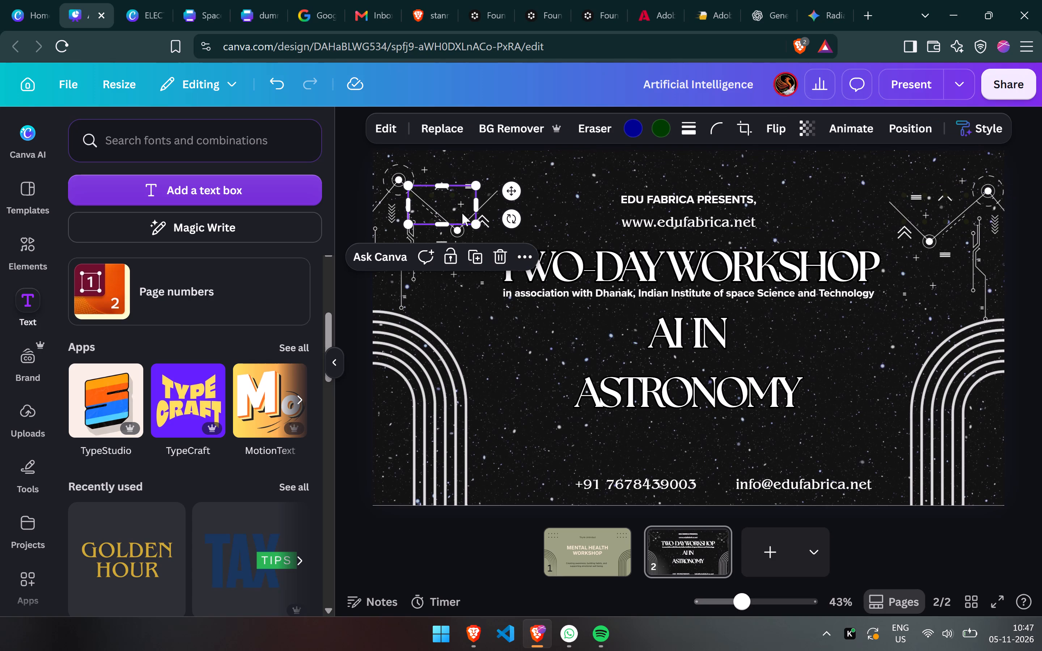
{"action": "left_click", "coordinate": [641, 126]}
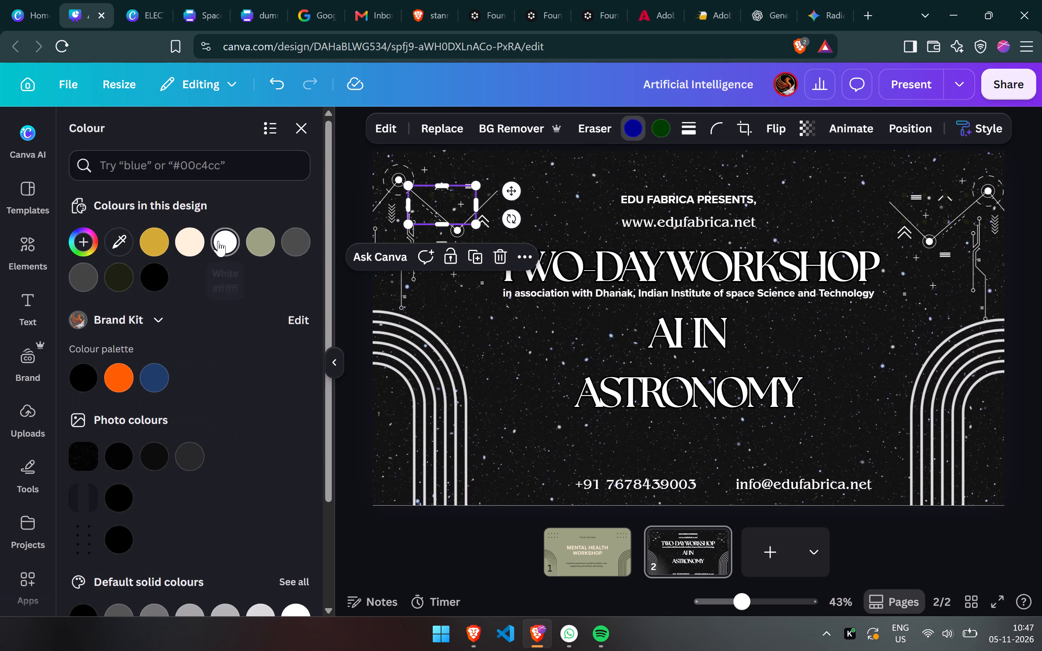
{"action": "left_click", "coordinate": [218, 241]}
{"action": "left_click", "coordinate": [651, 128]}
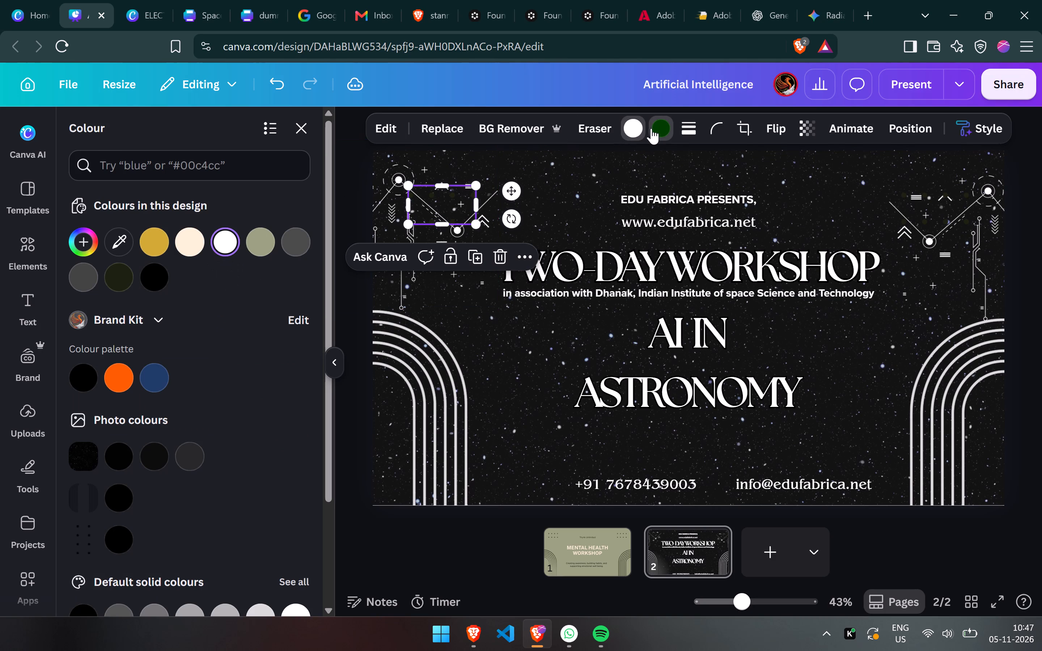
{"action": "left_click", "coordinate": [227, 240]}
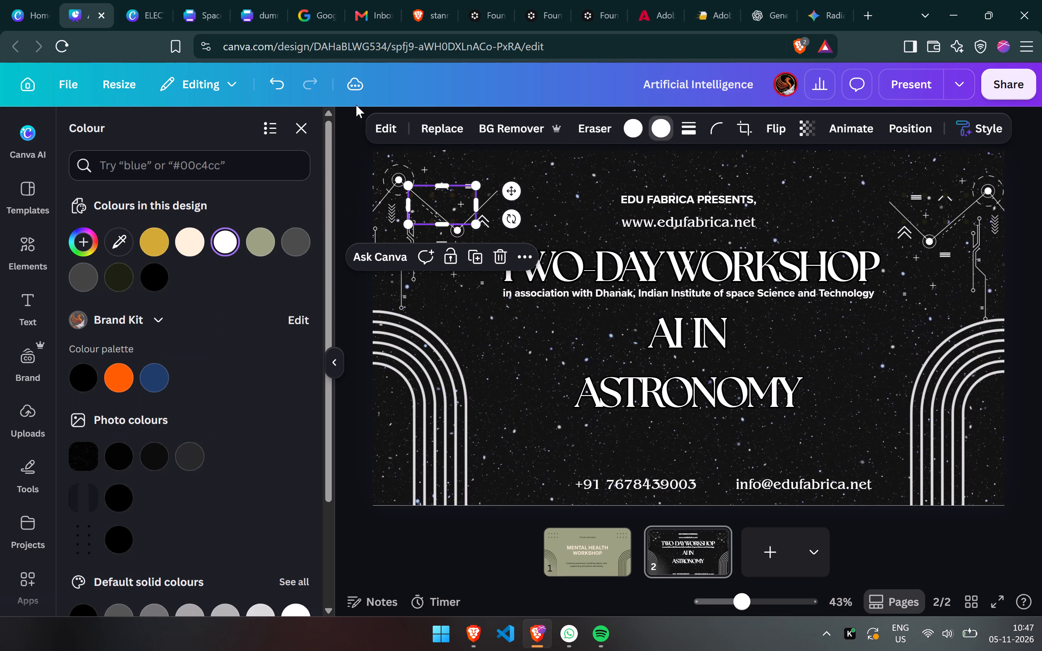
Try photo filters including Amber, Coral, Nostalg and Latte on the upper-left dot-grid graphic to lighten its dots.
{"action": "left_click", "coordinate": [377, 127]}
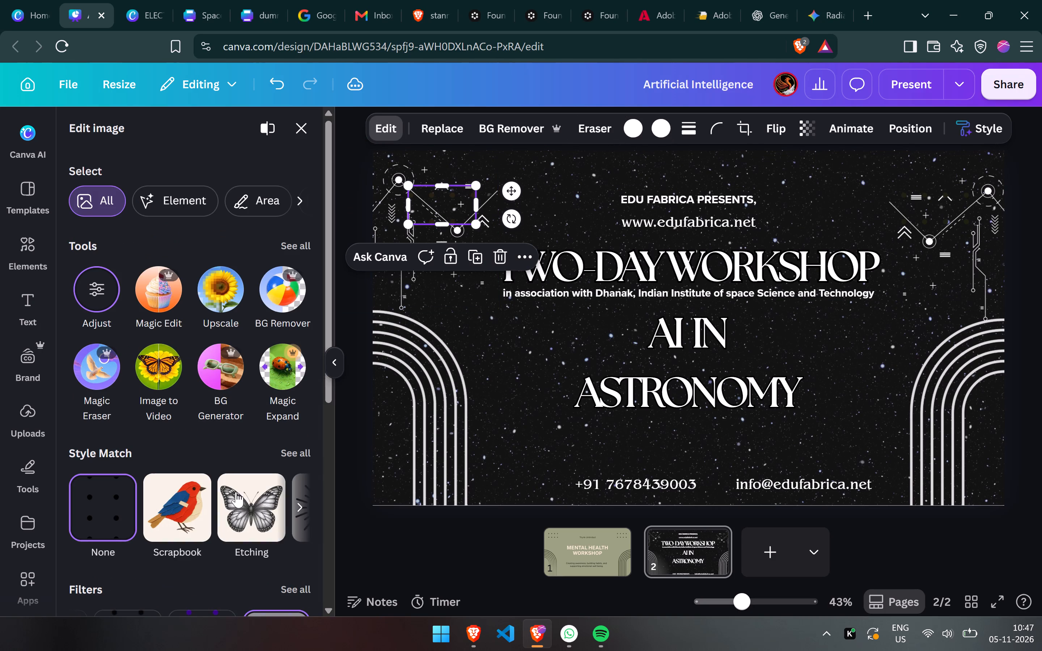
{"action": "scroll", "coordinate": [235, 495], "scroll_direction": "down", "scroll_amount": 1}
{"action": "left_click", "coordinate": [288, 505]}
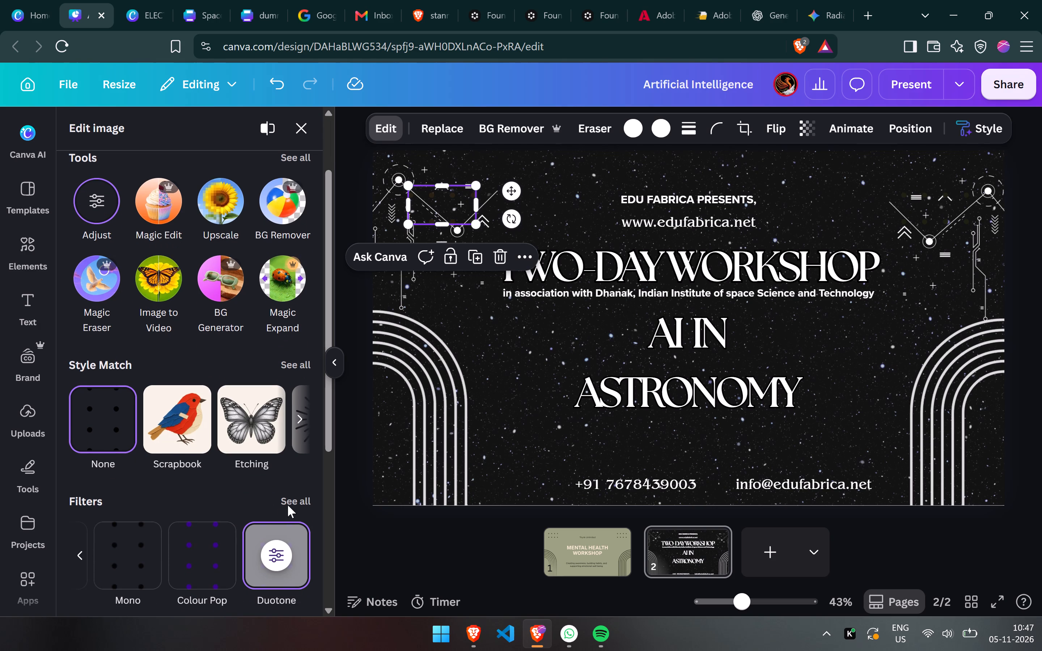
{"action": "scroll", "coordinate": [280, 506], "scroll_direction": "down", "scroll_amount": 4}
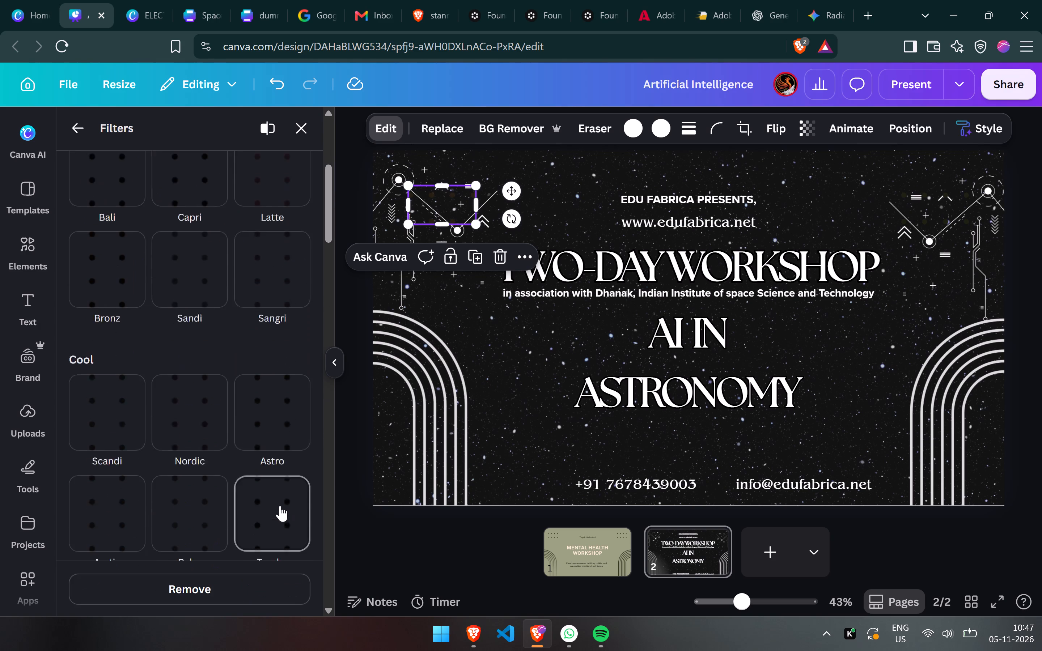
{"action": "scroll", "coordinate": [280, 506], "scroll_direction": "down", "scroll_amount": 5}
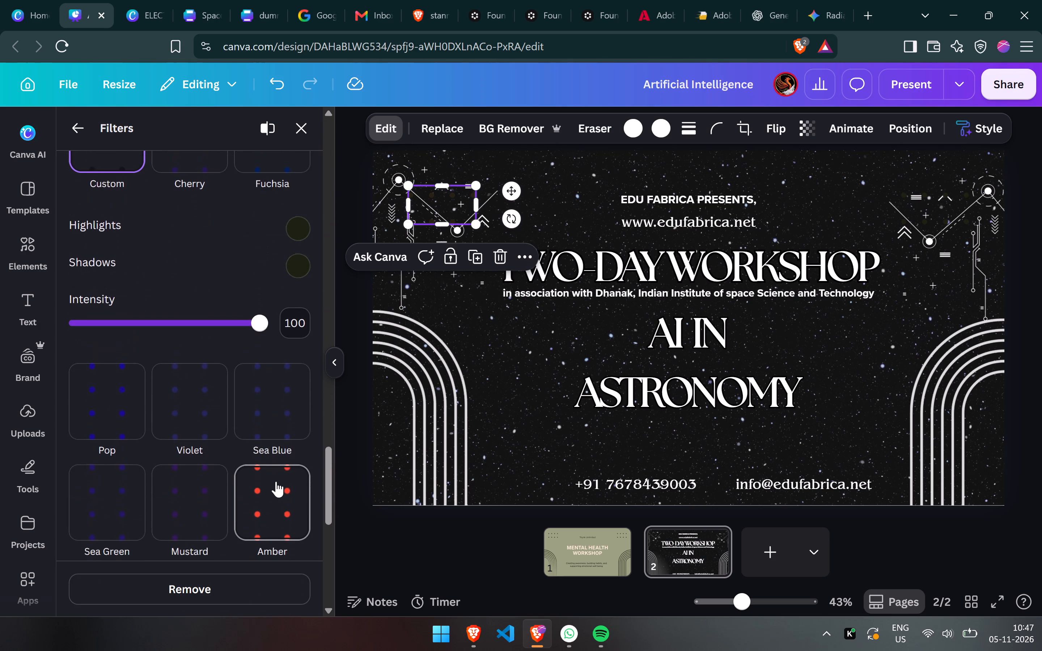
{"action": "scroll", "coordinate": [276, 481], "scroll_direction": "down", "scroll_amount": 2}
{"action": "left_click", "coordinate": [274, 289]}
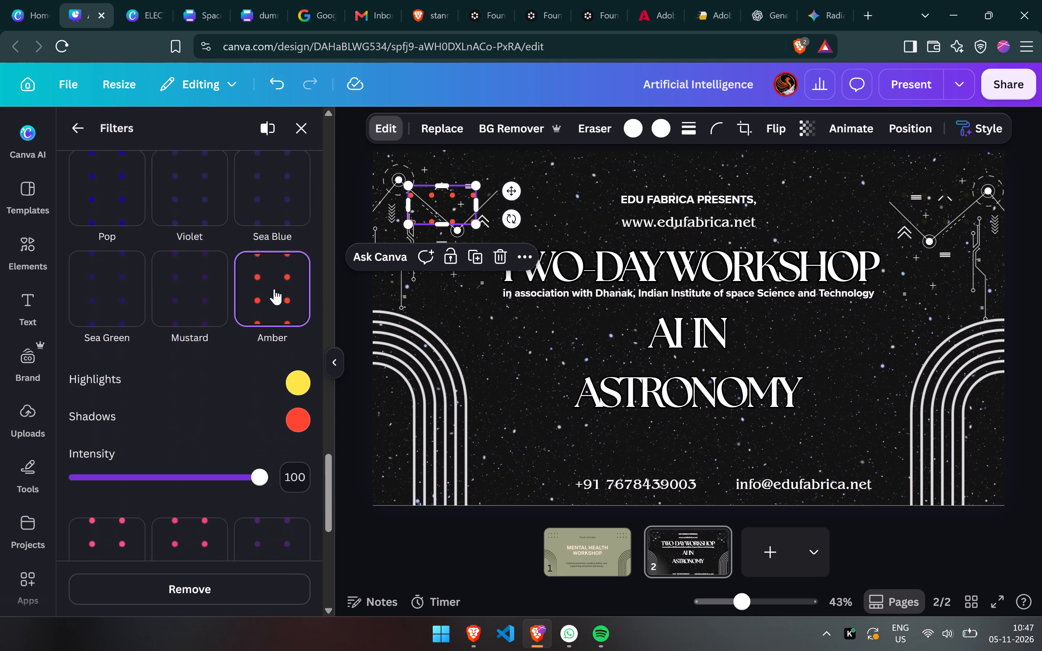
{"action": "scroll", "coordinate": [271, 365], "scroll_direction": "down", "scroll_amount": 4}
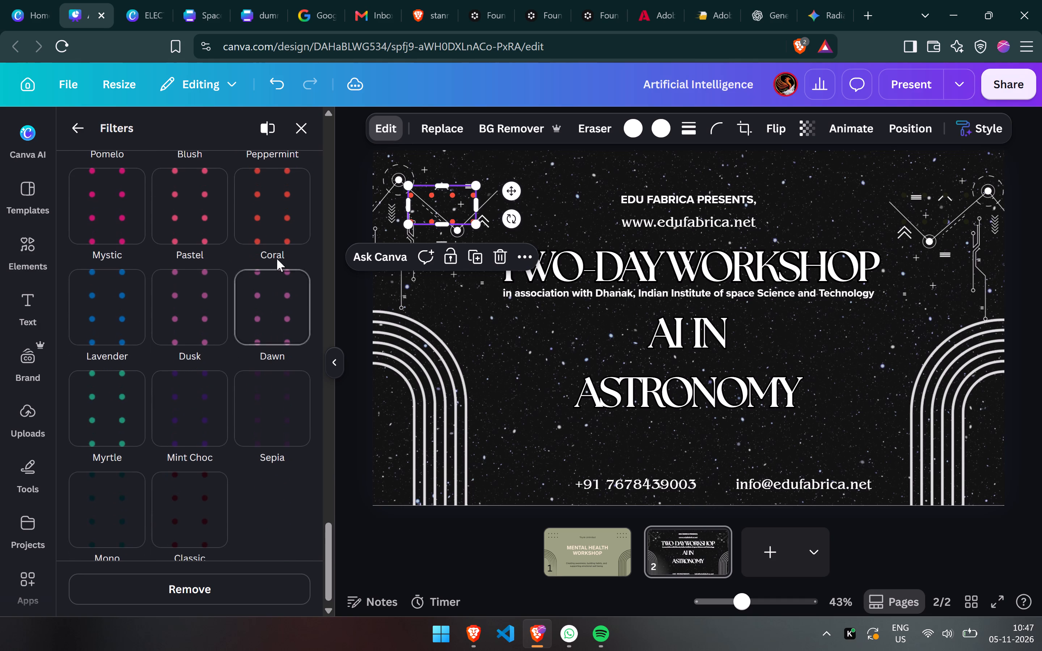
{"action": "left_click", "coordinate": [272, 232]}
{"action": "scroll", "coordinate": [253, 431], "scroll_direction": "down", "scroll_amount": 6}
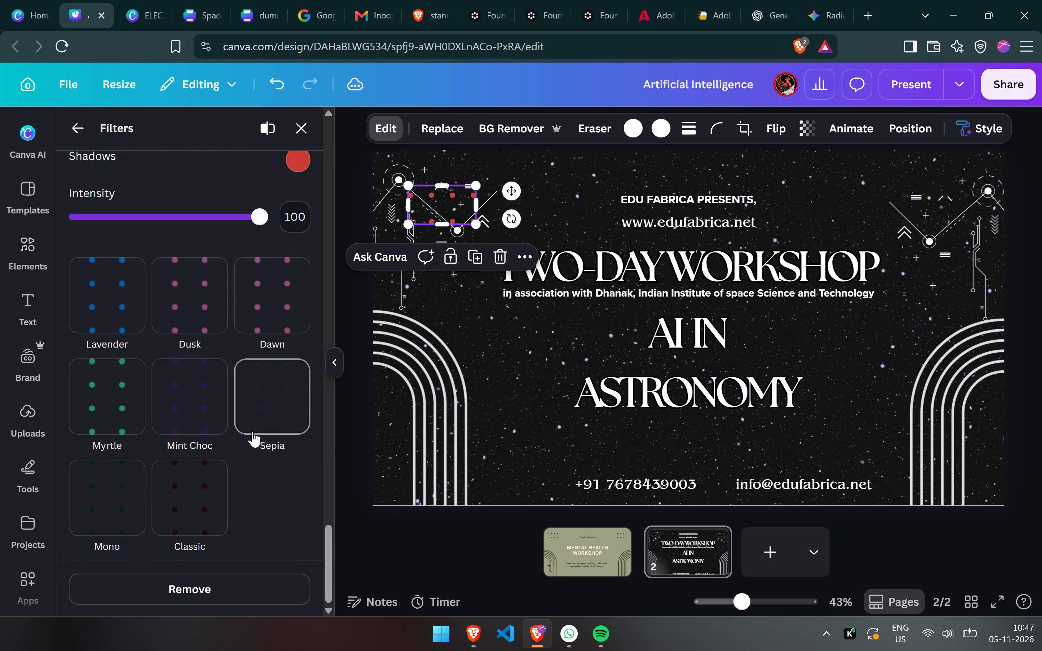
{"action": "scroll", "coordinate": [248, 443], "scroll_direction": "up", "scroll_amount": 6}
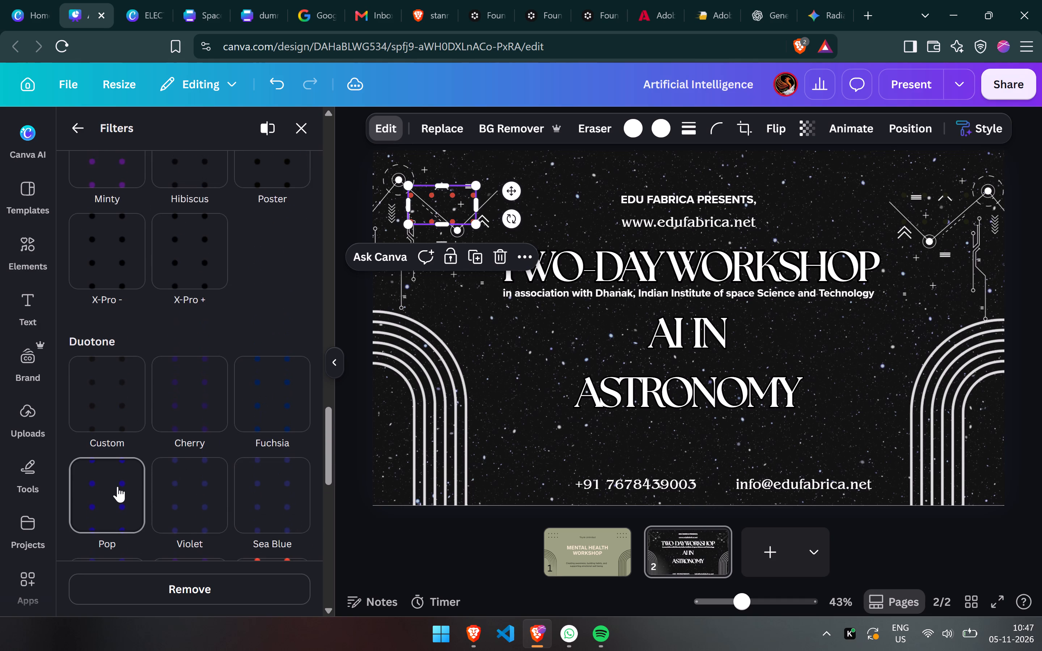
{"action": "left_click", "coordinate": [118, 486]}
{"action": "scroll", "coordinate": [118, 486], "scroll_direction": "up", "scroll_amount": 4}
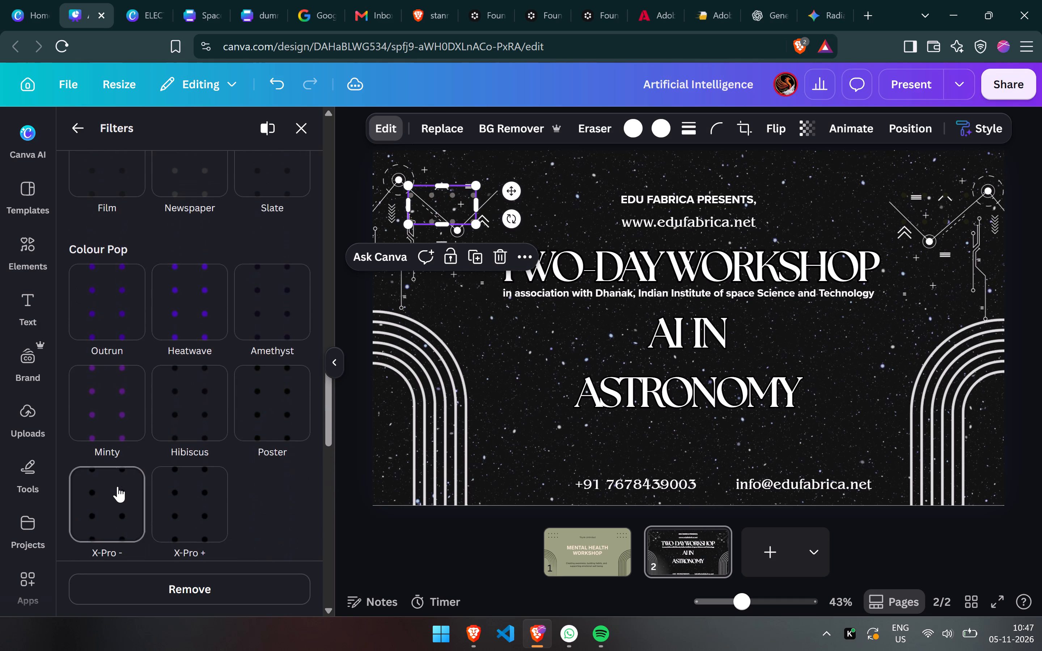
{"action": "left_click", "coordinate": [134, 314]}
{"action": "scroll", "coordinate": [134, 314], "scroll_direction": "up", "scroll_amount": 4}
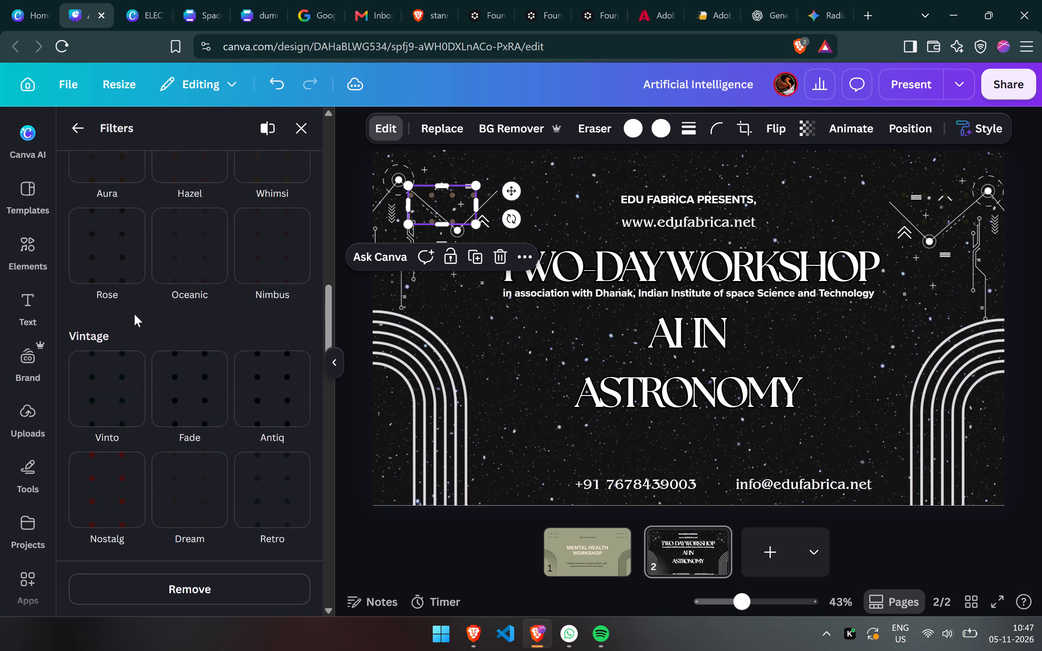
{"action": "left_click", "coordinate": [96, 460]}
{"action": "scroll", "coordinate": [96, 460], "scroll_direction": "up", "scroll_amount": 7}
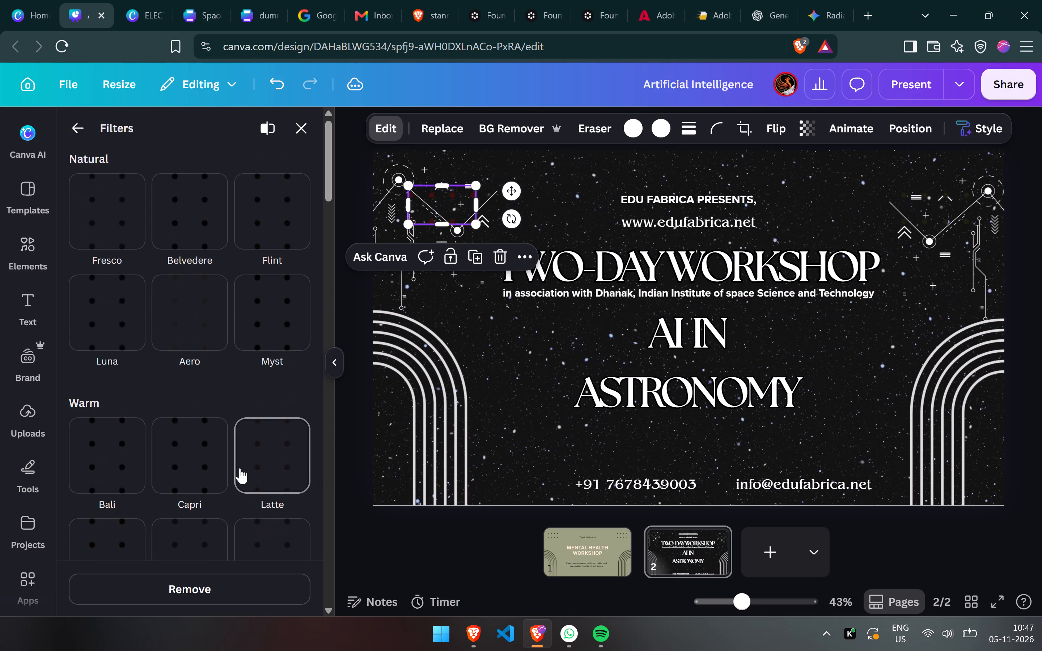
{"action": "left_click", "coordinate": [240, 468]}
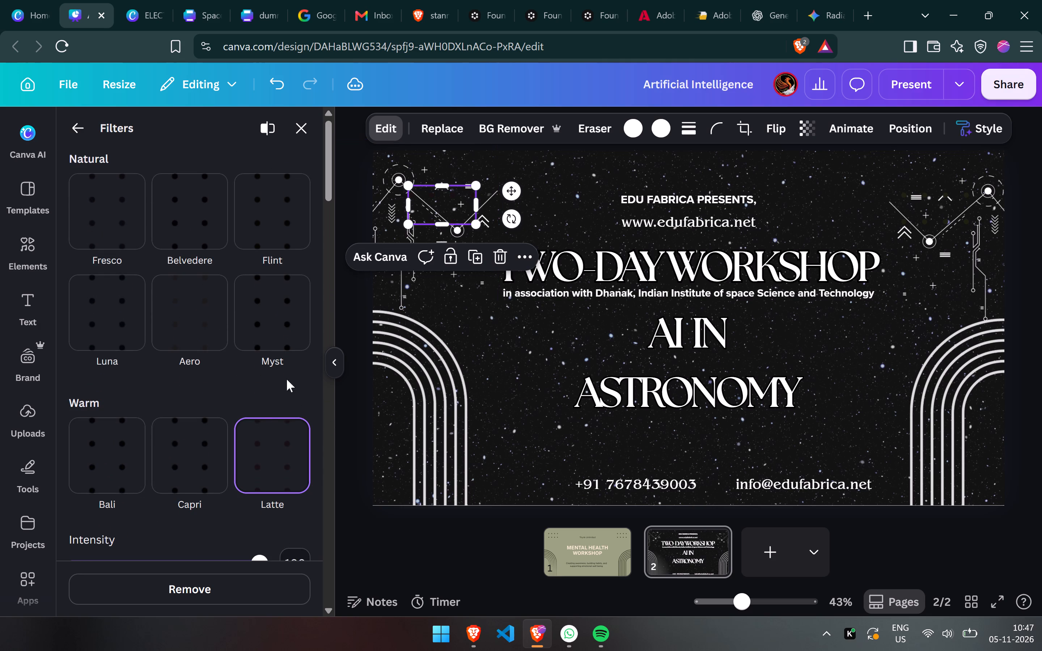
Delete the dot-grid graphics from both upper corners of the starry page.
{"action": "left_click", "coordinate": [456, 204]}
{"action": "key", "text": "BackSpace"}
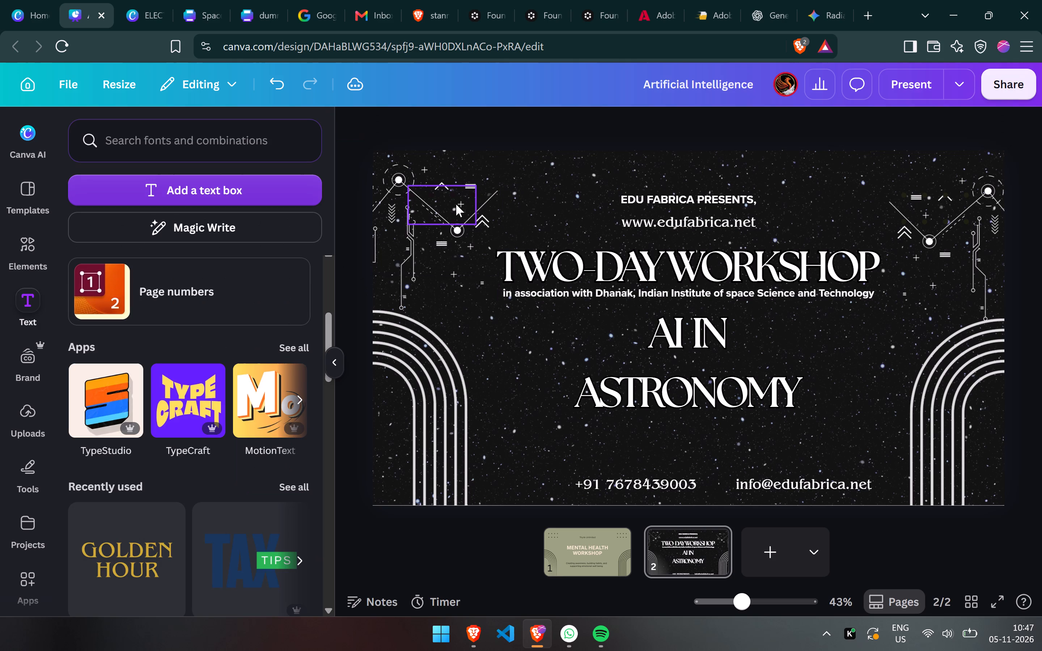
{"action": "key", "text": "BackSpace"}
{"action": "left_click", "coordinate": [456, 204]}
{"action": "key", "text": "BackSpace"}
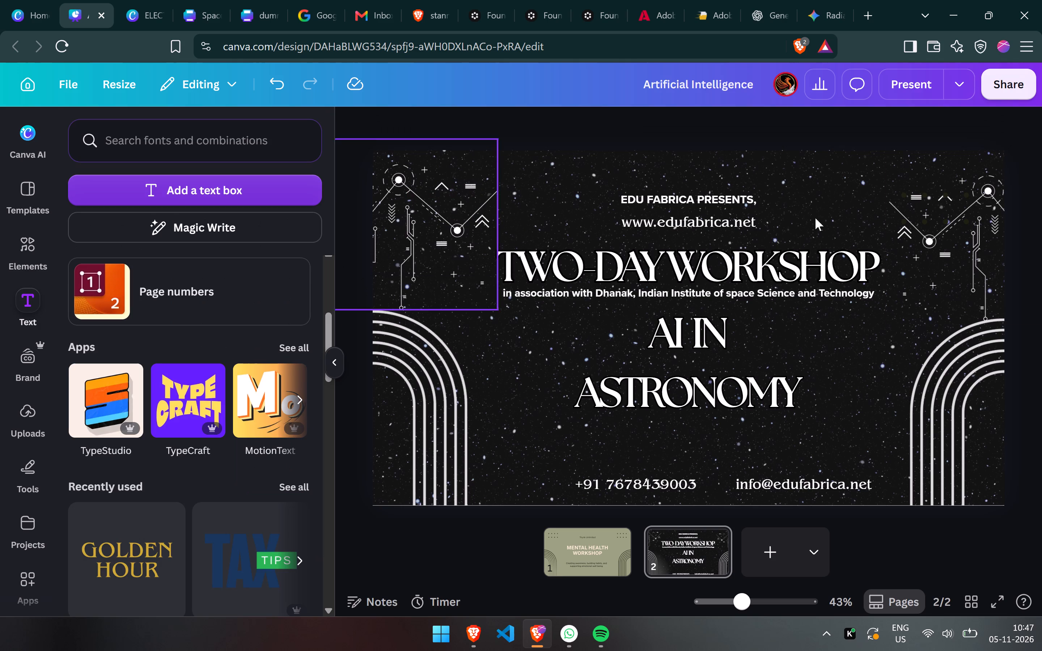
{"action": "left_click", "coordinate": [985, 231]}
{"action": "left_click", "coordinate": [933, 201]}
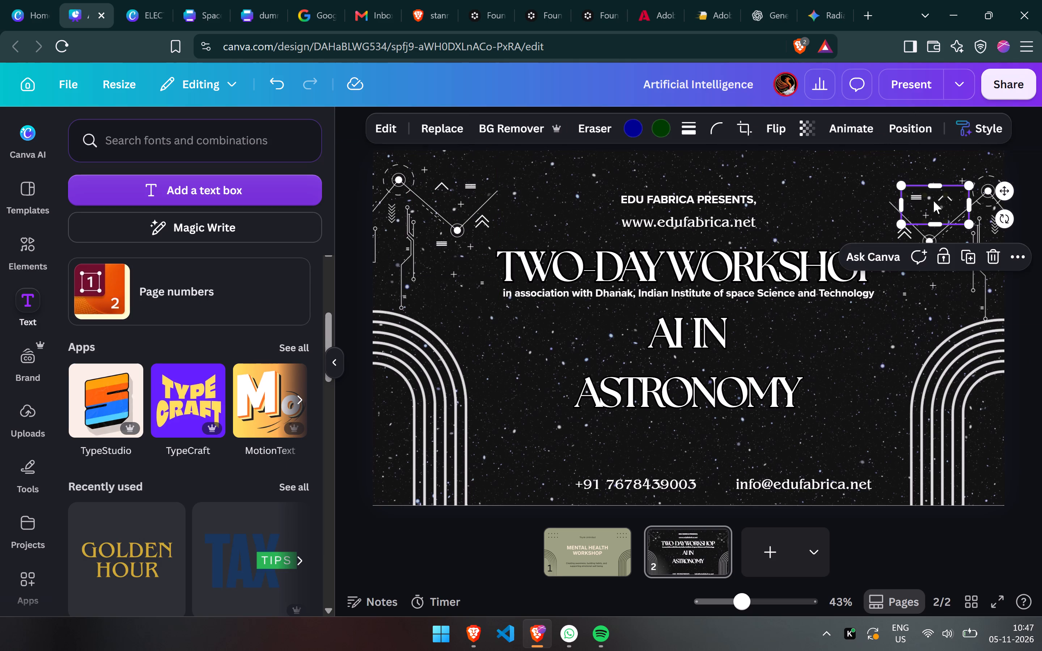
{"action": "key", "text": "BackSpace"}
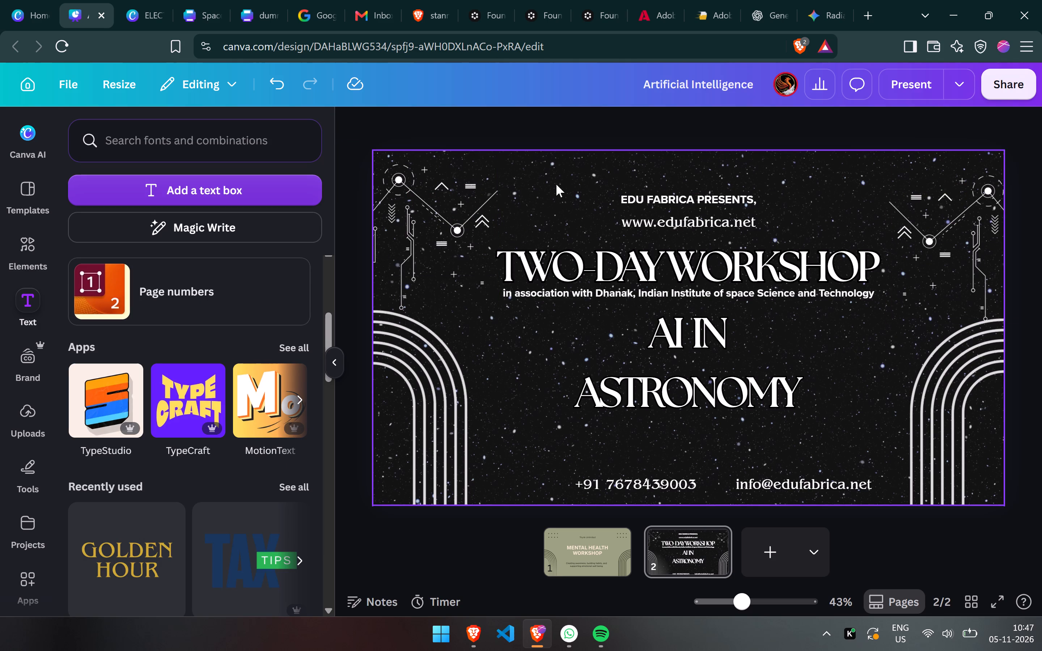
Copy all the heading and contact text boxes from the starry page and go to page 1.
{"action": "left_click_drag", "start_coordinate": [556, 184], "coordinate": [886, 533]}
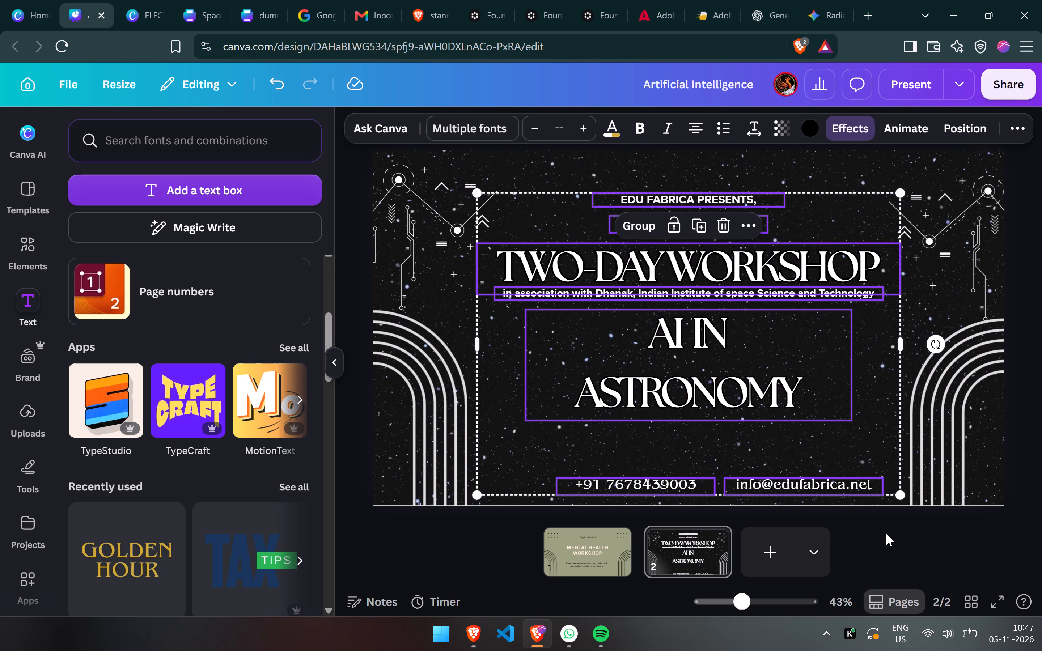
{"action": "key", "text": "ctrl+c"}
{"action": "left_click", "coordinate": [589, 544]}
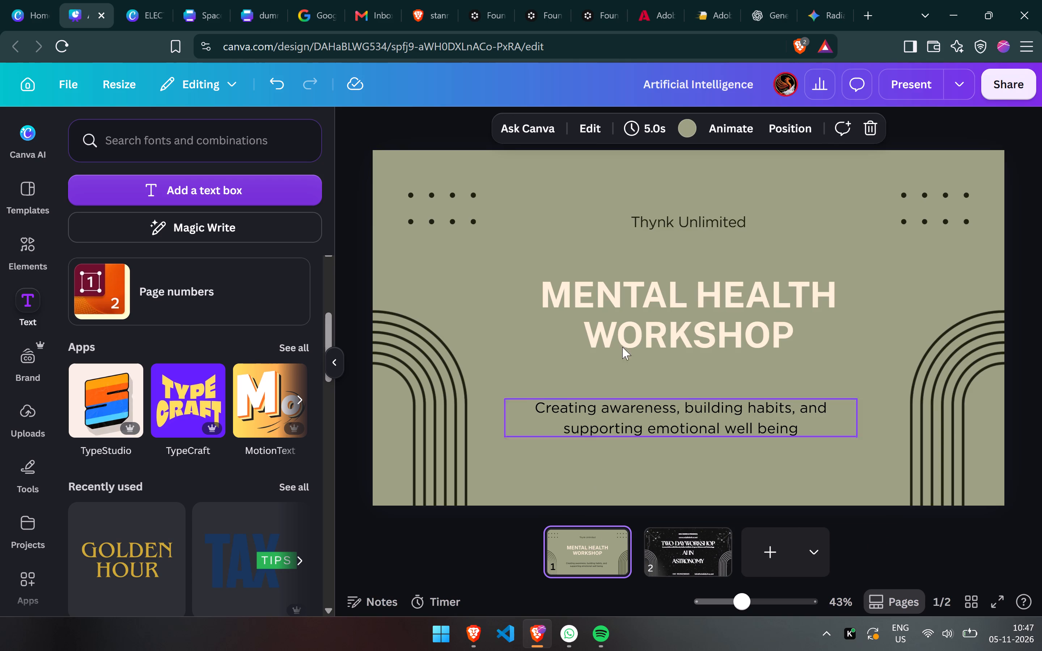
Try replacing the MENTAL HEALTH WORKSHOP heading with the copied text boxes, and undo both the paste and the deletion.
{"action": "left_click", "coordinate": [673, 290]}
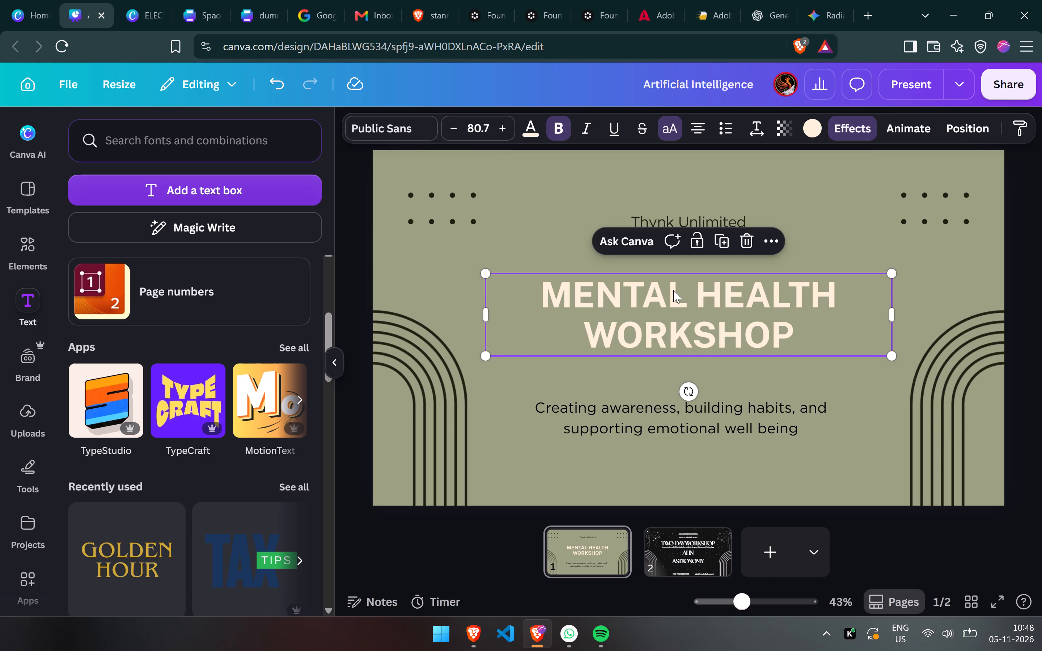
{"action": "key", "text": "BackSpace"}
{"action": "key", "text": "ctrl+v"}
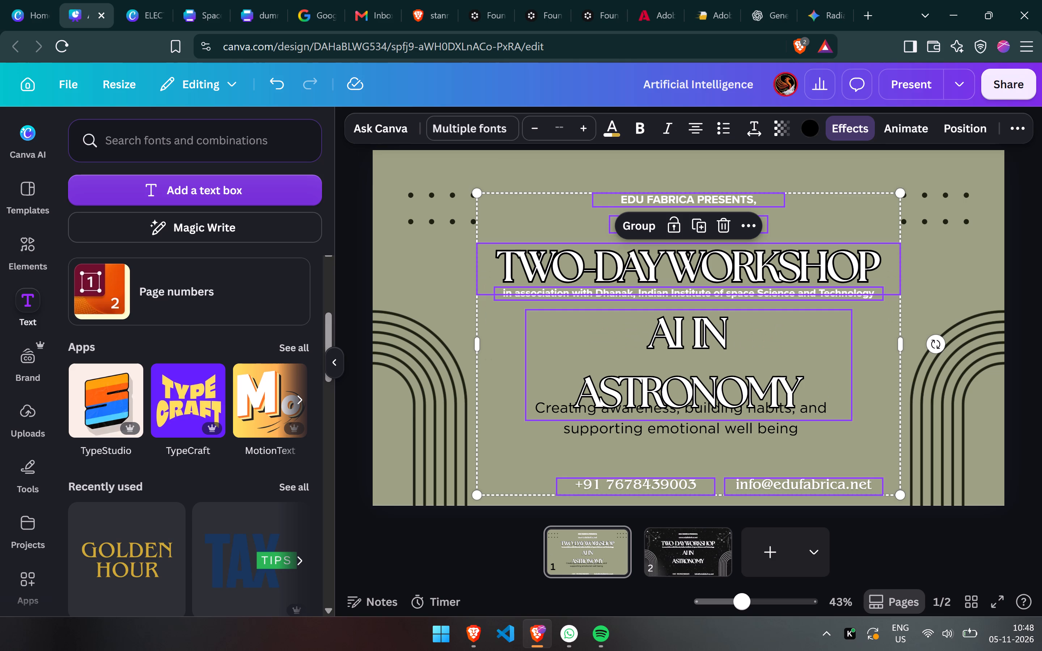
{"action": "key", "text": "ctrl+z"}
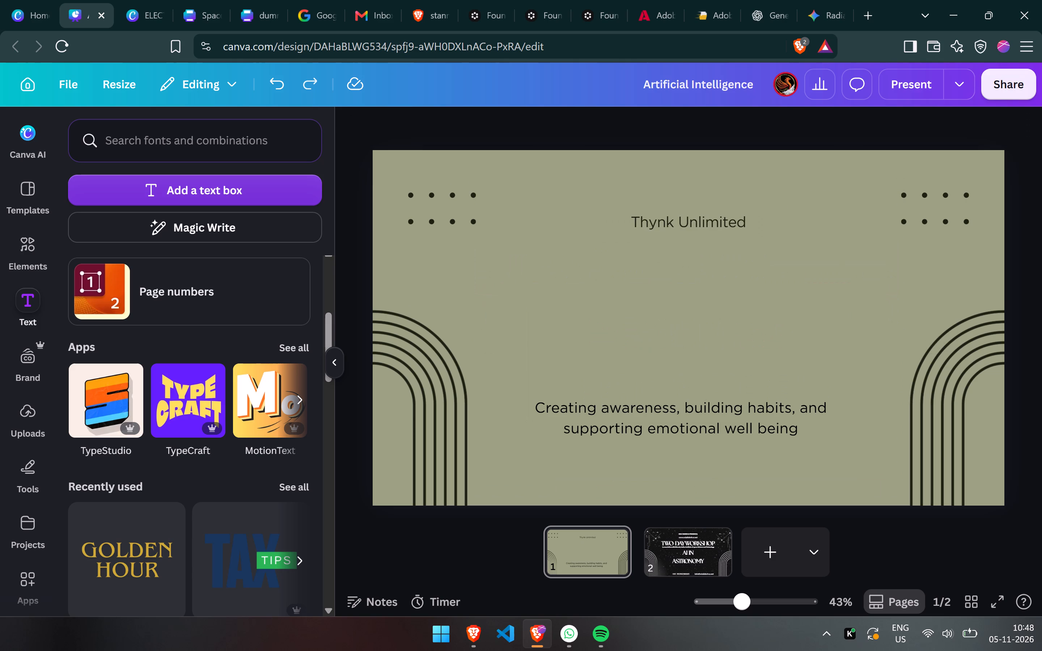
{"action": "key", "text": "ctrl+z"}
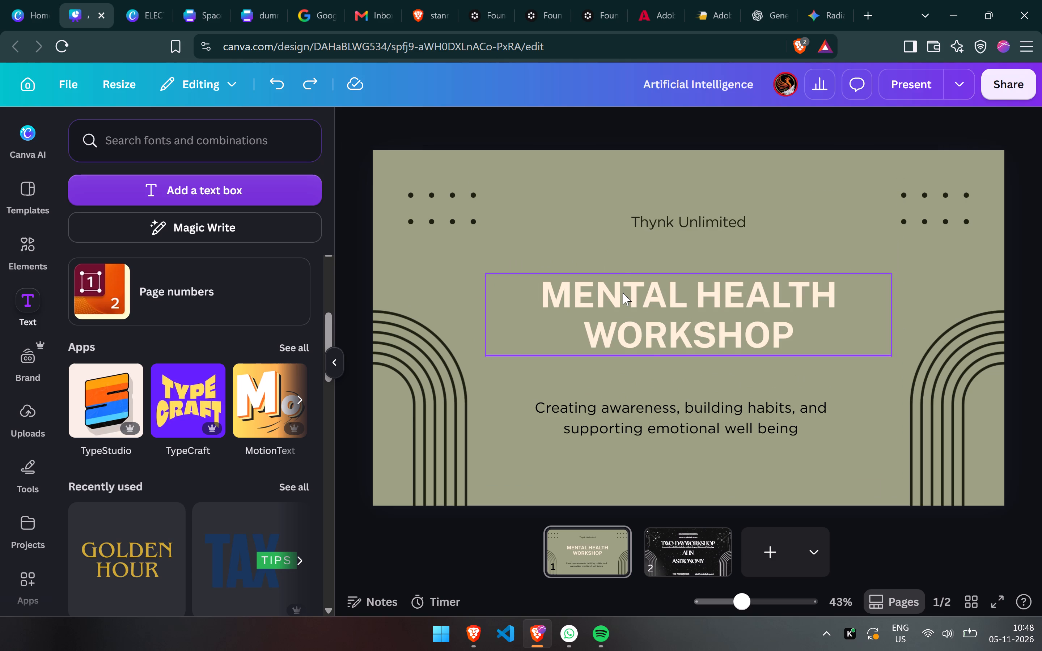
Paste the copied text boxes onto the green page and shift them slightly left of centre, over its existing text.
{"action": "key", "text": "ctrl+v"}
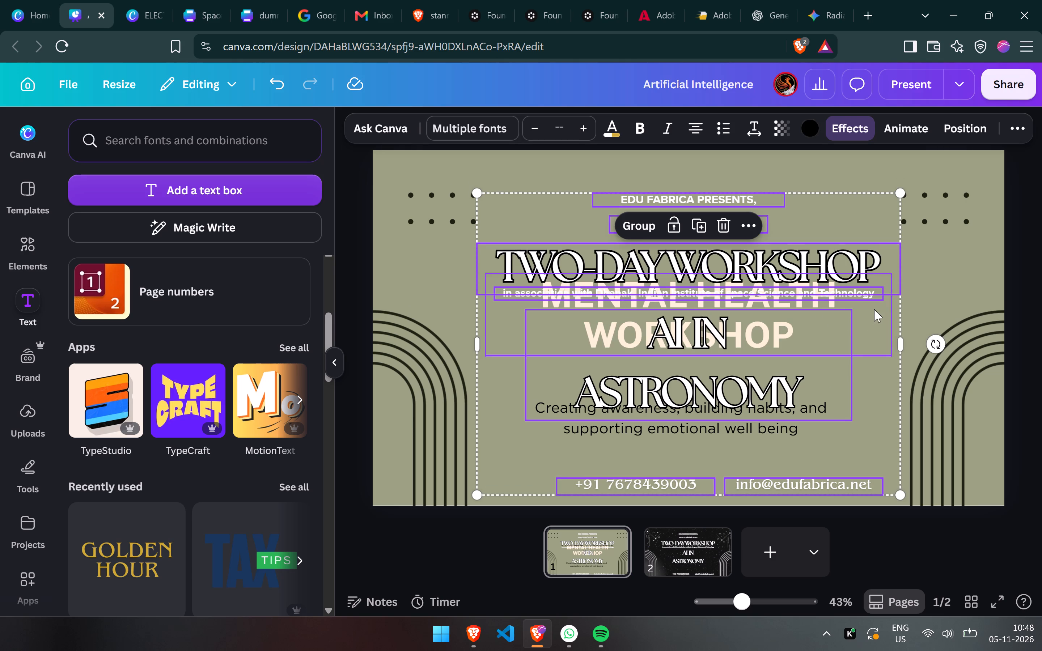
{"action": "left_click_drag", "start_coordinate": [762, 294], "coordinate": [867, 298]}
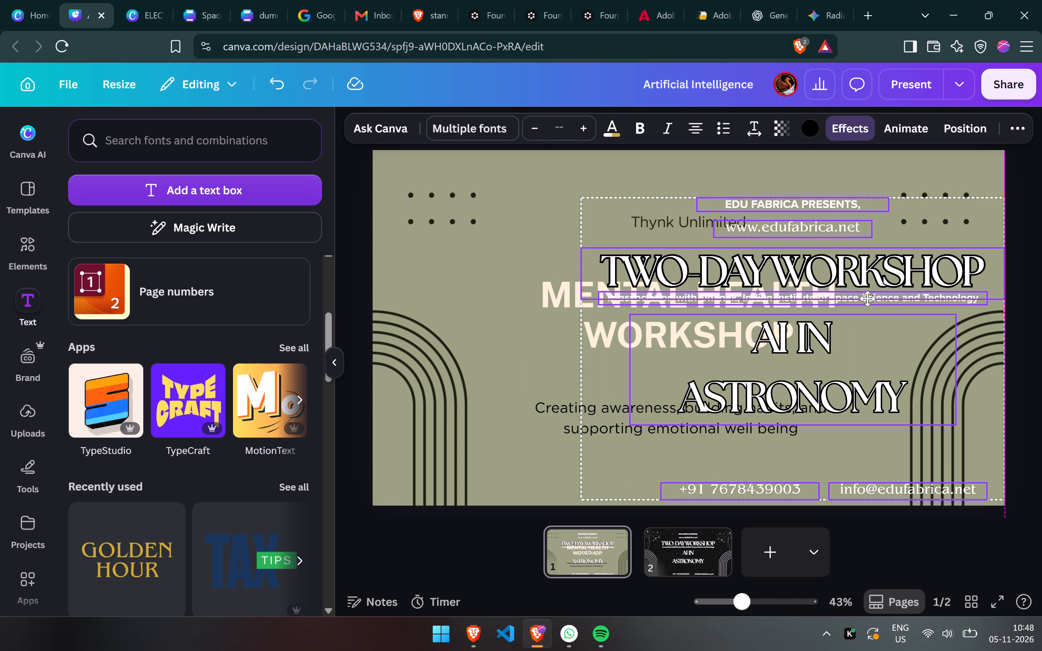
{"action": "left_click_drag", "start_coordinate": [867, 298], "coordinate": [885, 292]}
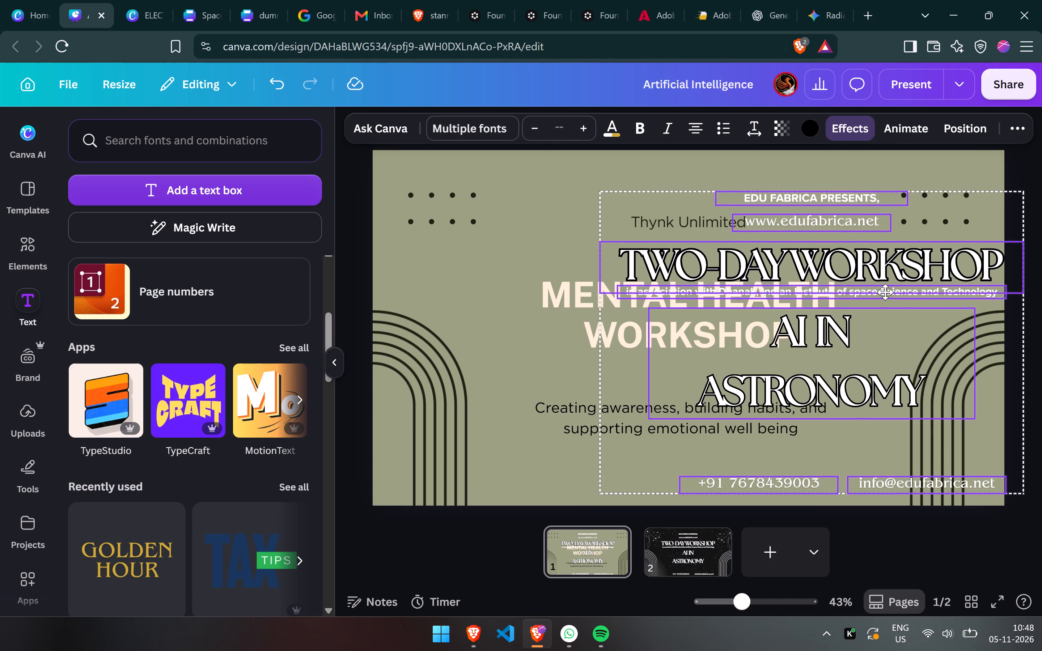
{"action": "left_click_drag", "start_coordinate": [885, 292], "coordinate": [740, 285]}
{"action": "left_click_drag", "start_coordinate": [857, 306], "coordinate": [858, 313]}
{"action": "key", "text": "ctrl+z"}
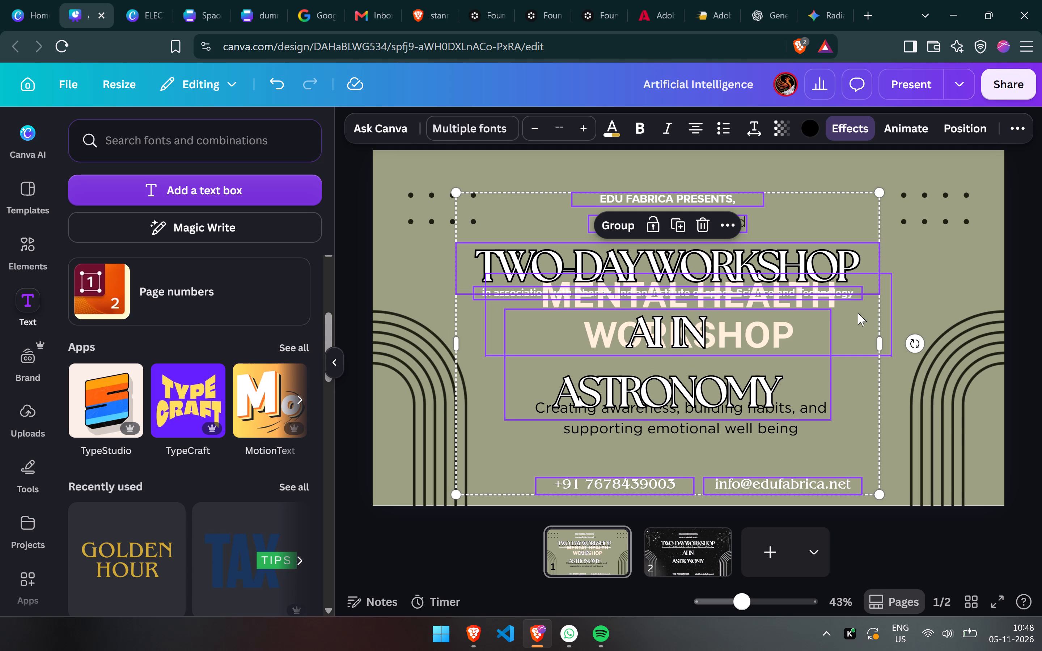
Replace the MENTAL HEALTH WORKSHOP heading text with "two-day workshop", keeping its original style.
{"action": "left_click", "coordinate": [858, 313]}
{"action": "double_click", "coordinate": [858, 313]}
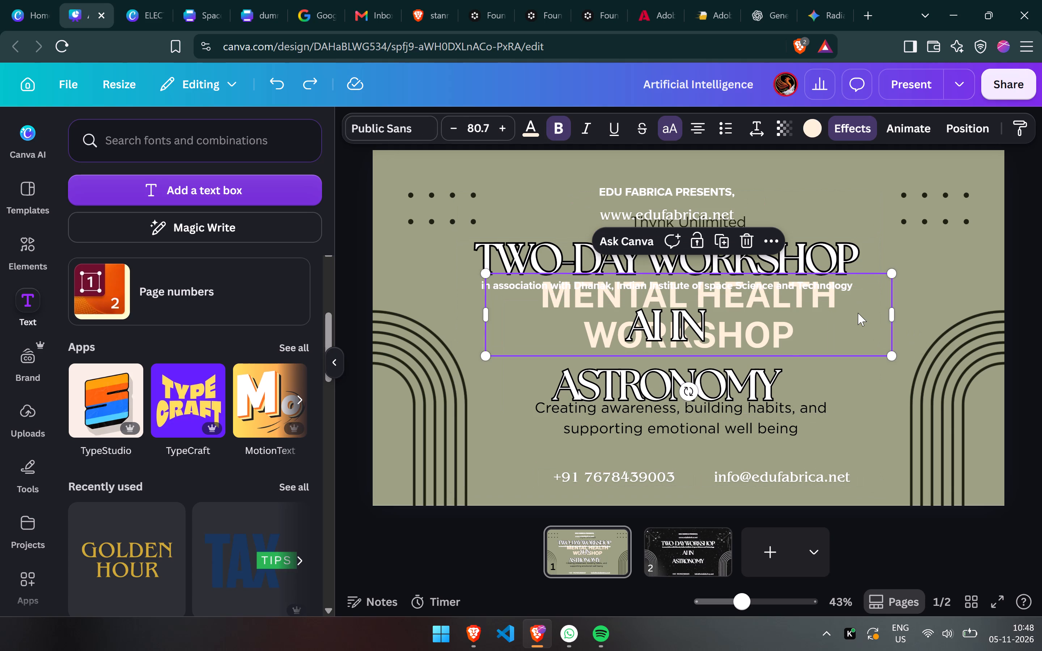
{"action": "type", "text": "two"}
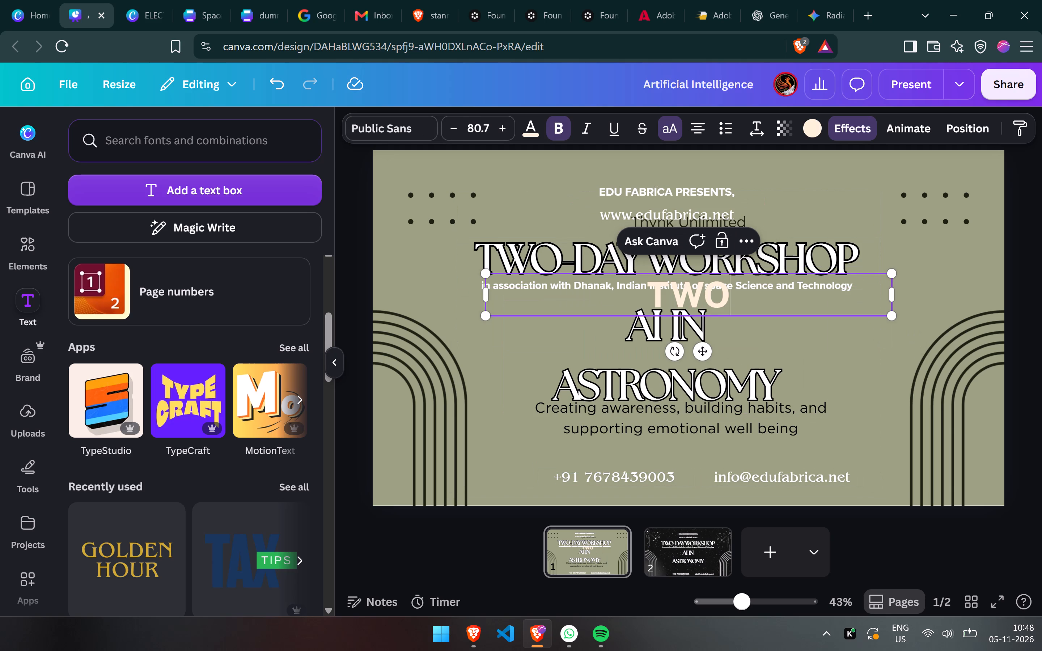
{"action": "key", "text": "space"}
{"action": "type", "text": "- day"}
{"action": "key", "text": "BackSpace"}
{"action": "key", "text": "BackSpace"}
{"action": "key", "text": "BackSpace"}
{"action": "key", "text": "BackSpace"}
{"action": "key", "text": "BackSpace"}
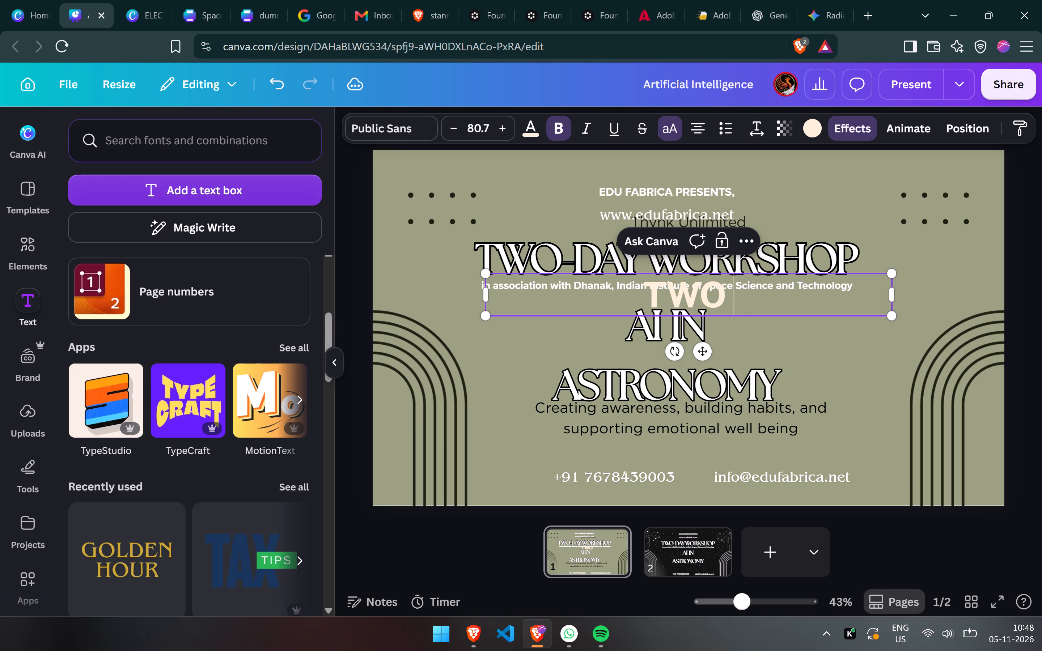
{"action": "key", "text": "BackSpace"}
{"action": "type", "text": "-day workshop"}
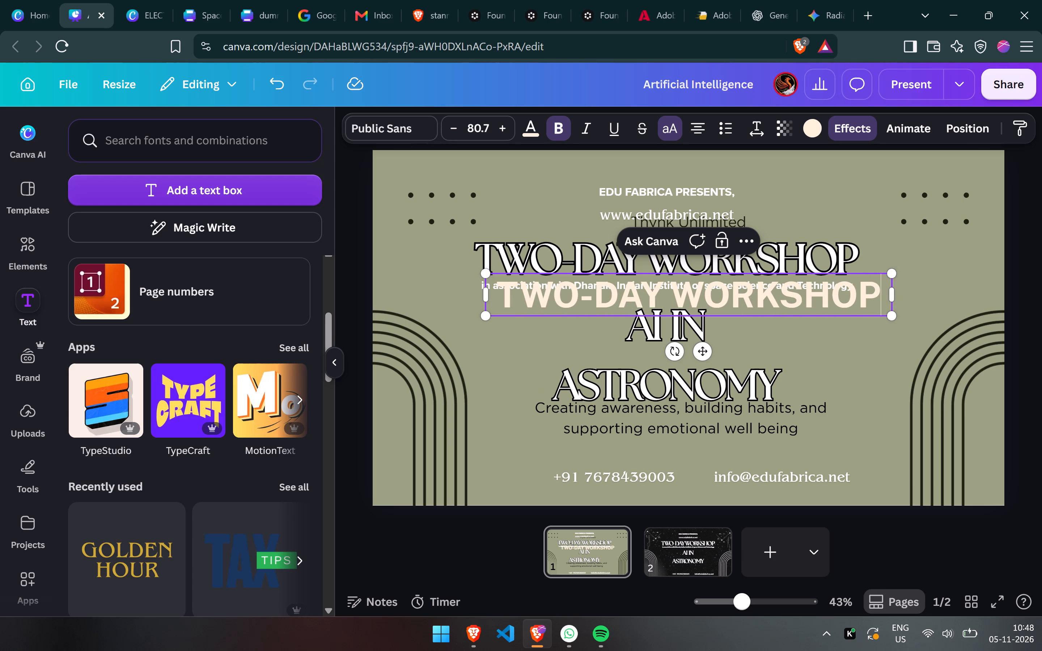
Delete the pasted outlined TWO-DAY WORKSHOP heading from the green page.
{"action": "left_click", "coordinate": [597, 261]}
{"action": "key", "text": "BackSpace"}
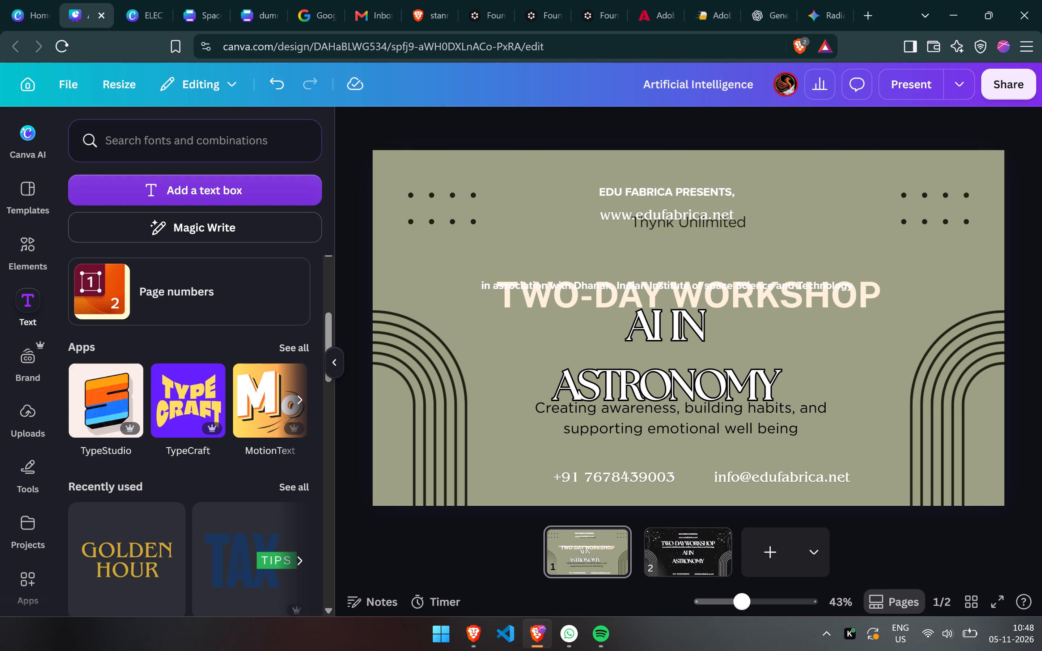
Move the TWO-DAY WORKSHOP heading up to just above the "in association with" line, centred horizontally on the green page.
{"action": "left_click_drag", "start_coordinate": [618, 294], "coordinate": [615, 261]}
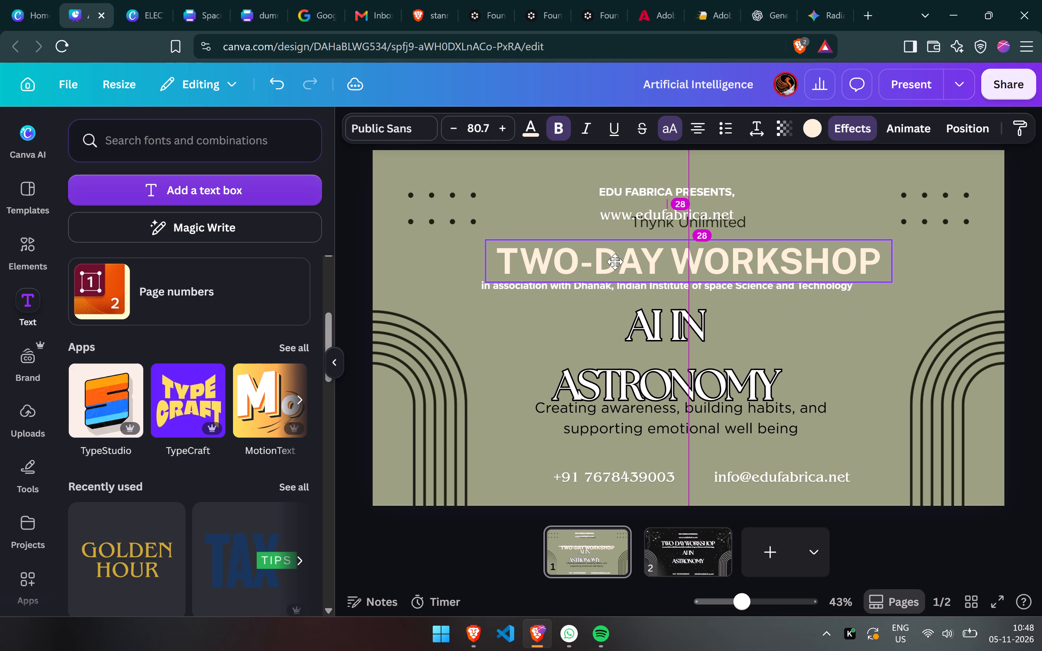
{"action": "left_click_drag", "start_coordinate": [615, 261], "coordinate": [625, 259]}
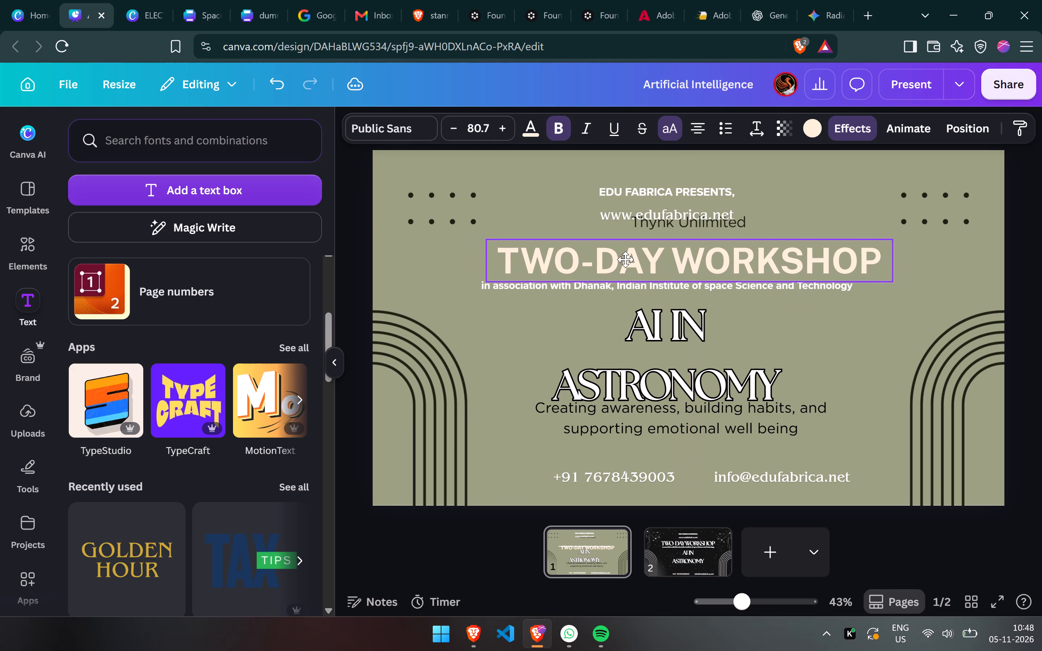
{"action": "left_click_drag", "start_coordinate": [625, 259], "coordinate": [607, 259]}
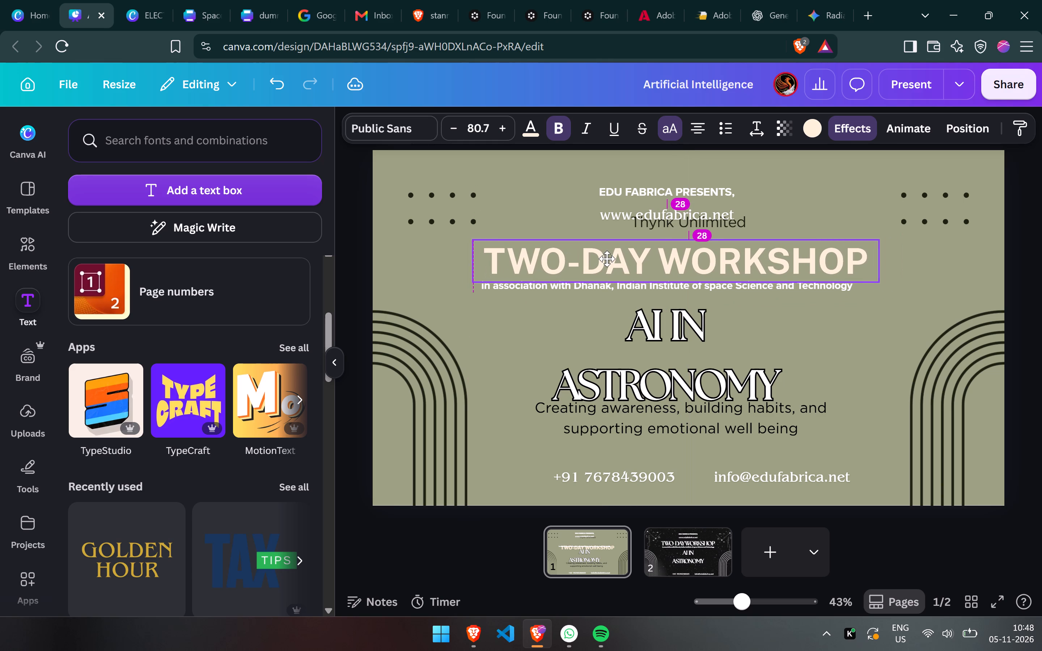
{"action": "left_click_drag", "start_coordinate": [607, 259], "coordinate": [618, 258]}
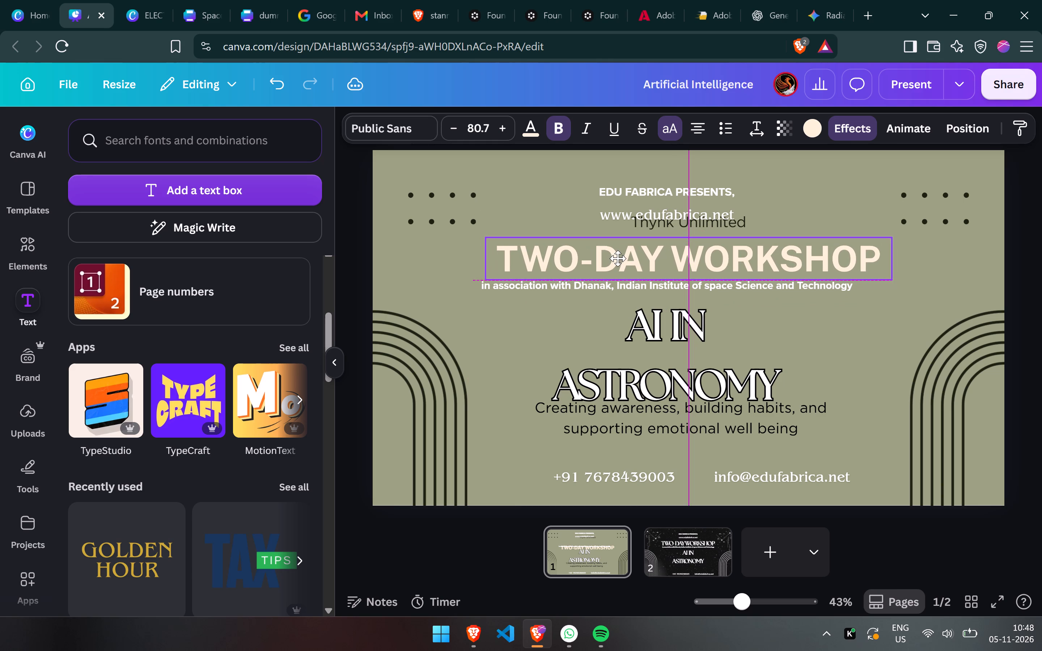
{"action": "left_click_drag", "start_coordinate": [618, 258], "coordinate": [616, 258]}
Centre the "in association with Dhanak" line horizontally beneath the TWO-DAY WORKSHOP heading.
{"action": "left_click_drag", "start_coordinate": [605, 289], "coordinate": [612, 289]}
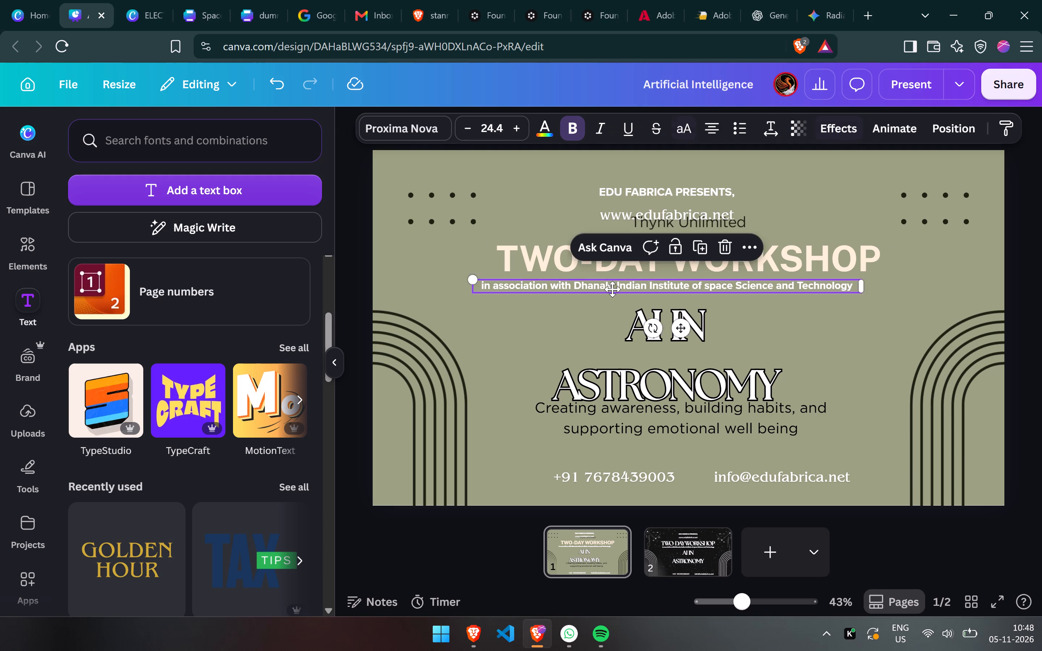
{"action": "left_click_drag", "start_coordinate": [612, 289], "coordinate": [626, 289]}
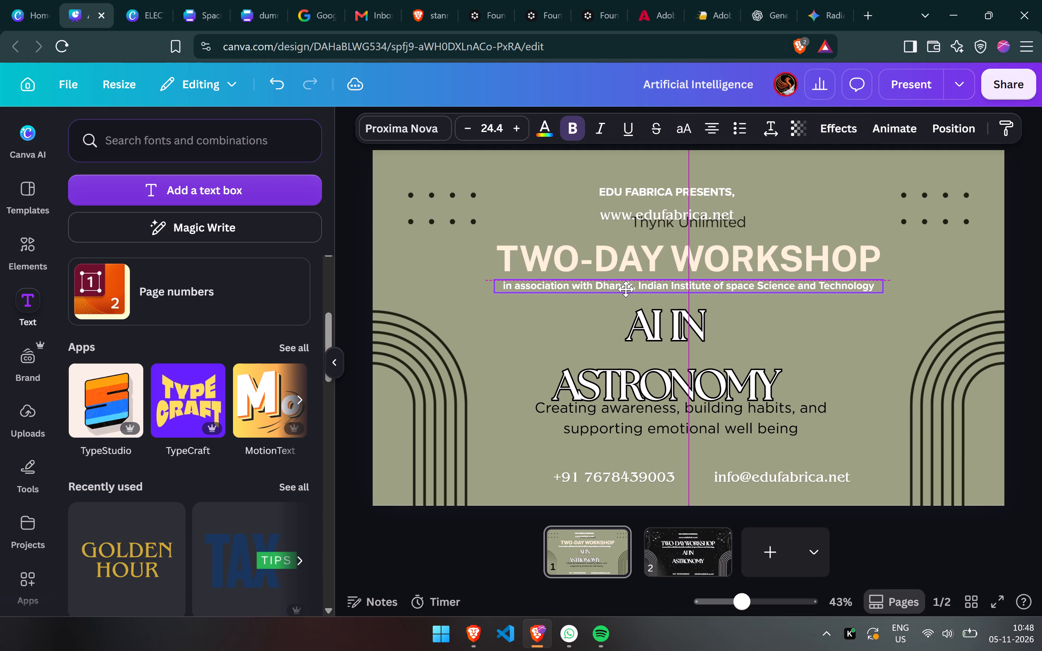
{"action": "left_click_drag", "start_coordinate": [626, 289], "coordinate": [626, 288]}
Delete the pasted outlined AI IN ASTRONOMY text from the green page.
{"action": "left_click", "coordinate": [676, 345]}
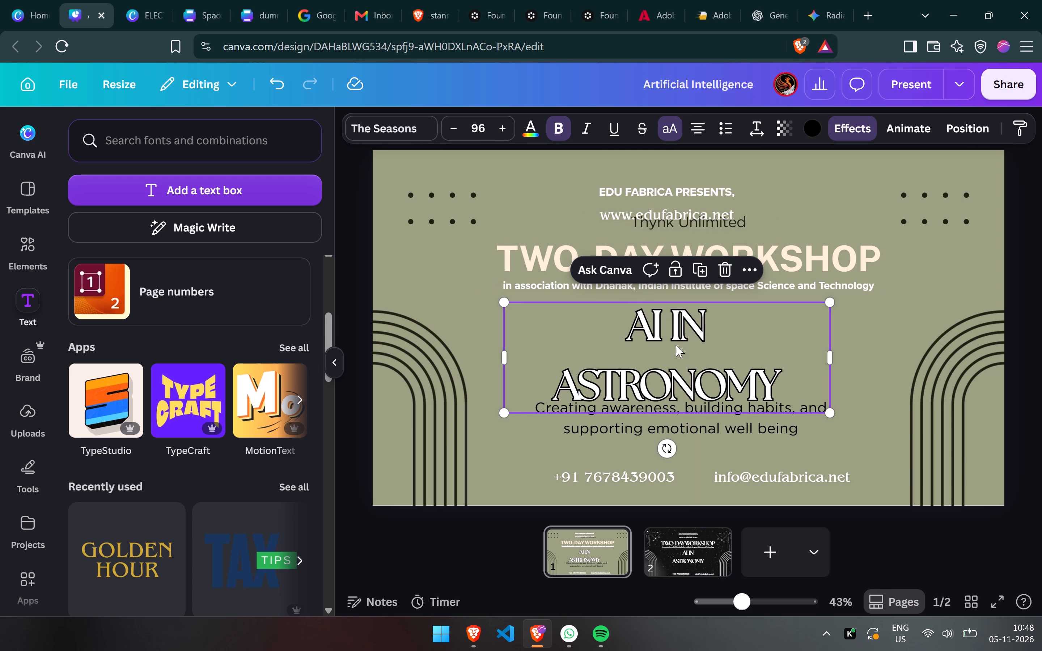
{"action": "left_click_drag", "start_coordinate": [676, 345], "coordinate": [682, 335]}
{"action": "double_click", "coordinate": [682, 335]}
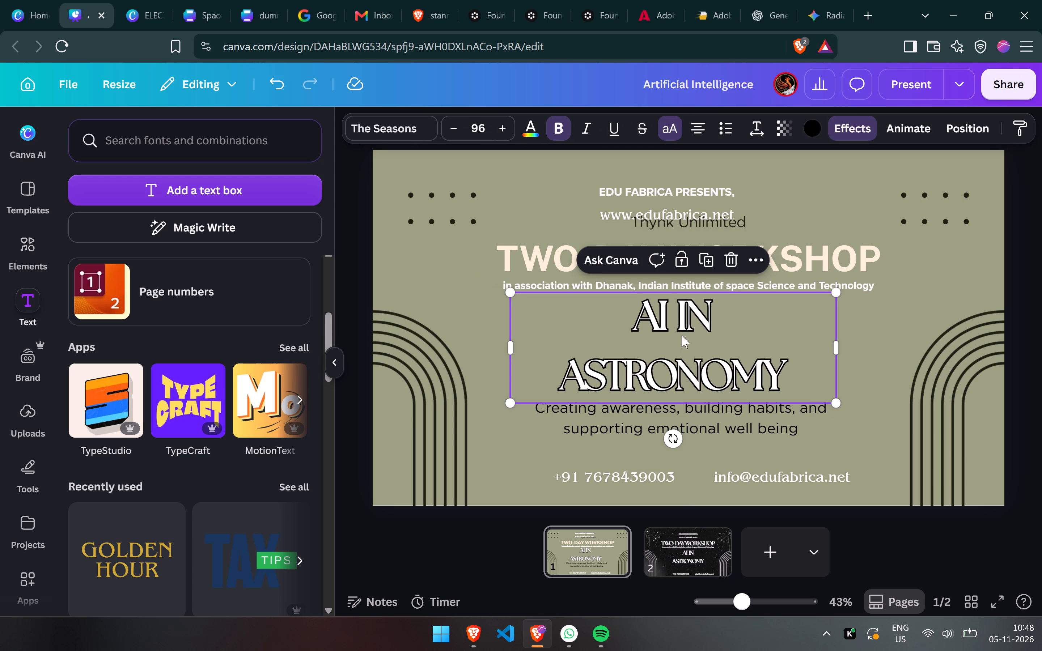
{"action": "key", "text": "BackSpace"}
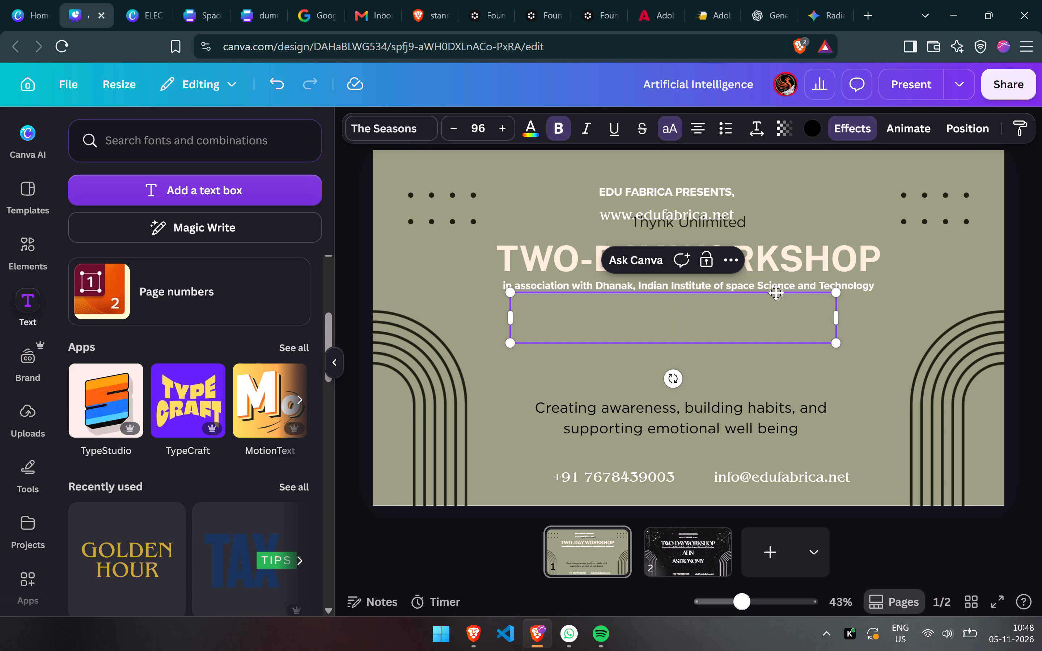
Duplicate the TWO-DAY WORKSHOP heading, place the copy below the association line, and replace its text with "ai in astronomy".
{"action": "left_click", "coordinate": [806, 271]}
{"action": "key", "text": "ctrl+c"}
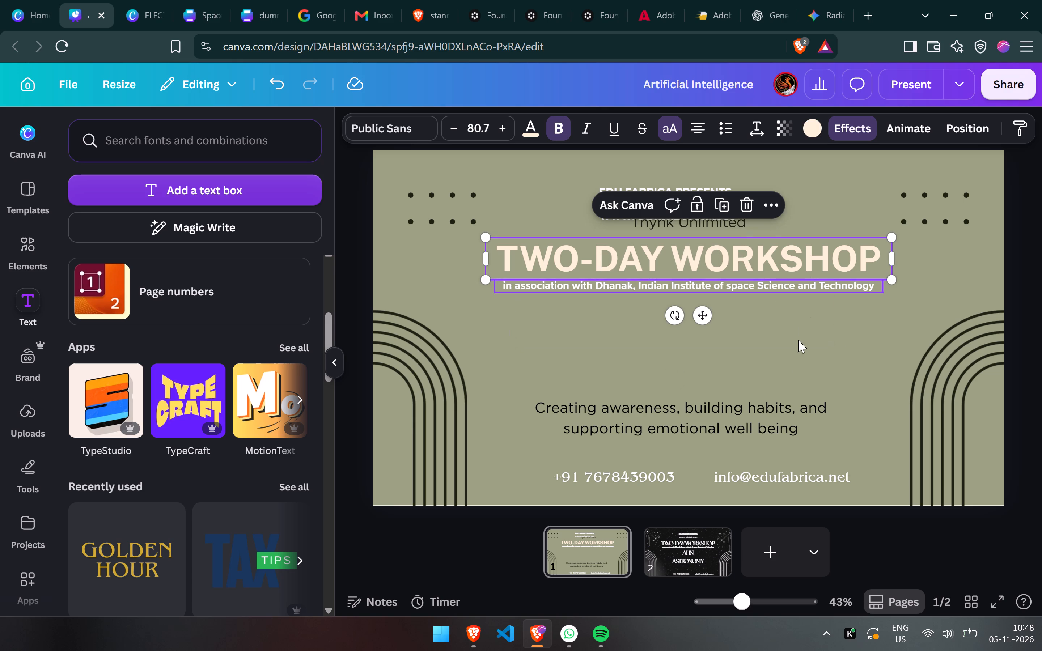
{"action": "left_click", "coordinate": [792, 361]}
{"action": "key", "text": "ctrl+v"}
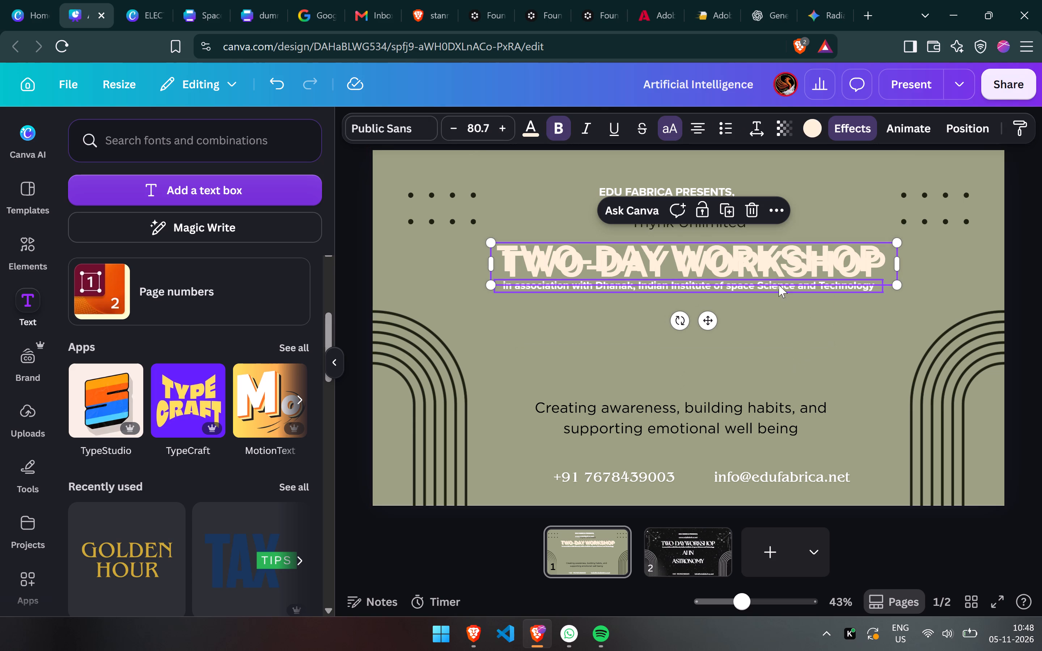
{"action": "left_click_drag", "start_coordinate": [784, 266], "coordinate": [782, 349]}
{"action": "double_click", "coordinate": [782, 349]}
{"action": "type", "text": "ai in astronomy"}
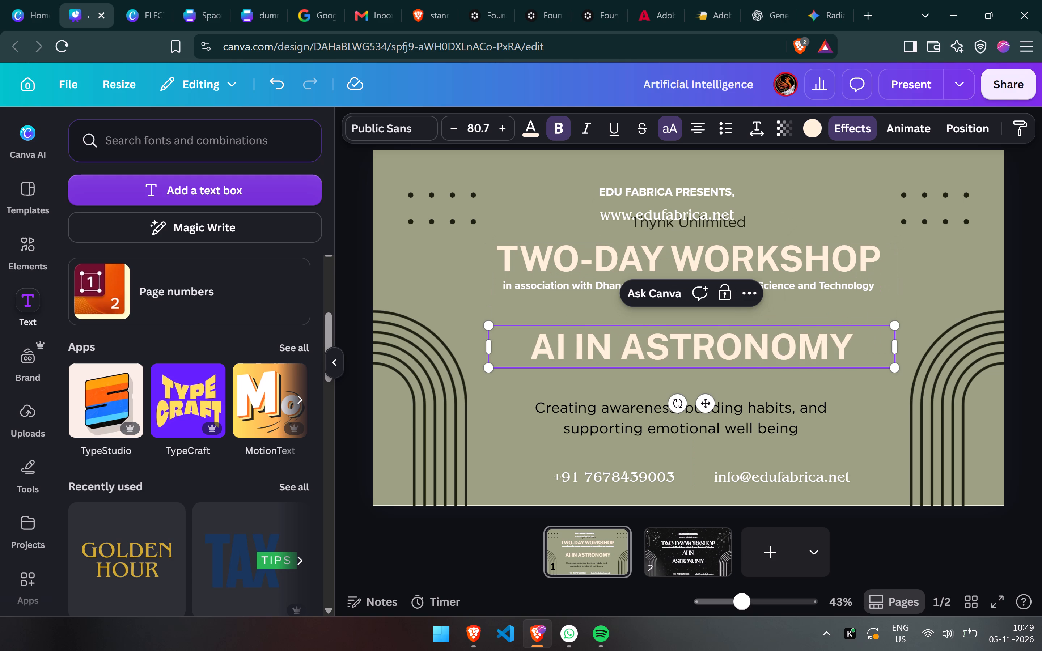
Break the AI IN ASTRONOMY heading into two lines, with ASTRONOMY on the second line.
{"action": "key", "text": "ctrl+Left"}
{"action": "key", "text": "ctrl+Left"}
{"action": "key", "text": "ctrl+Right"}
{"action": "key", "text": "backslash"}
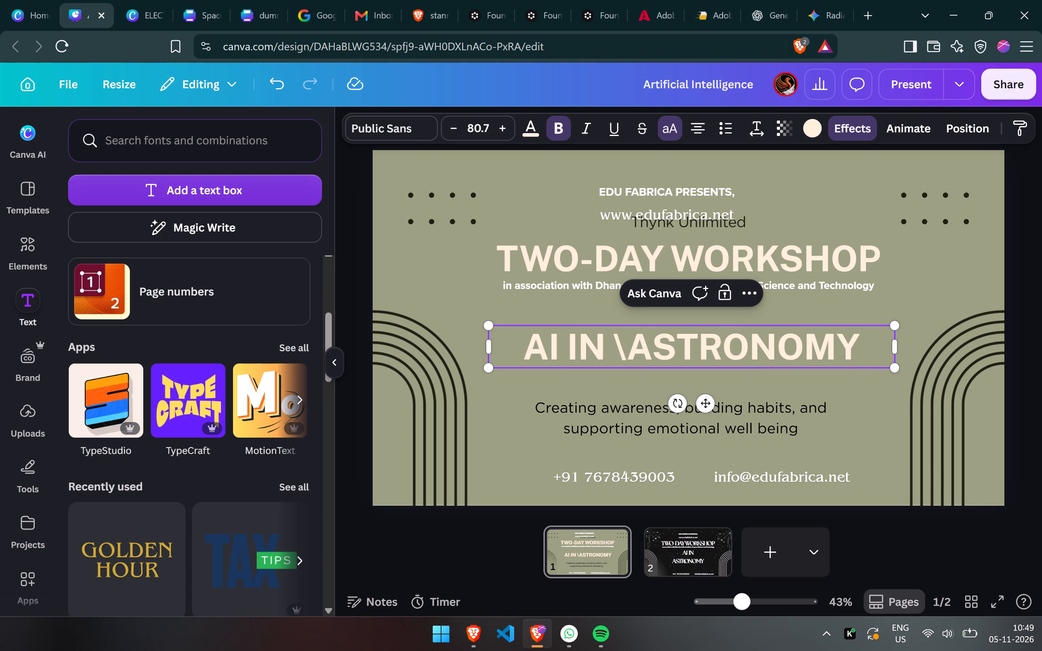
{"action": "key", "text": "BackSpace"}
{"action": "key", "text": "Return"}
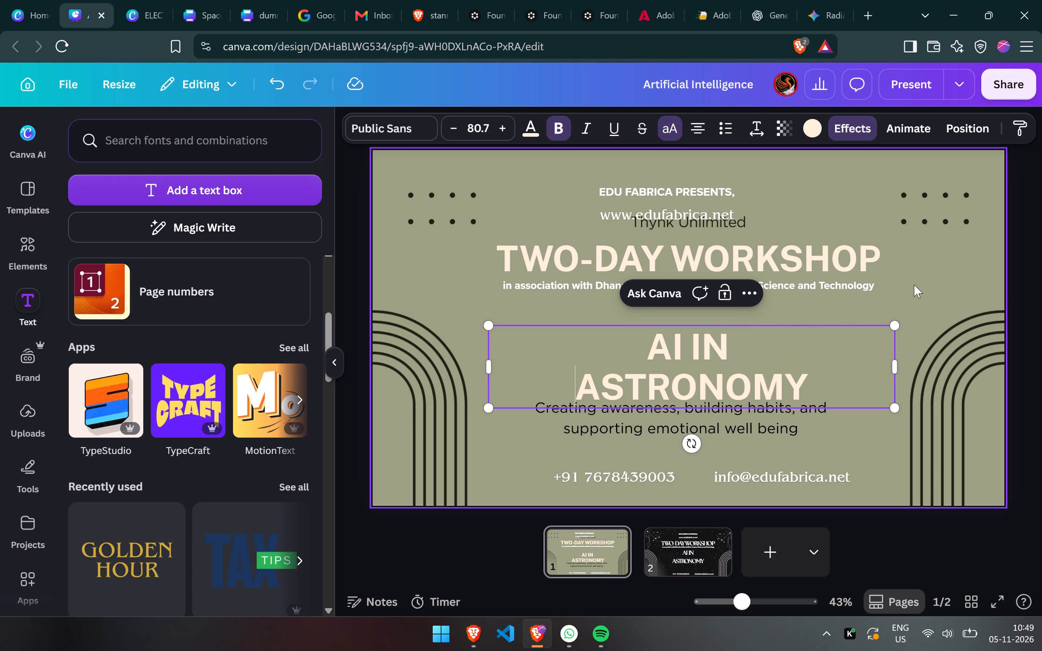
{"action": "left_click", "coordinate": [918, 285]}
Move the two-line AI IN ASTRONOMY heading up, centred on the page between the association line and the "Creating awareness" text.
{"action": "left_click_drag", "start_coordinate": [759, 373], "coordinate": [763, 353]}
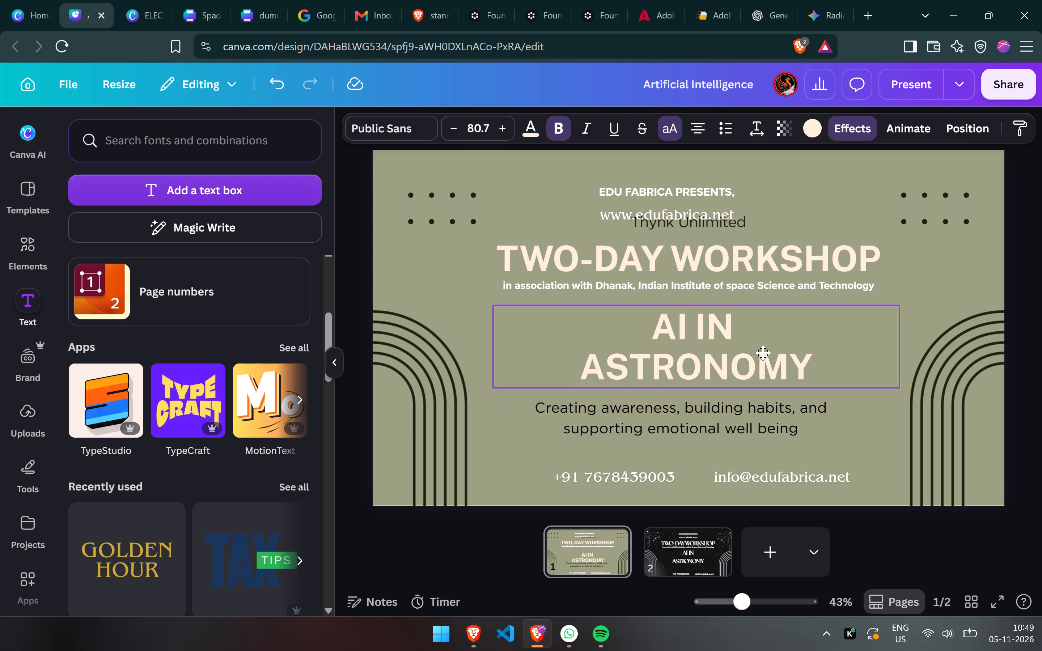
{"action": "left_click_drag", "start_coordinate": [763, 353], "coordinate": [761, 351]}
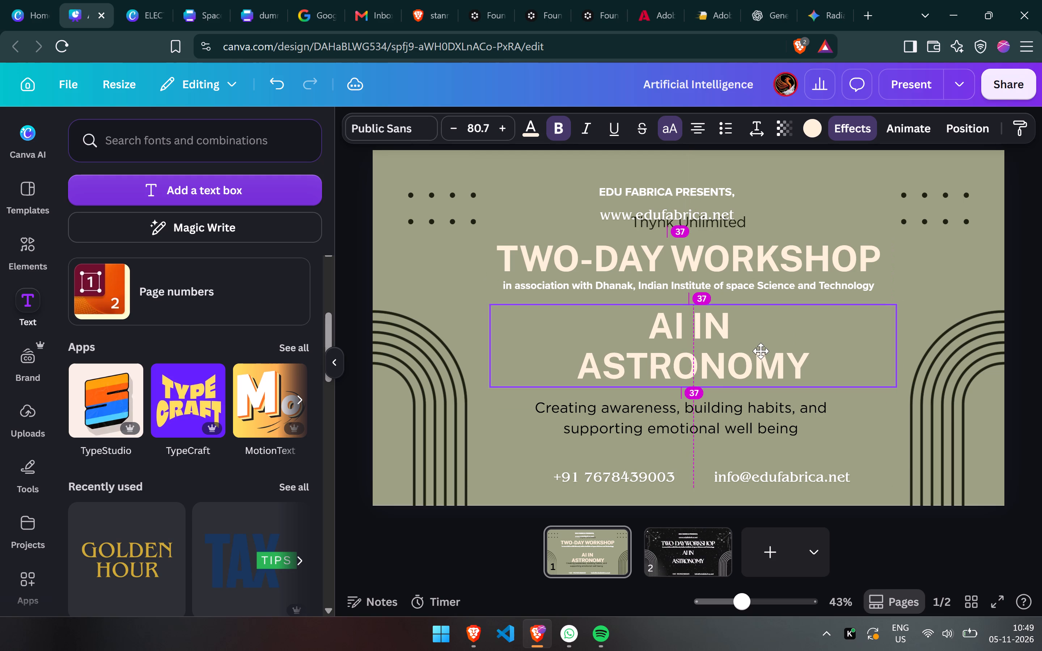
{"action": "left_click_drag", "start_coordinate": [761, 351], "coordinate": [756, 348]}
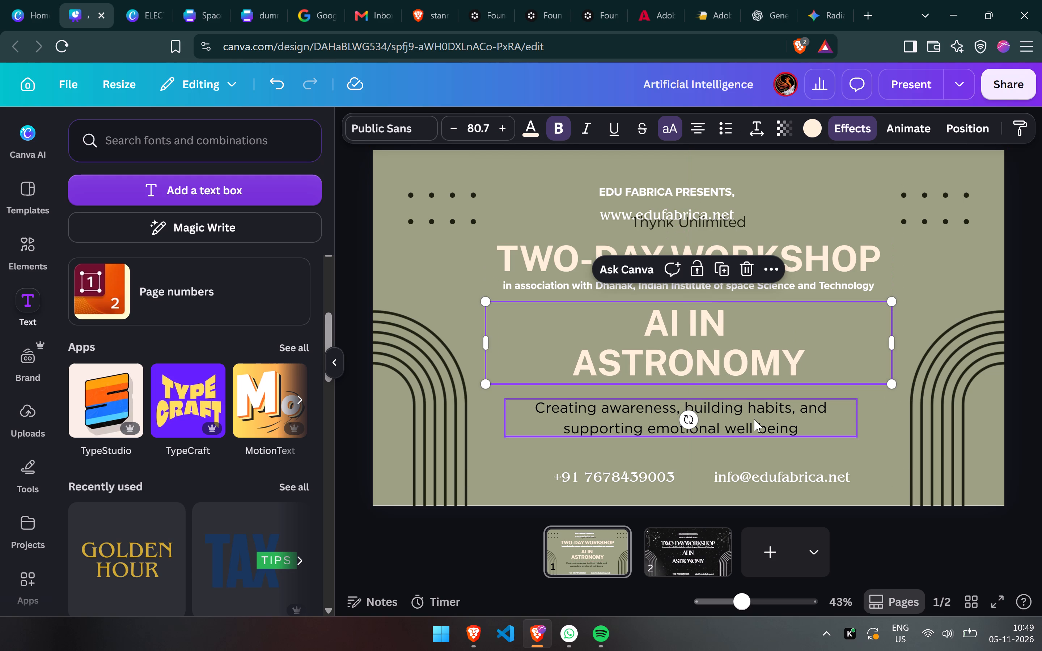
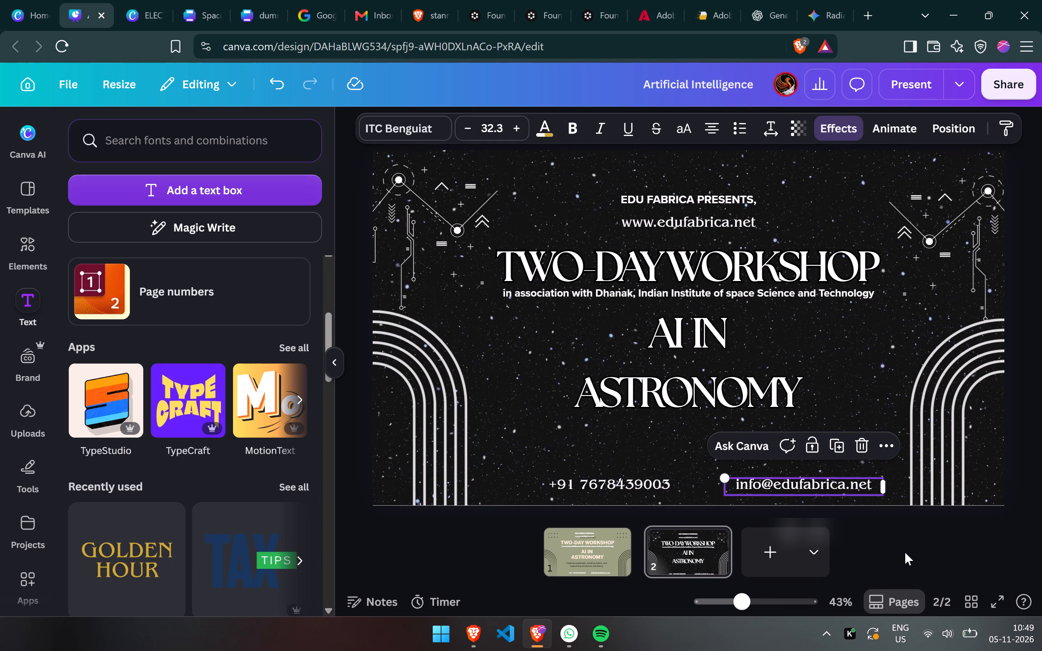
Shift the phone number left along the black page's bottom line, keeping it level with the email address.
{"action": "left_click_drag", "start_coordinate": [626, 484], "coordinate": [601, 484]}
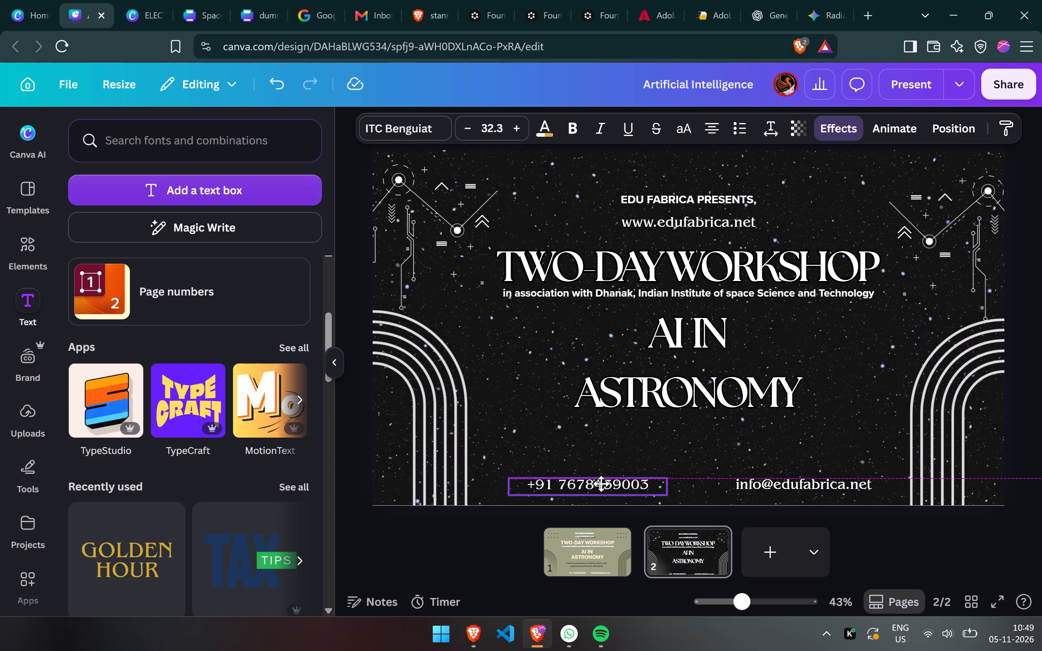
{"action": "left_click_drag", "start_coordinate": [601, 484], "coordinate": [596, 484]}
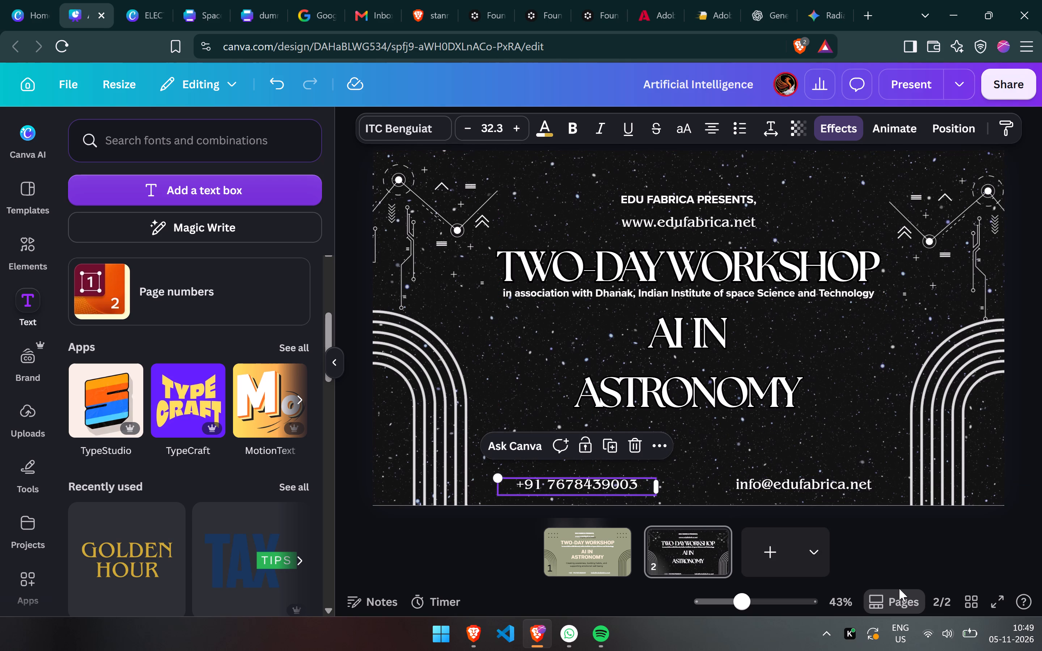
{"action": "left_click", "coordinate": [899, 588]}
{"action": "left_click", "coordinate": [899, 588]}
{"action": "left_click", "coordinate": [899, 588]}
{"action": "left_click", "coordinate": [923, 554]}
{"action": "left_click", "coordinate": [923, 554]}
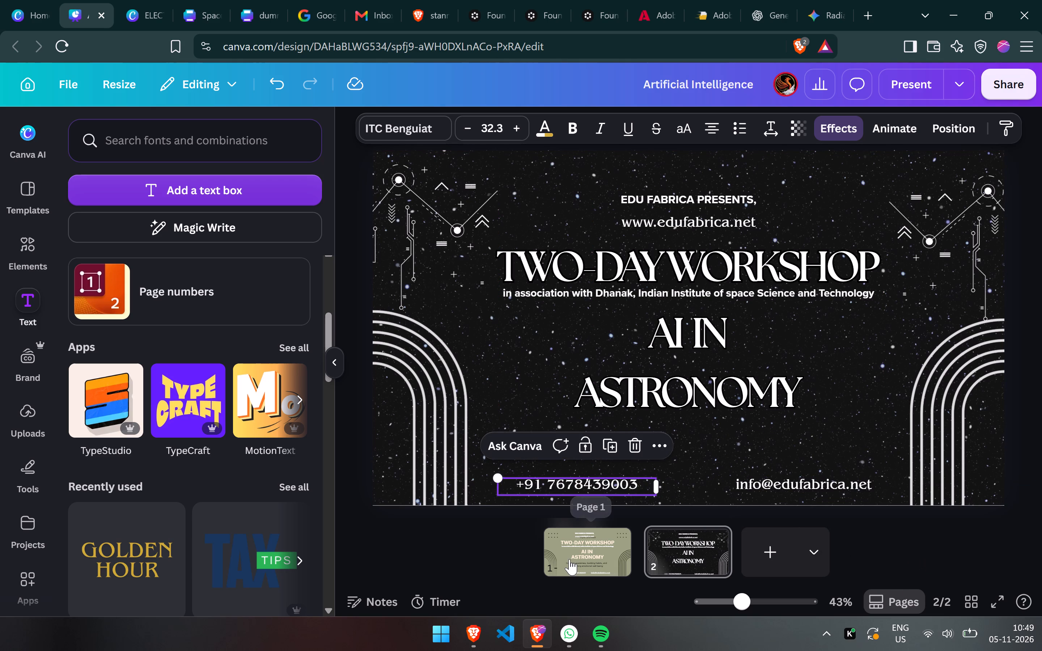
On the green page, delete the bold white EDU FABRICA PRESENTS line above the website address.
{"action": "left_click", "coordinate": [569, 559]}
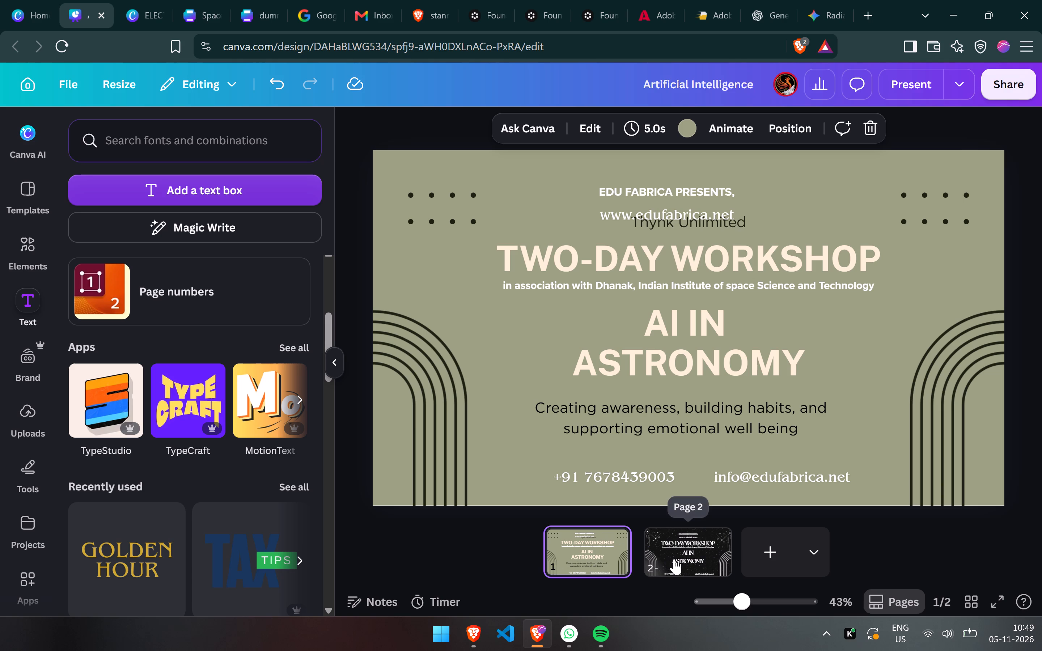
{"action": "left_click", "coordinate": [695, 222]}
{"action": "left_click", "coordinate": [695, 222]}
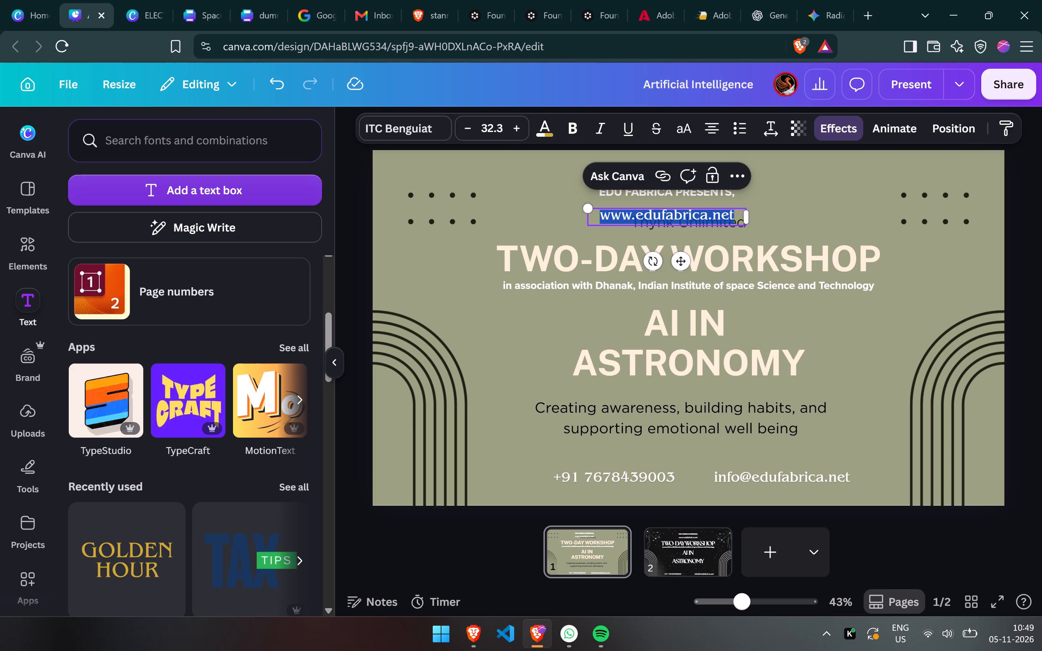
{"action": "left_click", "coordinate": [813, 216]}
{"action": "left_click", "coordinate": [735, 192]}
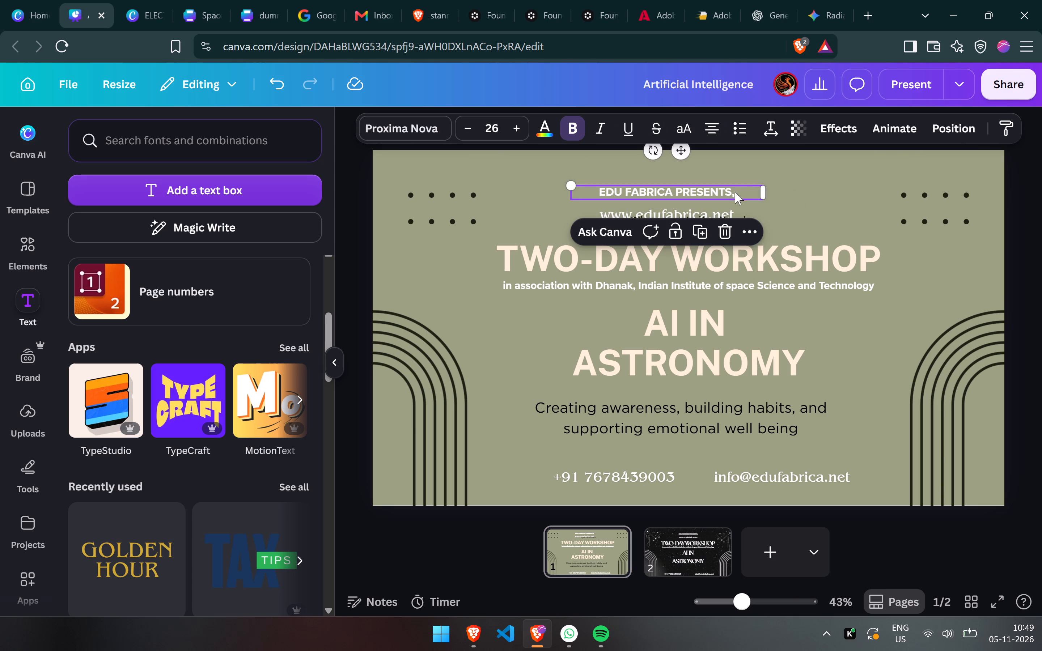
{"action": "key", "text": "BackSpace"}
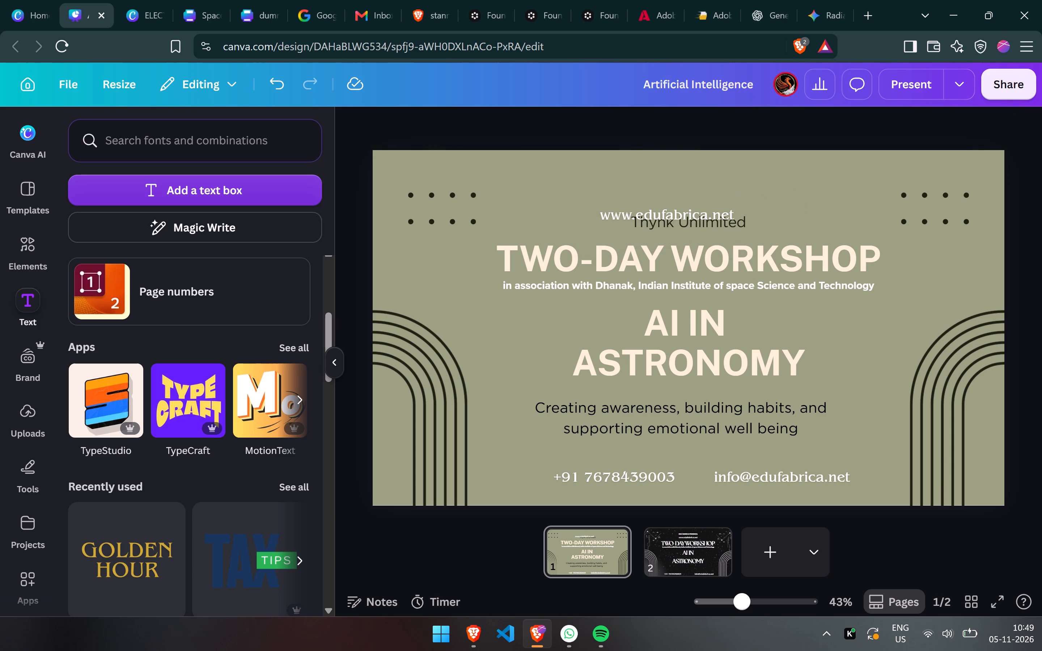
Move the Thynk Unlimited text above the website address, centred on the green page, and replace its wording with "EDU FABRICA PRESENTS,".
{"action": "left_click_drag", "start_coordinate": [746, 227], "coordinate": [751, 187]}
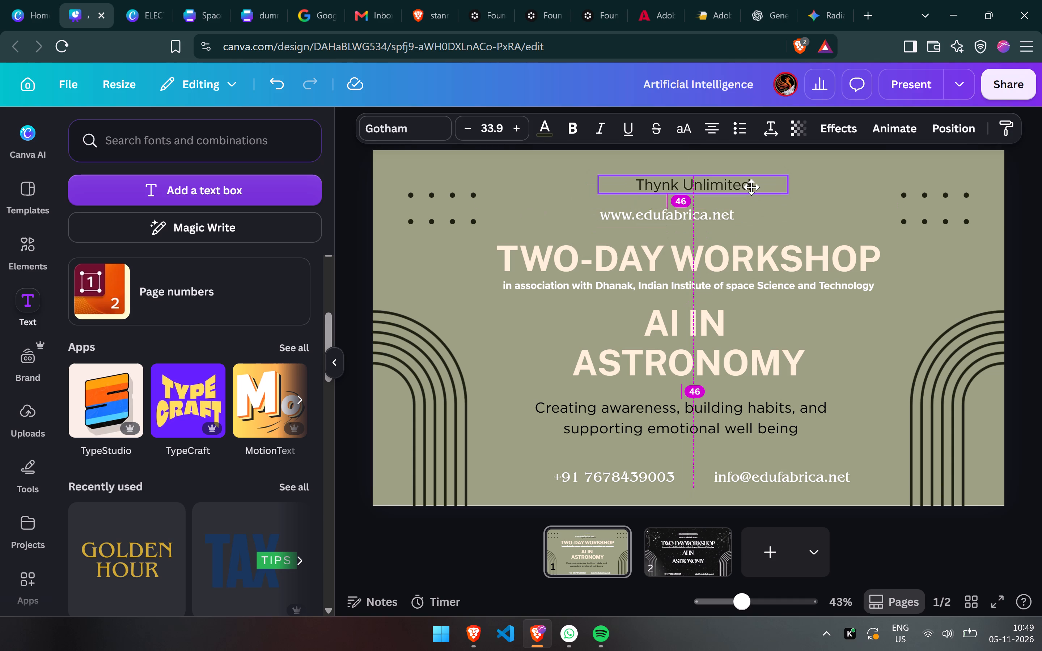
{"action": "left_click_drag", "start_coordinate": [751, 187], "coordinate": [746, 188]}
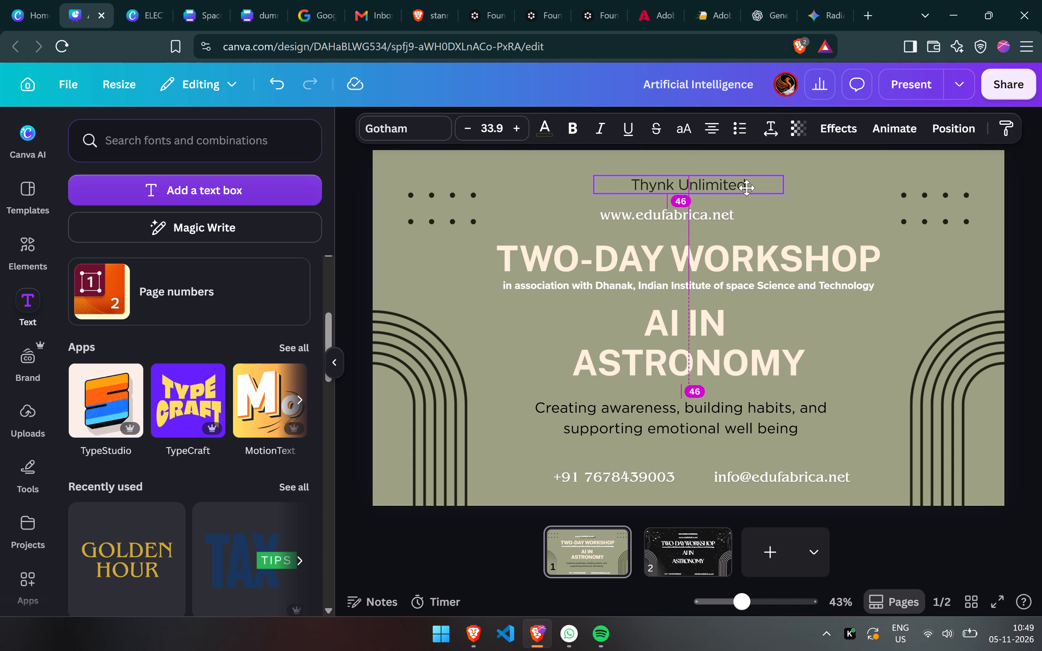
{"action": "left_click_drag", "start_coordinate": [746, 188], "coordinate": [748, 187]}
{"action": "double_click", "coordinate": [748, 187]}
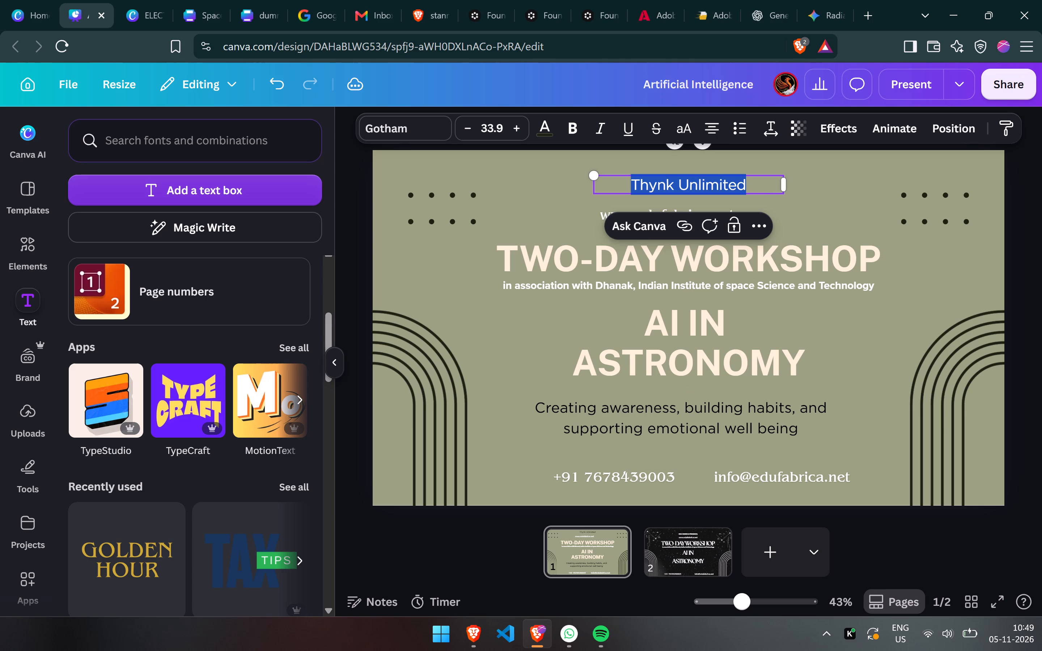
{"action": "type", "text": "ed"}
{"action": "key", "text": "BackSpace"}
{"action": "key", "text": "BackSpace"}
{"action": "type", "text": "Edu"}
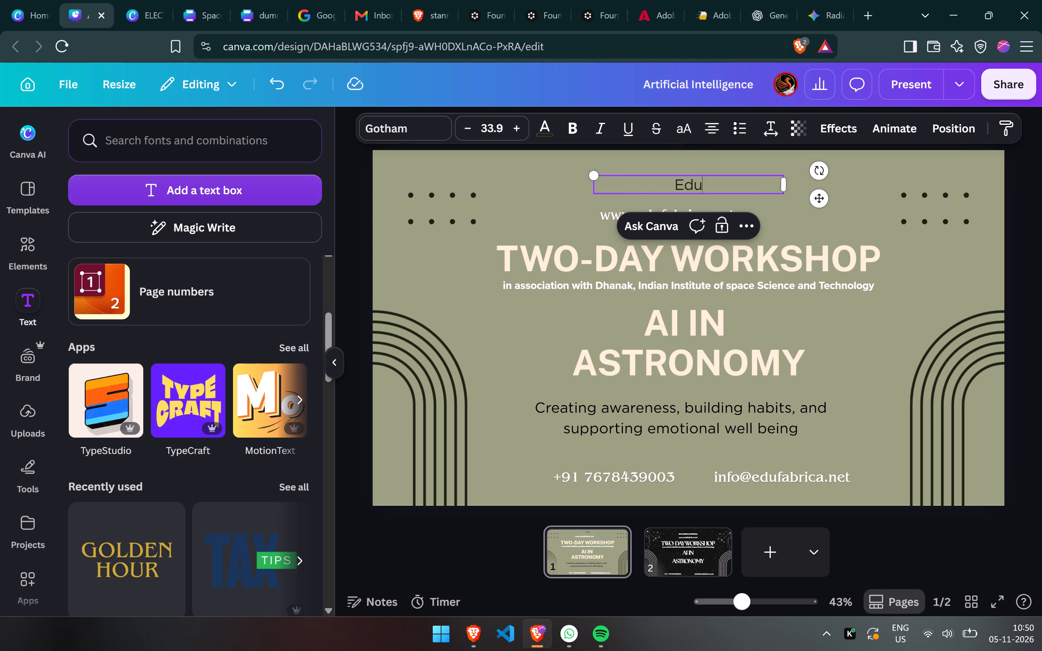
{"action": "key", "text": "BackSpace"}
{"action": "type", "text": "DU FABRICA PRESENTS,"}
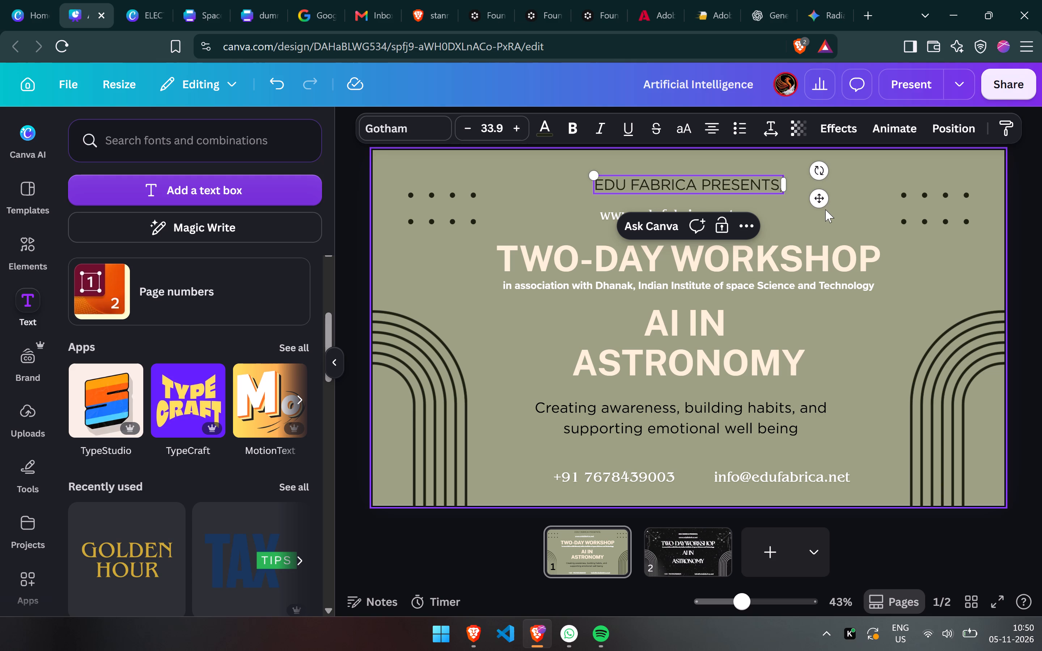
{"action": "left_click", "coordinate": [818, 215]}
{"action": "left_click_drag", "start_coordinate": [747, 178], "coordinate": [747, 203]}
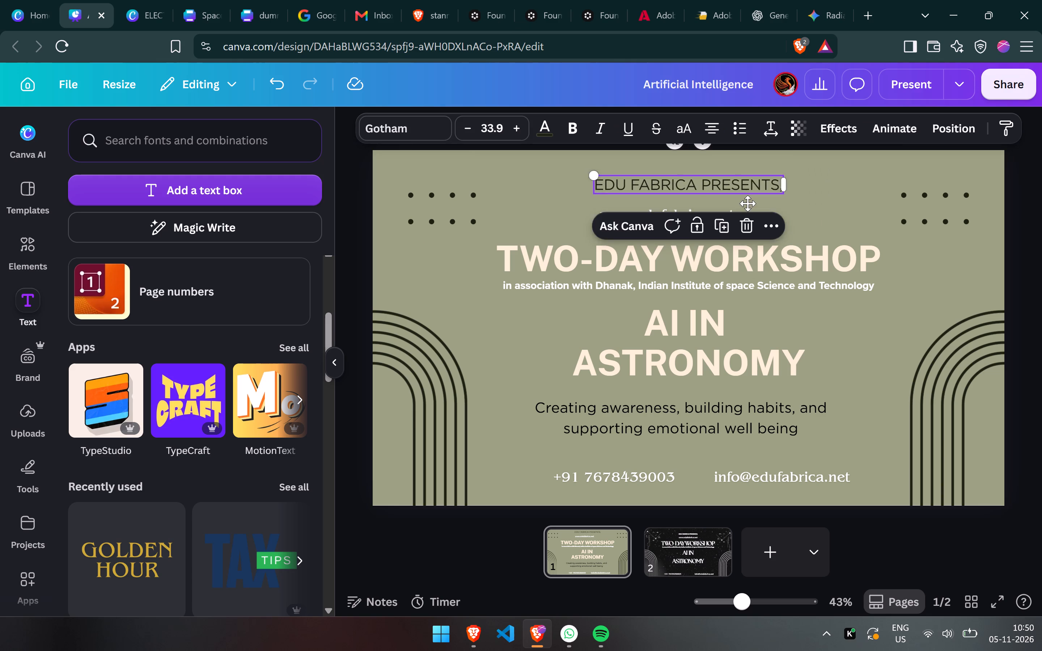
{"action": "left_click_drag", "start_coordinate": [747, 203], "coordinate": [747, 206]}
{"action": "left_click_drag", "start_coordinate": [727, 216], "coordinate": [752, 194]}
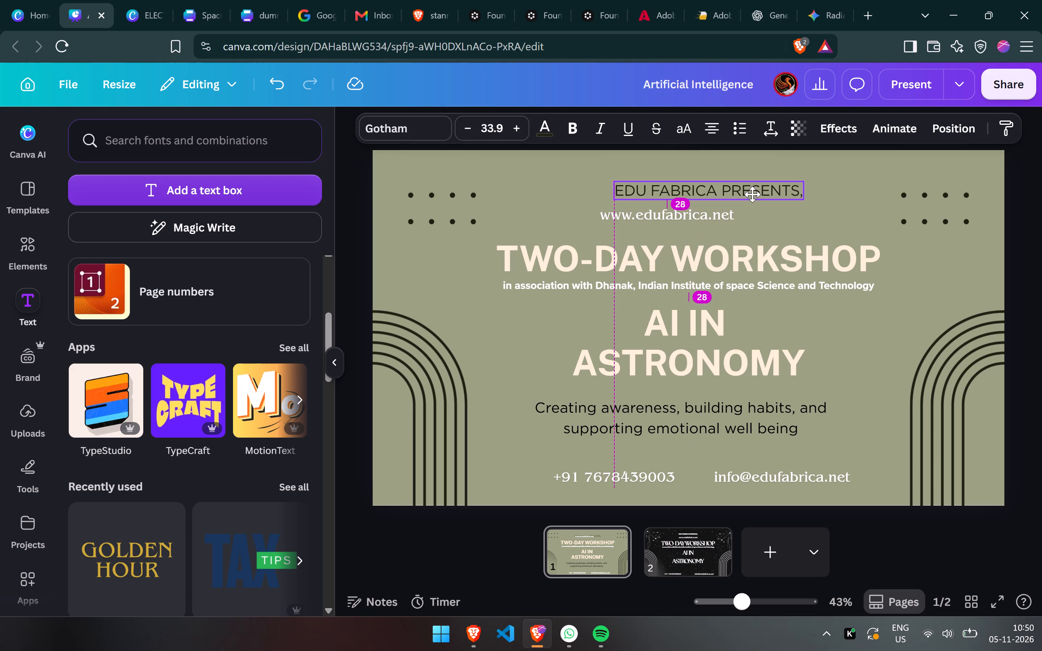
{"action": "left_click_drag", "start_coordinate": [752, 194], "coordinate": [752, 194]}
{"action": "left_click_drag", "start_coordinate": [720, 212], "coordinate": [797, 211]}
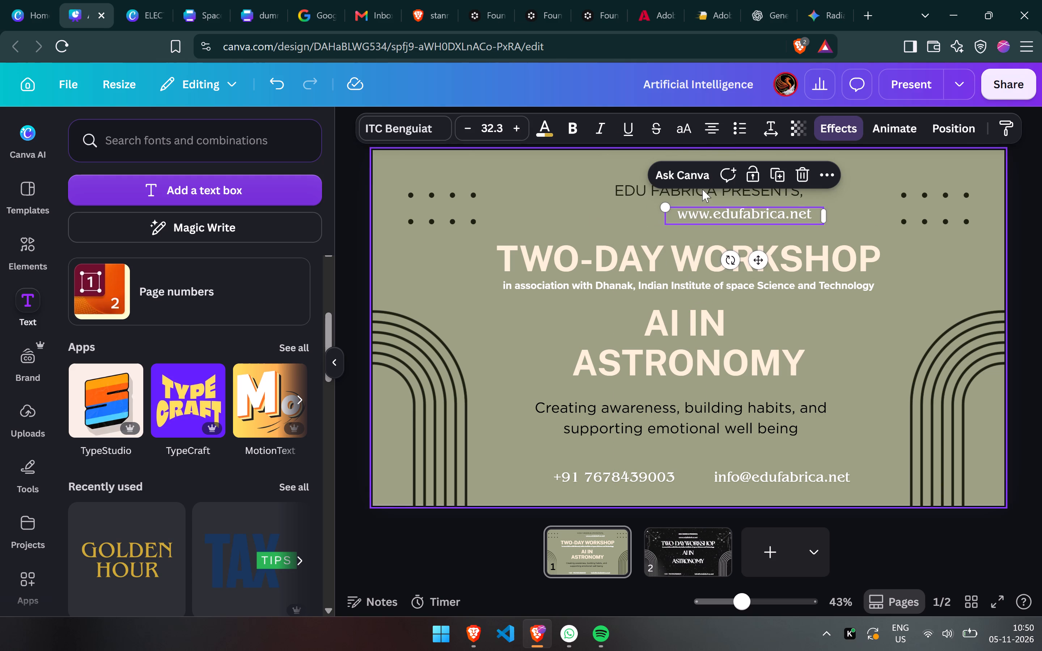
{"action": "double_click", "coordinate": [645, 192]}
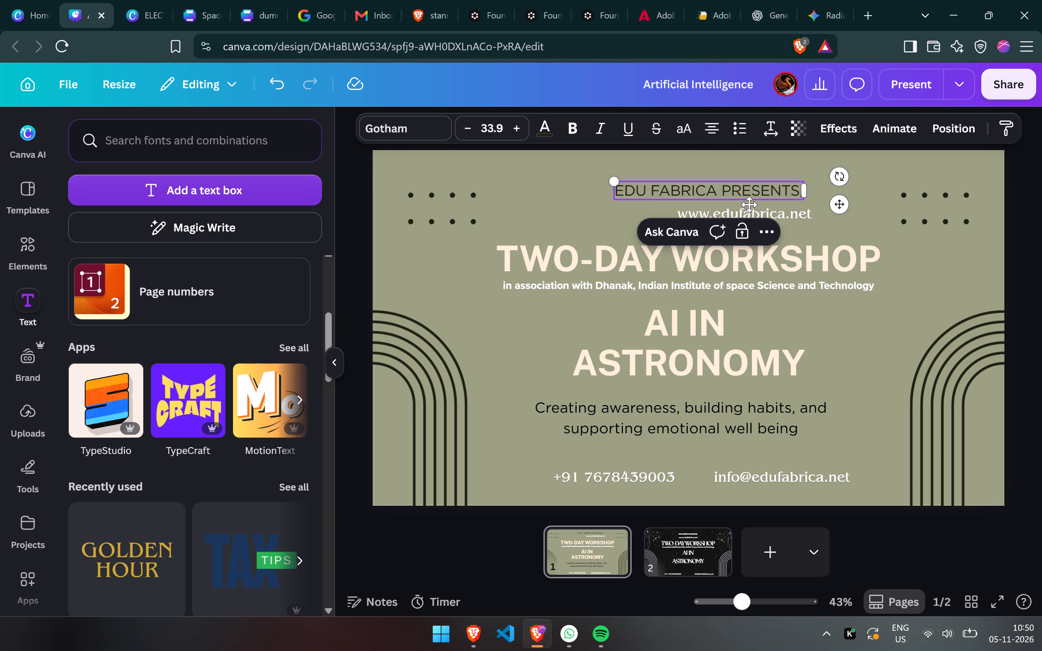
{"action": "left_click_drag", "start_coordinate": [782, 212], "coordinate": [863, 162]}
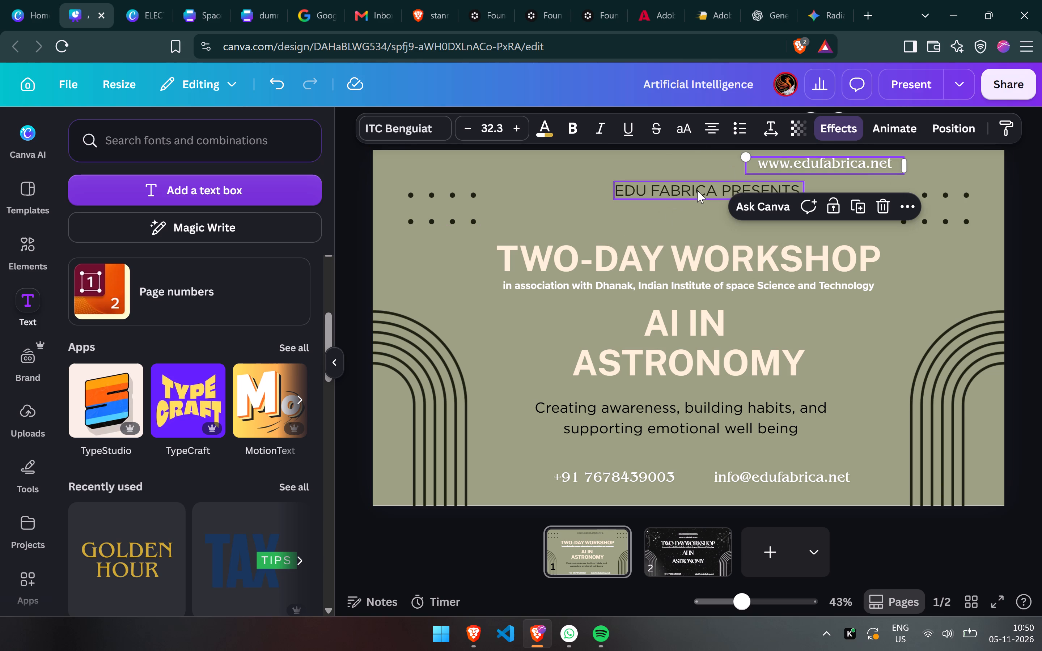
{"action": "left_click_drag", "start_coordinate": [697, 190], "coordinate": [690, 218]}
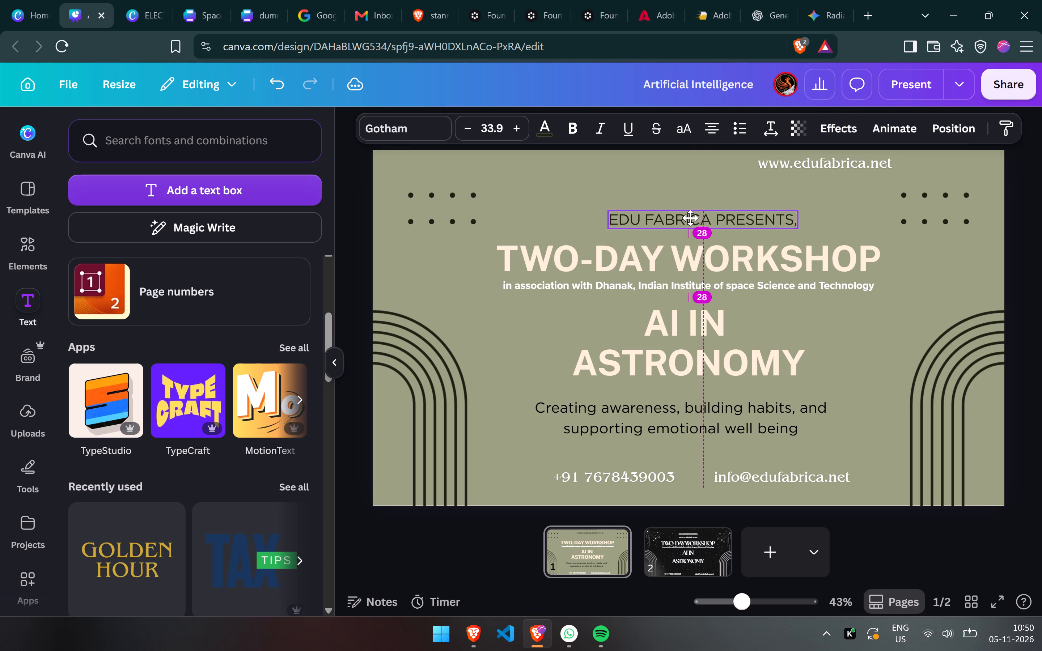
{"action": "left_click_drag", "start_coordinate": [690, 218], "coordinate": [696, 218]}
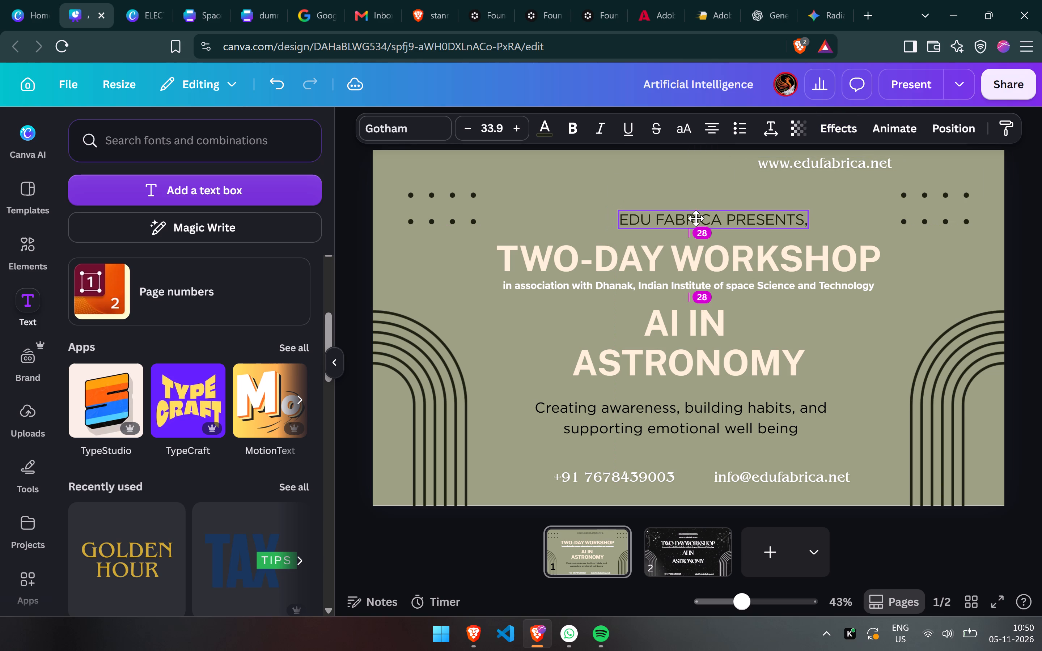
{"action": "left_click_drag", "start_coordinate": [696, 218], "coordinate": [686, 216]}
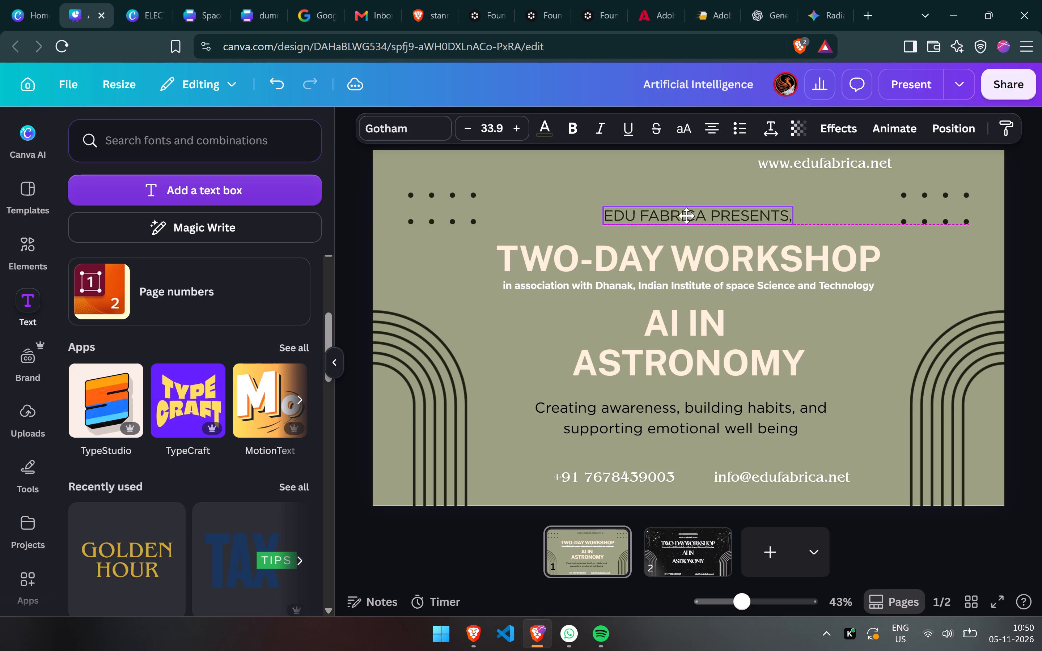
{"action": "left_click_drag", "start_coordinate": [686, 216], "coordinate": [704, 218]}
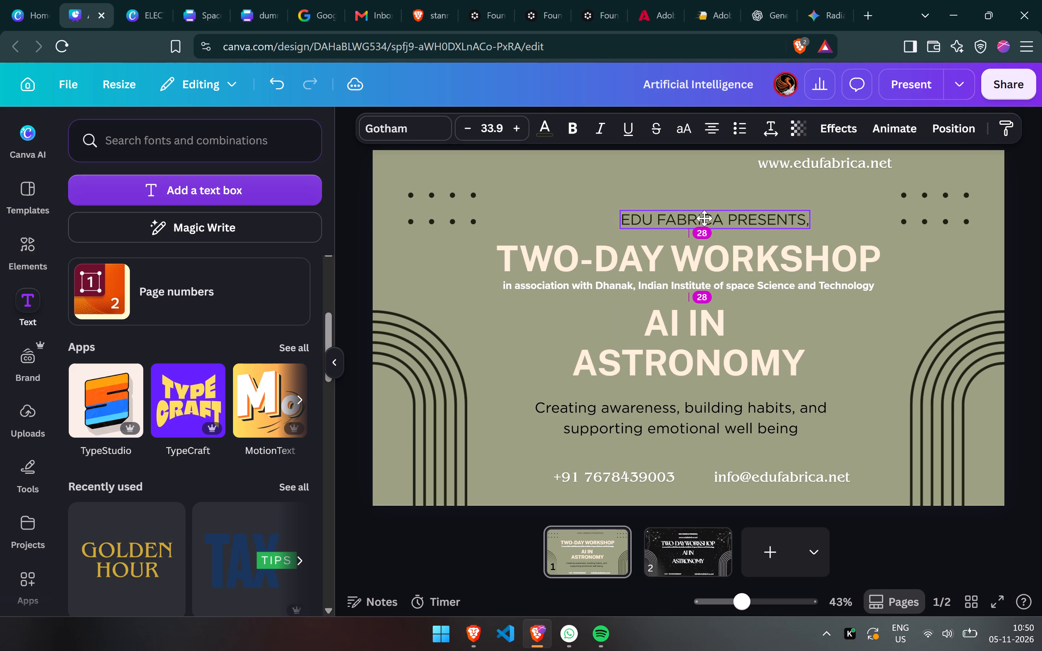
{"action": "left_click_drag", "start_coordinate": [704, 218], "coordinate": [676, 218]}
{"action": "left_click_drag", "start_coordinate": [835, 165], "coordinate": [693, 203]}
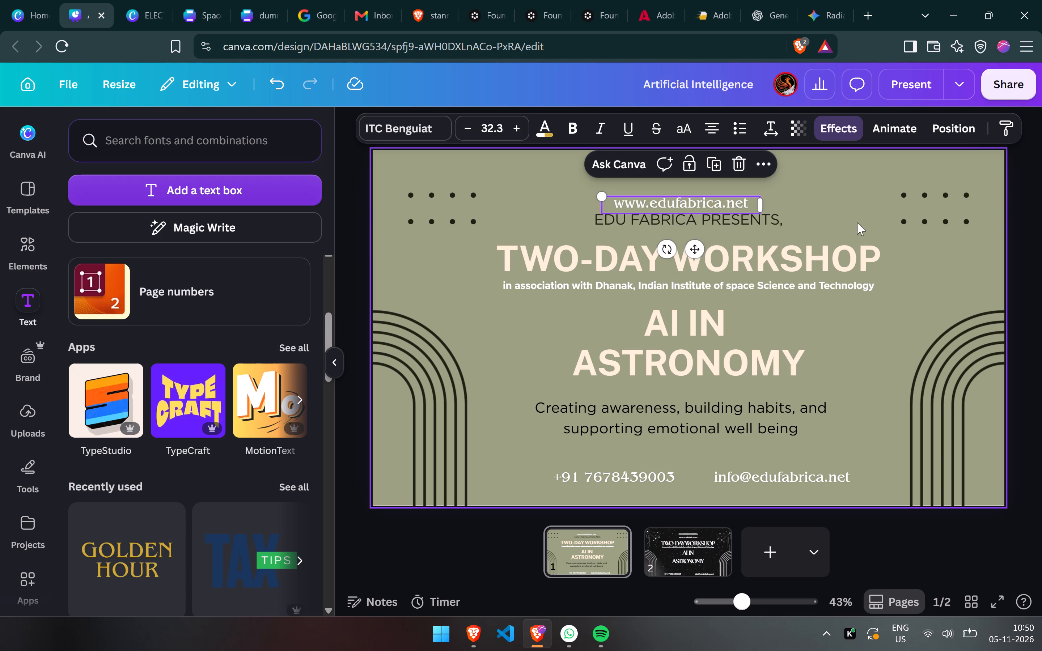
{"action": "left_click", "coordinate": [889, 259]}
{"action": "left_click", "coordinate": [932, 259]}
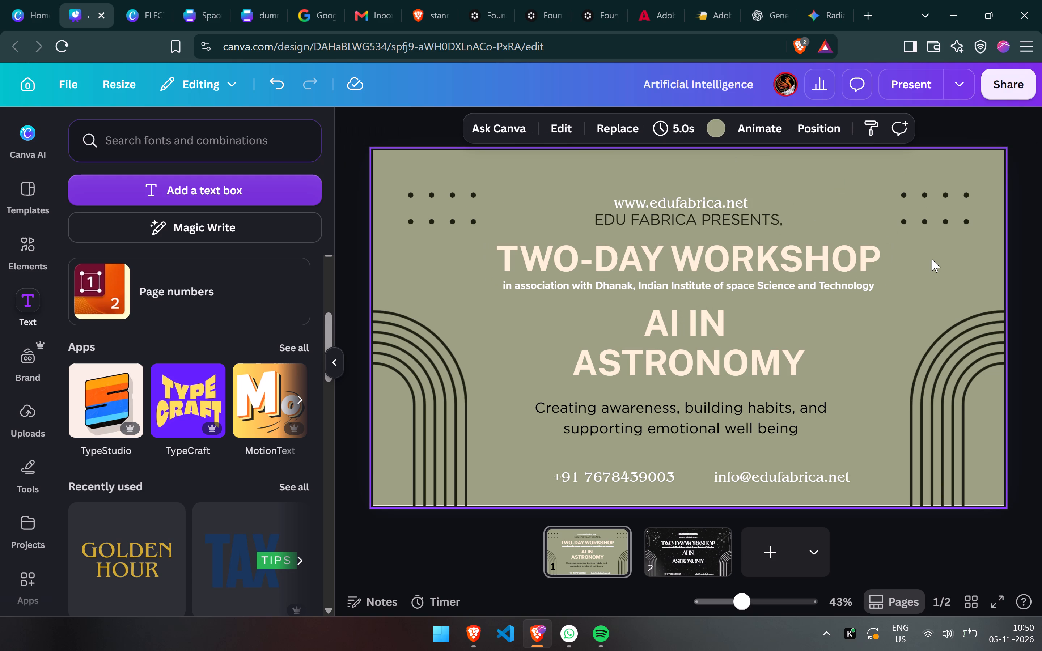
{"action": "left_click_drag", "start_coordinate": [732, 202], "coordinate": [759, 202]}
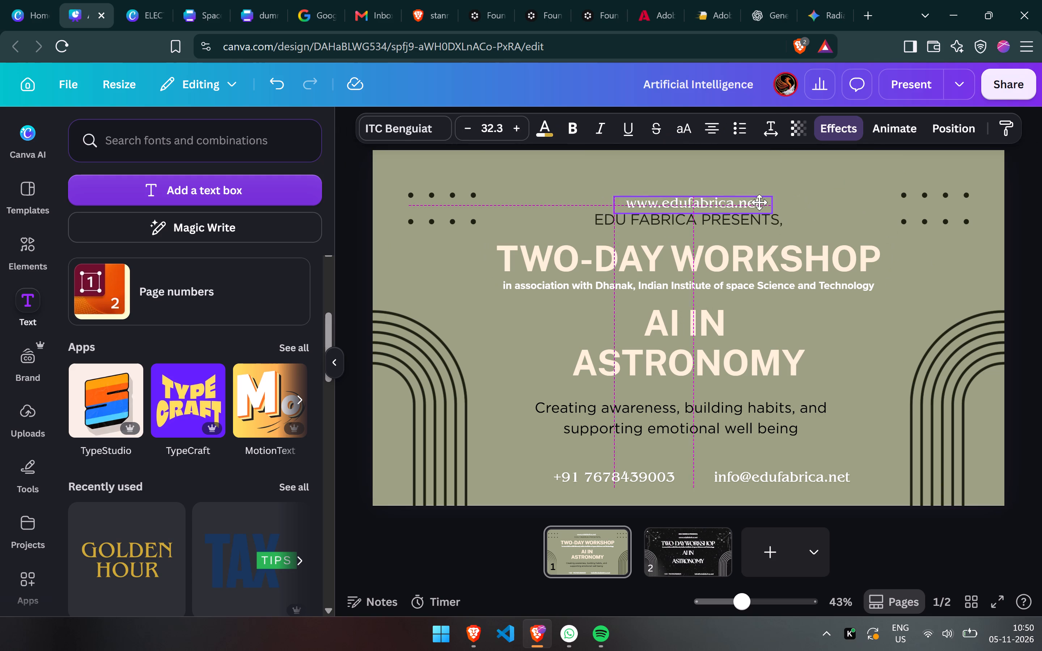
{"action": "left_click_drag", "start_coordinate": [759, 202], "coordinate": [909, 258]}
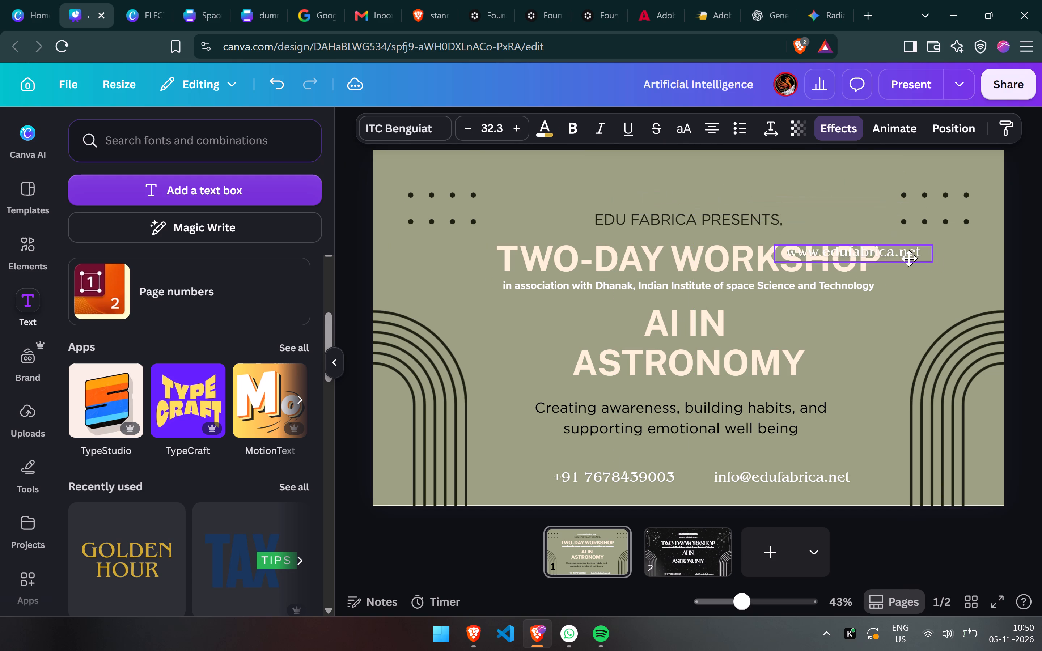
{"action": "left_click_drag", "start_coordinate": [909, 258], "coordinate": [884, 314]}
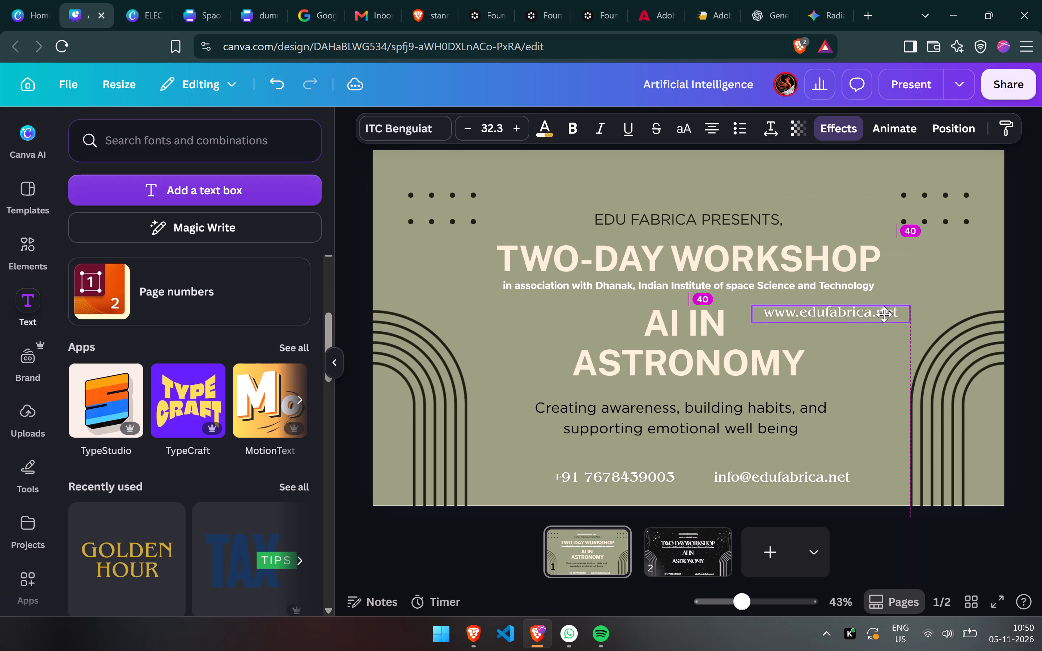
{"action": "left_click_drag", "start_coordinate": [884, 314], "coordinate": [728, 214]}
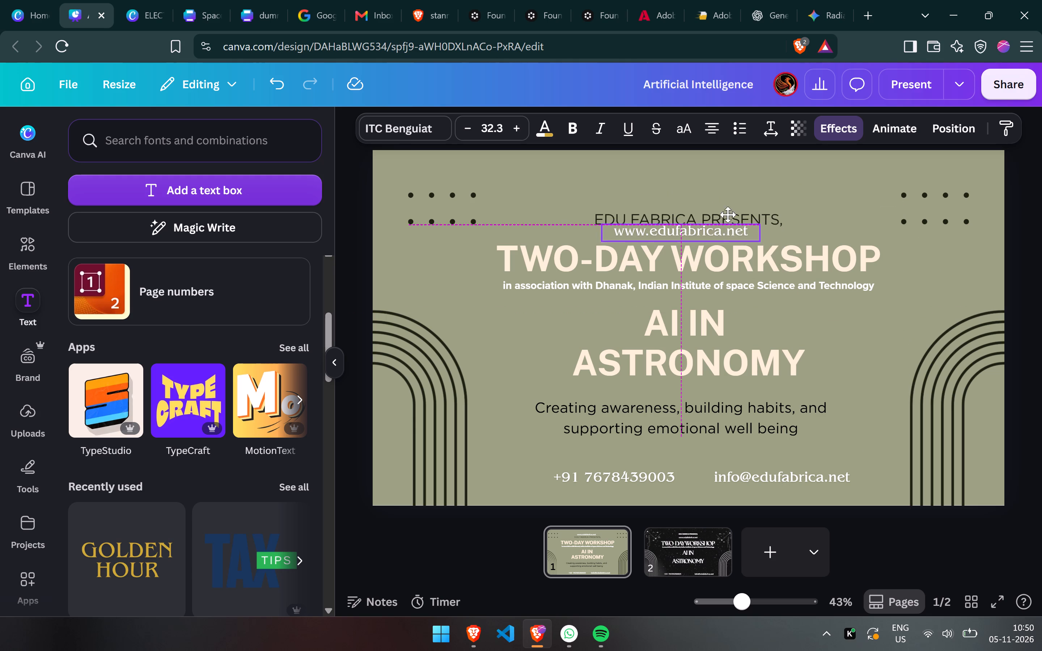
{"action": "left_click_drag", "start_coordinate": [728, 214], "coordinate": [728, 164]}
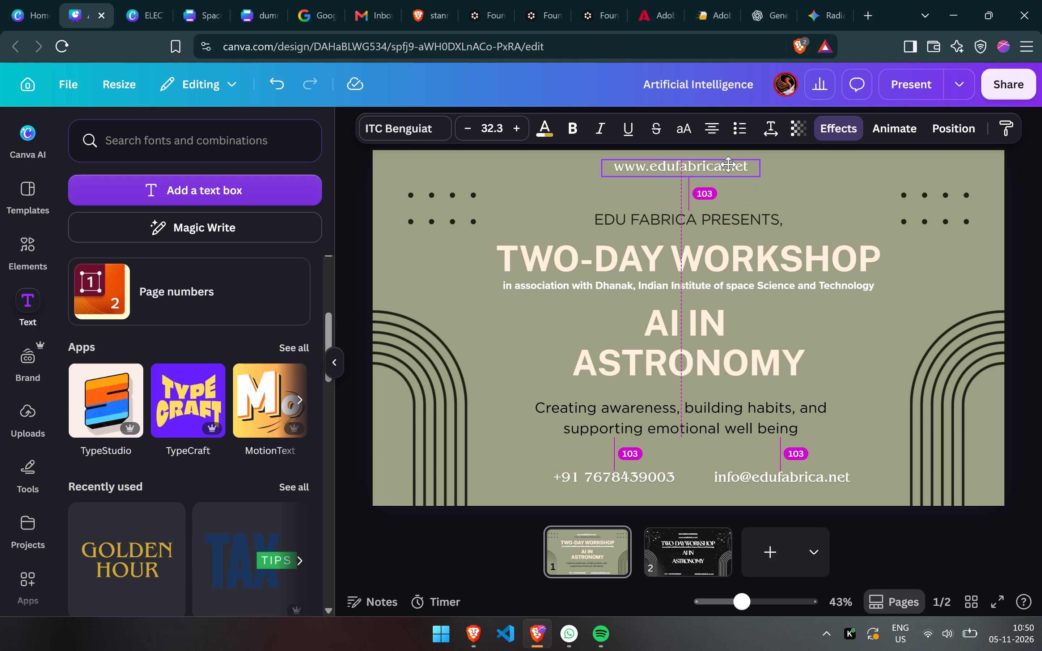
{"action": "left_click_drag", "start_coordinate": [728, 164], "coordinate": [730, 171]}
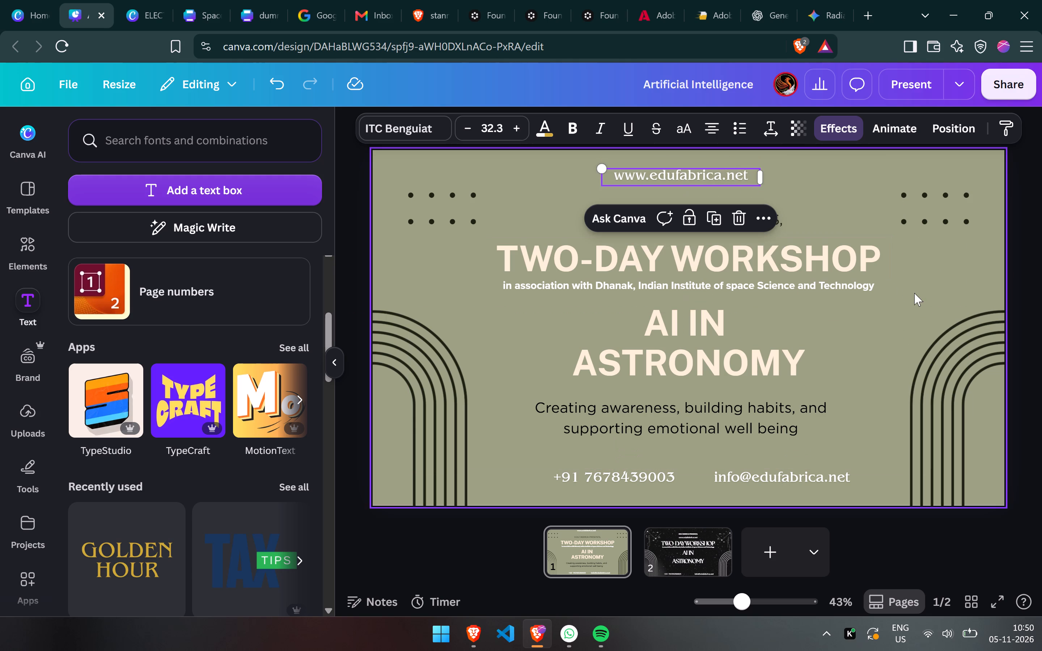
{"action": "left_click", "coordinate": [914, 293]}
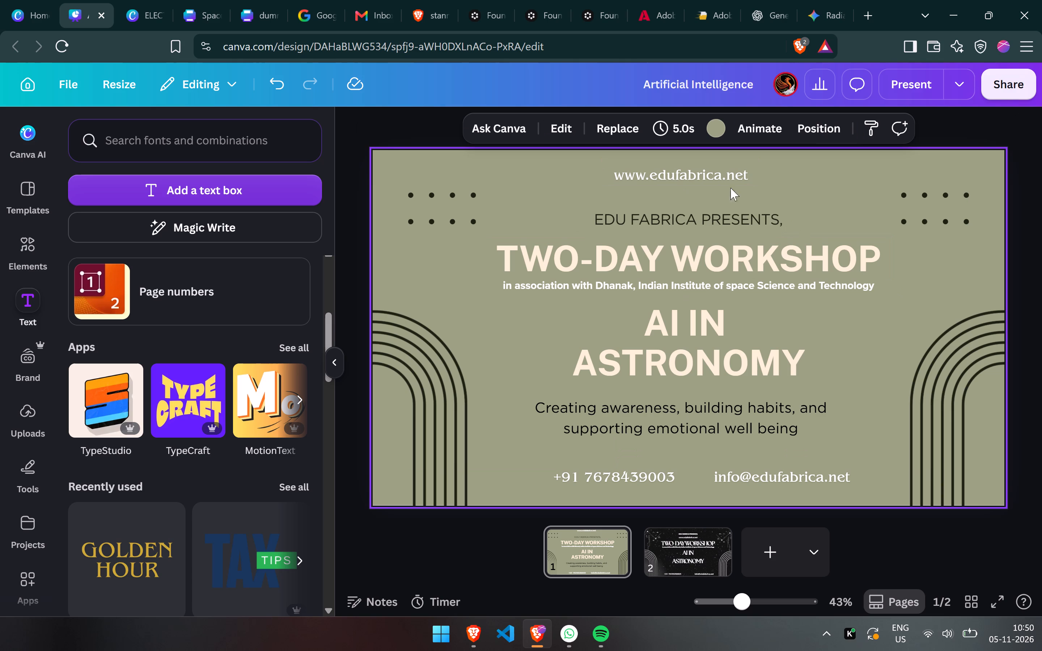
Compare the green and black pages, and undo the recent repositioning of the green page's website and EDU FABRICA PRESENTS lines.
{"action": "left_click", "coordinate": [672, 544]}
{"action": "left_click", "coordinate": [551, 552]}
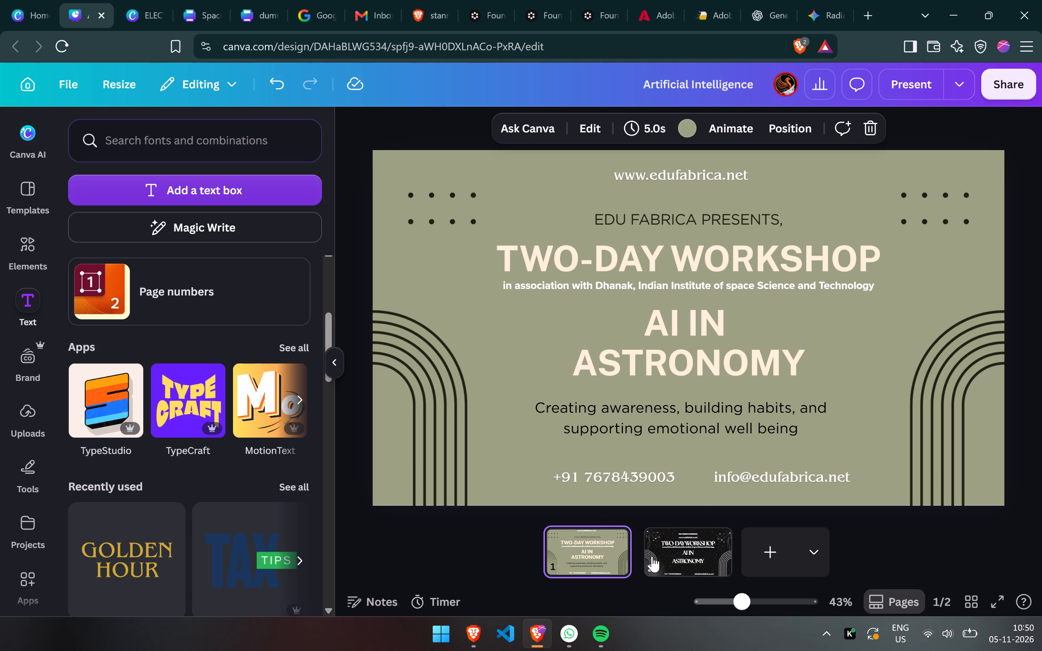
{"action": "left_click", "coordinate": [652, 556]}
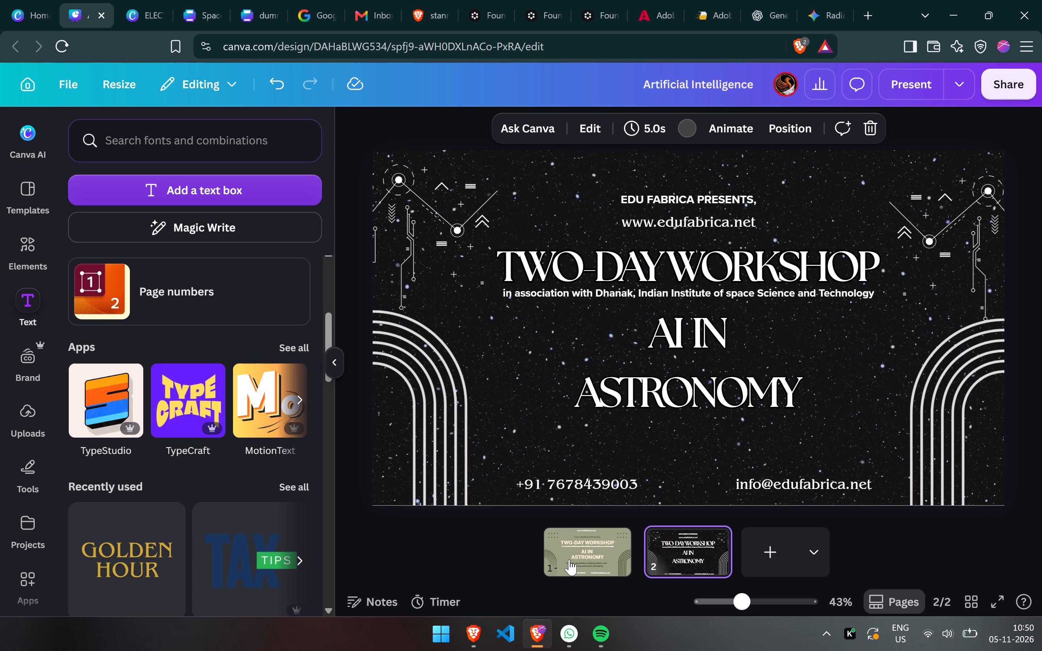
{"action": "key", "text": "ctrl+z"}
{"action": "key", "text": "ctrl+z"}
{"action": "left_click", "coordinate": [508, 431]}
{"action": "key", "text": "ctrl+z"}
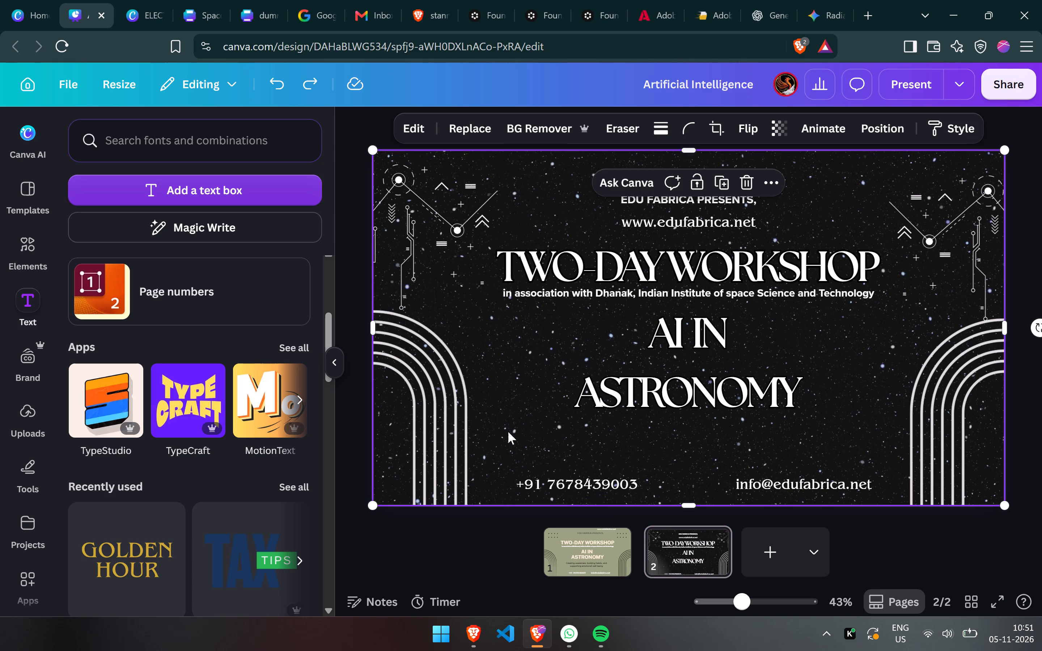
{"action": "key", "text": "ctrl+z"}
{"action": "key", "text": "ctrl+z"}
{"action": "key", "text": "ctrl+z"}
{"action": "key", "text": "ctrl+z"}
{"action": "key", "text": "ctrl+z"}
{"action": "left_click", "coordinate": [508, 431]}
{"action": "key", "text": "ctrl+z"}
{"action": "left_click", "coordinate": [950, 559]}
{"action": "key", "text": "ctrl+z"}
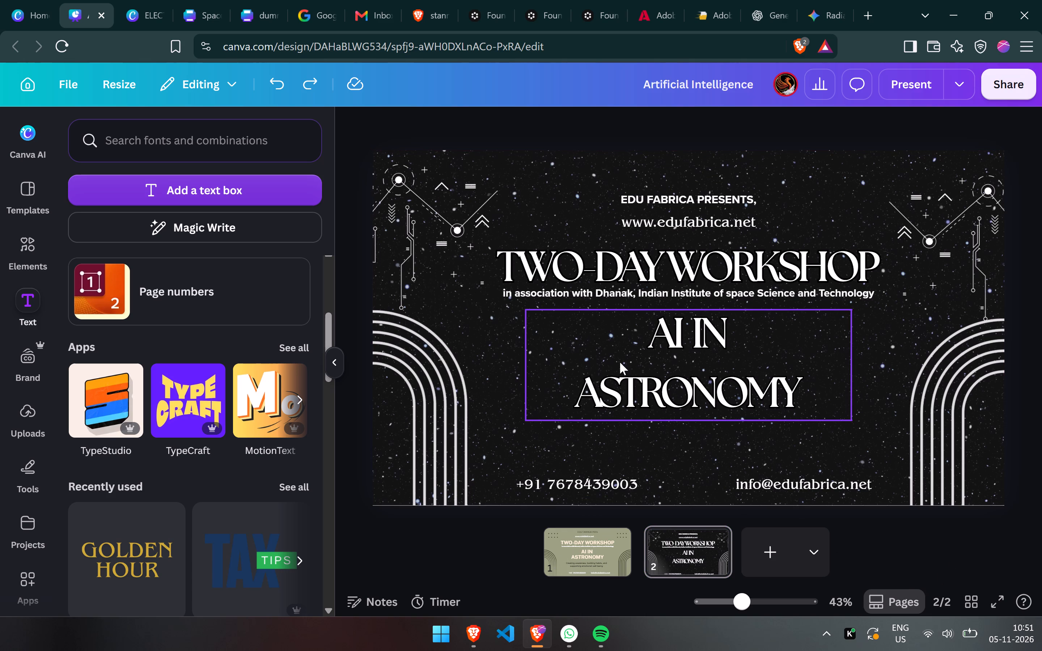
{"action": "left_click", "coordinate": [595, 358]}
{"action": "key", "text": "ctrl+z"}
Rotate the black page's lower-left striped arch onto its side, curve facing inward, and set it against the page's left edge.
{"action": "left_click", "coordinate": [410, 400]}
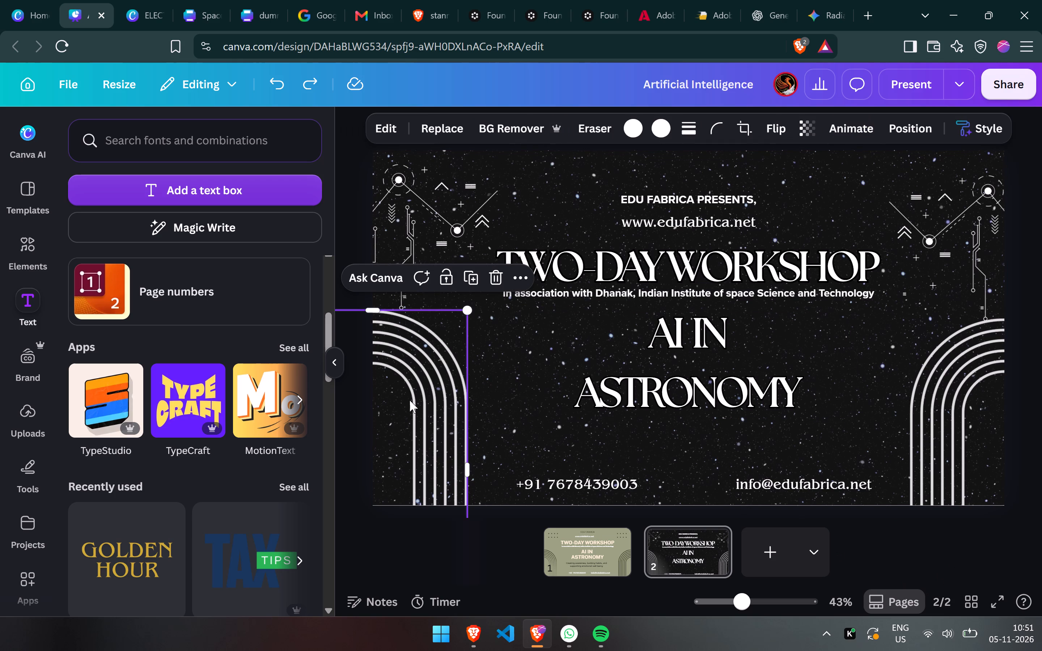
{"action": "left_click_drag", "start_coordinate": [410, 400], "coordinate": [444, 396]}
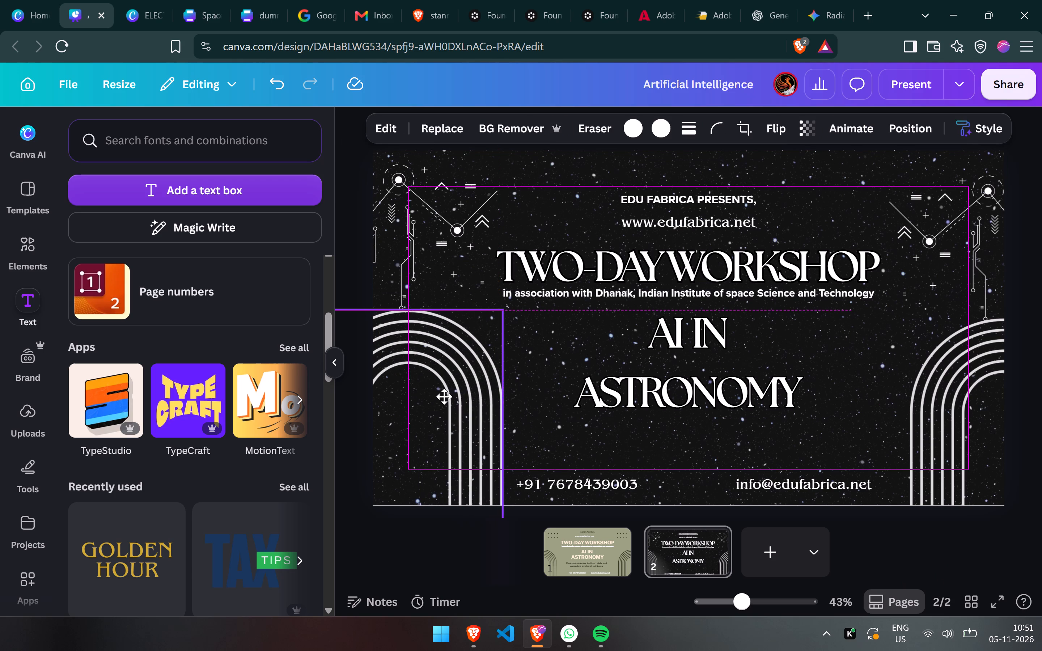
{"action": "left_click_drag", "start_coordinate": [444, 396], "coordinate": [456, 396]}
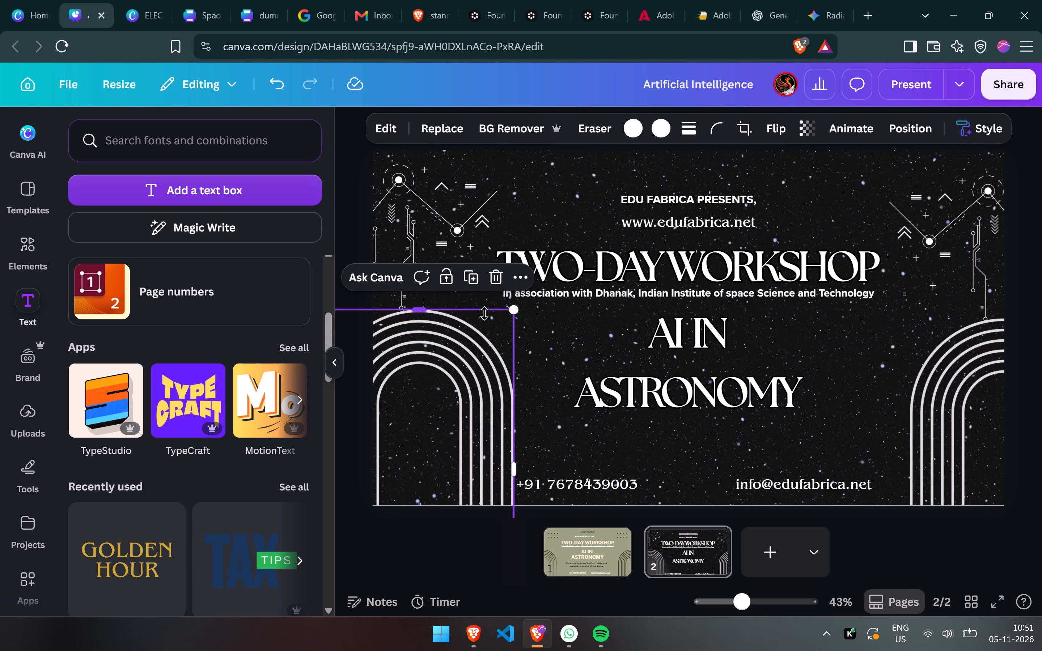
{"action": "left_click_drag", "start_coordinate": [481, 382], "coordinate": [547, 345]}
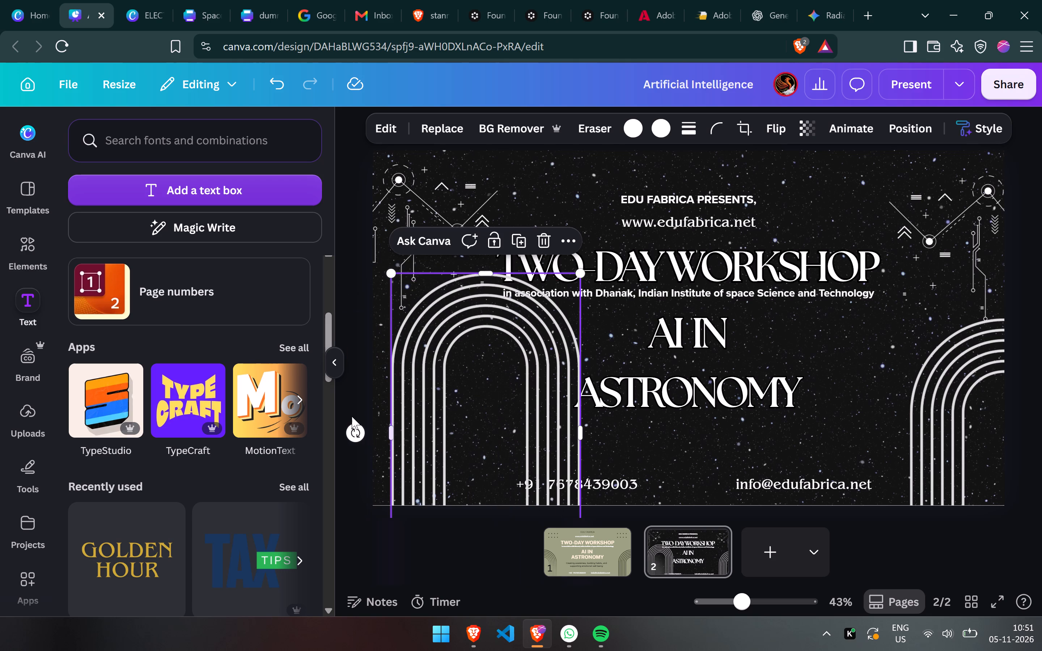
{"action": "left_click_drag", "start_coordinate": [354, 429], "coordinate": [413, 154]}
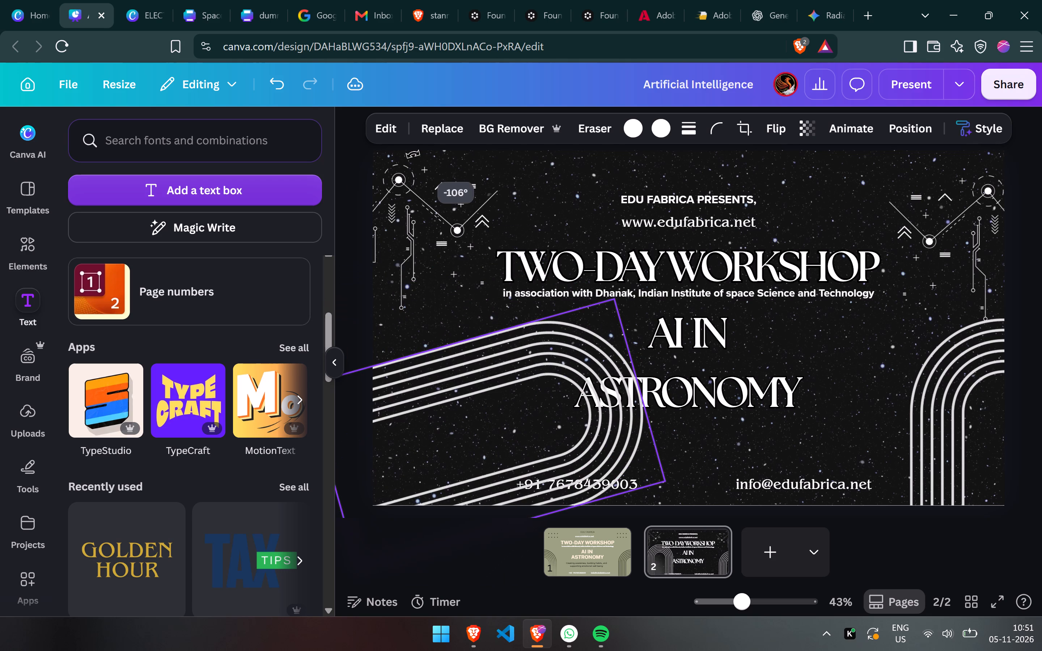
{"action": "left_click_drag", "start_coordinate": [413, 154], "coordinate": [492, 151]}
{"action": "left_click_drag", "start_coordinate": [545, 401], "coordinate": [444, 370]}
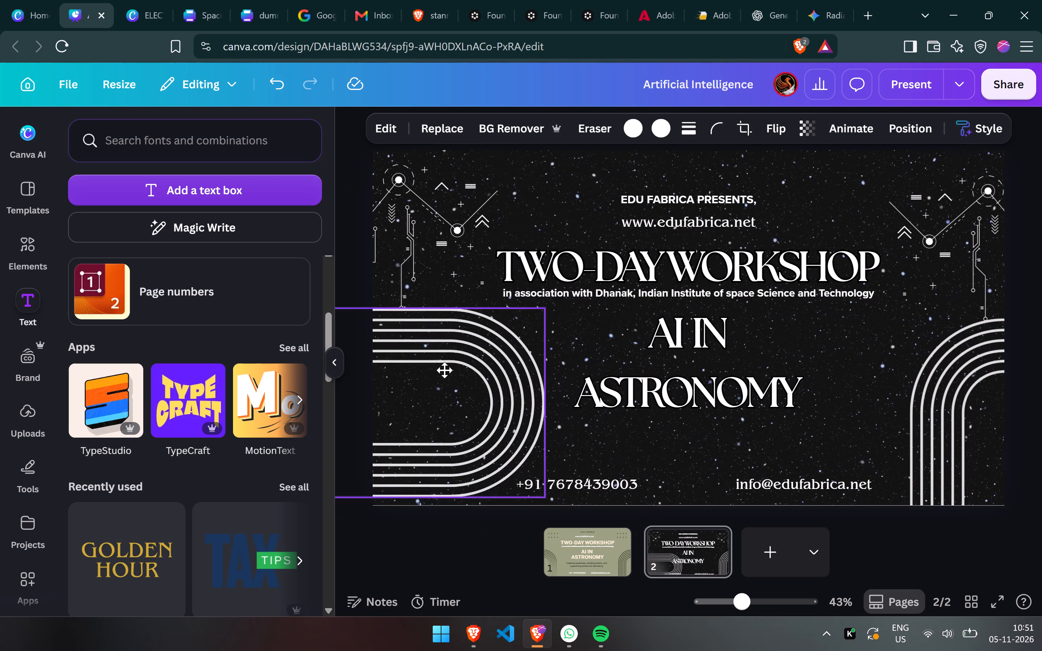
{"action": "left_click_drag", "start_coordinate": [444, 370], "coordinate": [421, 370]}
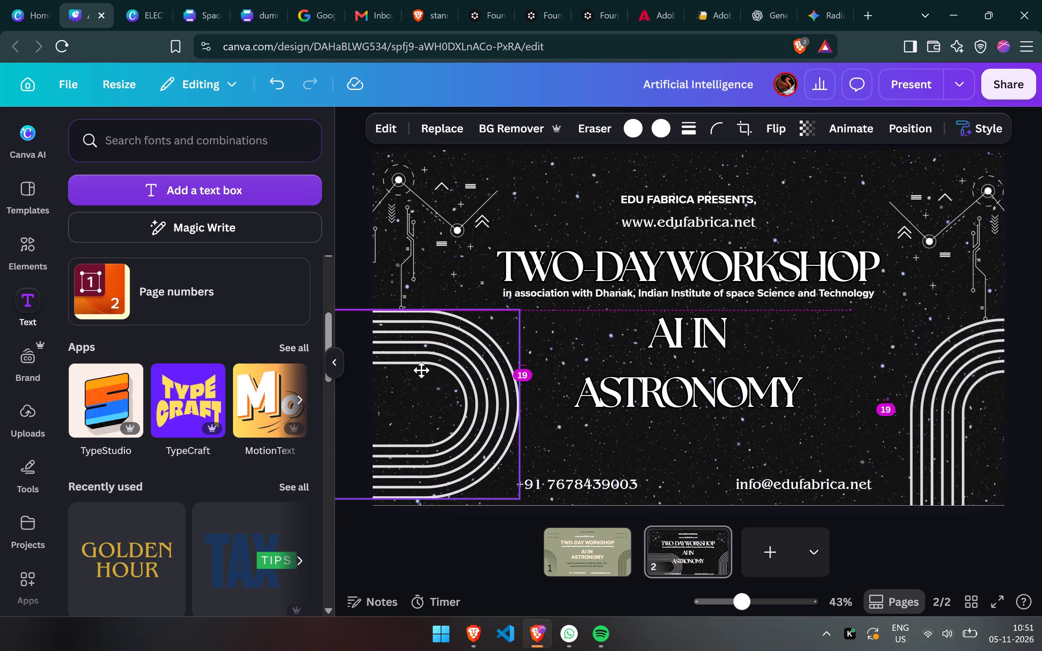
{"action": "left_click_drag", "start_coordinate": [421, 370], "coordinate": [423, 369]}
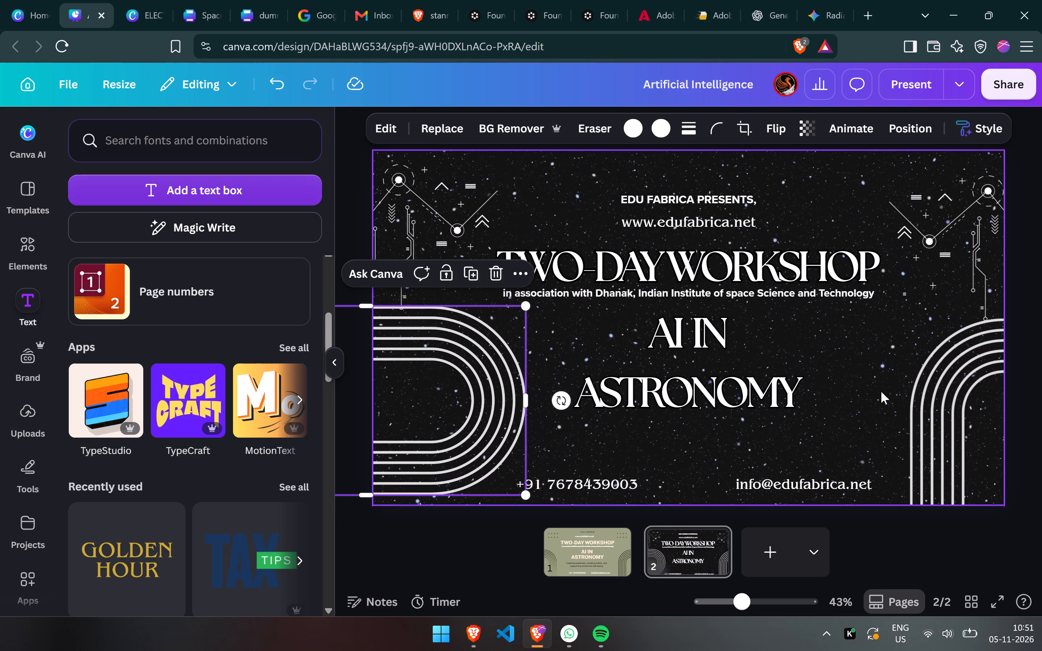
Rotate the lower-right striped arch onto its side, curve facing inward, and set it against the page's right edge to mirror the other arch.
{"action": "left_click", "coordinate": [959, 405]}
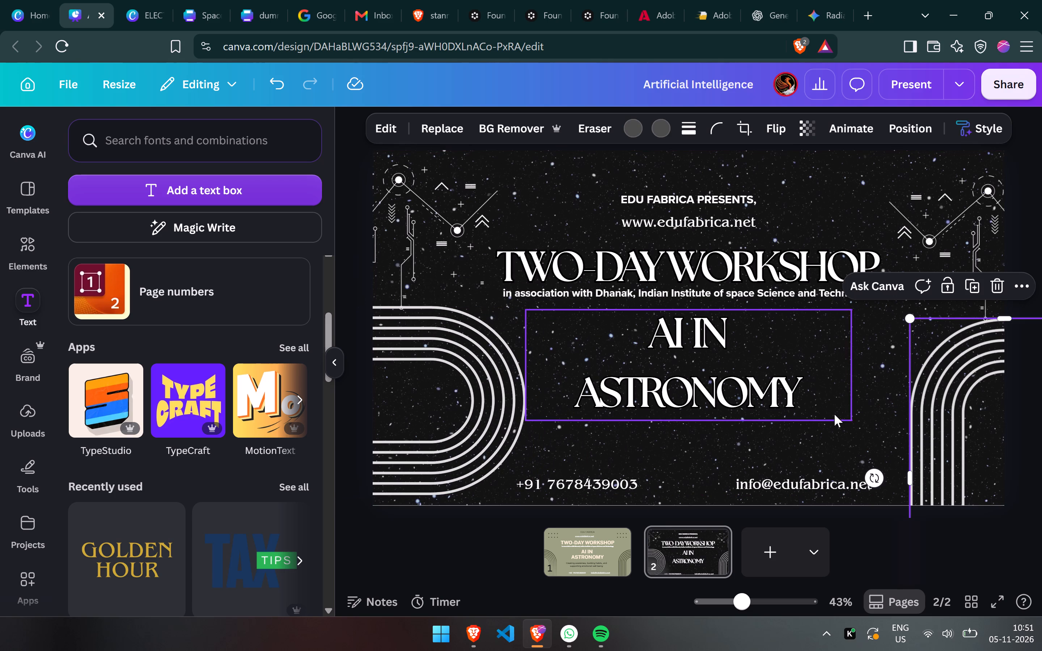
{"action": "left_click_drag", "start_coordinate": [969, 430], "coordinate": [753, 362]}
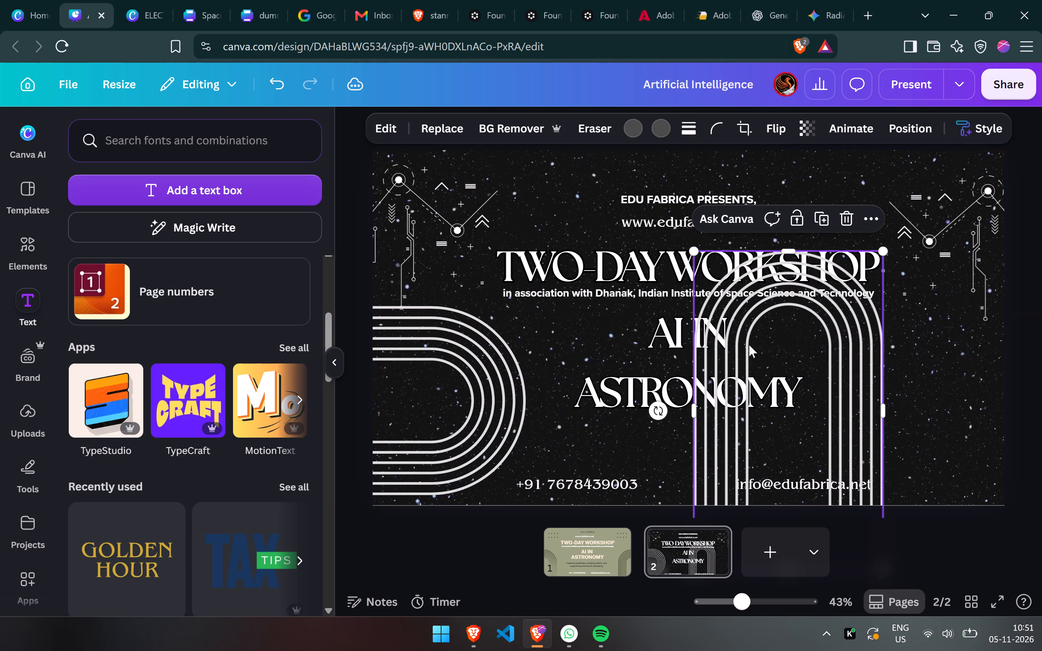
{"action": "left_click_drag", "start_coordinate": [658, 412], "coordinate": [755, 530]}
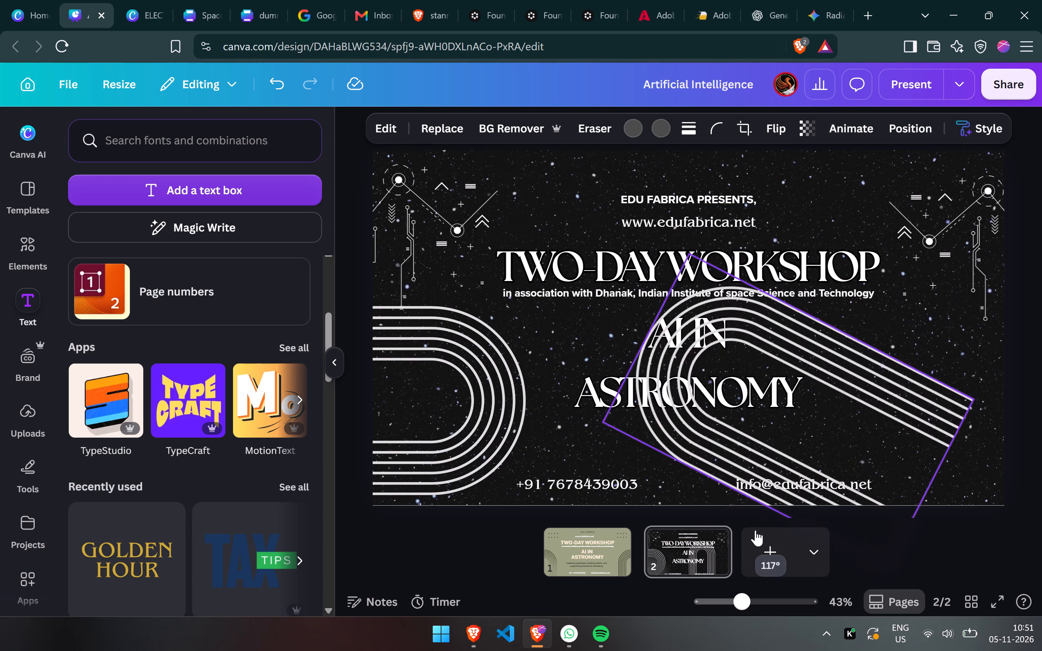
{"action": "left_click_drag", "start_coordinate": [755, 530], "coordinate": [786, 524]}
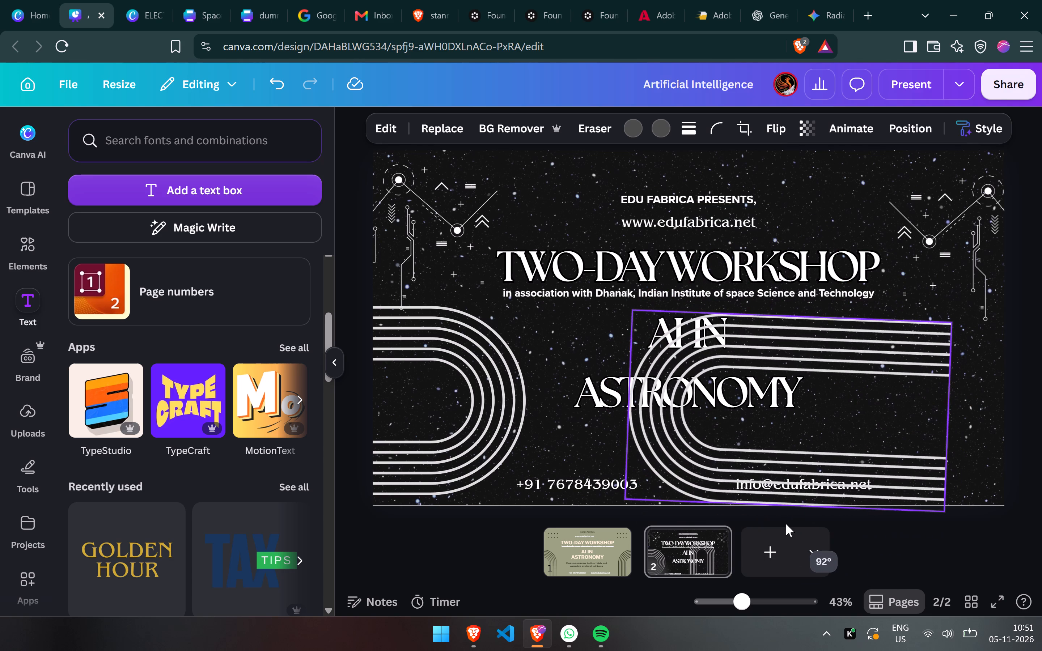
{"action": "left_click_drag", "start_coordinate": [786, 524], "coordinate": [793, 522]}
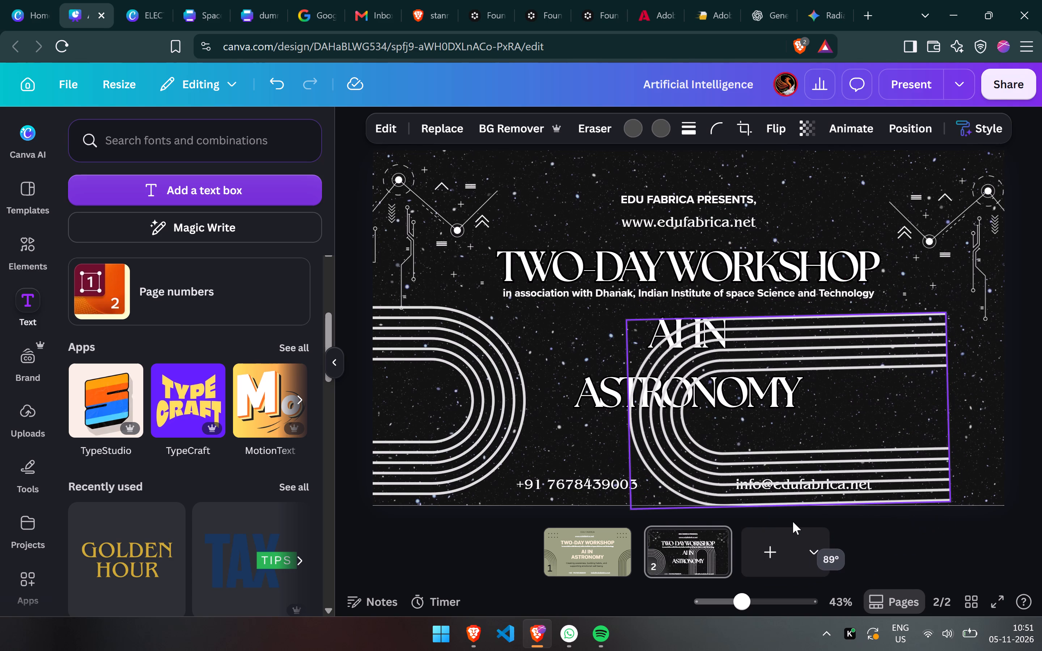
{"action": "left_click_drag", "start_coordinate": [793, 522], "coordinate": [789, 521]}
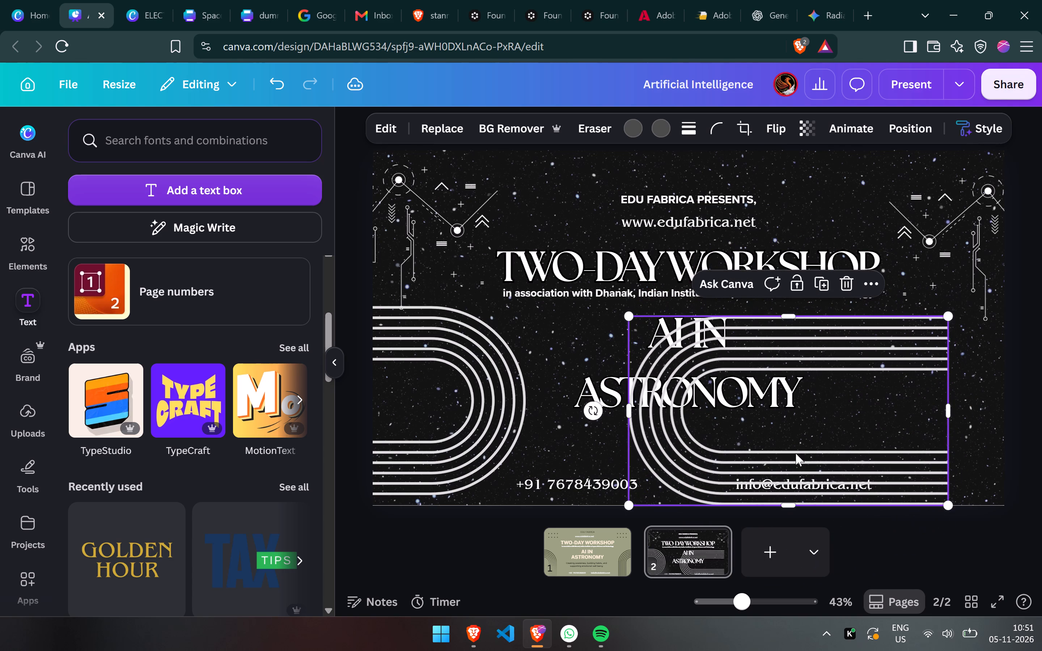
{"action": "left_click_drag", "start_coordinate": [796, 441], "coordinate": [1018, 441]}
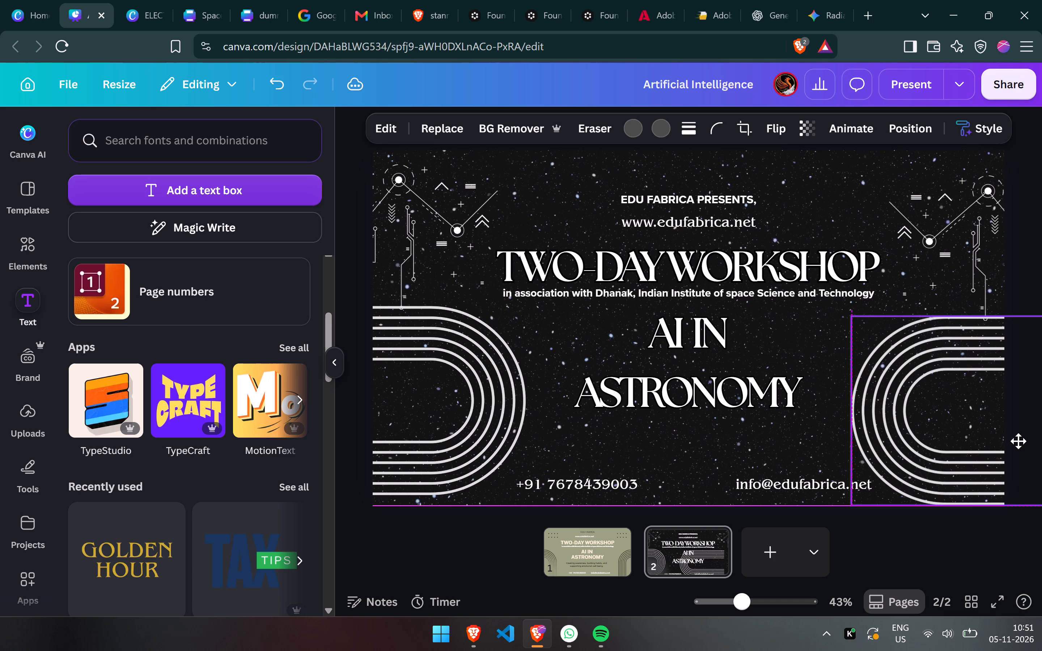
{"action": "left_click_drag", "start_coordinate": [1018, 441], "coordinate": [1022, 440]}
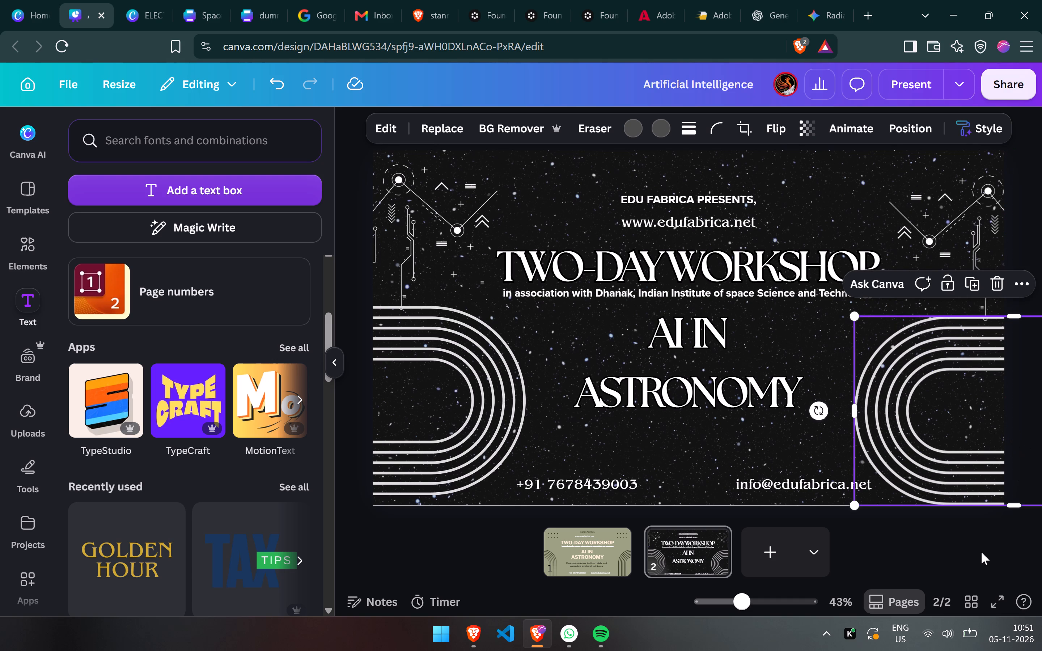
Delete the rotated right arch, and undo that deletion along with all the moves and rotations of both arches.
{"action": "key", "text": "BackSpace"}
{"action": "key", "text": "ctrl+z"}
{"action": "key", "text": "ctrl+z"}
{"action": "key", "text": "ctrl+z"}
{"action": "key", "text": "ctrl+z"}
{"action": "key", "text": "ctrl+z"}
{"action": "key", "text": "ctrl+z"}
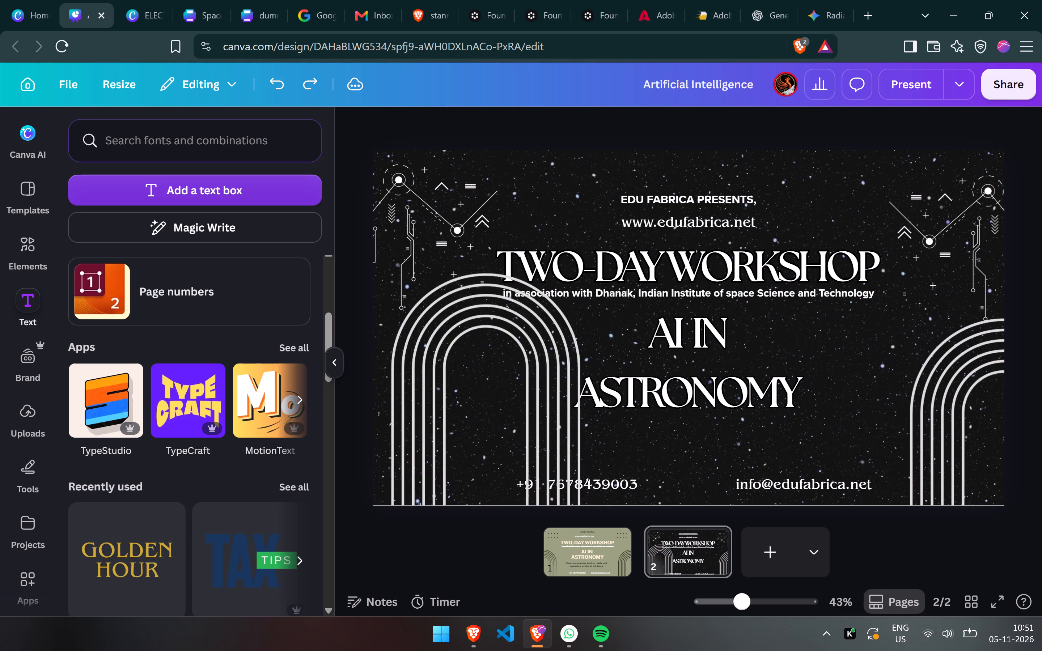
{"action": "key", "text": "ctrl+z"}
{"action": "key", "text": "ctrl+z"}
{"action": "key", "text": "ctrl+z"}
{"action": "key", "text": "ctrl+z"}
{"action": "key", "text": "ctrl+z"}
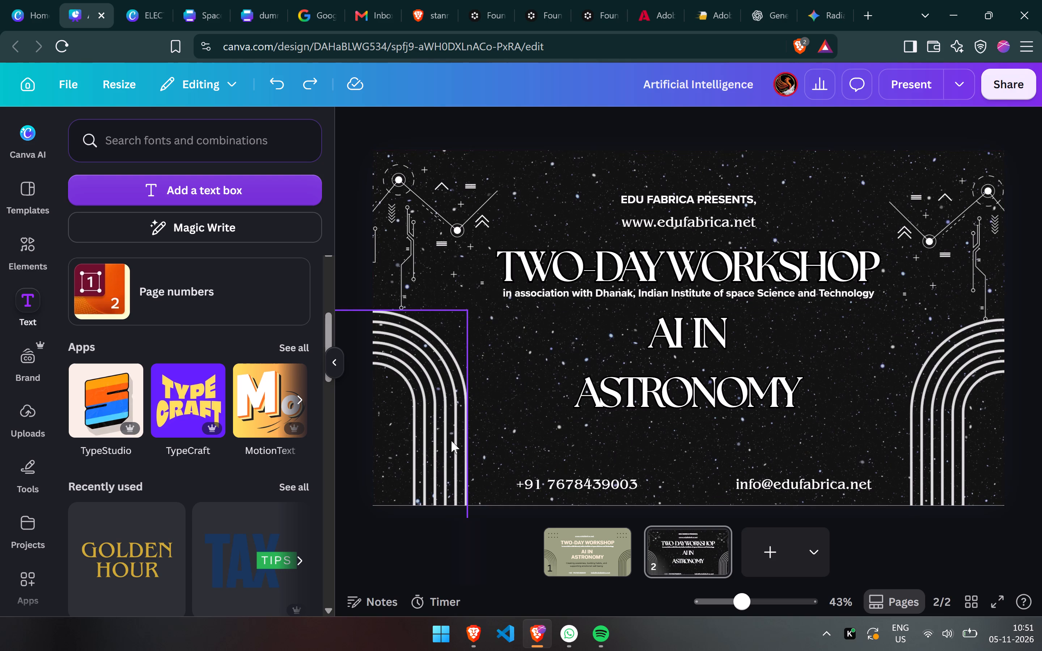
Delete the two striped arches in the black page's lower corners.
{"action": "left_click", "coordinate": [451, 441]}
{"action": "key", "text": "BackSpace"}
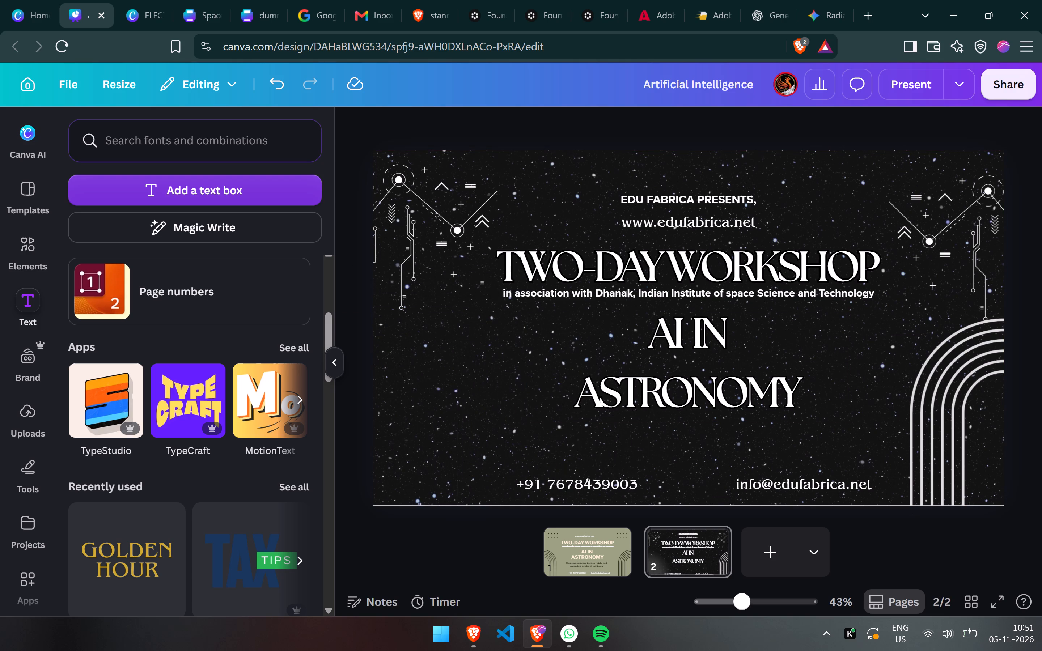
{"action": "left_click", "coordinate": [987, 458]}
{"action": "key", "text": "BackSpace"}
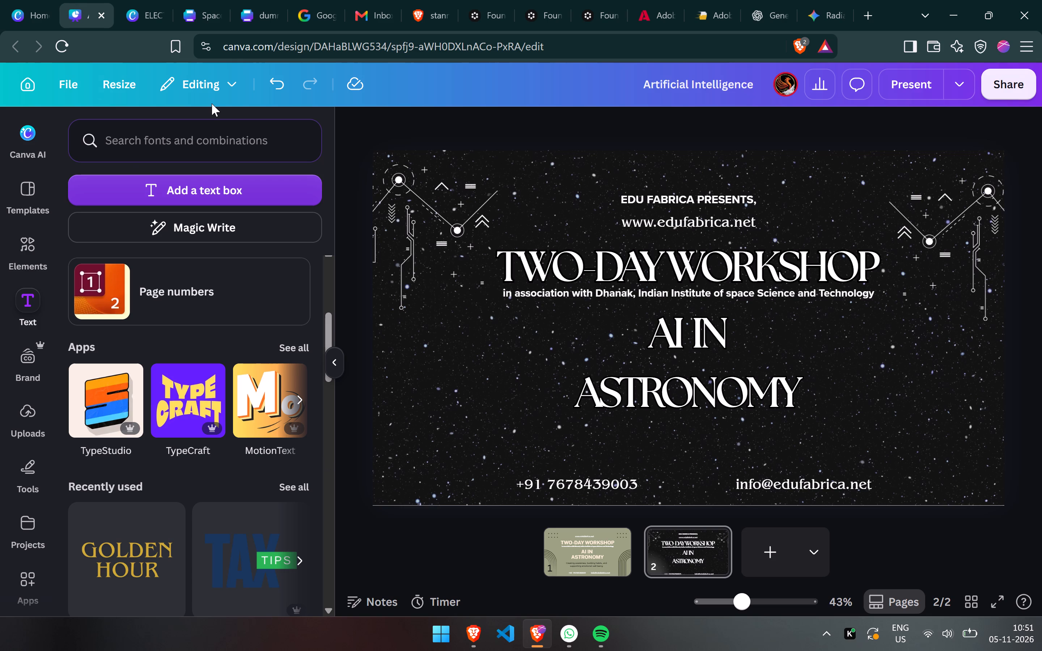
Search the templates for "ai WORKSHOP".
{"action": "left_click", "coordinate": [29, 191]}
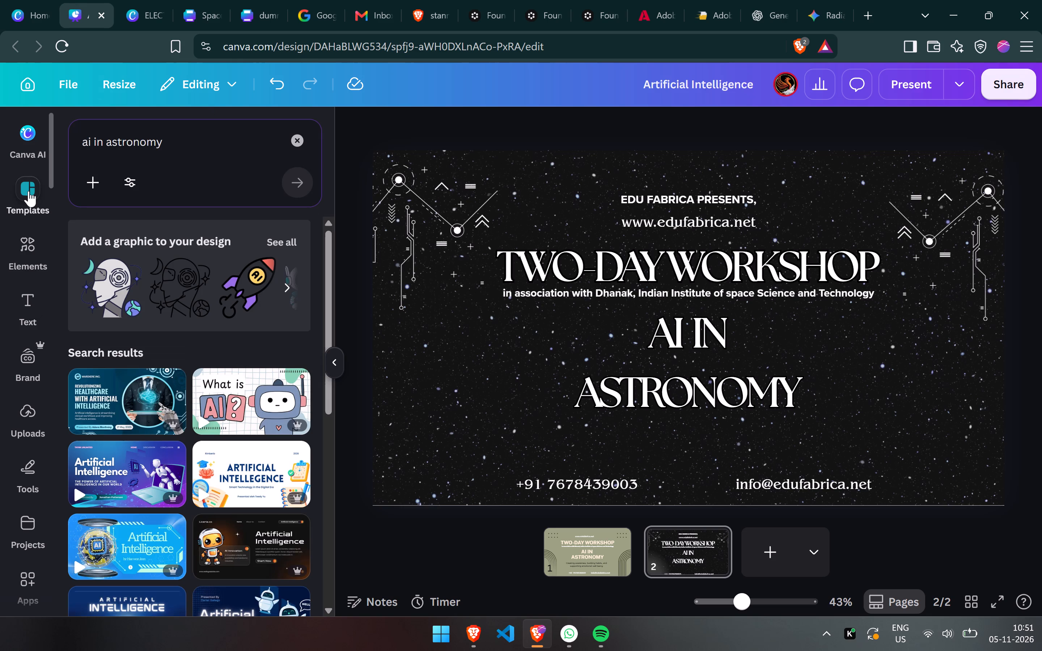
{"action": "left_click", "coordinate": [185, 144]}
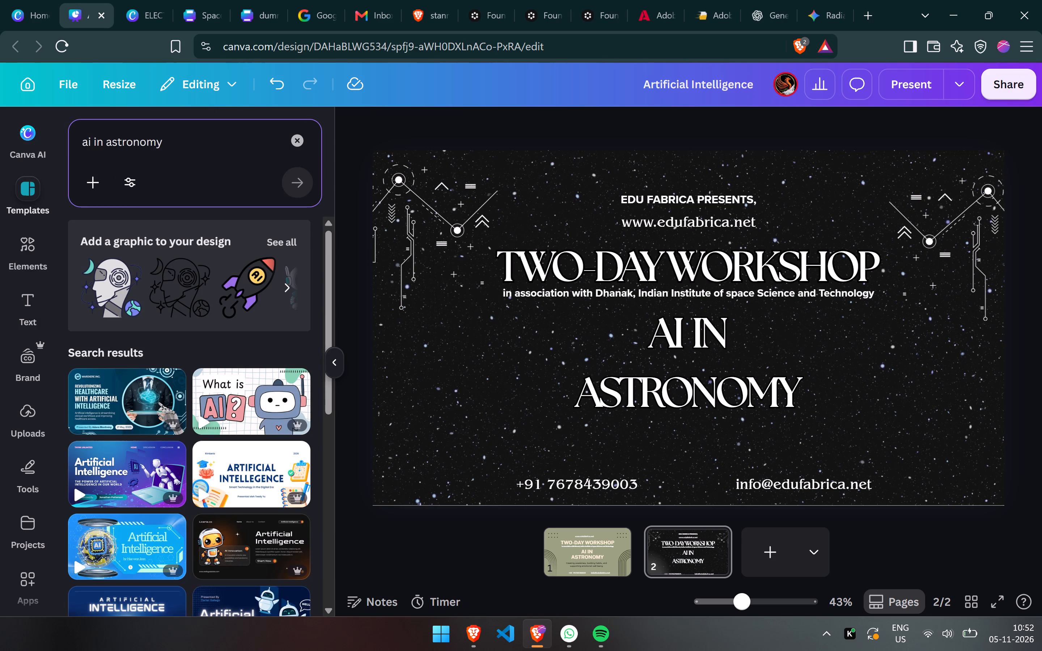
{"action": "key", "text": "ctrl+BackSpace"}
{"action": "key", "text": "ctrl+BackSpace"}
{"action": "type", "text": "WORKSHOP"}
{"action": "key", "text": "Return"}
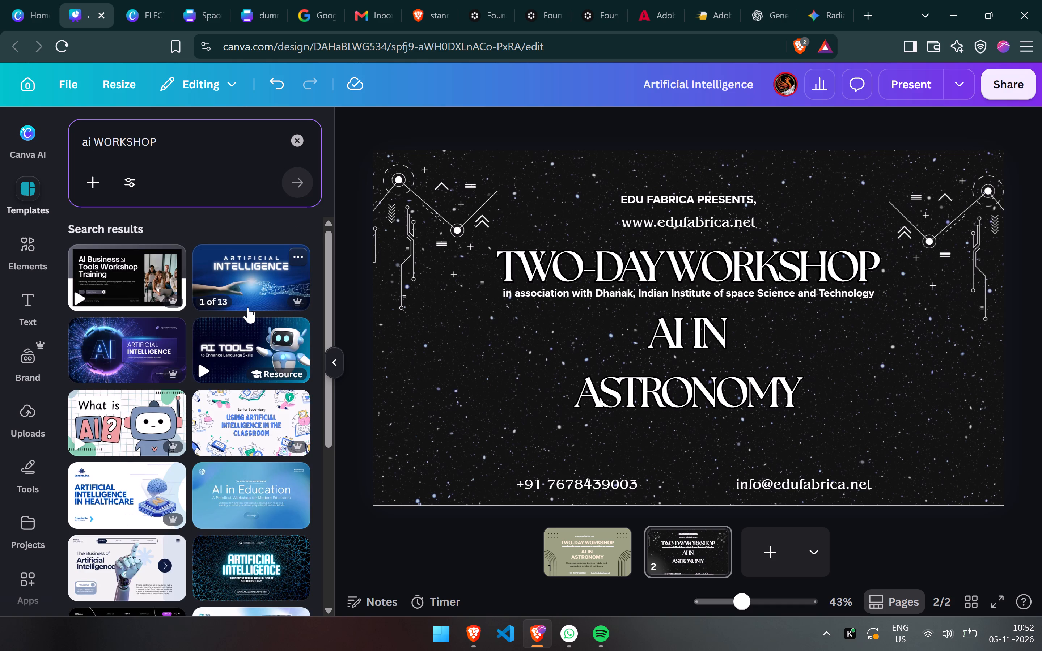
{"action": "scroll", "coordinate": [182, 380], "scroll_direction": "down", "scroll_amount": 1}
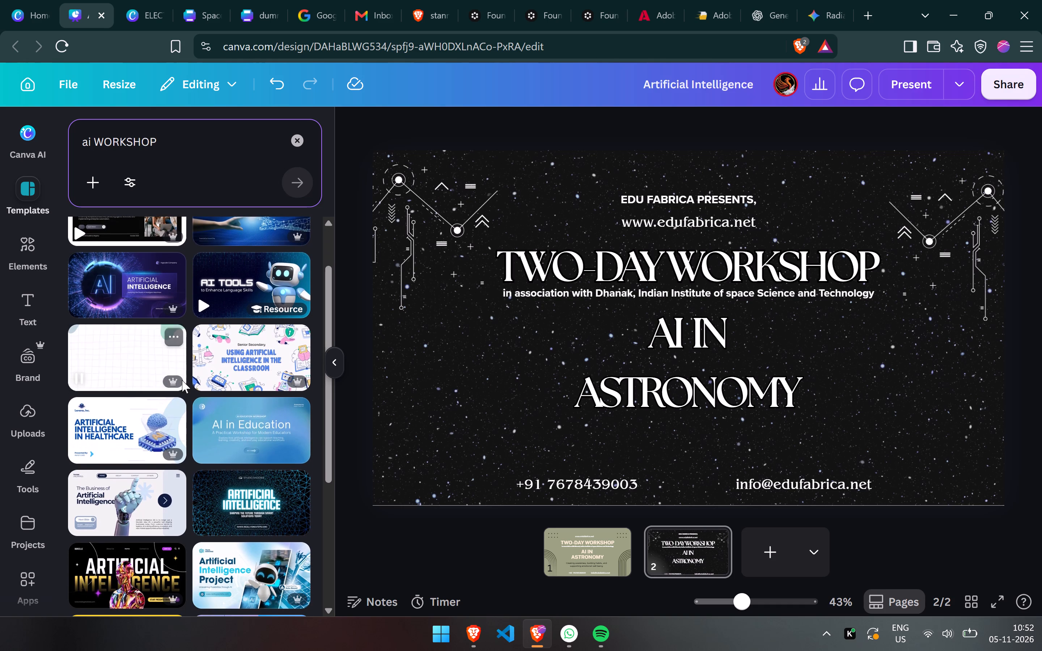
{"action": "scroll", "coordinate": [182, 380], "scroll_direction": "down", "scroll_amount": 1}
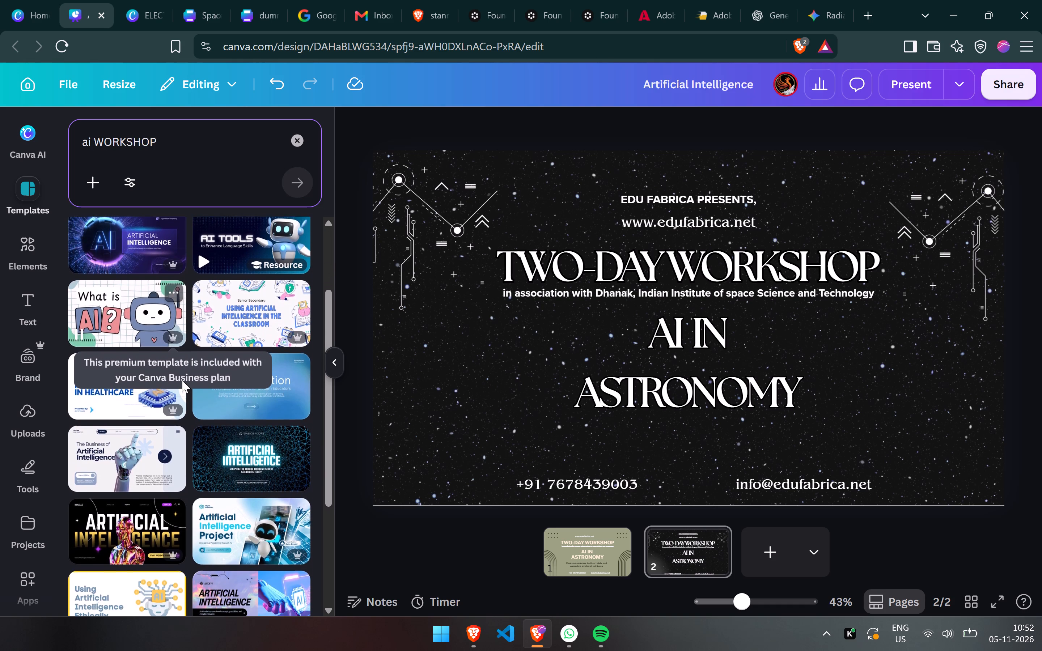
{"action": "scroll", "coordinate": [182, 380], "scroll_direction": "down", "scroll_amount": 2}
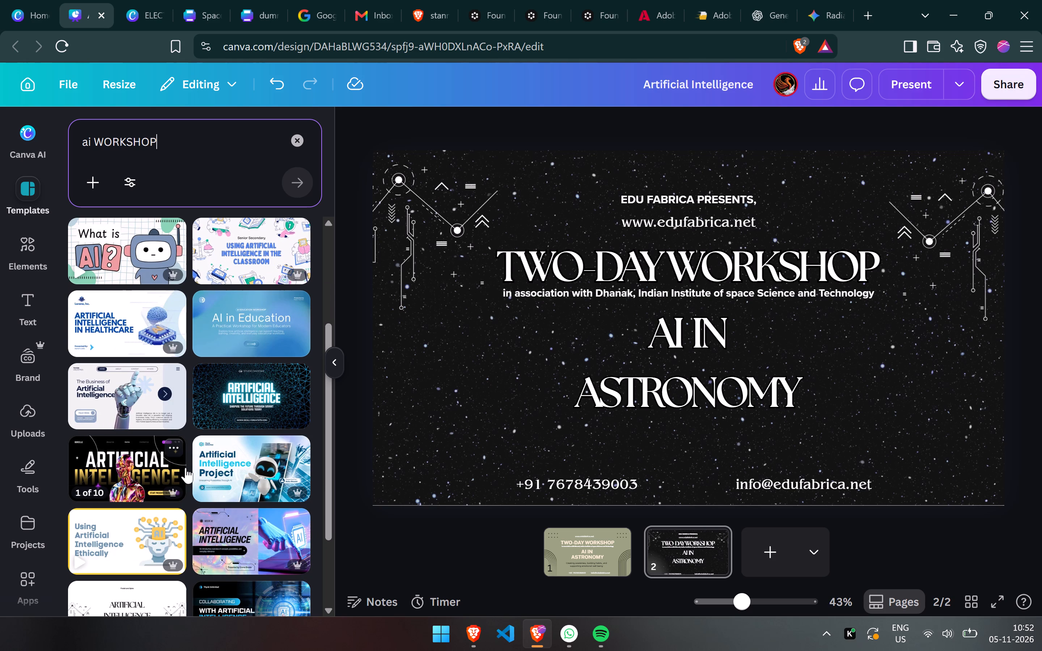
{"action": "scroll", "coordinate": [186, 468], "scroll_direction": "down", "scroll_amount": 1}
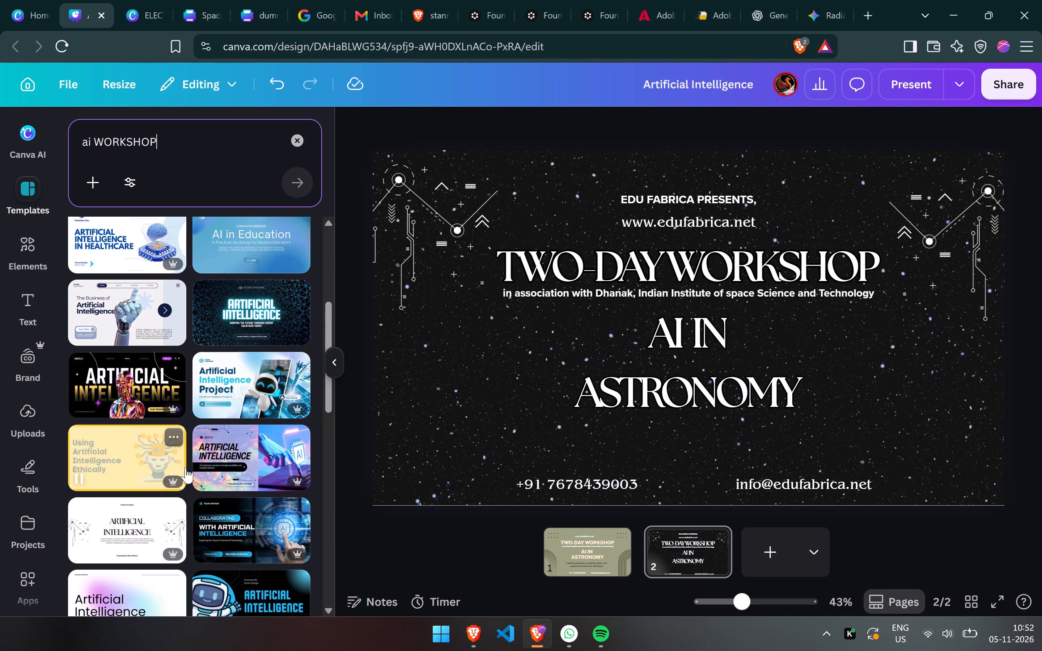
{"action": "scroll", "coordinate": [72, 482], "scroll_direction": "down", "scroll_amount": 3}
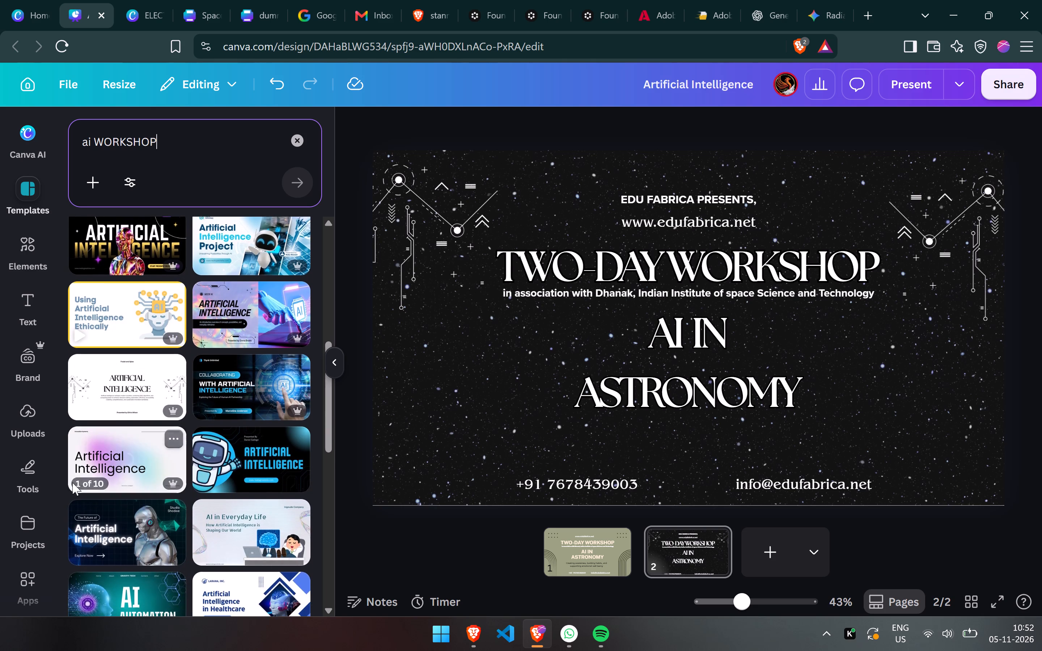
{"action": "scroll", "coordinate": [72, 482], "scroll_direction": "down", "scroll_amount": 3}
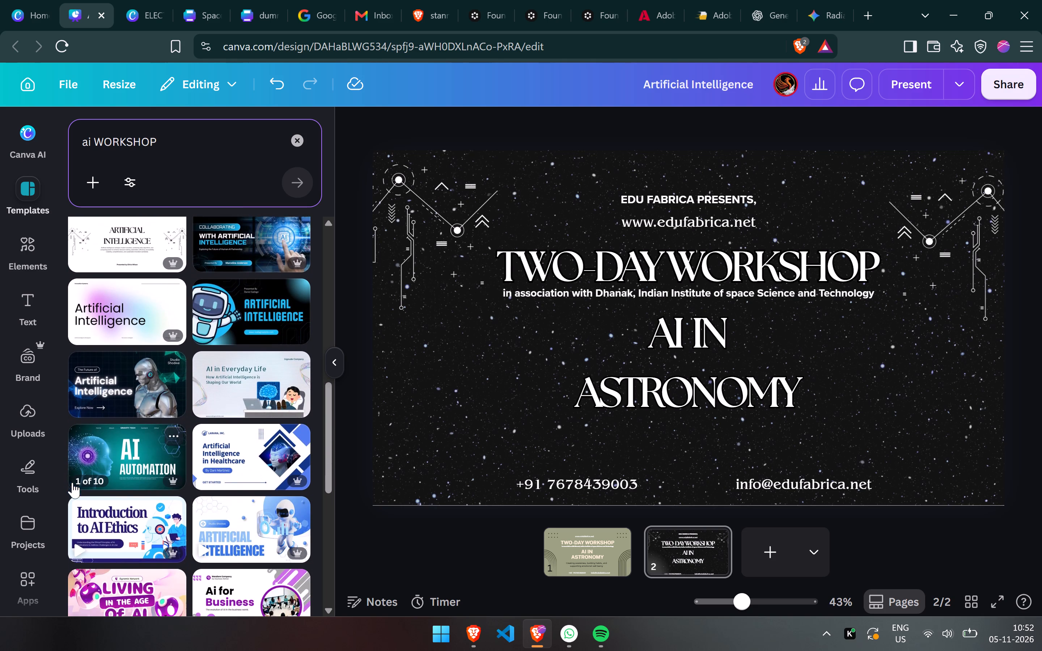
{"action": "scroll", "coordinate": [72, 482], "scroll_direction": "down", "scroll_amount": 5}
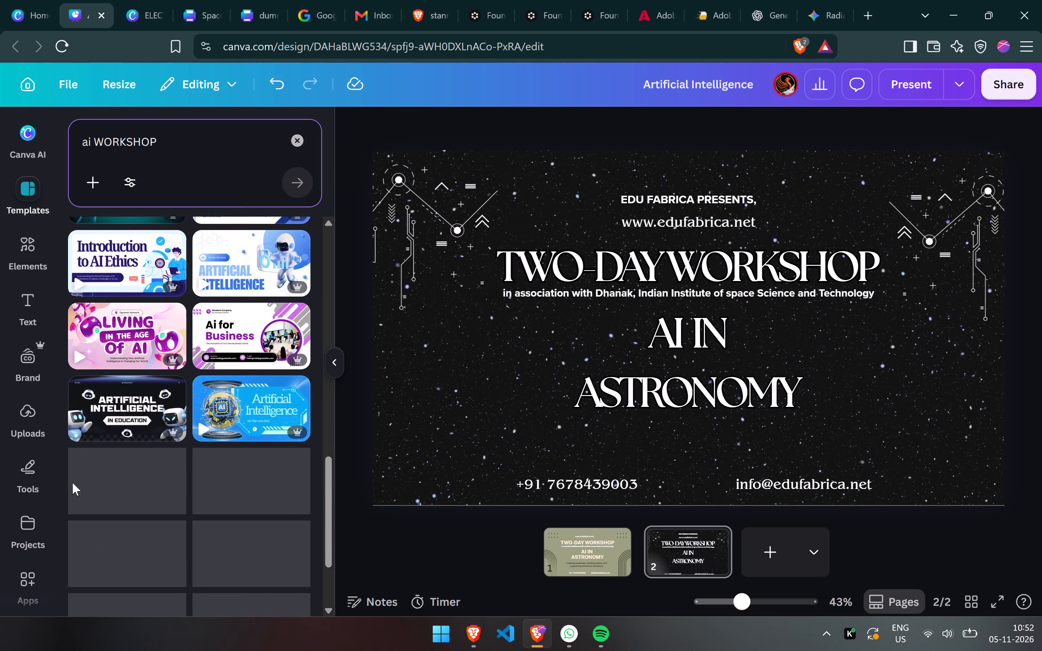
{"action": "scroll", "coordinate": [76, 473], "scroll_direction": "down", "scroll_amount": 3}
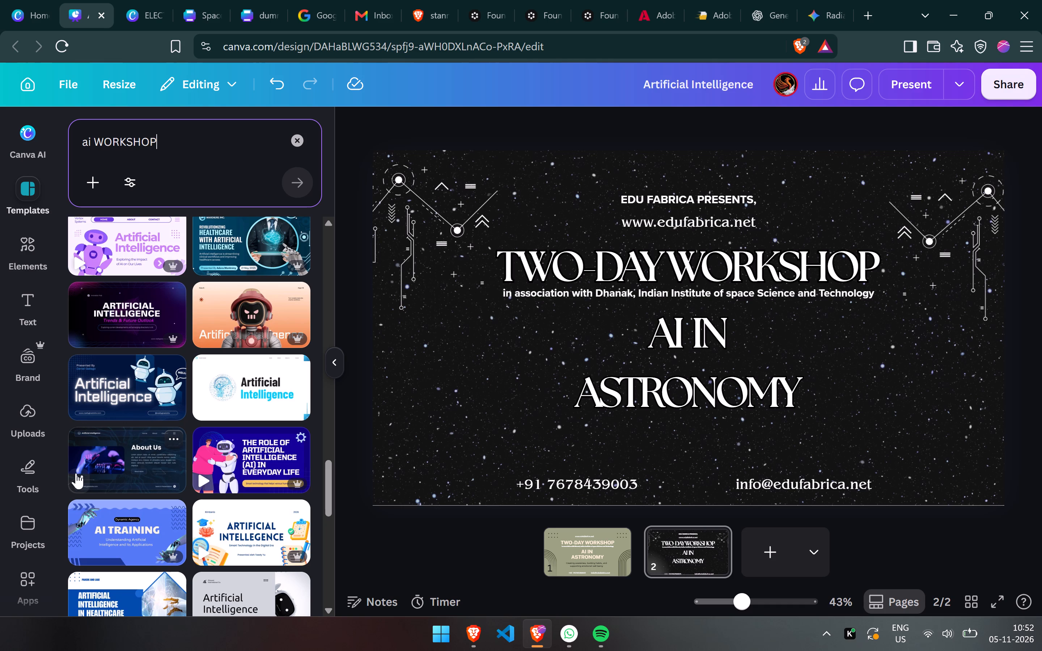
{"action": "scroll", "coordinate": [247, 490], "scroll_direction": "down", "scroll_amount": 2}
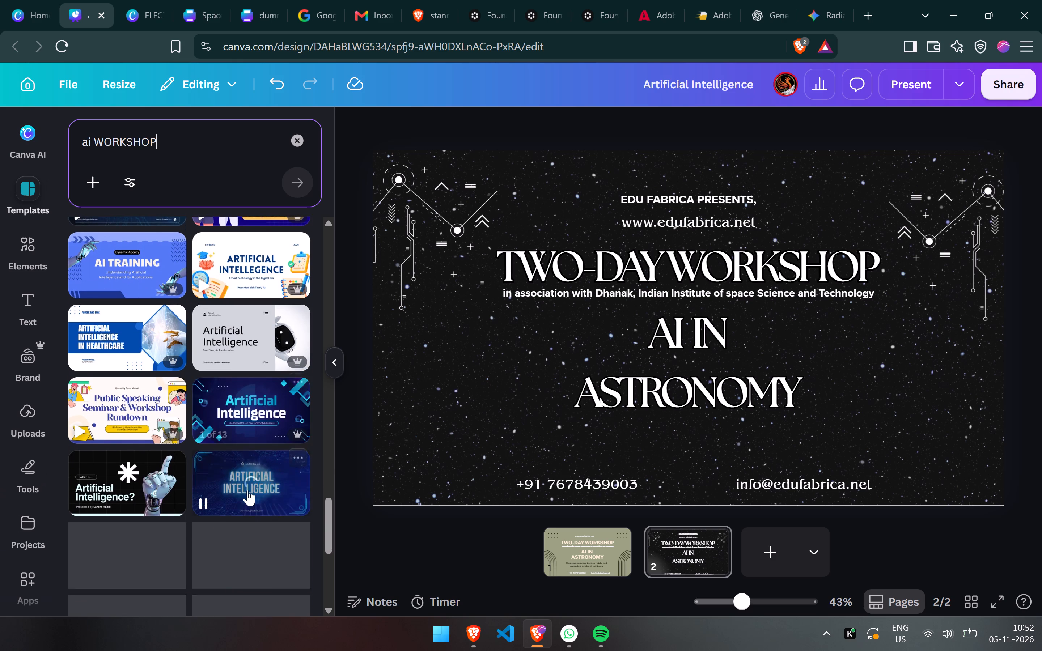
{"action": "scroll", "coordinate": [247, 490], "scroll_direction": "down", "scroll_amount": 3}
{"action": "scroll", "coordinate": [247, 490], "scroll_direction": "up", "scroll_amount": 1}
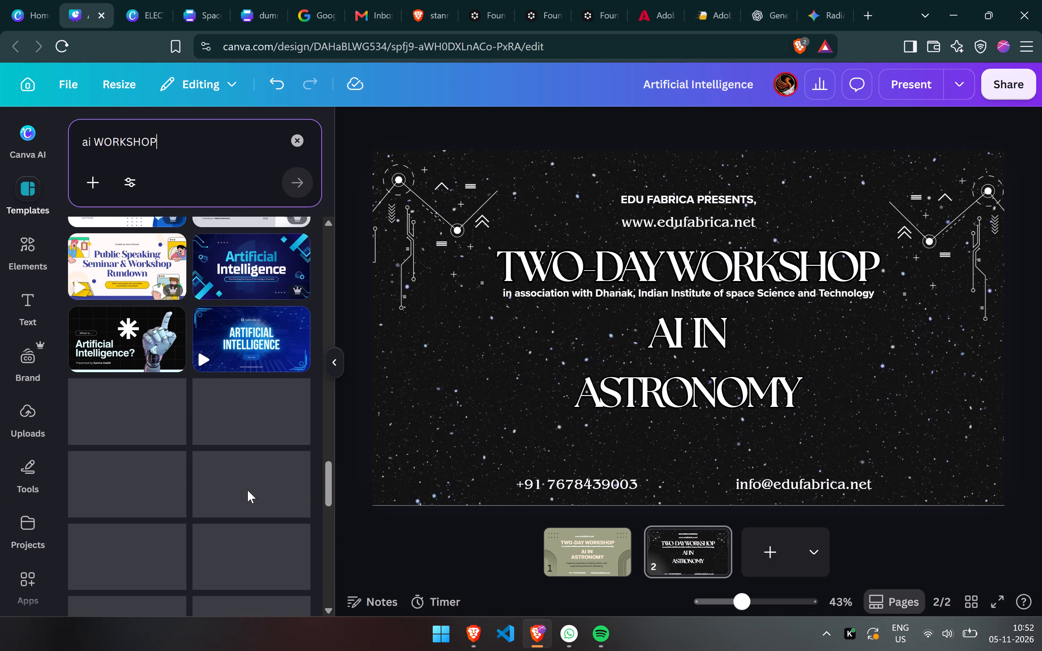
{"action": "scroll", "coordinate": [247, 490], "scroll_direction": "down", "scroll_amount": 1}
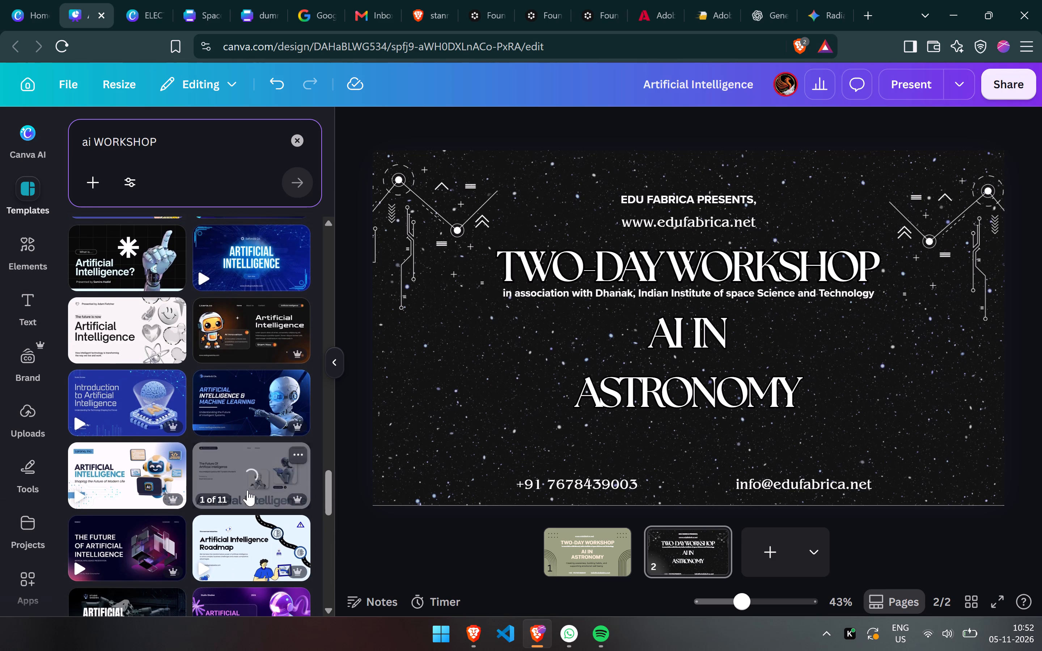
{"action": "scroll", "coordinate": [247, 490], "scroll_direction": "down", "scroll_amount": 1}
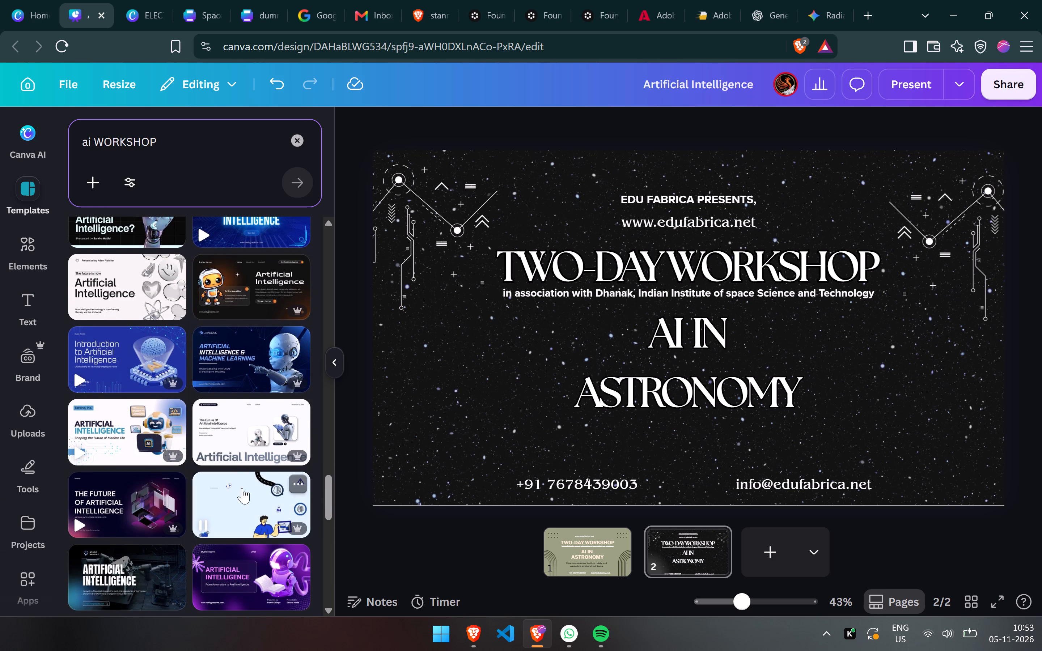
{"action": "scroll", "coordinate": [212, 523], "scroll_direction": "down", "scroll_amount": 1}
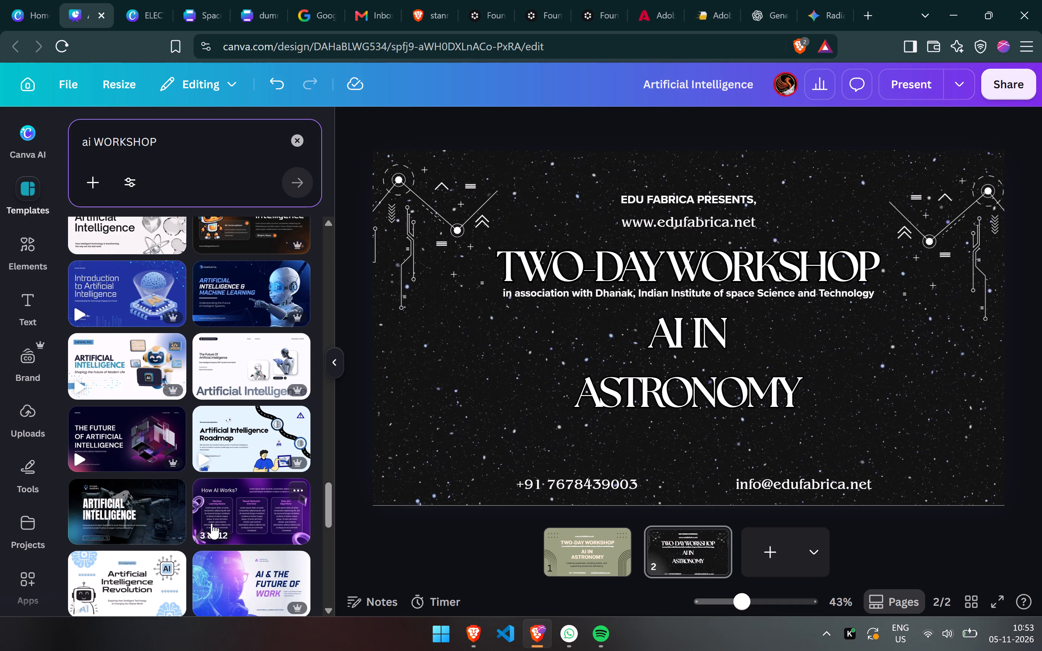
Add the title page of the dark "The Future of Artificial Intelligence" template with the 3D cube as a new third page.
{"action": "left_click_drag", "start_coordinate": [121, 450], "coordinate": [560, 524]}
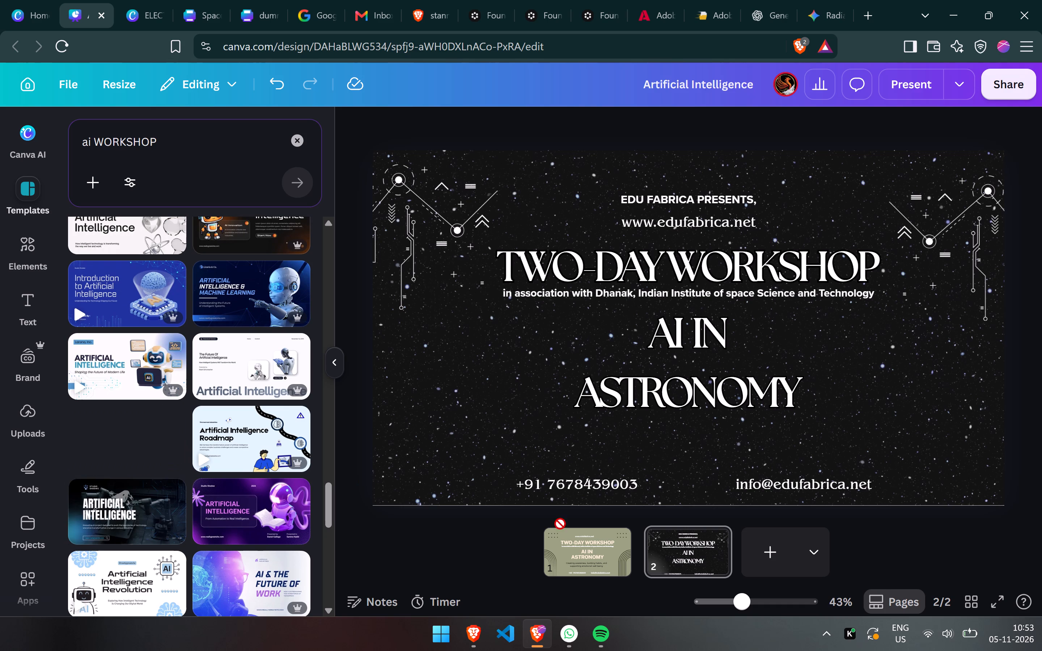
{"action": "left_click_drag", "start_coordinate": [560, 524], "coordinate": [775, 550]}
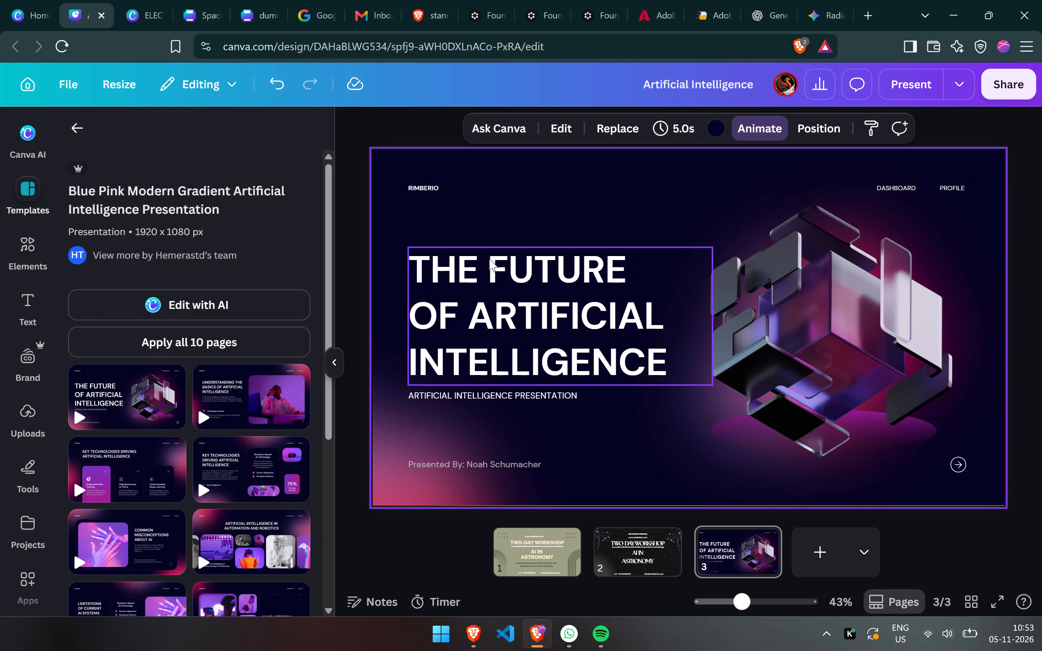
Open the third page's "THE FUTURE OF ARTIFICIAL INTELLIGENCE" heading for editing, and go to the green first page to view its workshop wording.
{"action": "double_click", "coordinate": [489, 259]}
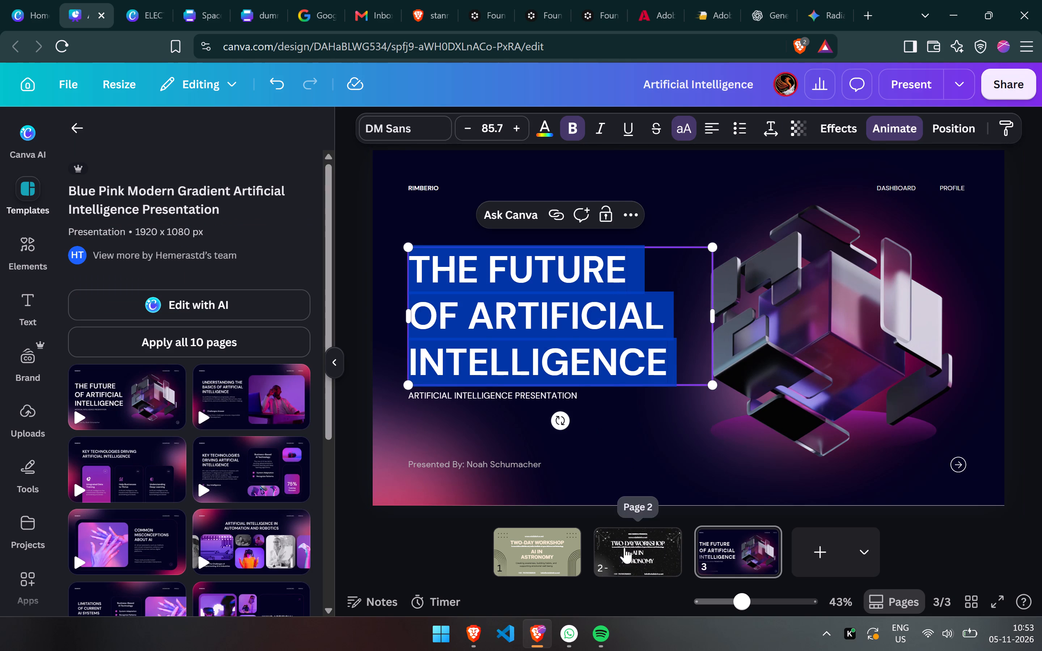
{"action": "left_click", "coordinate": [550, 550]}
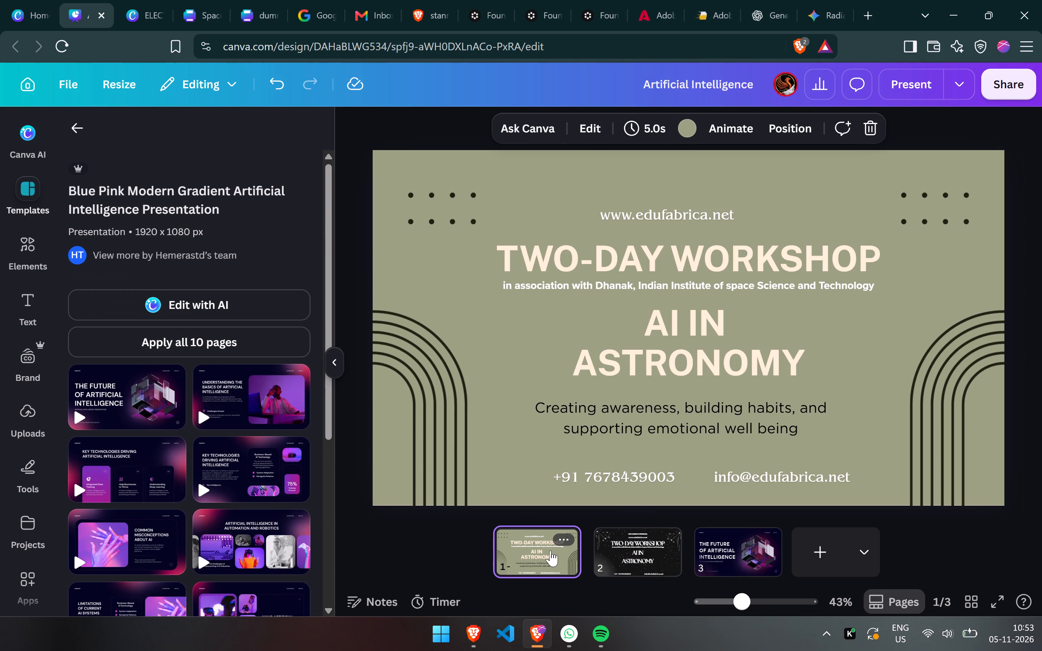
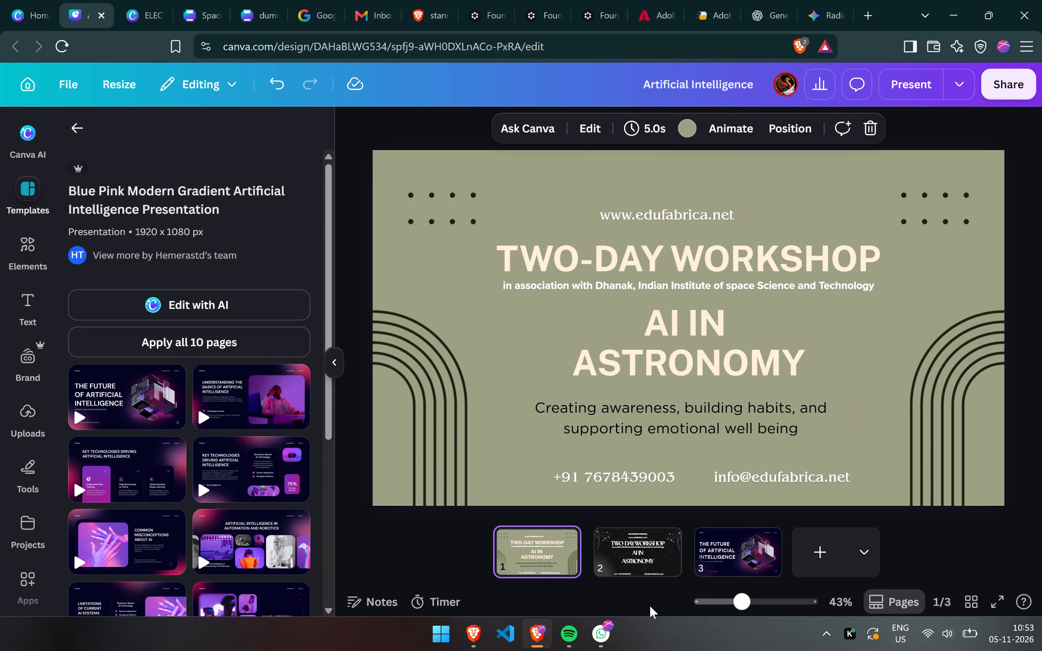
On the black starry second page, change the workshop heading to "TWO-DAY OFFLINE WORKSHOP".
{"action": "left_click", "coordinate": [639, 551]}
{"action": "left_click", "coordinate": [664, 282]}
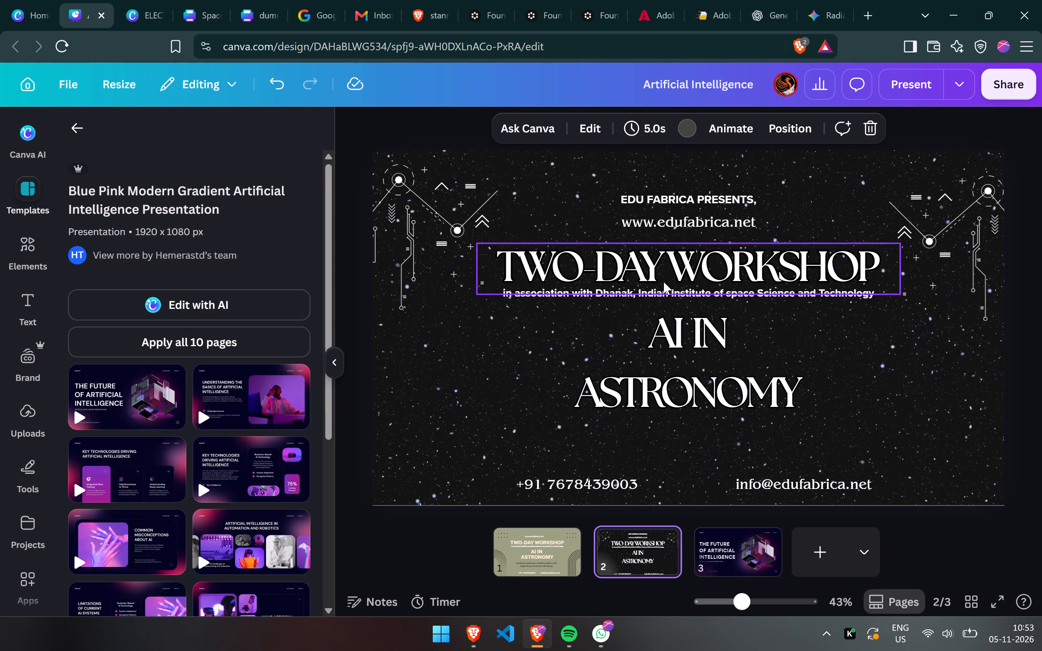
{"action": "left_click", "coordinate": [664, 282]}
{"action": "key", "text": "space"}
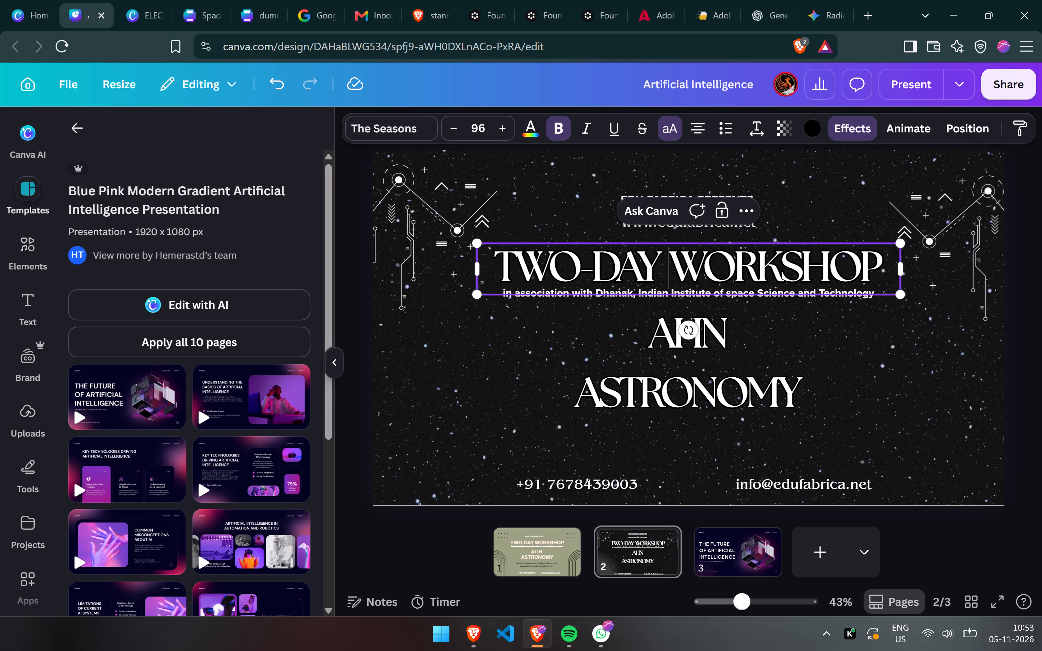
{"action": "type", "text": "OFFLINE"}
{"action": "key", "text": "space"}
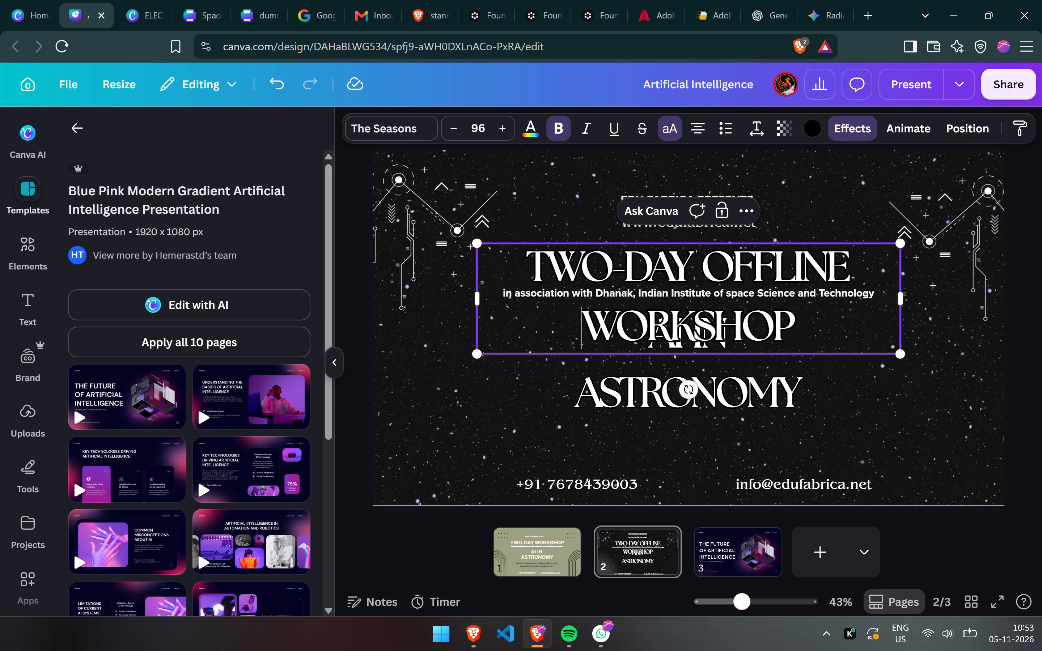
Move "AI IN ASTRONOMY" below the heading, widen its text box, and join its wording onto a single line.
{"action": "left_click_drag", "start_coordinate": [800, 415], "coordinate": [801, 449]}
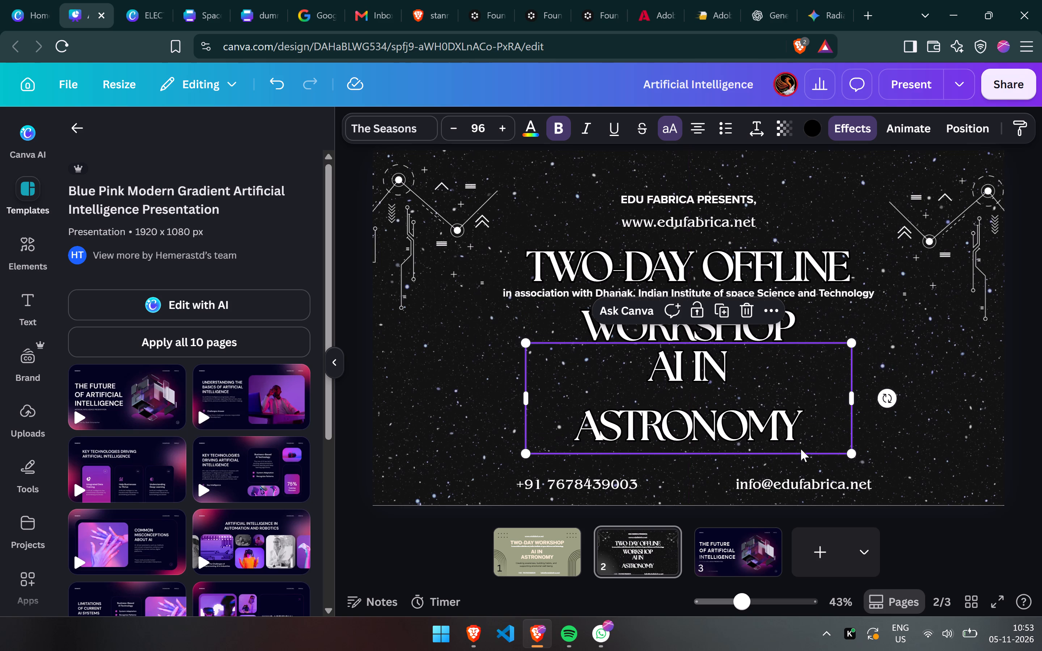
{"action": "left_click_drag", "start_coordinate": [855, 399], "coordinate": [978, 392]}
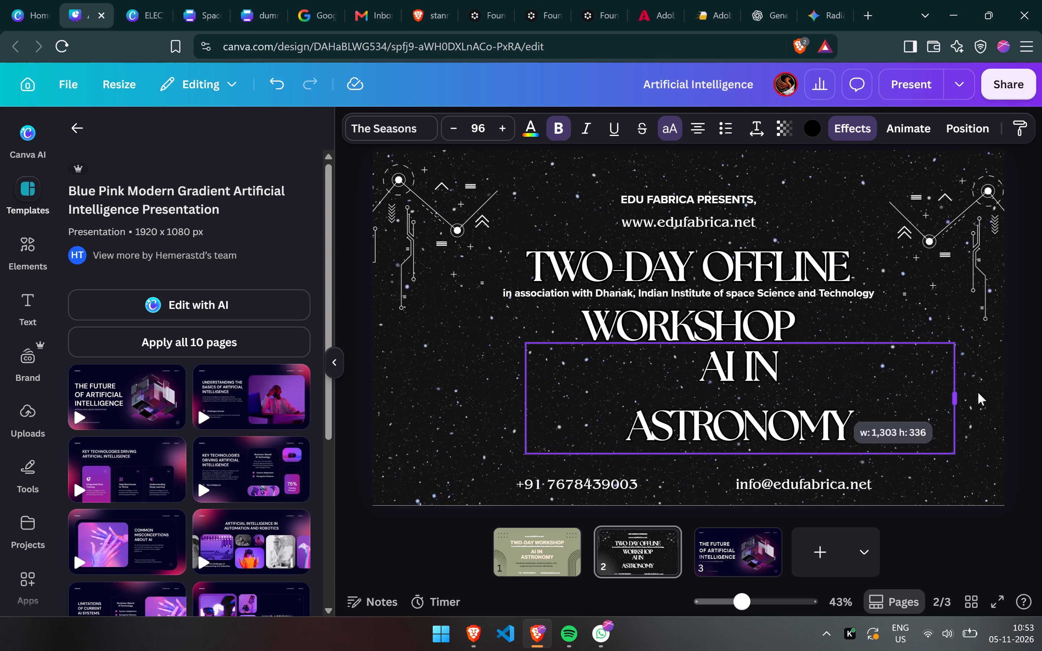
{"action": "left_click_drag", "start_coordinate": [978, 392], "coordinate": [962, 396]}
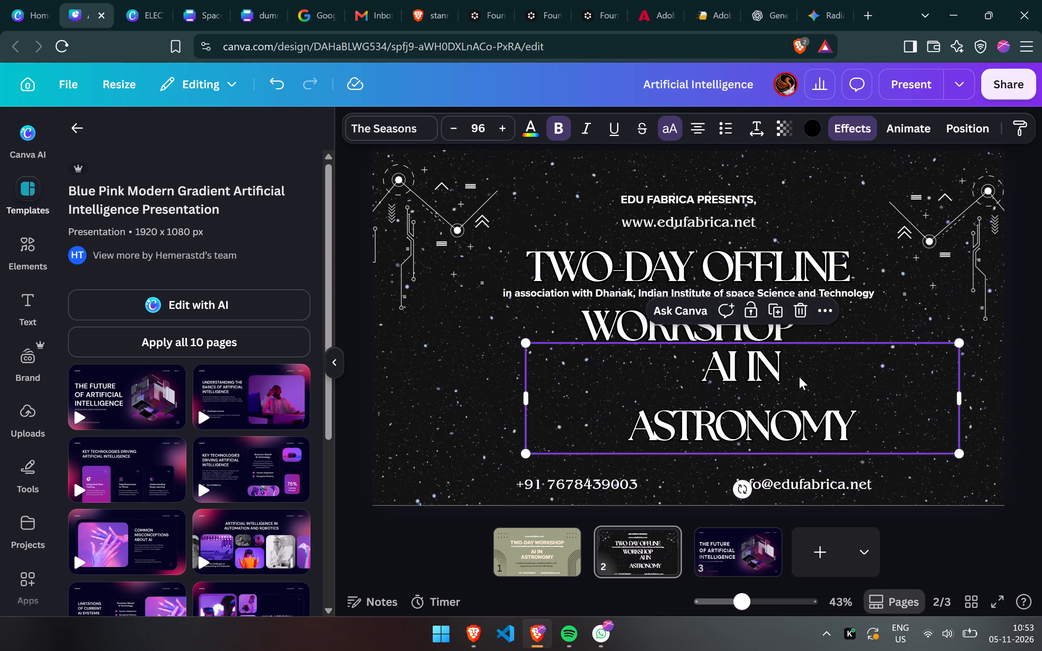
{"action": "left_click", "coordinate": [781, 379]}
{"action": "left_click", "coordinate": [778, 378]}
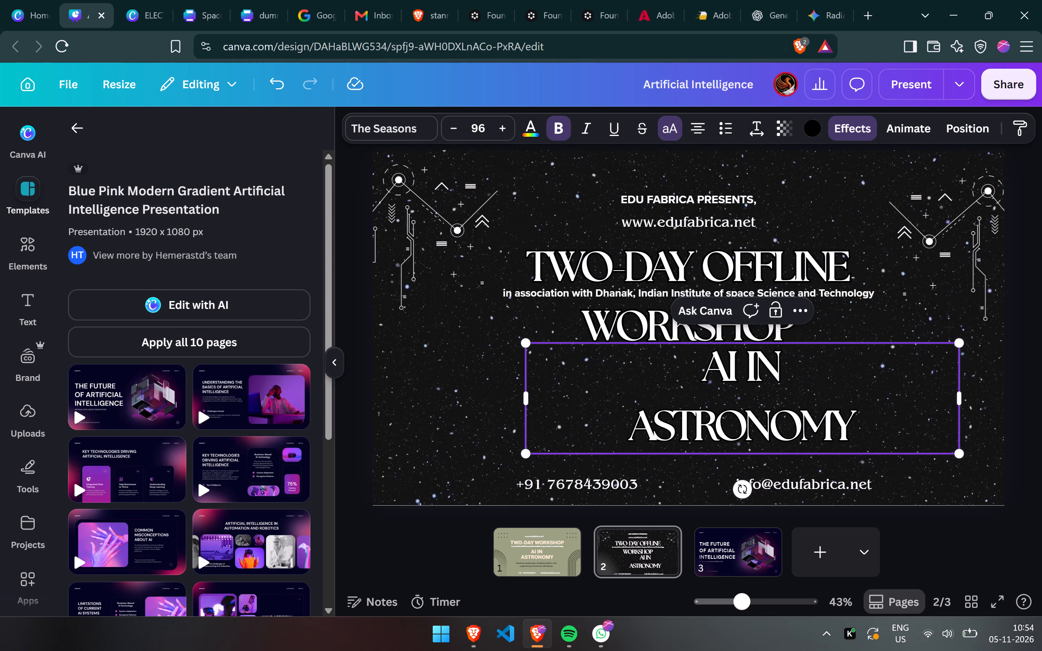
{"action": "key", "text": "Delete"}
{"action": "key", "text": "space"}
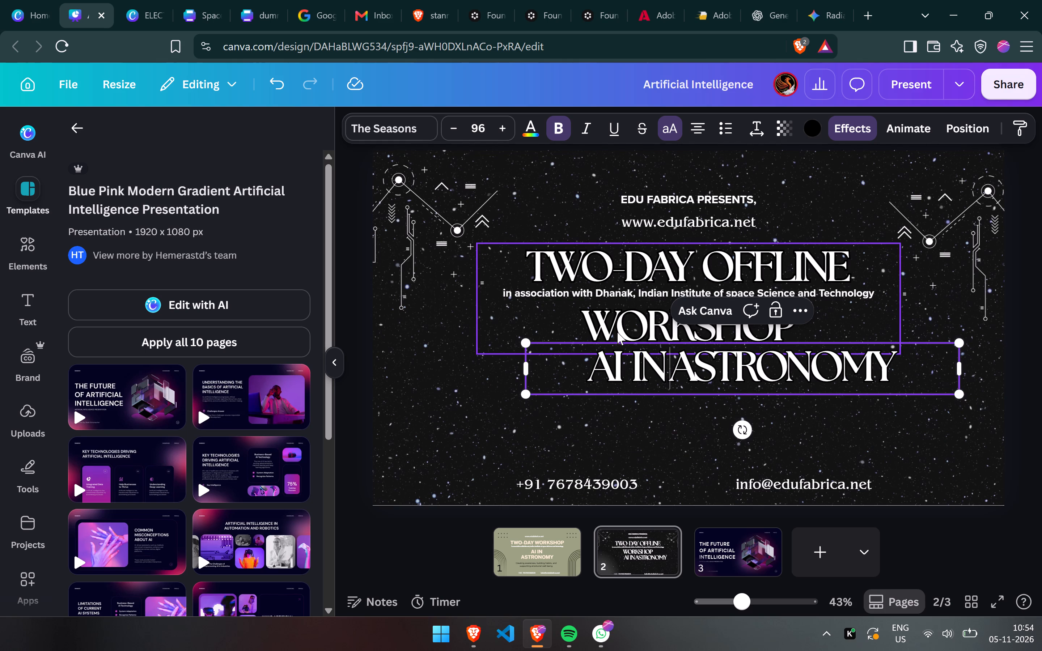
Move the two-line heading up to the page's top edge to free the association line, and shift that line down.
{"action": "left_click", "coordinate": [617, 331]}
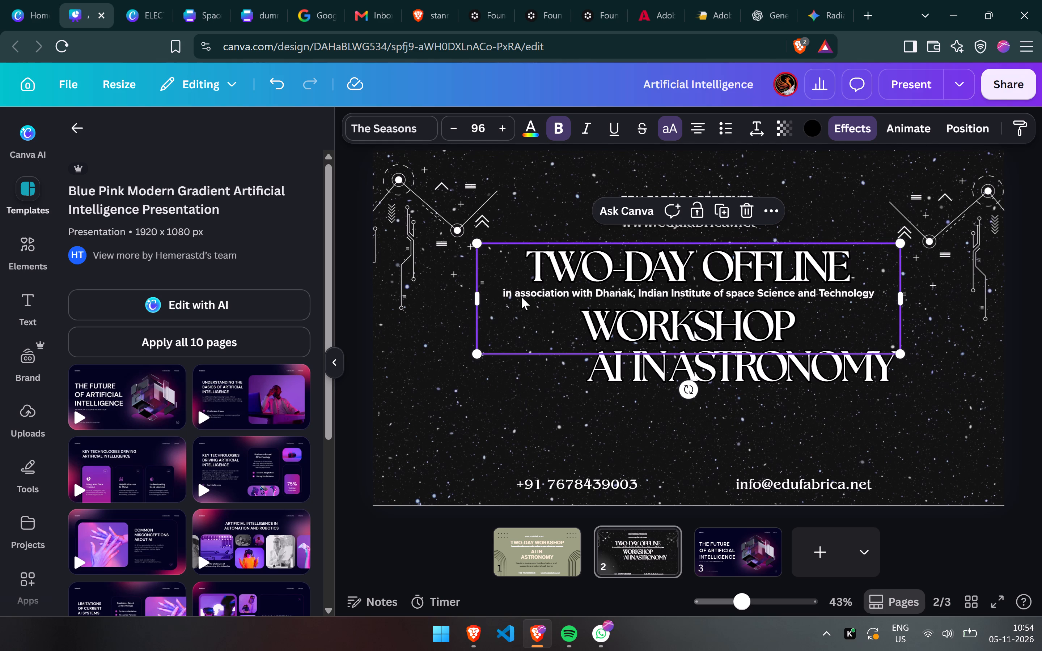
{"action": "left_click", "coordinate": [521, 297]}
{"action": "left_click_drag", "start_coordinate": [584, 277], "coordinate": [580, 259]}
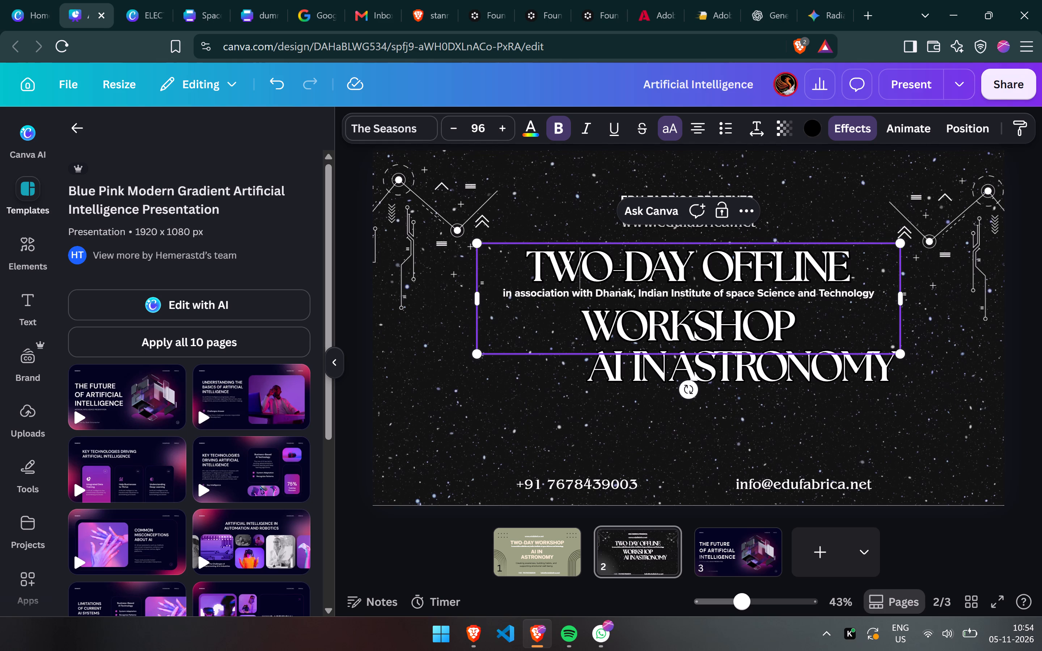
{"action": "left_click_drag", "start_coordinate": [531, 241], "coordinate": [494, 144]}
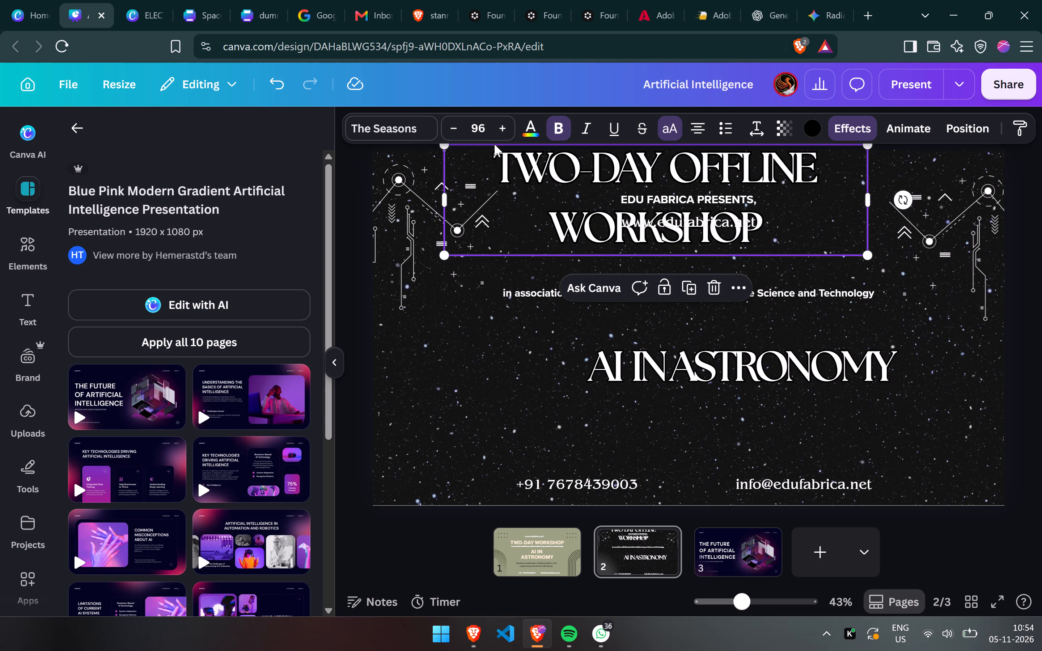
{"action": "left_click_drag", "start_coordinate": [519, 290], "coordinate": [521, 326]}
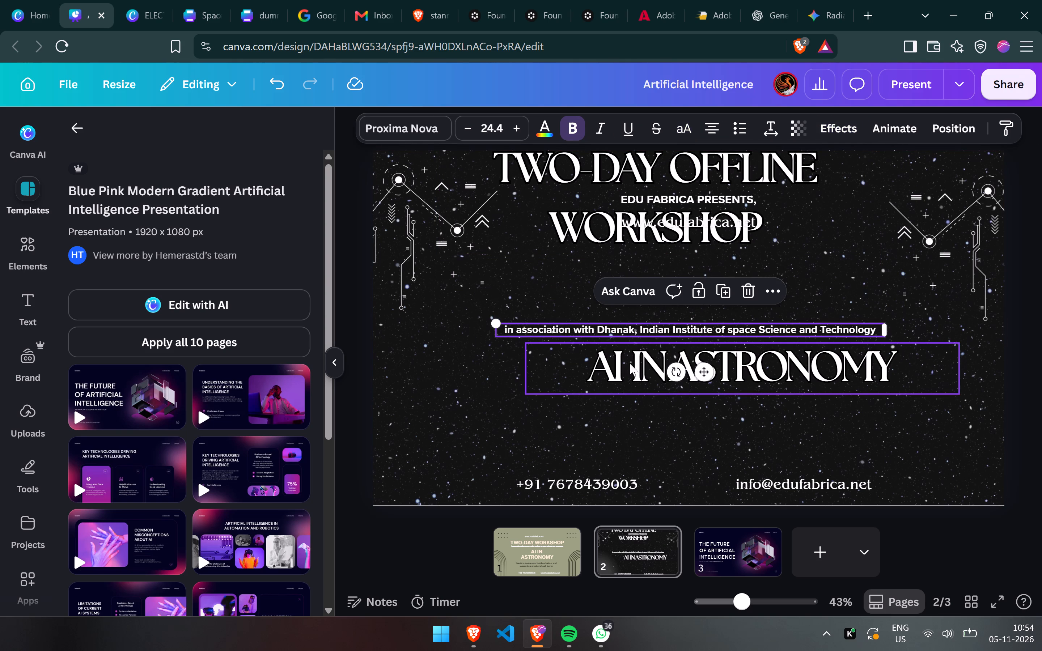
Centre "AI IN ASTRONOMY" just above the contact details, with the association line centred directly above it.
{"action": "left_click_drag", "start_coordinate": [639, 370], "coordinate": [574, 427]}
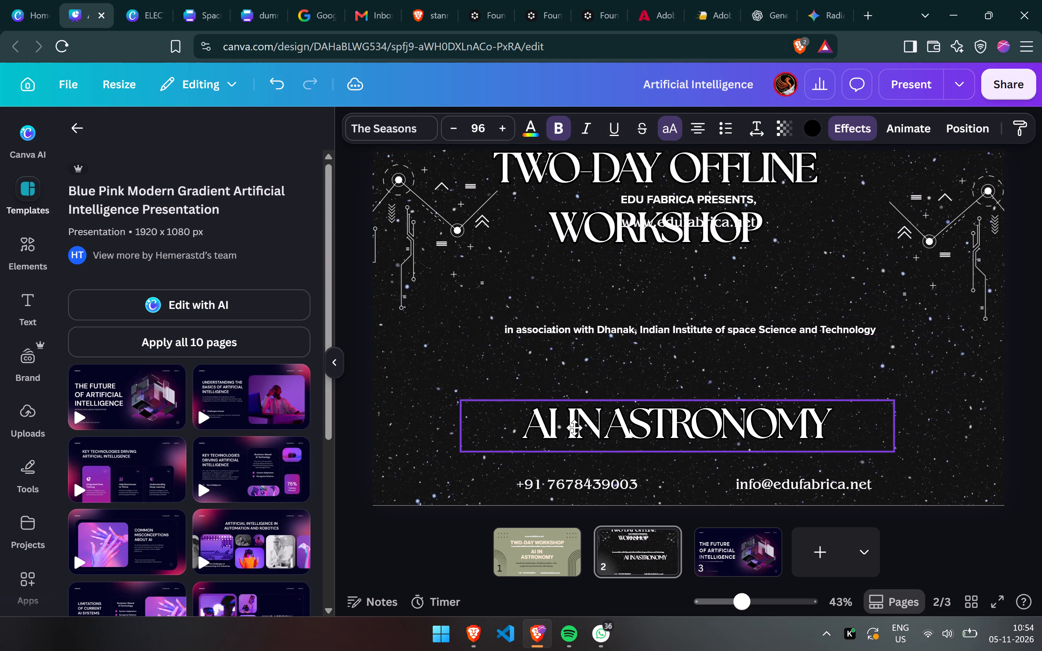
{"action": "left_click_drag", "start_coordinate": [574, 427], "coordinate": [549, 433]}
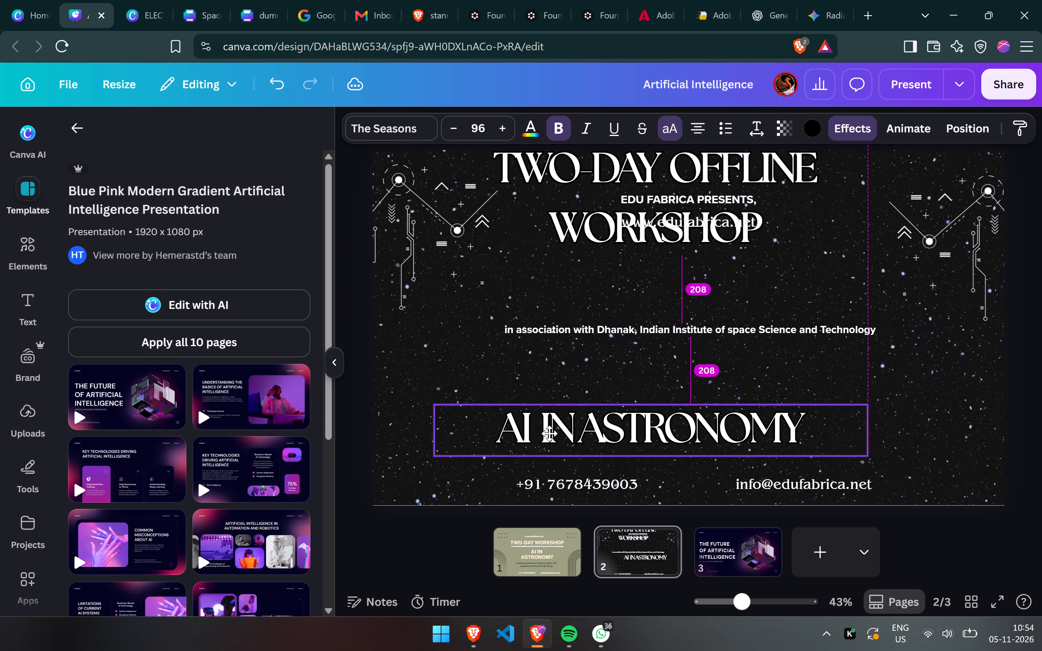
{"action": "left_click_drag", "start_coordinate": [549, 433], "coordinate": [552, 433]}
{"action": "left_click_drag", "start_coordinate": [562, 329], "coordinate": [560, 375]}
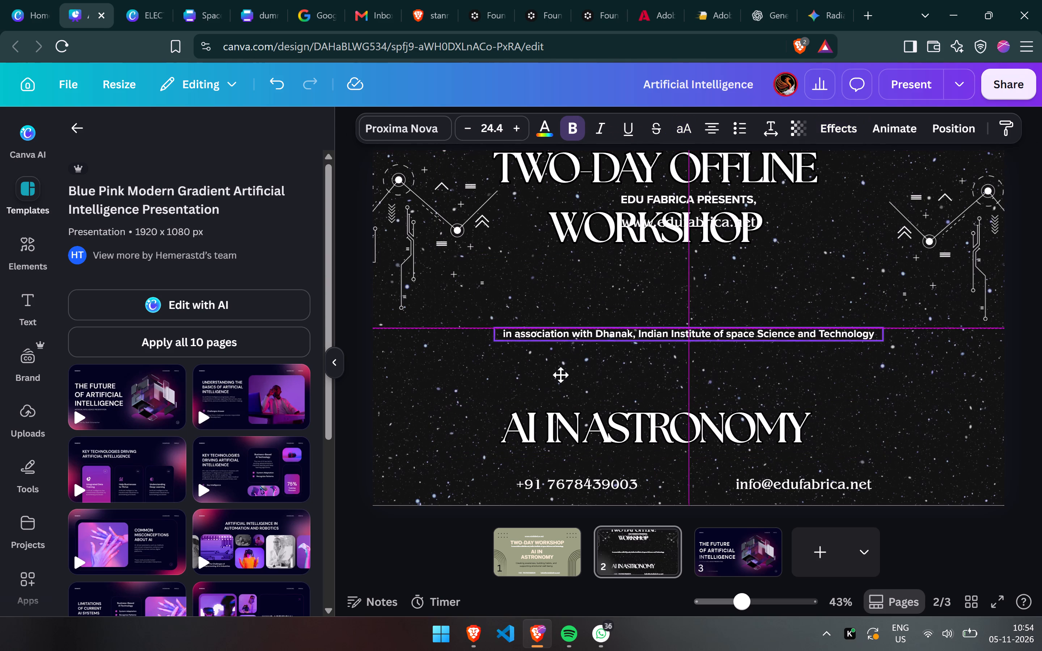
{"action": "left_click_drag", "start_coordinate": [560, 375], "coordinate": [564, 396]}
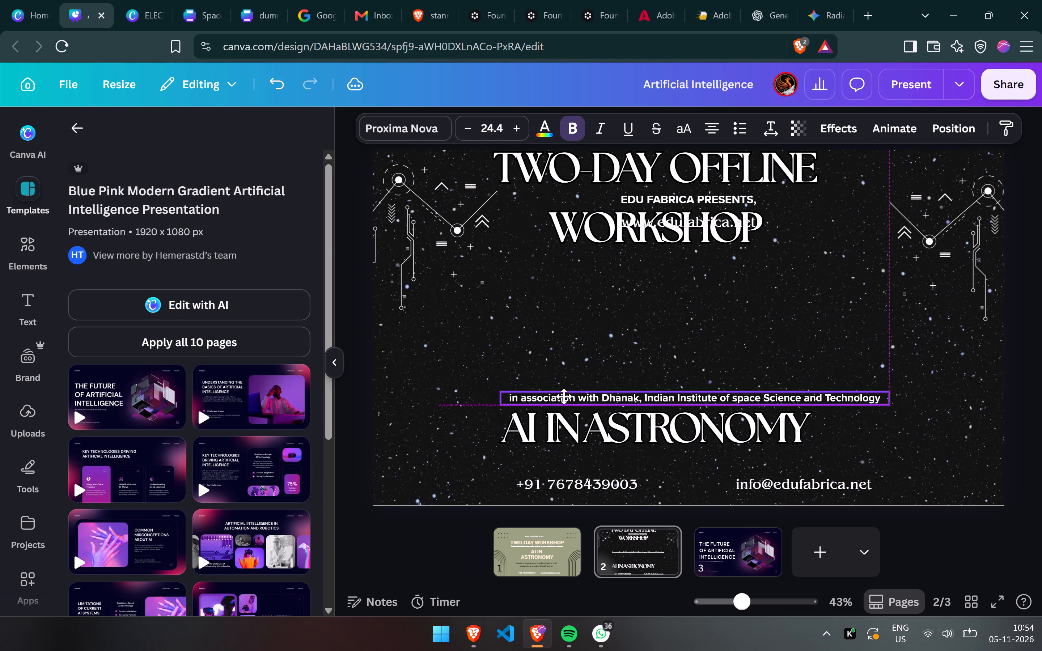
{"action": "left_click_drag", "start_coordinate": [564, 396], "coordinate": [554, 404]}
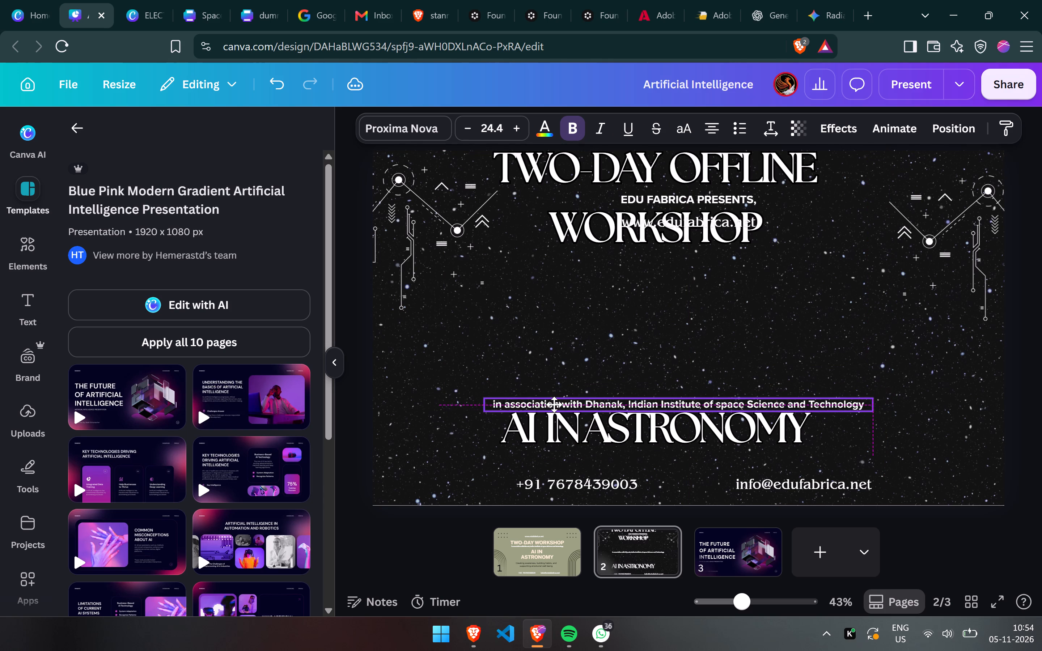
{"action": "left_click_drag", "start_coordinate": [554, 404], "coordinate": [560, 401]}
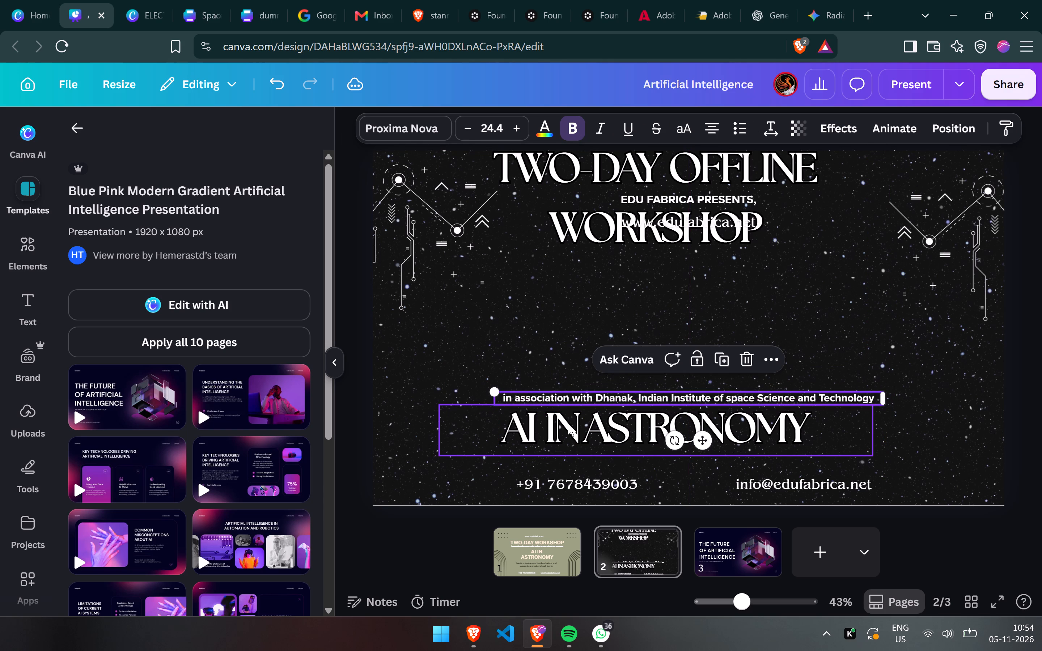
{"action": "left_click_drag", "start_coordinate": [570, 433], "coordinate": [608, 433]}
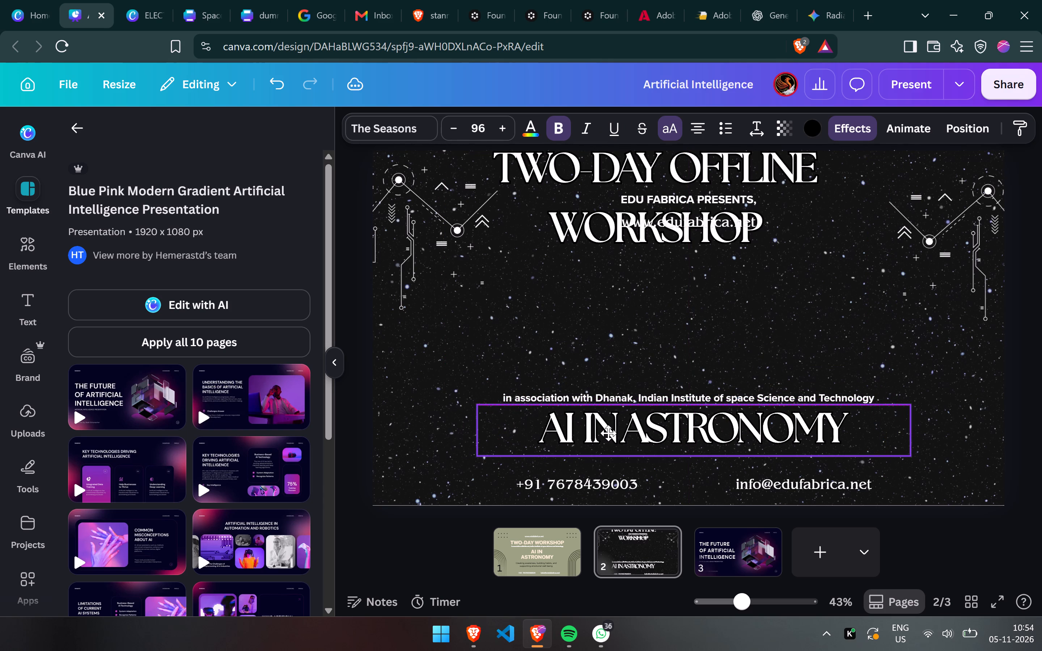
{"action": "left_click_drag", "start_coordinate": [608, 433], "coordinate": [607, 431]}
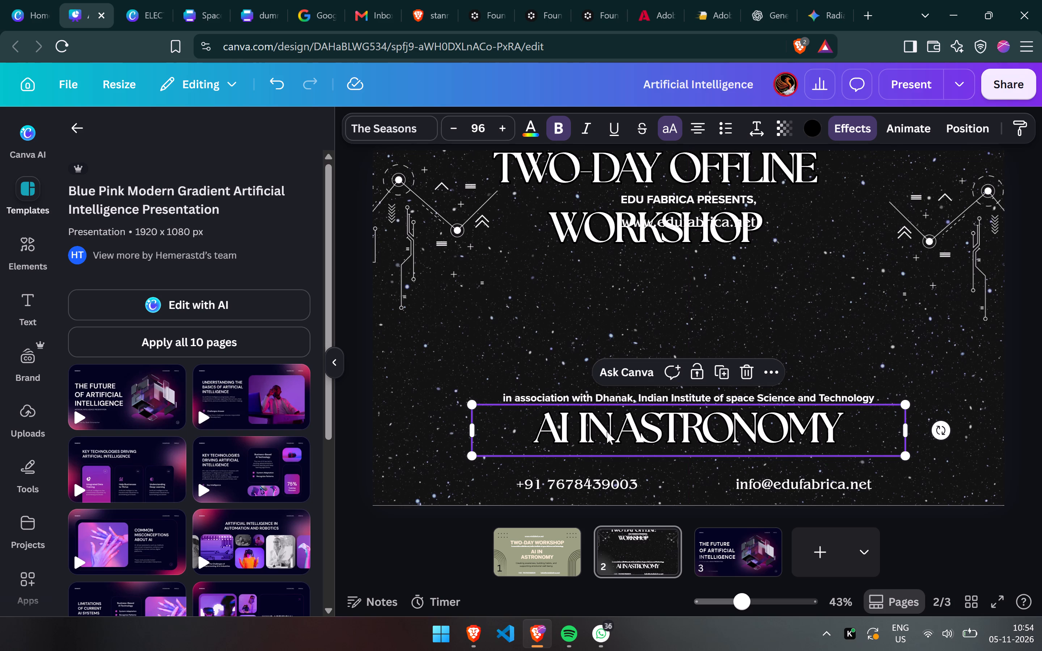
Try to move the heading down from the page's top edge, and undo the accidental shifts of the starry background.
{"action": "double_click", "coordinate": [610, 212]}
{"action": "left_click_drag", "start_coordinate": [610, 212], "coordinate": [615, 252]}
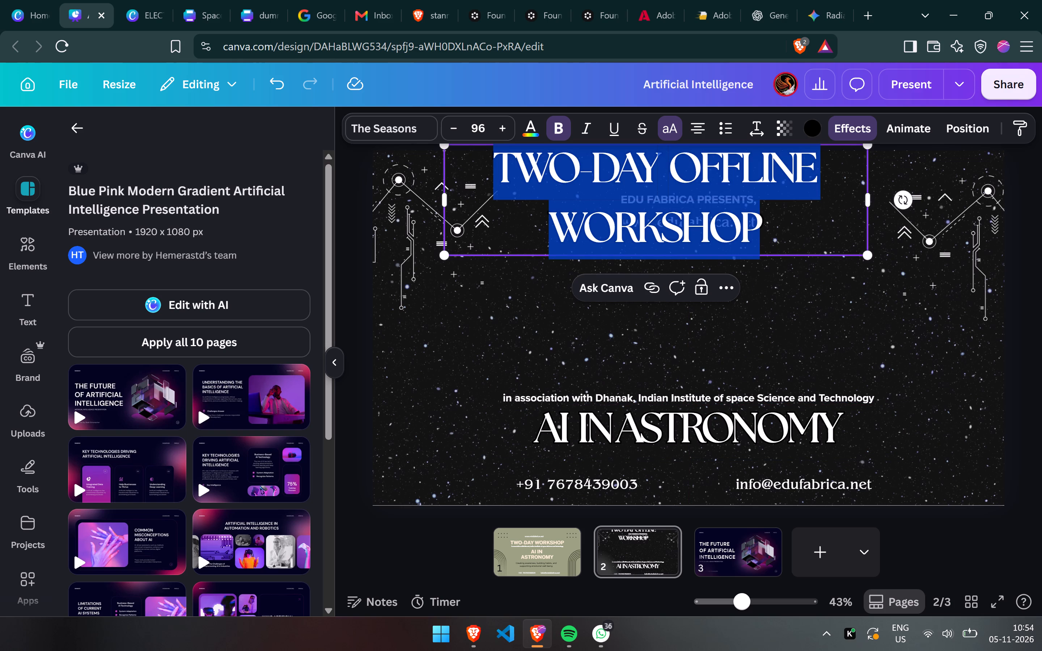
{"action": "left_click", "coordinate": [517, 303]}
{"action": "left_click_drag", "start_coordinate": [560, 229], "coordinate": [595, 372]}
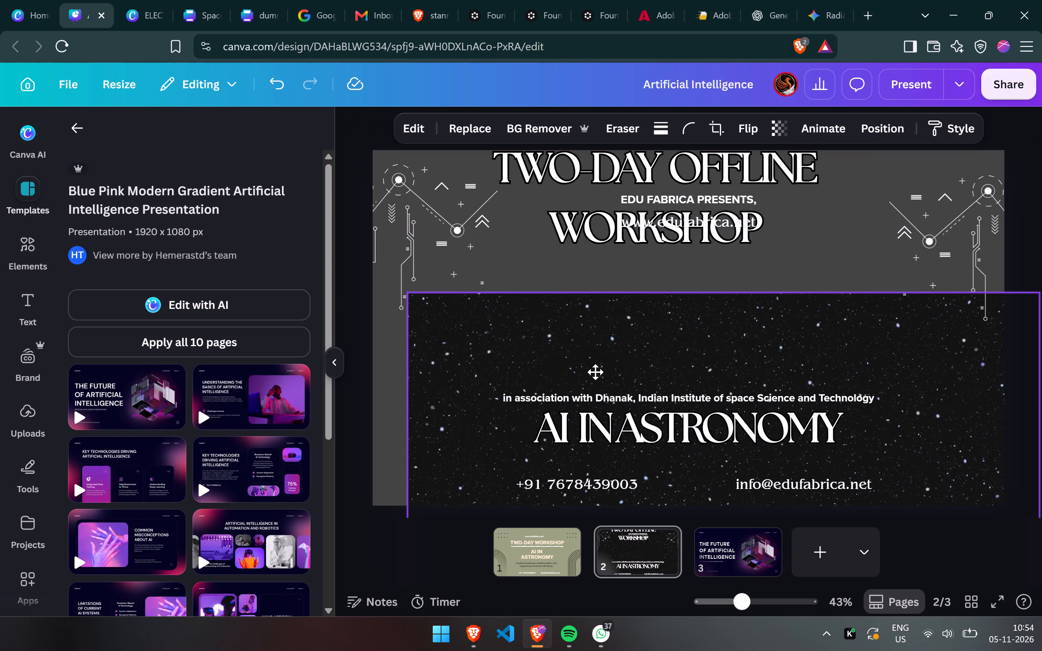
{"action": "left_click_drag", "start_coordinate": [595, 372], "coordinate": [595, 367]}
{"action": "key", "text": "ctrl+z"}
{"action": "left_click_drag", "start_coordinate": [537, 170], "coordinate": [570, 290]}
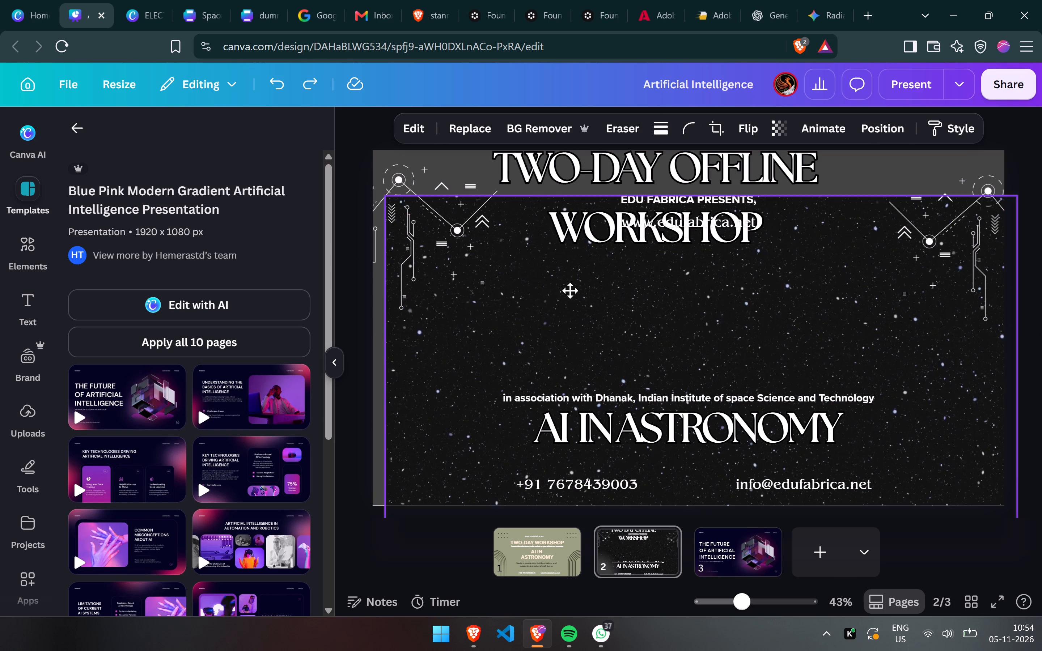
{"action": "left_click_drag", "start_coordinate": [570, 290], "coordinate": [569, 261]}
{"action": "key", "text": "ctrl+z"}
Move the "TWO-DAY OFFLINE WORKSHOP" heading down, centred between the website address and the association line.
{"action": "left_click", "coordinate": [623, 229]}
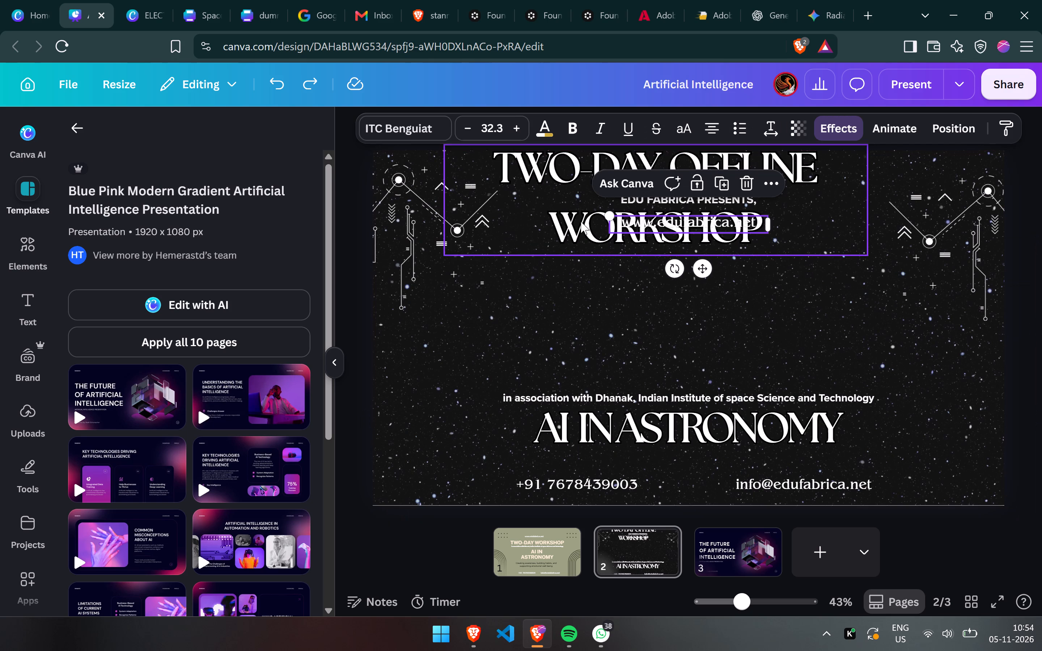
{"action": "left_click", "coordinate": [581, 221]}
{"action": "left_click_drag", "start_coordinate": [581, 221], "coordinate": [627, 326]}
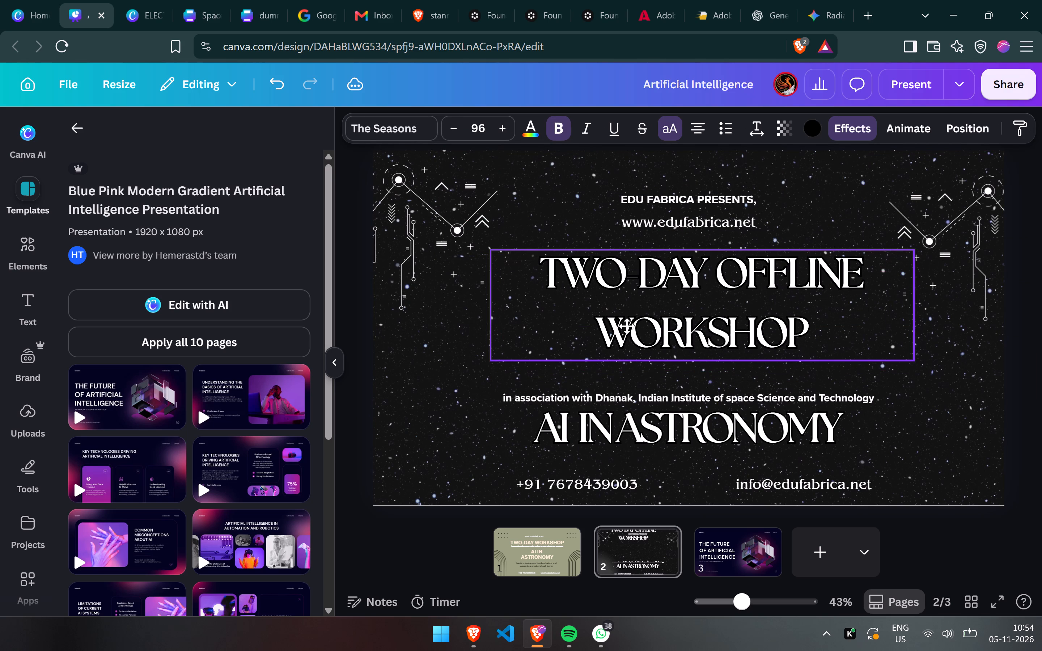
{"action": "left_click_drag", "start_coordinate": [627, 326], "coordinate": [611, 335]}
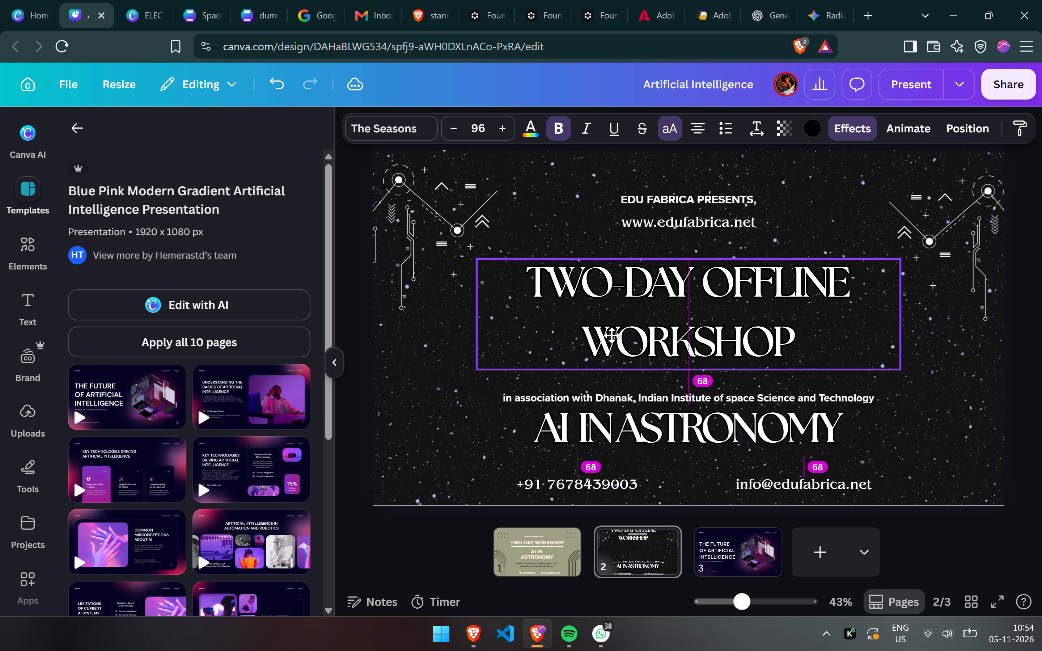
{"action": "left_click_drag", "start_coordinate": [611, 335], "coordinate": [614, 335]}
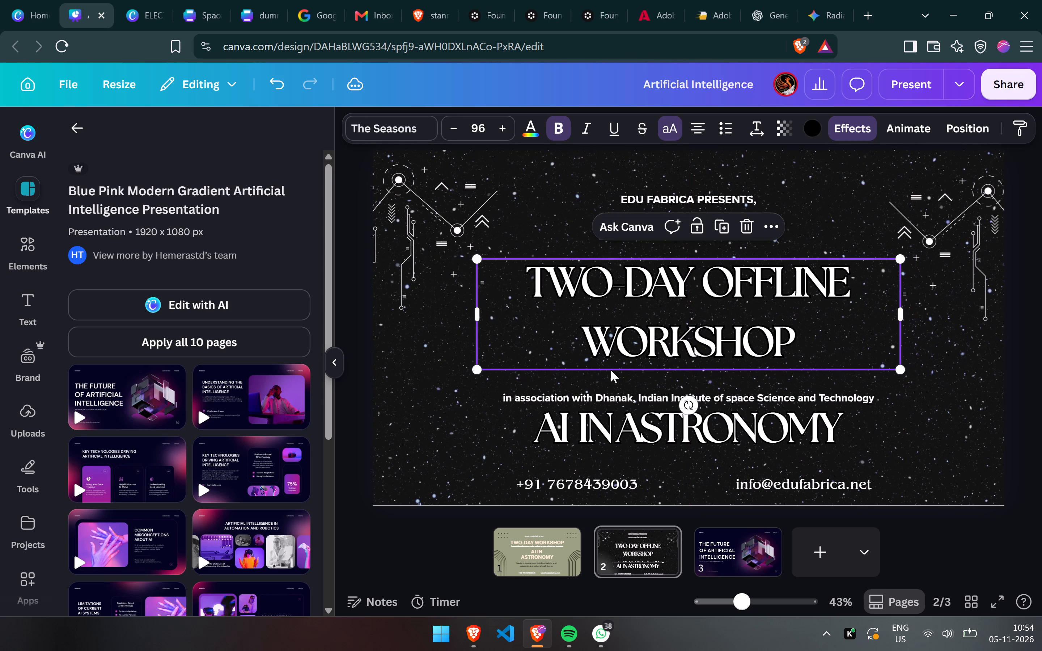
Nudge the association line and "AI IN ASTRONOMY" slightly up to even out the spacing below the heading.
{"action": "left_click_drag", "start_coordinate": [602, 395], "coordinate": [603, 386]}
{"action": "left_click", "coordinate": [603, 425]}
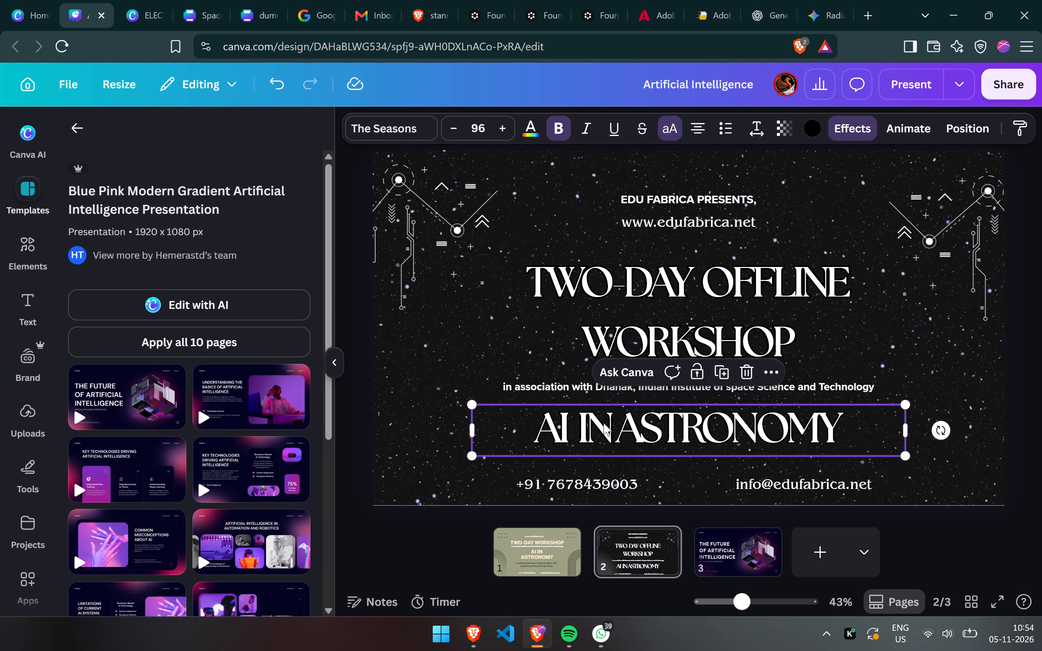
{"action": "left_click_drag", "start_coordinate": [603, 422], "coordinate": [603, 416]}
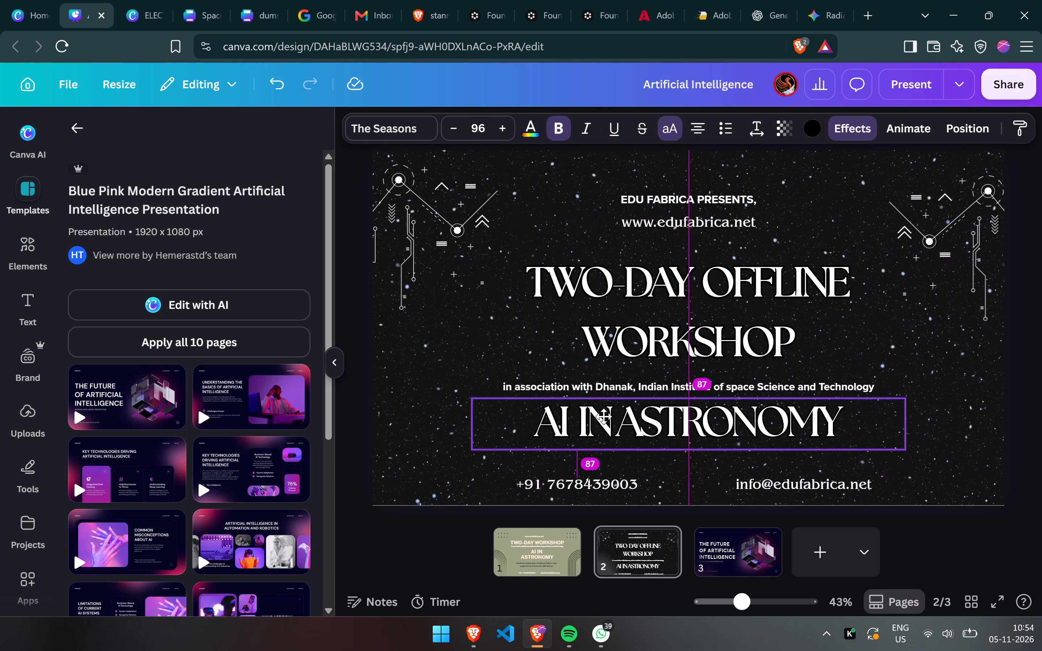
{"action": "left_click_drag", "start_coordinate": [603, 416], "coordinate": [603, 417]}
{"action": "left_click", "coordinate": [1025, 337]}
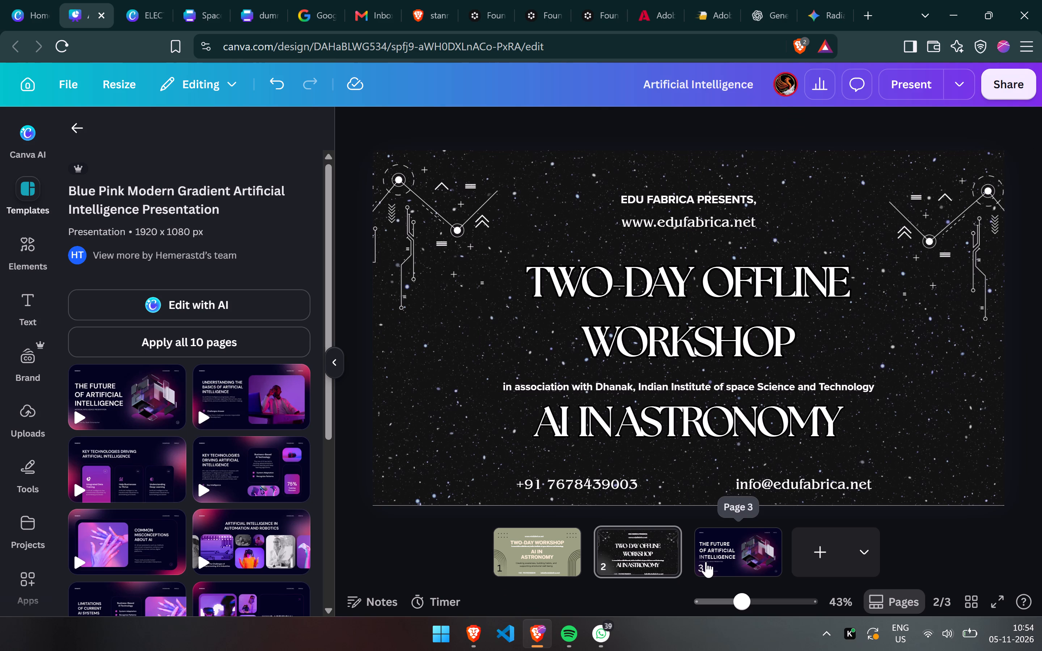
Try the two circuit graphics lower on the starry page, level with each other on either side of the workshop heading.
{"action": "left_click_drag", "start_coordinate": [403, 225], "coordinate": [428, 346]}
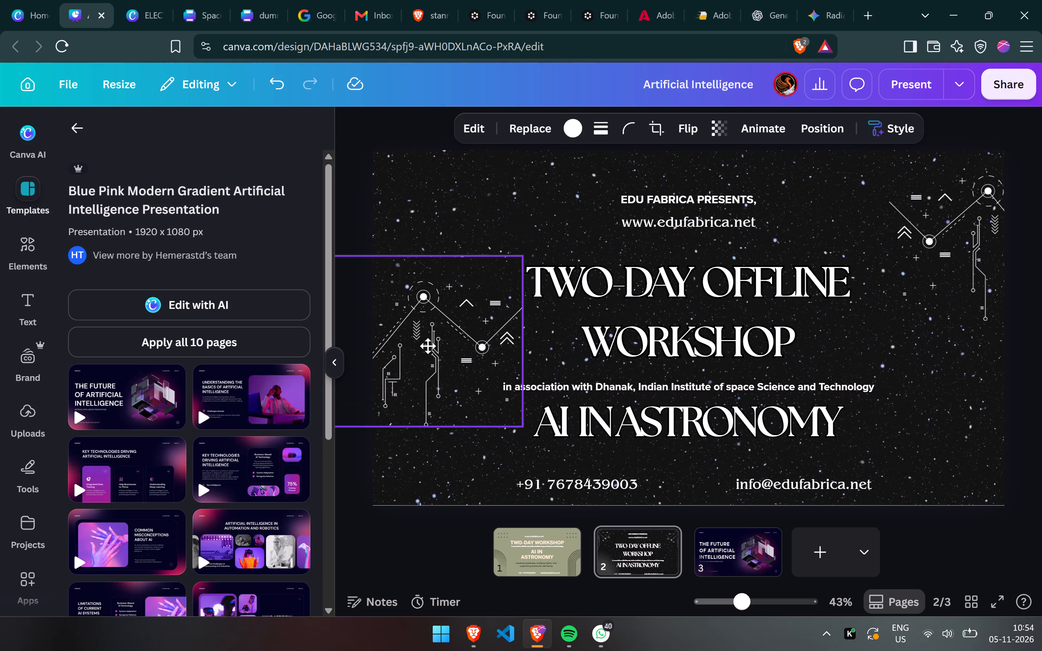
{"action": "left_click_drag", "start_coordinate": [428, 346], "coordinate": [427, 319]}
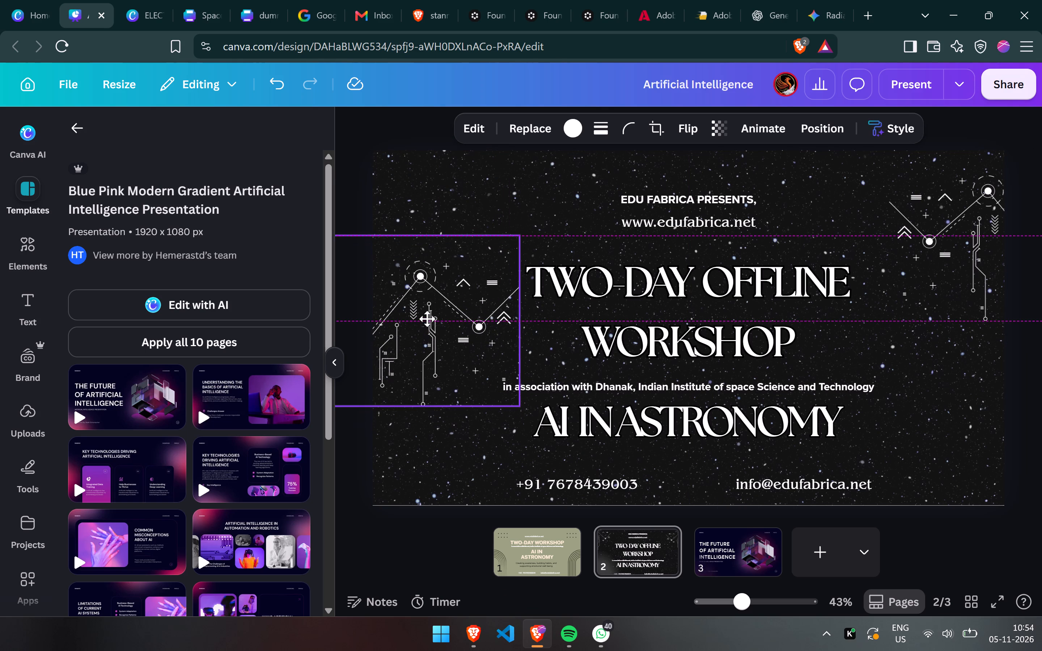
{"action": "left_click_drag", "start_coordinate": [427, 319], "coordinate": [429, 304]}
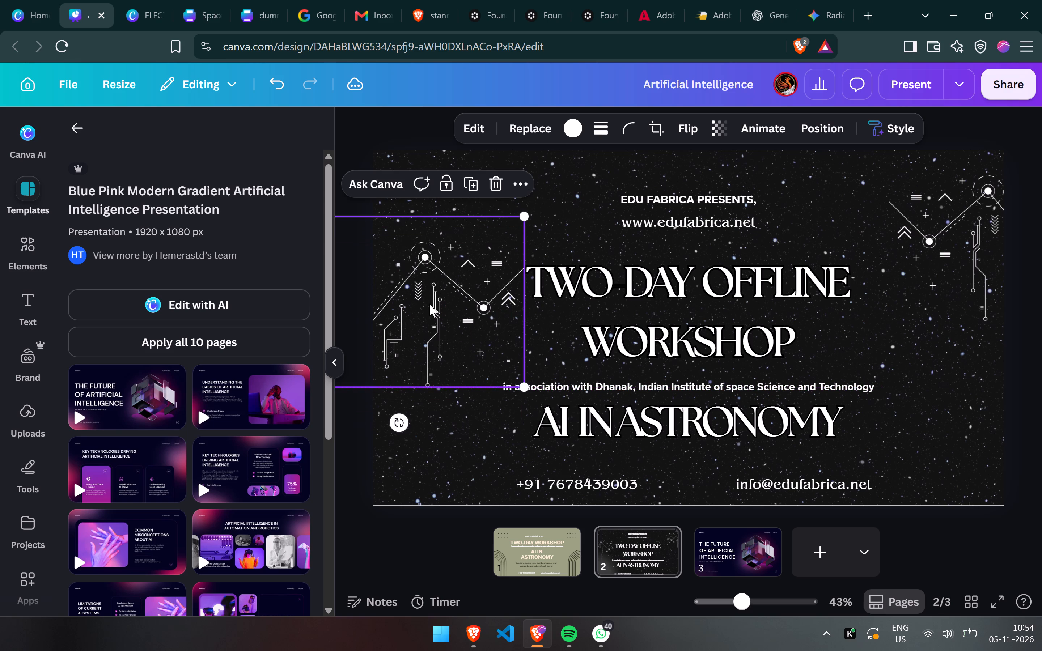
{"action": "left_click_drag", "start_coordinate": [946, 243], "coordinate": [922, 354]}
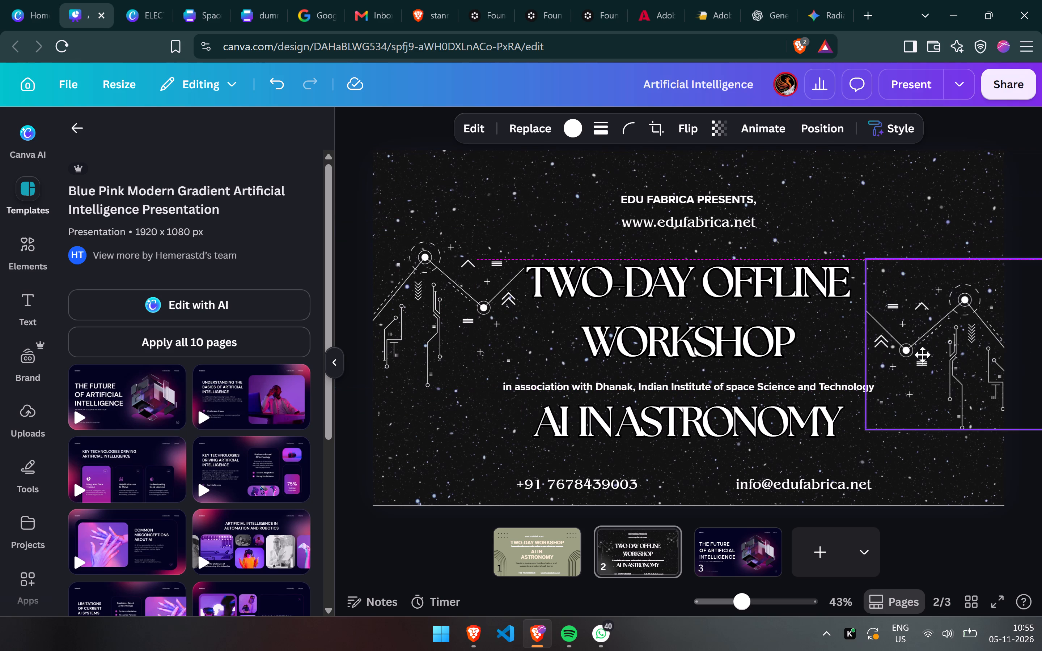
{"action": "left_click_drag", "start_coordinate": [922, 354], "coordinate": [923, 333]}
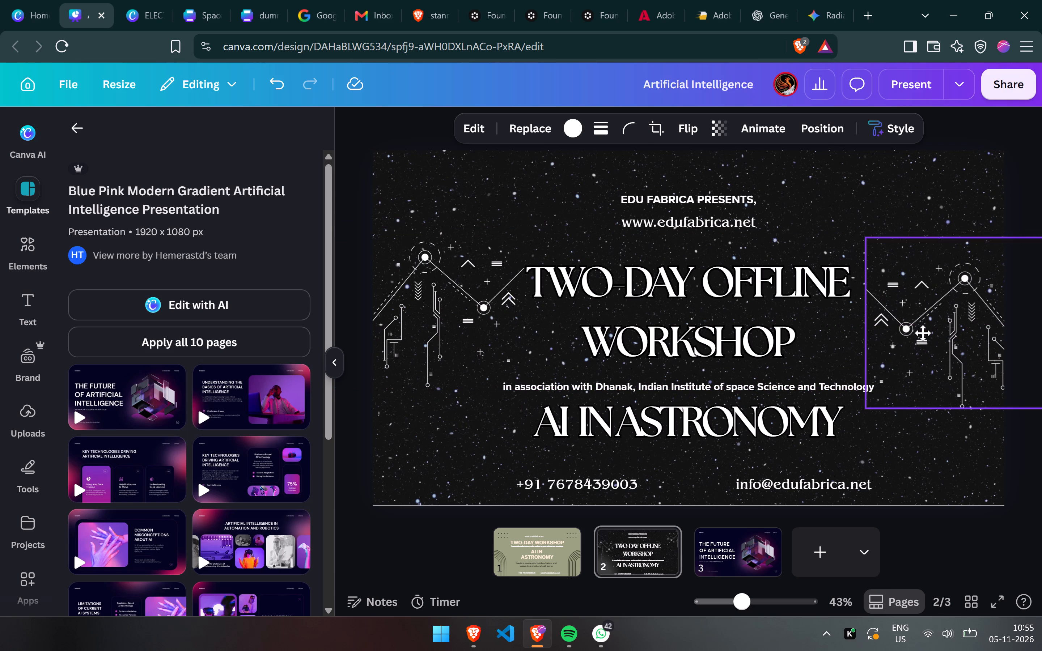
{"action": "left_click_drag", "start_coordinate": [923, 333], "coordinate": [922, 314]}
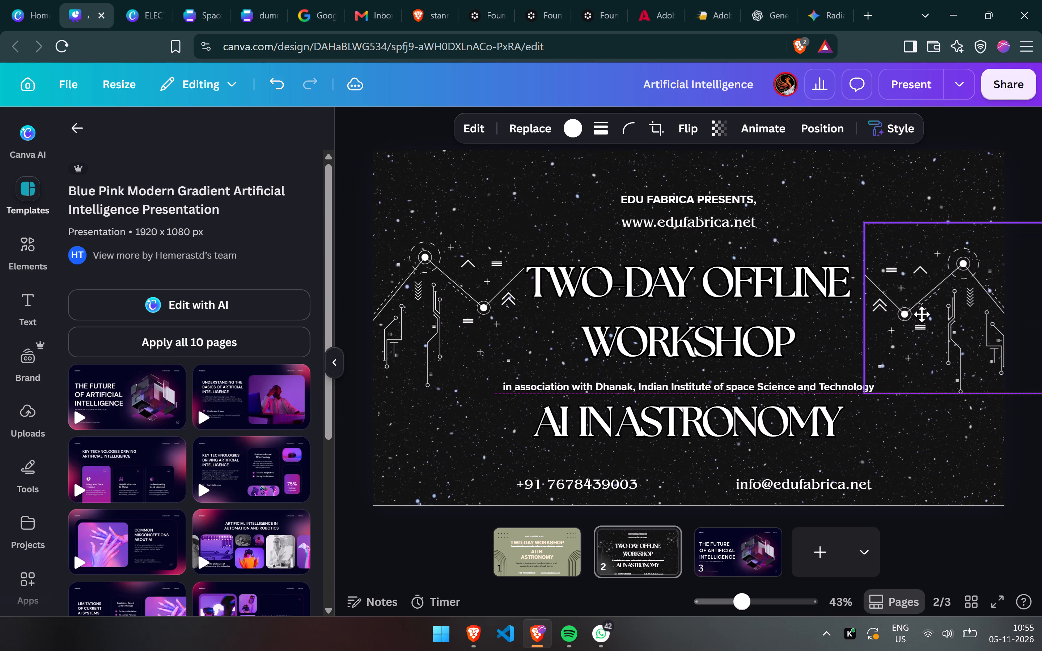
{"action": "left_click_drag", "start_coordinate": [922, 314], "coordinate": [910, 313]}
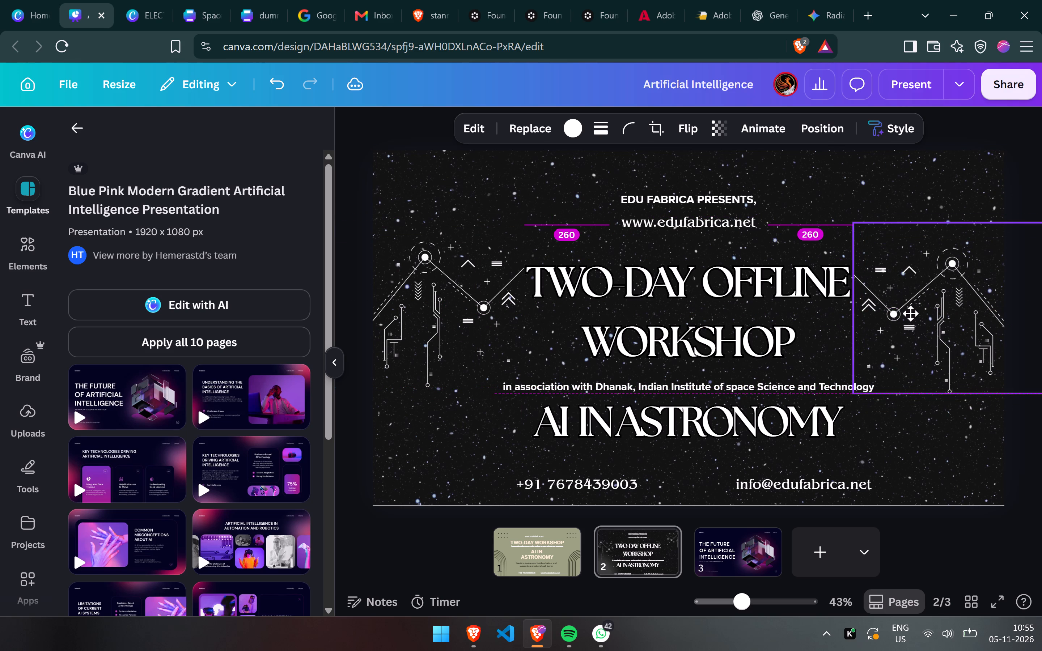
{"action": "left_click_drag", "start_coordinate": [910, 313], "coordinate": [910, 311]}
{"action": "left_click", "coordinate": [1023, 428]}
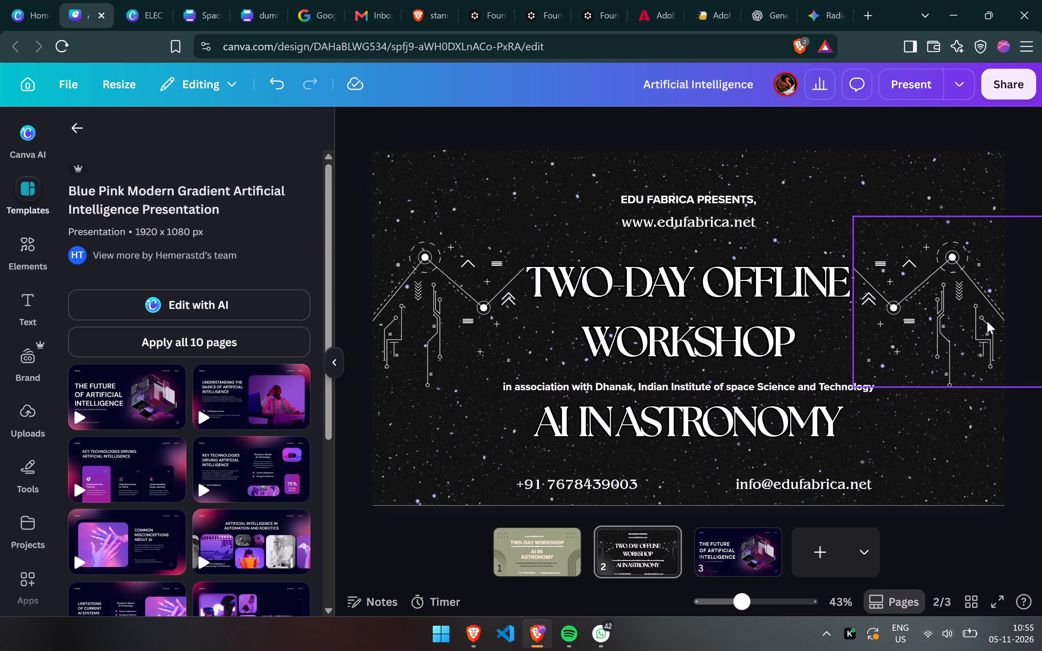
Move the two circuit graphics down into the starry page's bottom corners, one on each side of the contact details.
{"action": "left_click_drag", "start_coordinate": [987, 321], "coordinate": [996, 434]}
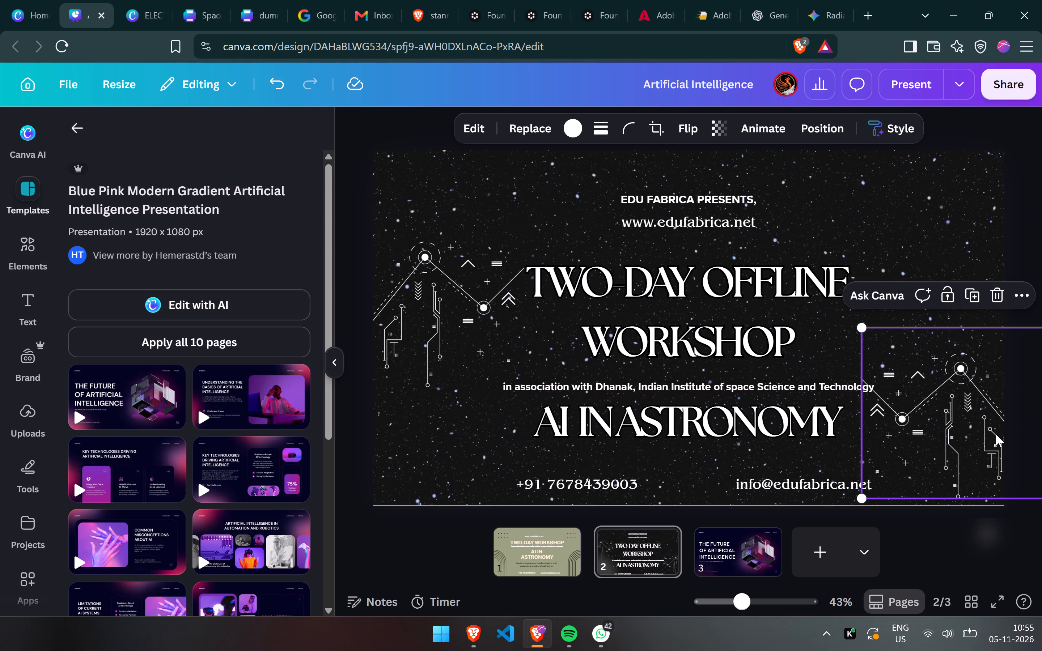
{"action": "left_click_drag", "start_coordinate": [996, 434], "coordinate": [1017, 445]}
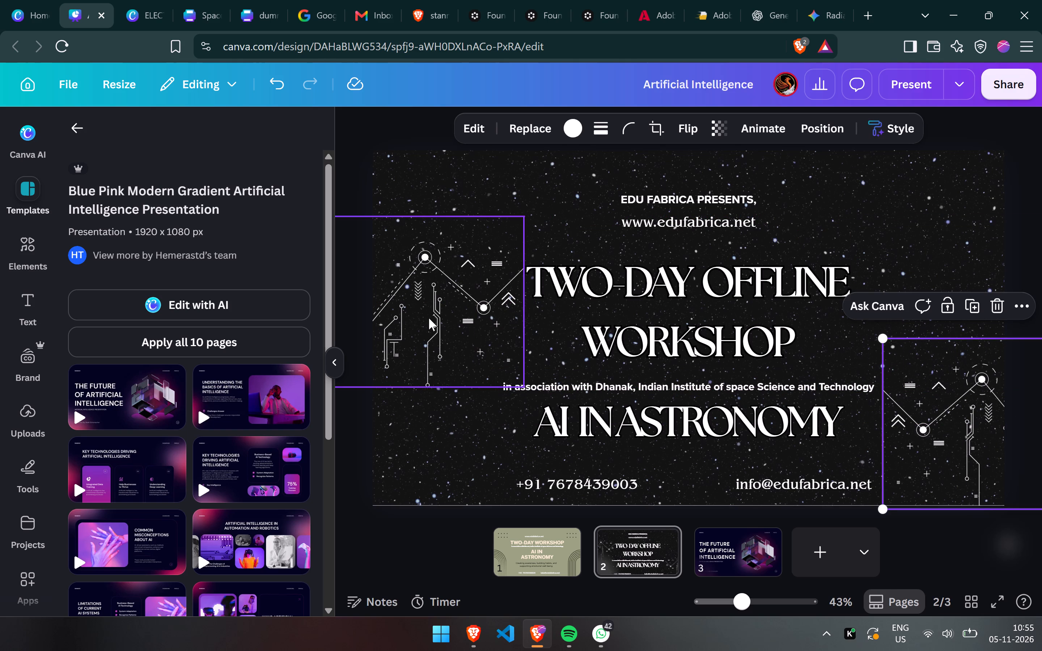
{"action": "left_click_drag", "start_coordinate": [417, 315], "coordinate": [387, 219]}
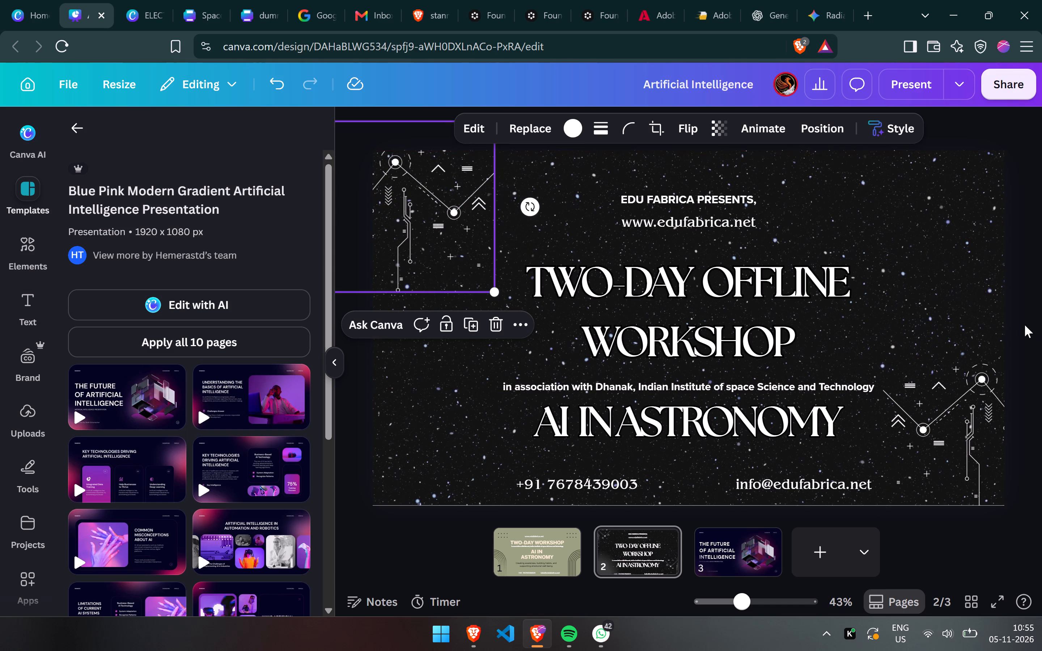
{"action": "left_click", "coordinate": [1026, 324]}
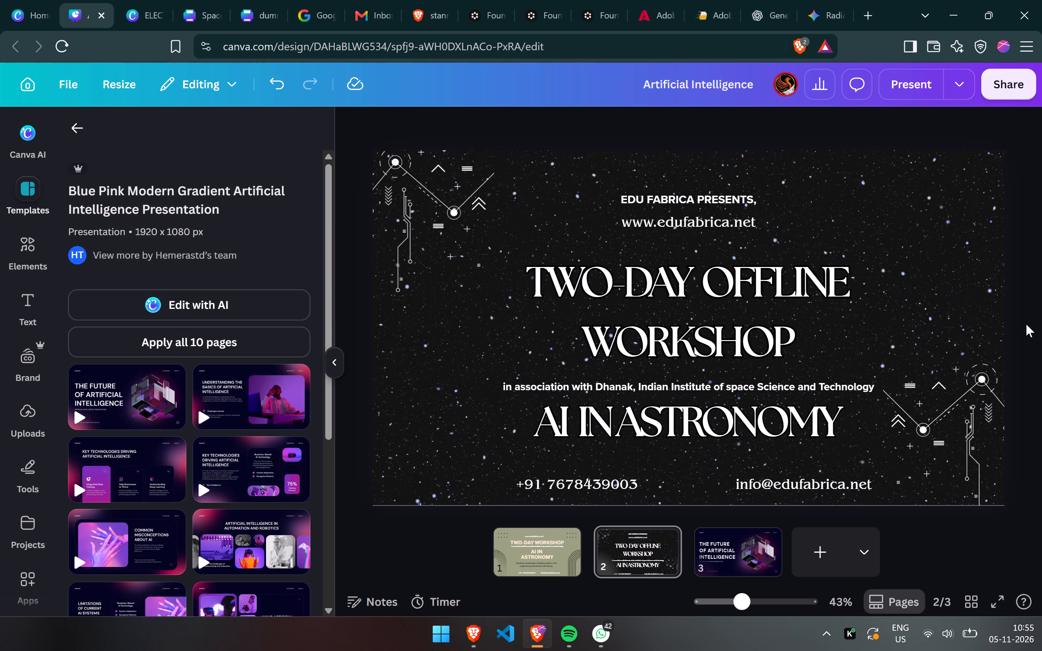
{"action": "left_click_drag", "start_coordinate": [401, 174], "coordinate": [415, 356]}
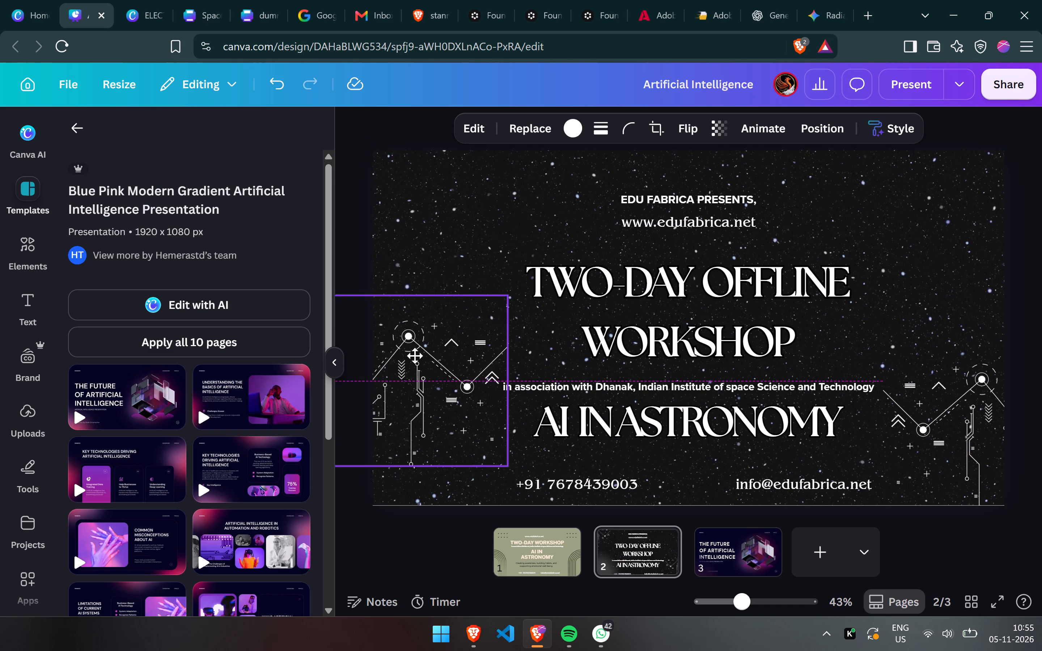
{"action": "left_click_drag", "start_coordinate": [415, 356], "coordinate": [397, 408]}
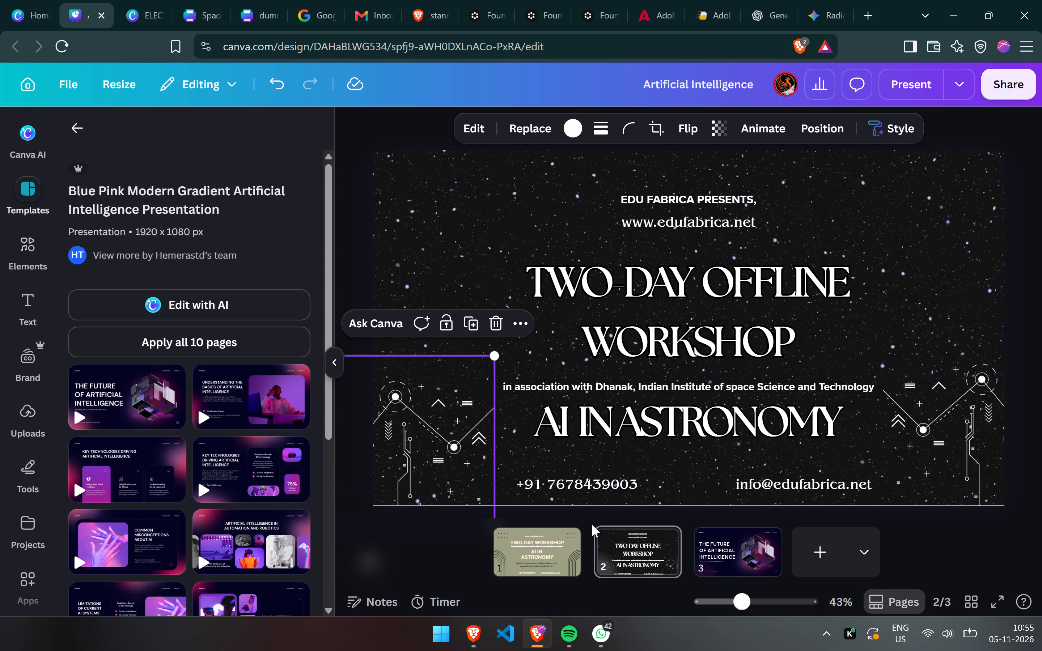
Add the cover of the Black and Purple Modern 3D Glass Pitch Deck template as a new fourth page.
{"action": "scroll", "coordinate": [145, 418], "scroll_direction": "down", "scroll_amount": 4}
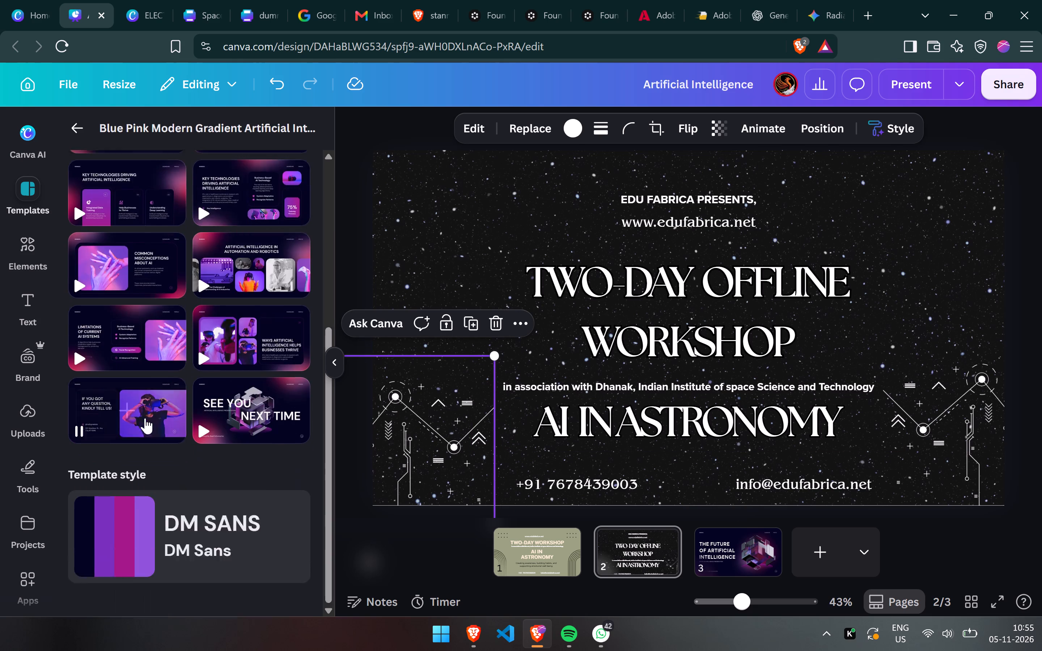
{"action": "scroll", "coordinate": [145, 418], "scroll_direction": "down", "scroll_amount": 3}
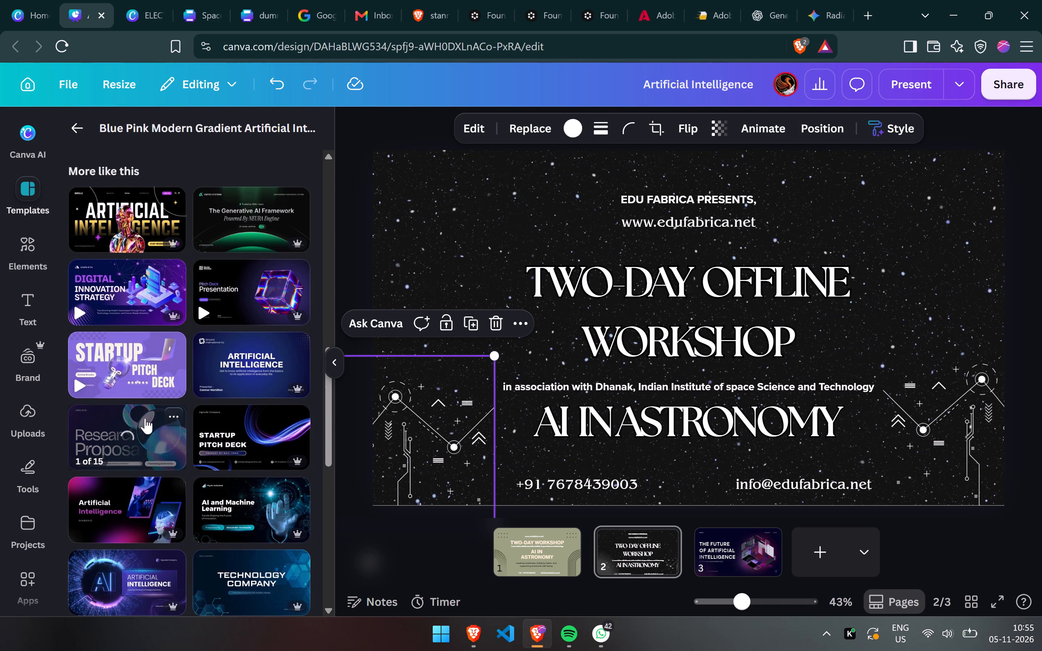
{"action": "scroll", "coordinate": [145, 418], "scroll_direction": "down", "scroll_amount": 2}
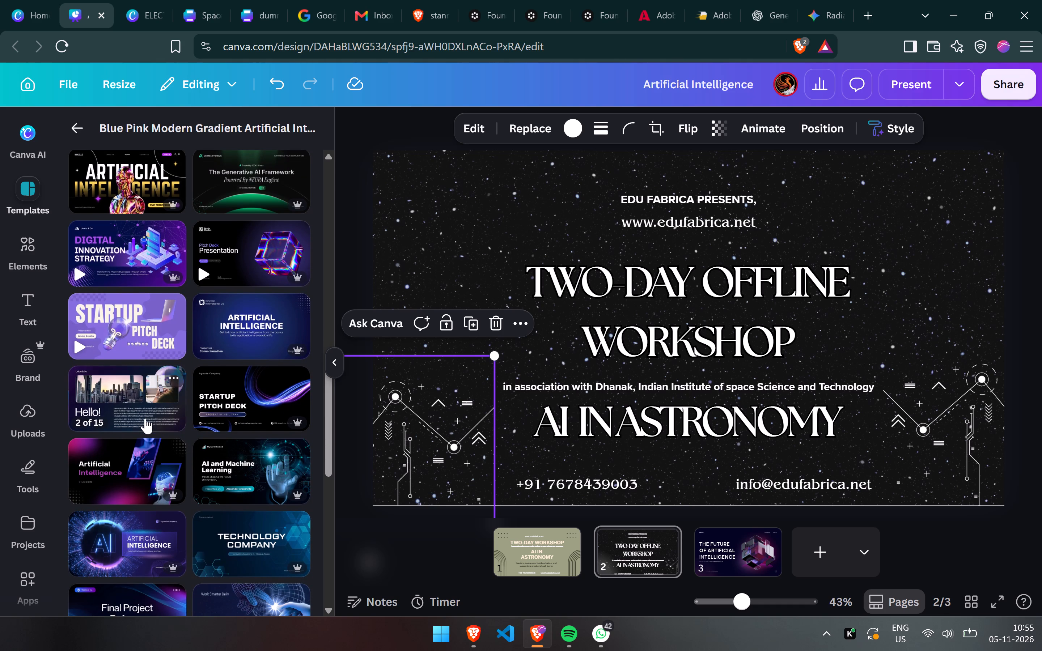
{"action": "right_click", "coordinate": [252, 266]}
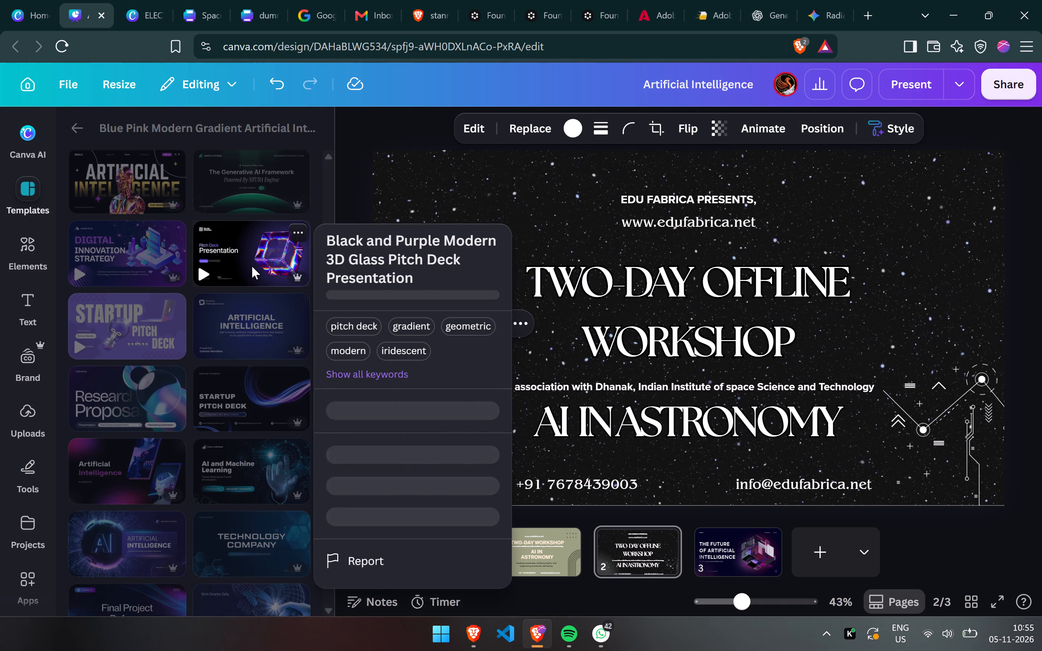
{"action": "left_click", "coordinate": [285, 247]}
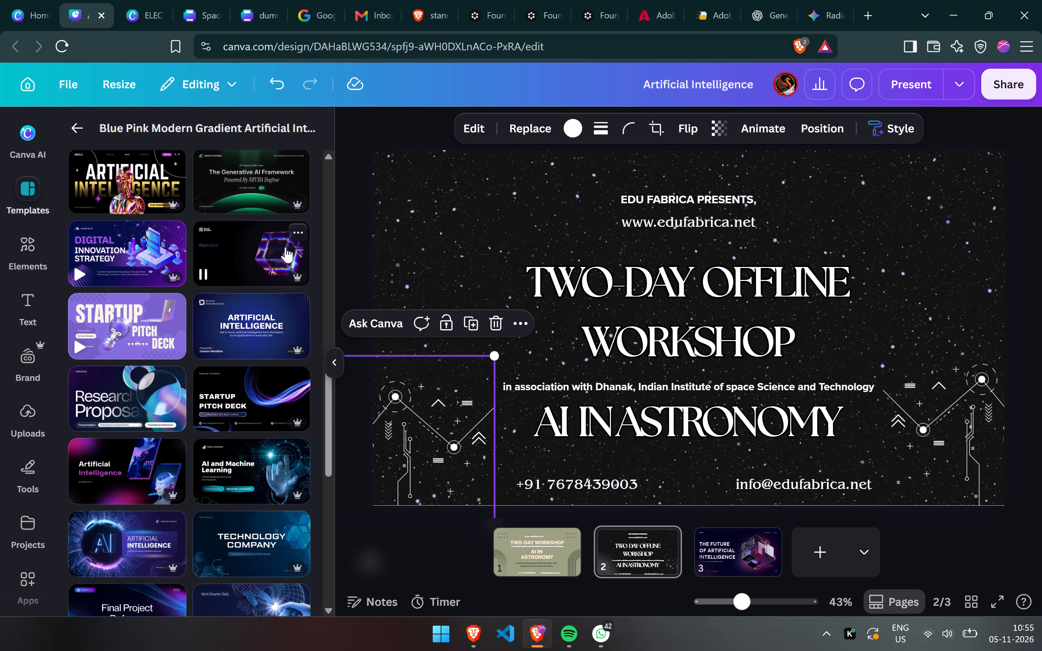
{"action": "left_click_drag", "start_coordinate": [259, 248], "coordinate": [822, 542]}
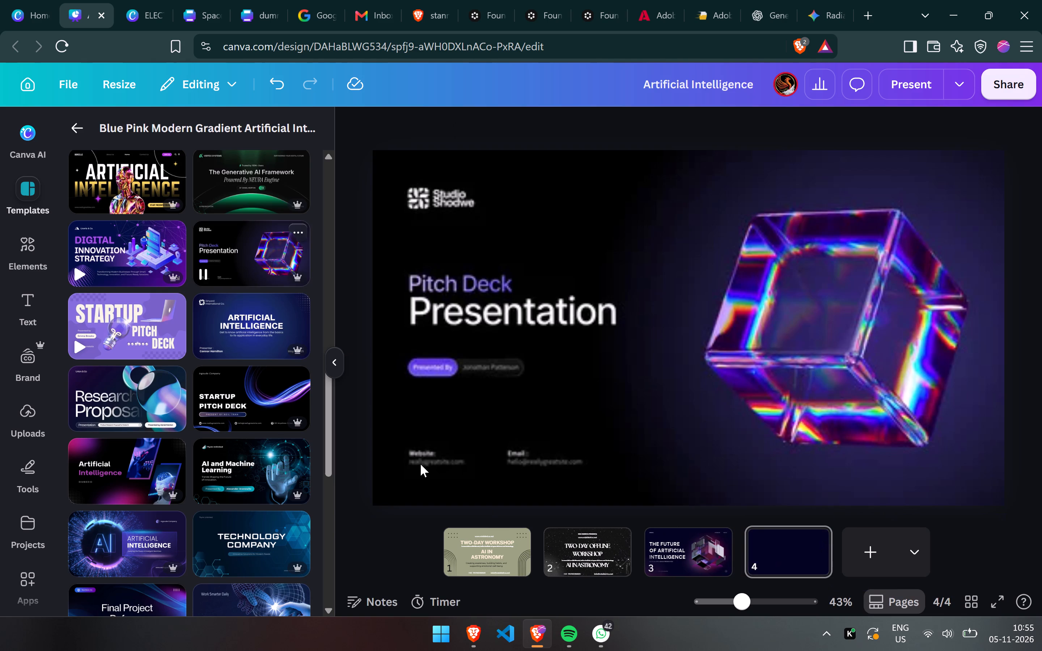
Search the templates for "ASTRONOMY WORKSHOP" and add the Blue White Playful Astronomy cover as a new fifth page.
{"action": "scroll", "coordinate": [136, 391], "scroll_direction": "down", "scroll_amount": 1}
{"action": "scroll", "coordinate": [92, 211], "scroll_direction": "down", "scroll_amount": 6}
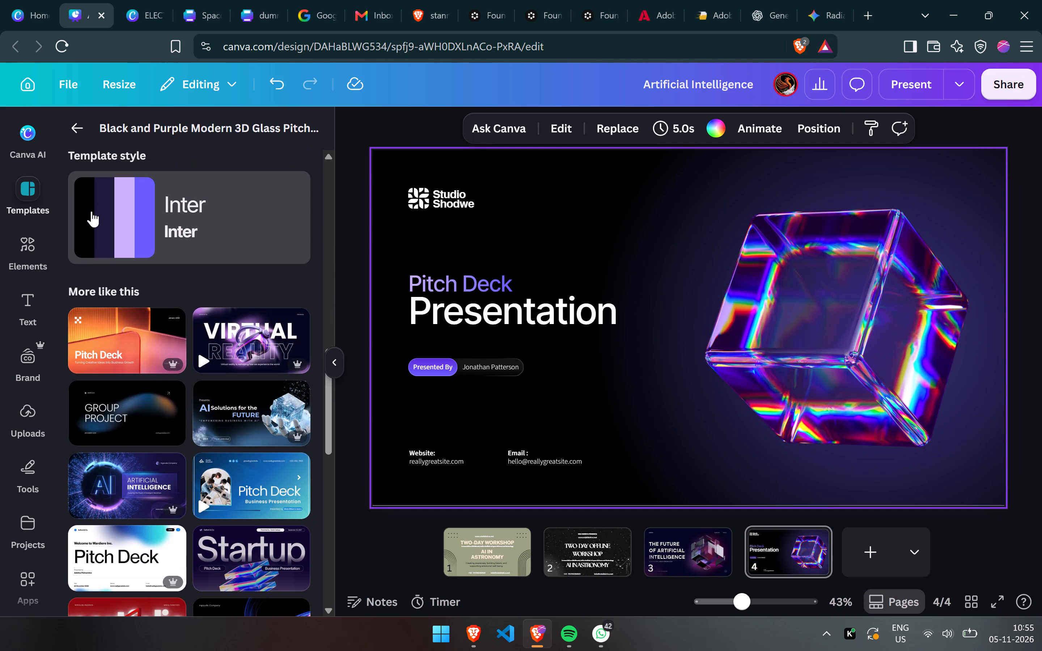
{"action": "scroll", "coordinate": [92, 211], "scroll_direction": "down", "scroll_amount": 2}
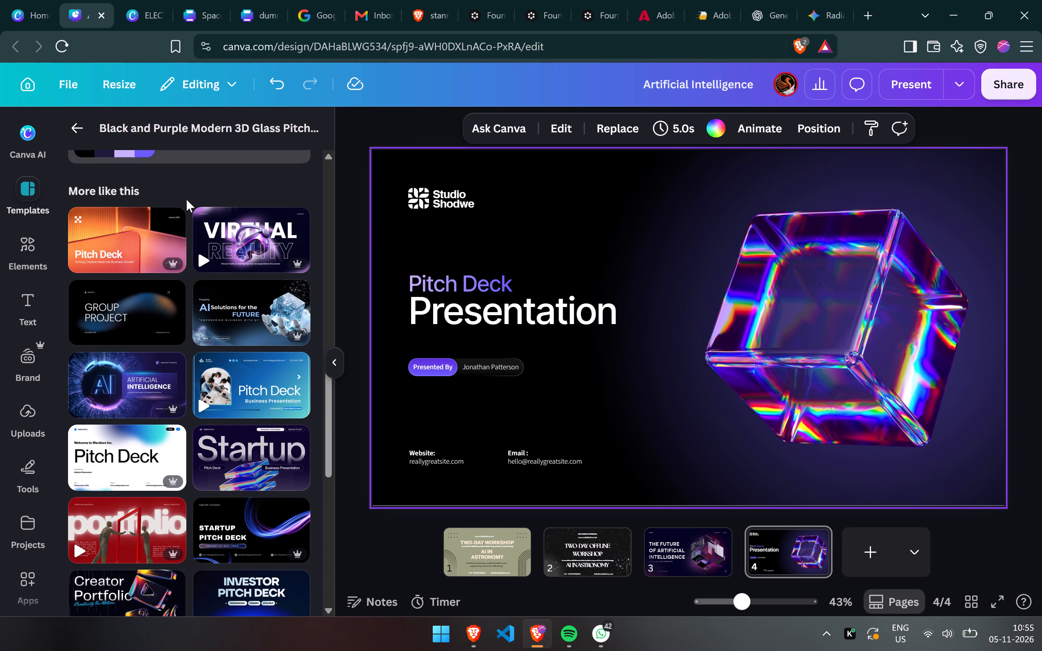
{"action": "scroll", "coordinate": [186, 199], "scroll_direction": "up", "scroll_amount": 14}
{"action": "left_click", "coordinate": [80, 132]}
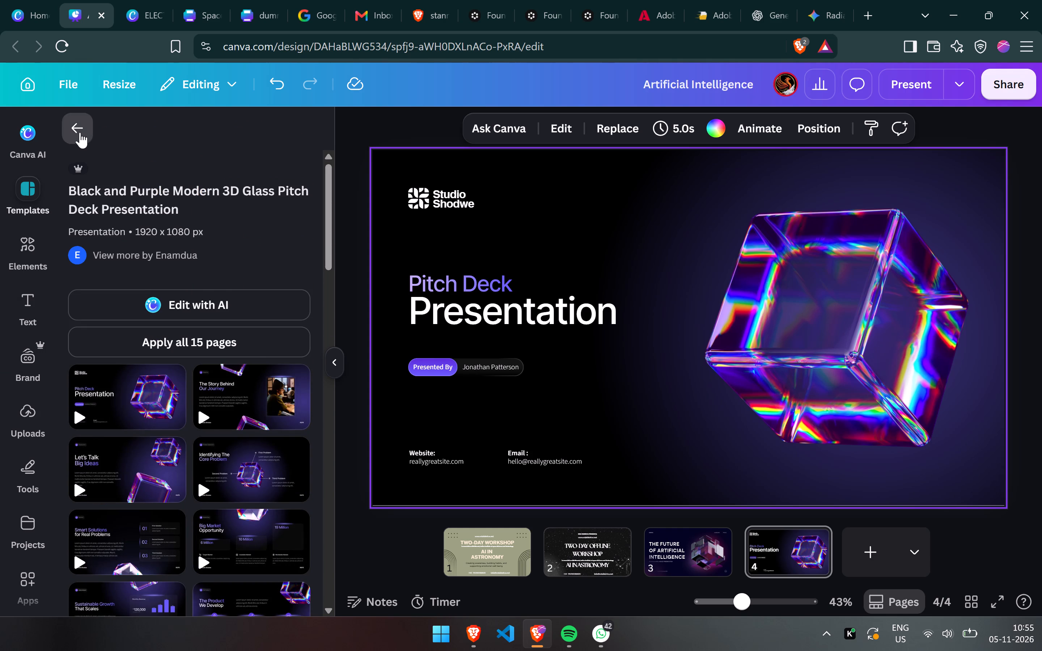
{"action": "double_click", "coordinate": [84, 145]}
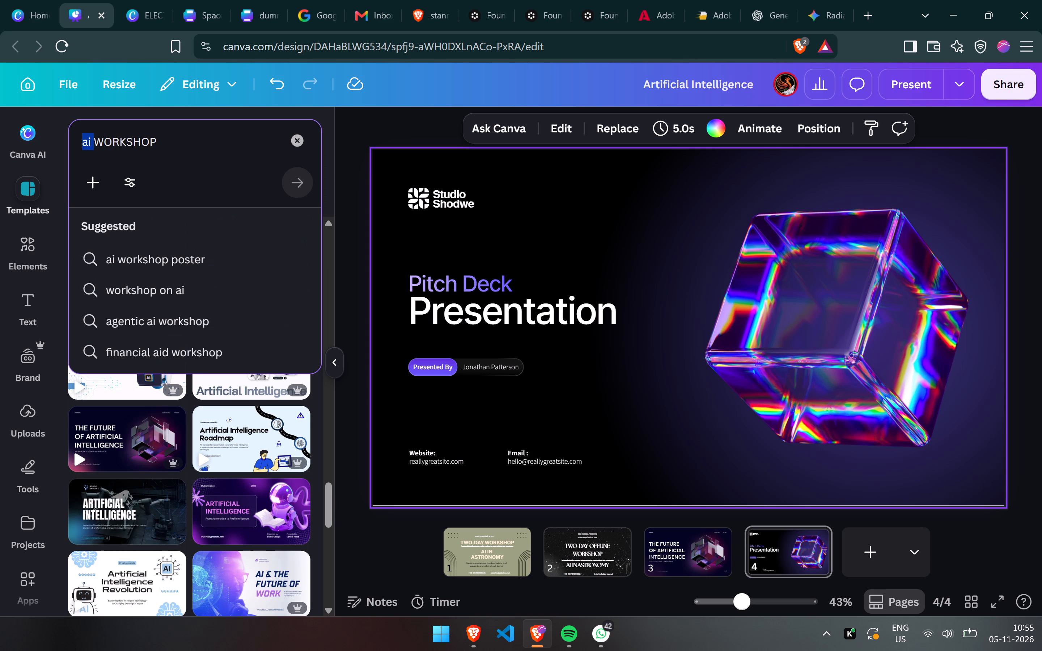
{"action": "type", "text": "ASTRONOMY"}
{"action": "key", "text": "space"}
{"action": "key", "text": "Return"}
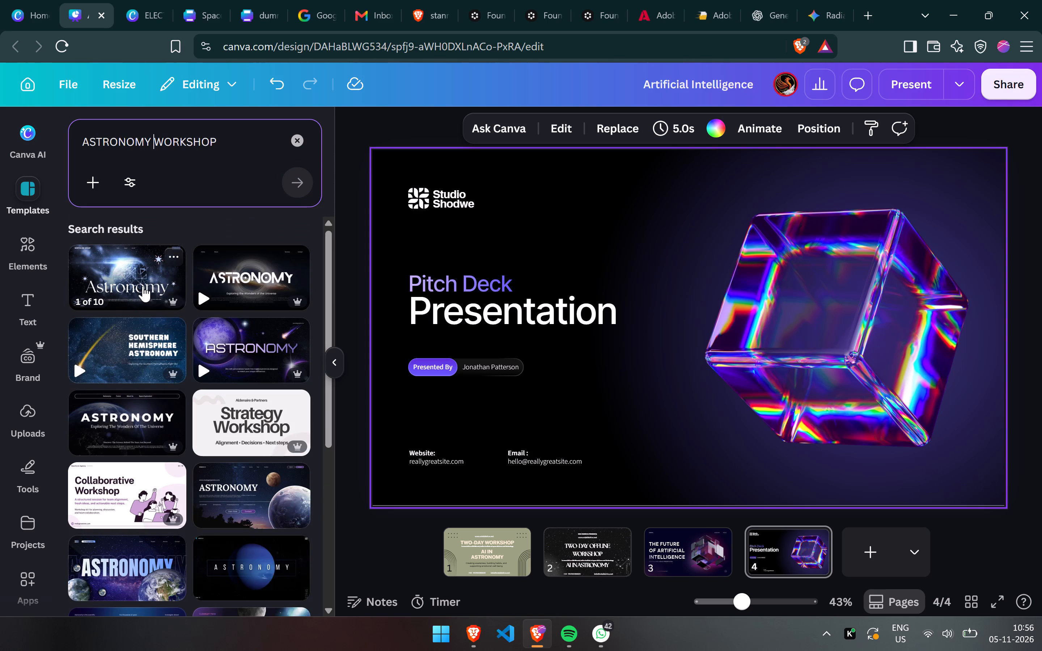
{"action": "left_click_drag", "start_coordinate": [143, 286], "coordinate": [766, 577]}
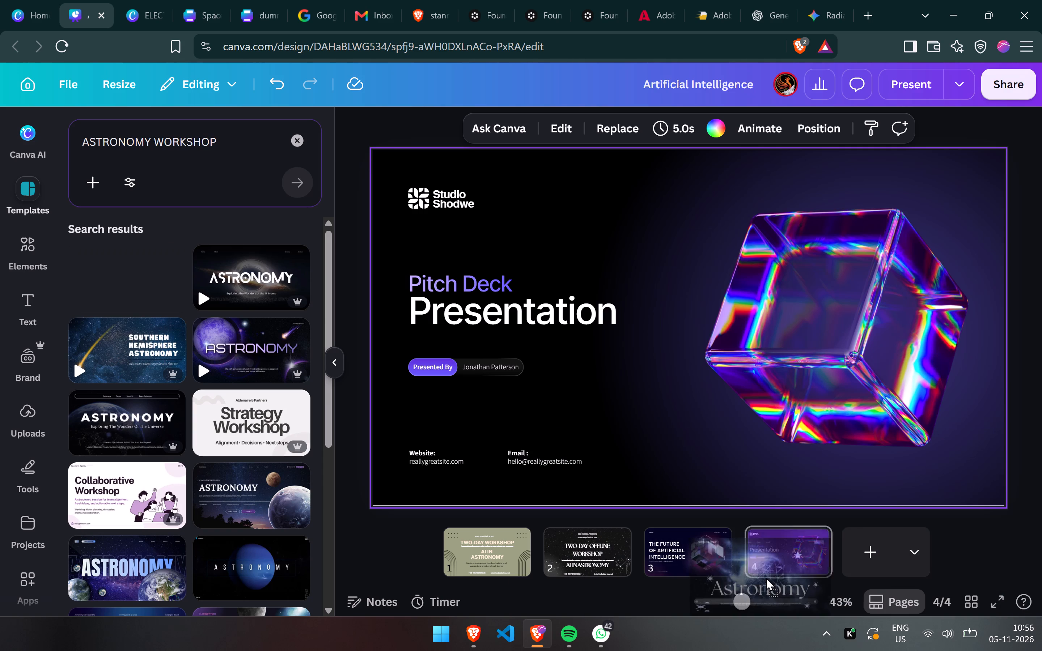
{"action": "left_click_drag", "start_coordinate": [766, 577], "coordinate": [882, 544]}
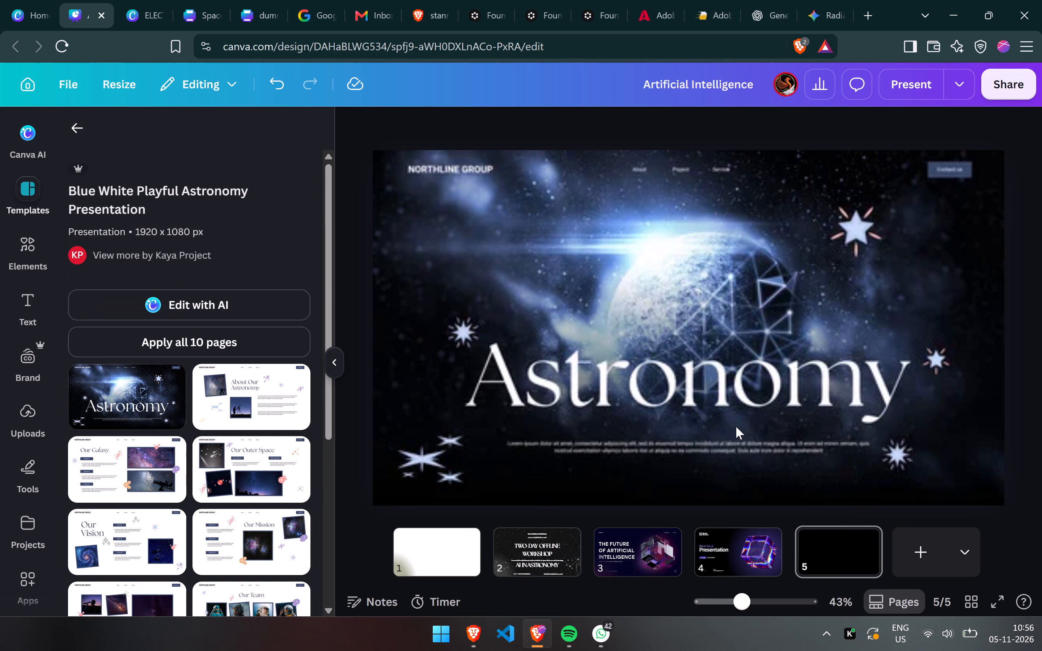
Delete the large "Astronomy" title text on the fifth page.
{"action": "double_click", "coordinate": [697, 386]}
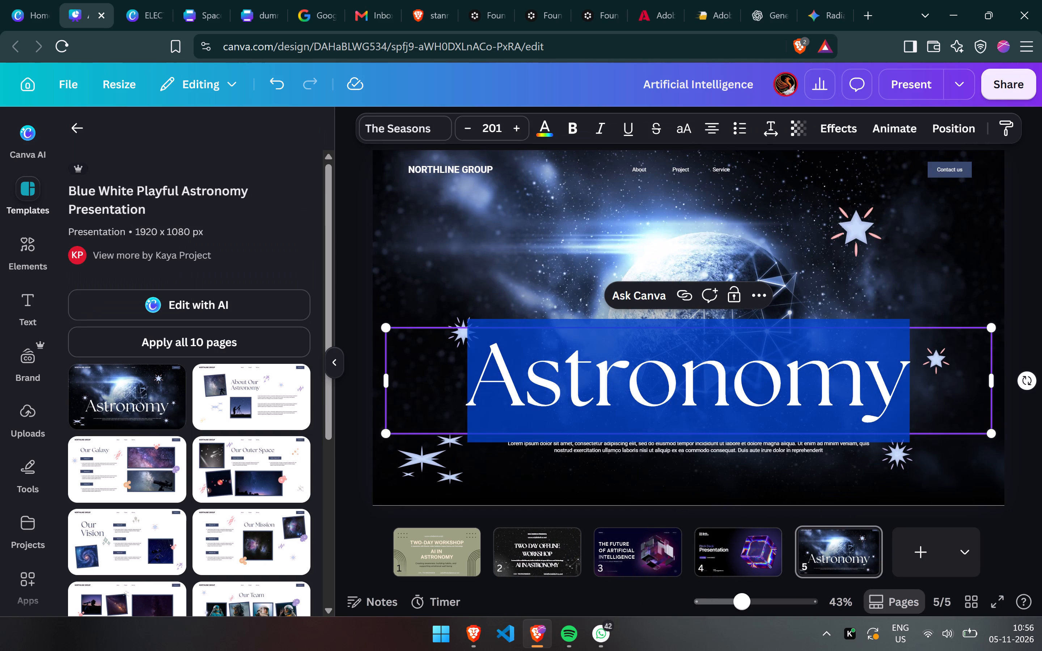
{"action": "key", "text": "BackSpace"}
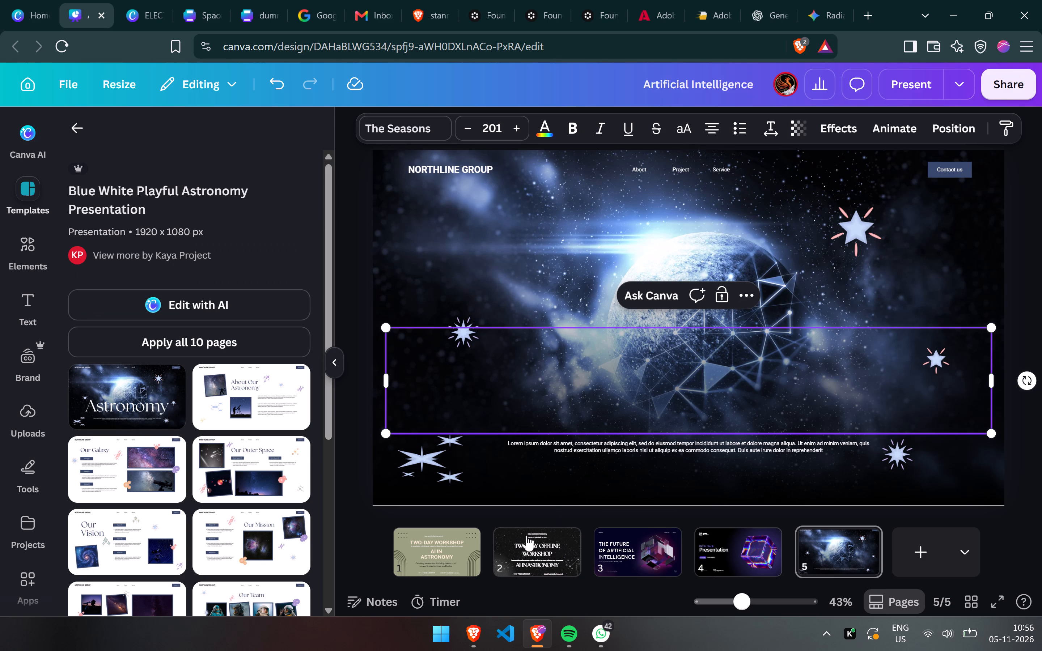
Copy the "TWO-DAY OFFLINE WORKSHOP" heading, the association line and "AI IN ASTRONOMY" together from the second page.
{"action": "left_click", "coordinate": [519, 560]}
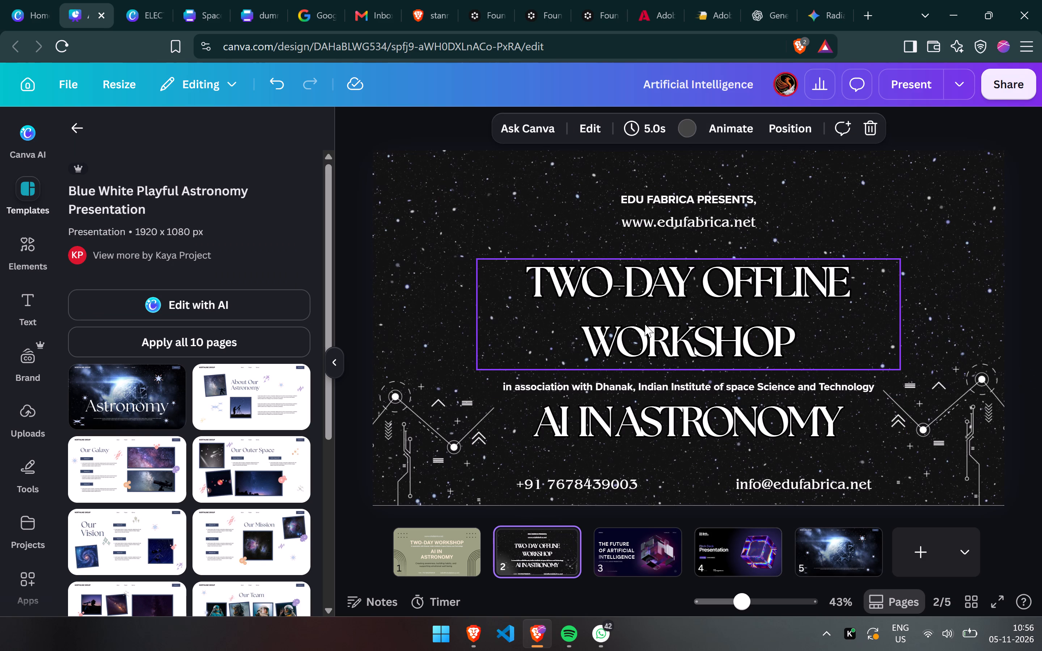
{"action": "left_click", "coordinate": [673, 294]}
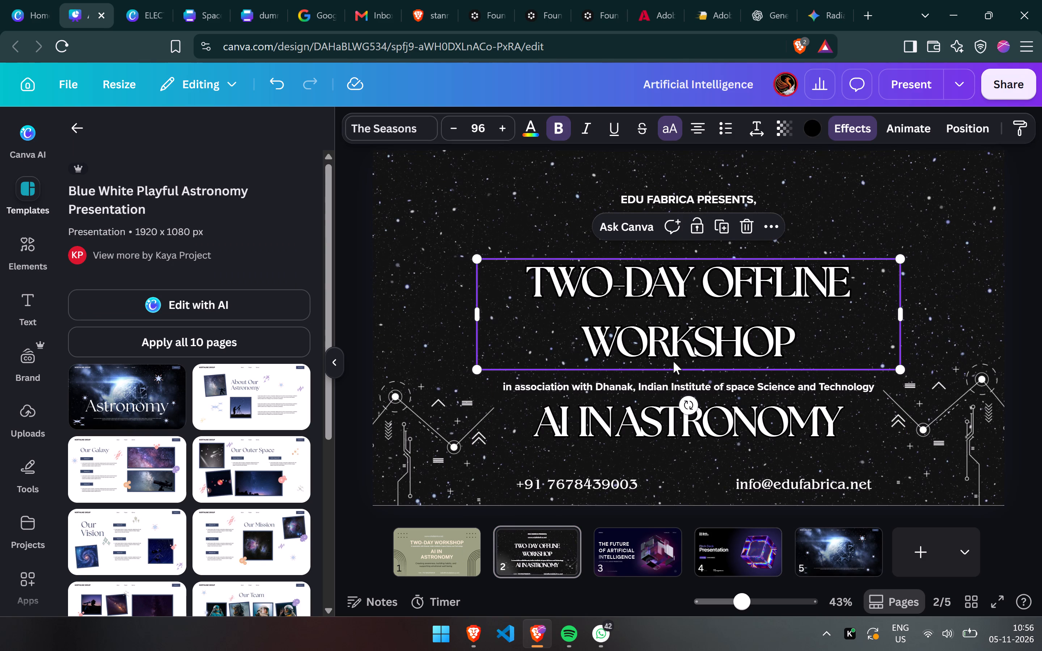
{"action": "left_click", "coordinate": [649, 421], "text": "shift"}
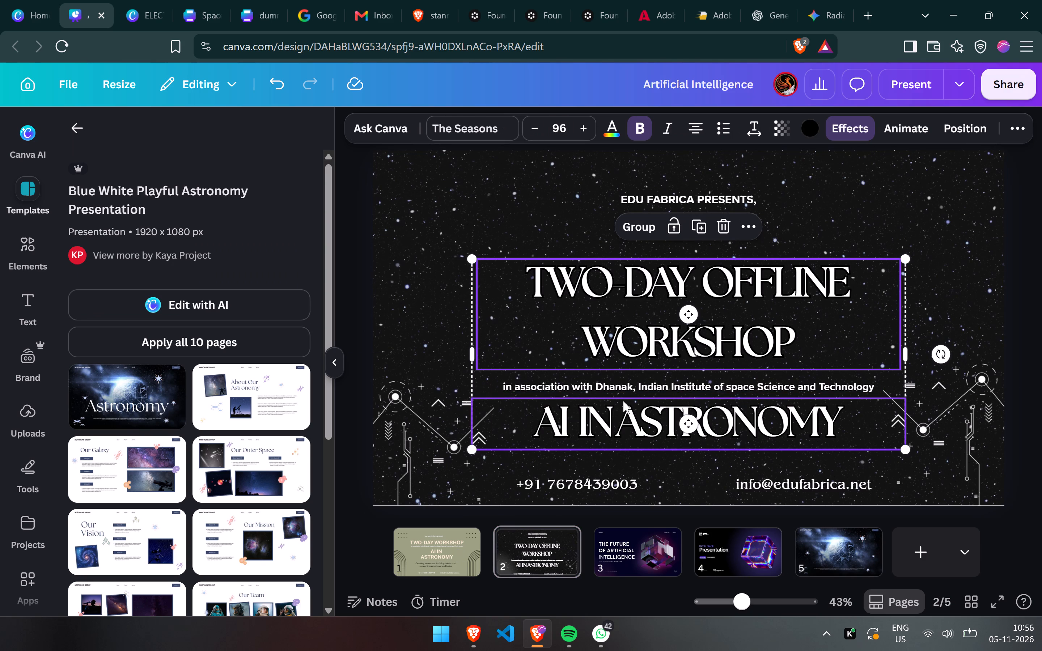
{"action": "left_click", "coordinate": [613, 385], "text": "shift"}
{"action": "key", "text": "ctrl+c"}
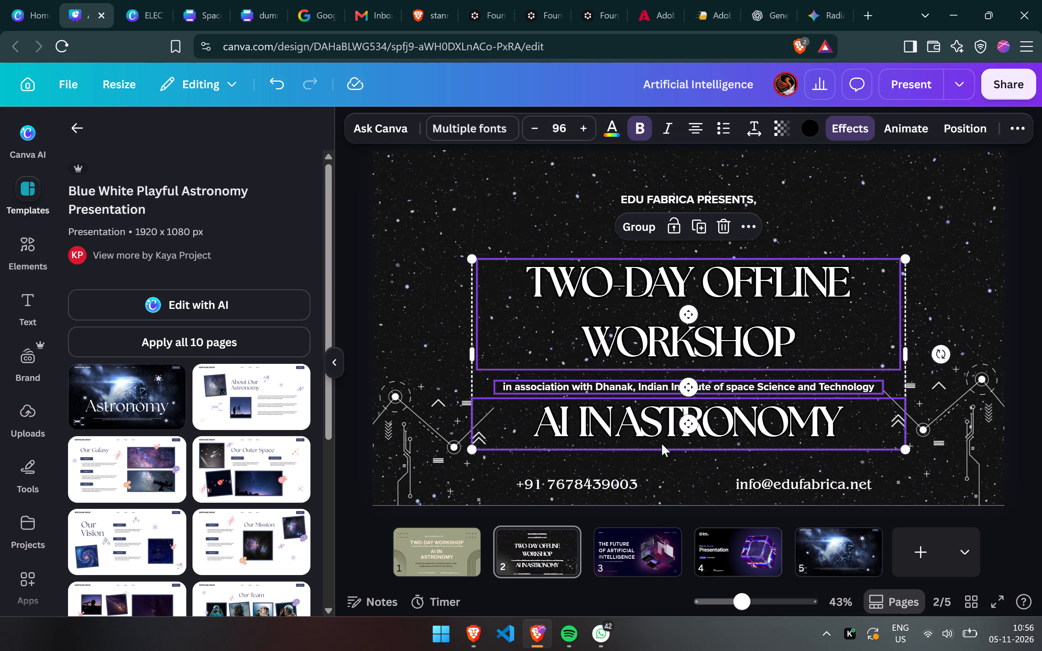
Delete the small lorem ipsum paragraph near the bottom of the fifth page.
{"action": "left_click", "coordinate": [845, 544]}
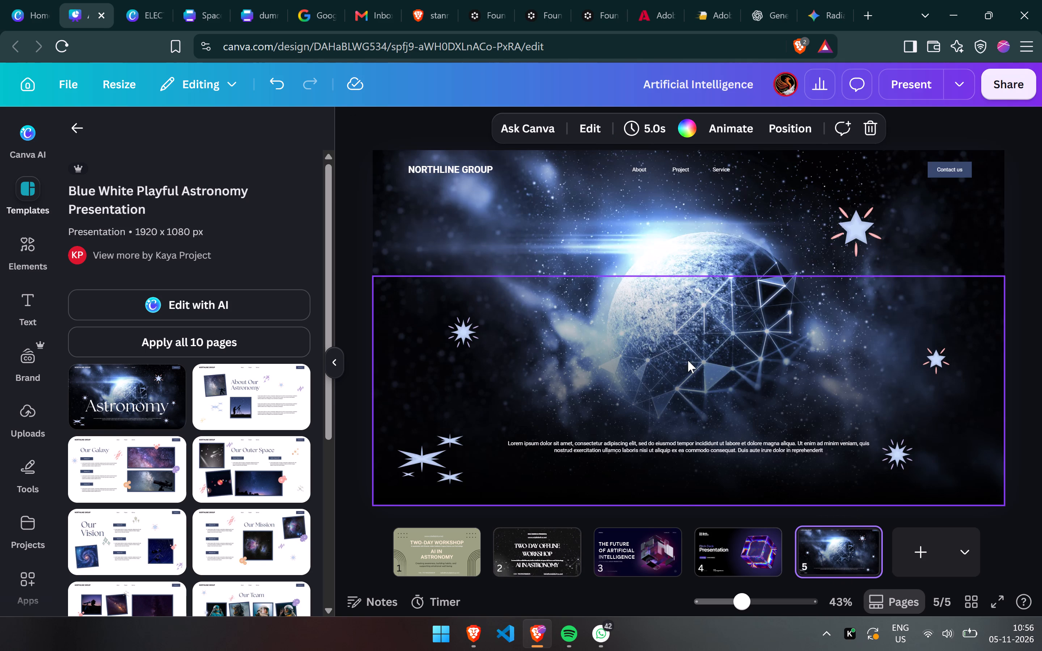
{"action": "left_click", "coordinate": [688, 360]}
{"action": "left_click", "coordinate": [665, 454]}
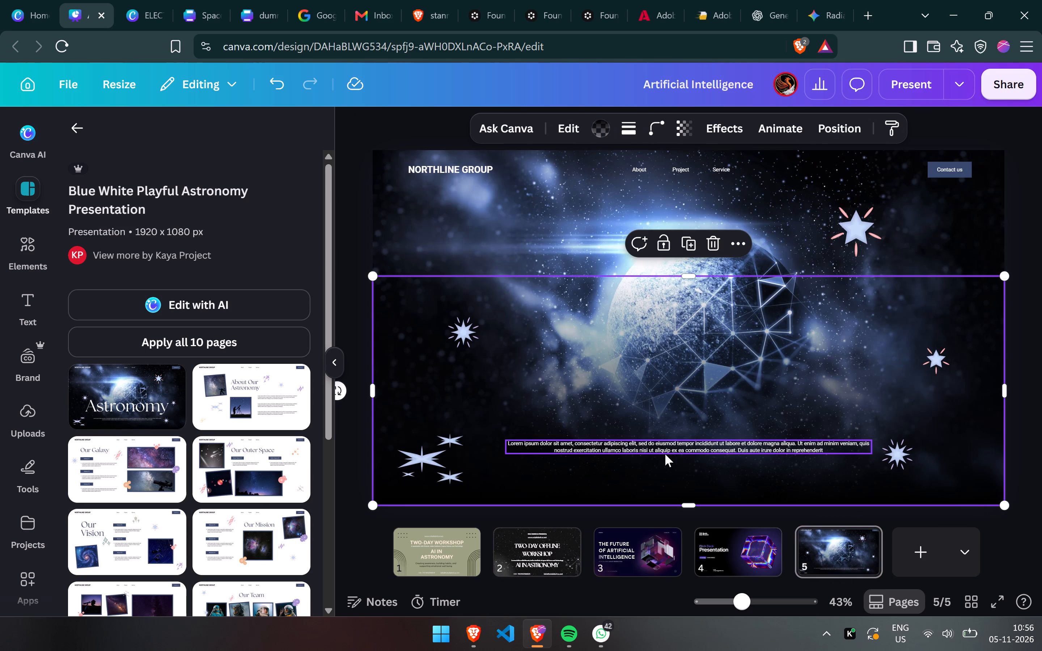
{"action": "key", "text": "BackSpace"}
Paste the copied workshop heading, association line and "AI IN ASTRONOMY" onto the fifth page.
{"action": "left_click", "coordinate": [667, 344]}
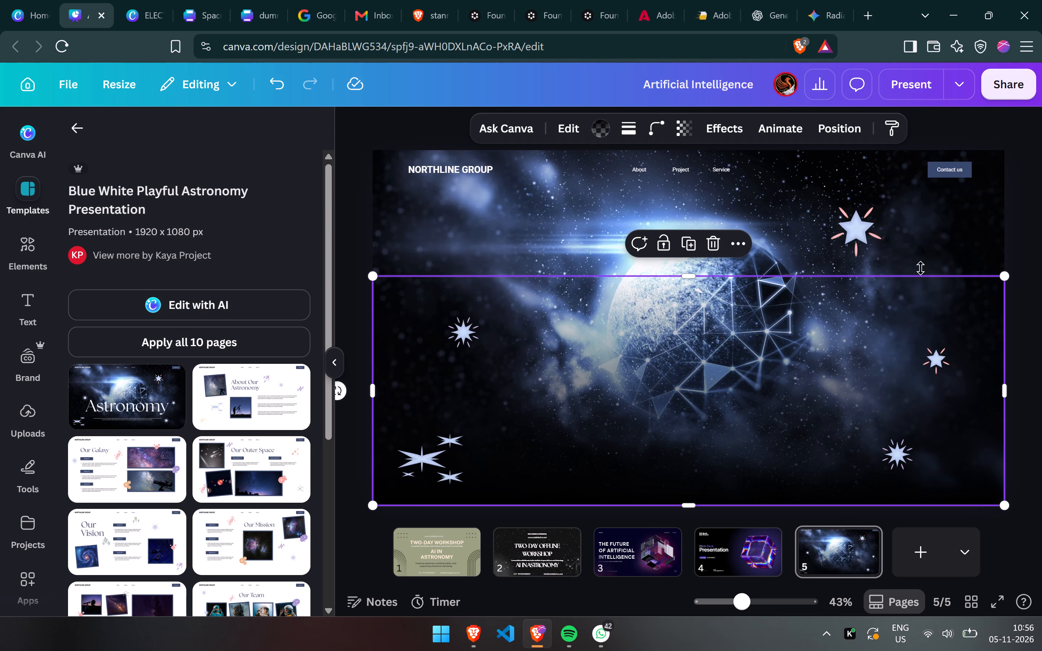
{"action": "left_click", "coordinate": [1011, 251]}
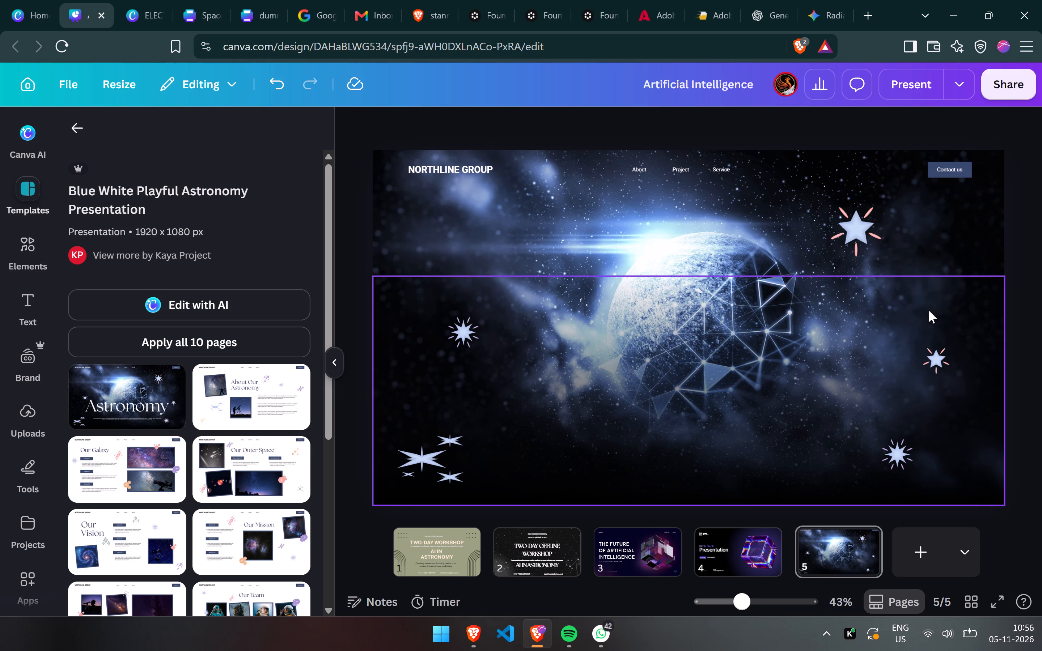
{"action": "key", "text": "ctrl+v"}
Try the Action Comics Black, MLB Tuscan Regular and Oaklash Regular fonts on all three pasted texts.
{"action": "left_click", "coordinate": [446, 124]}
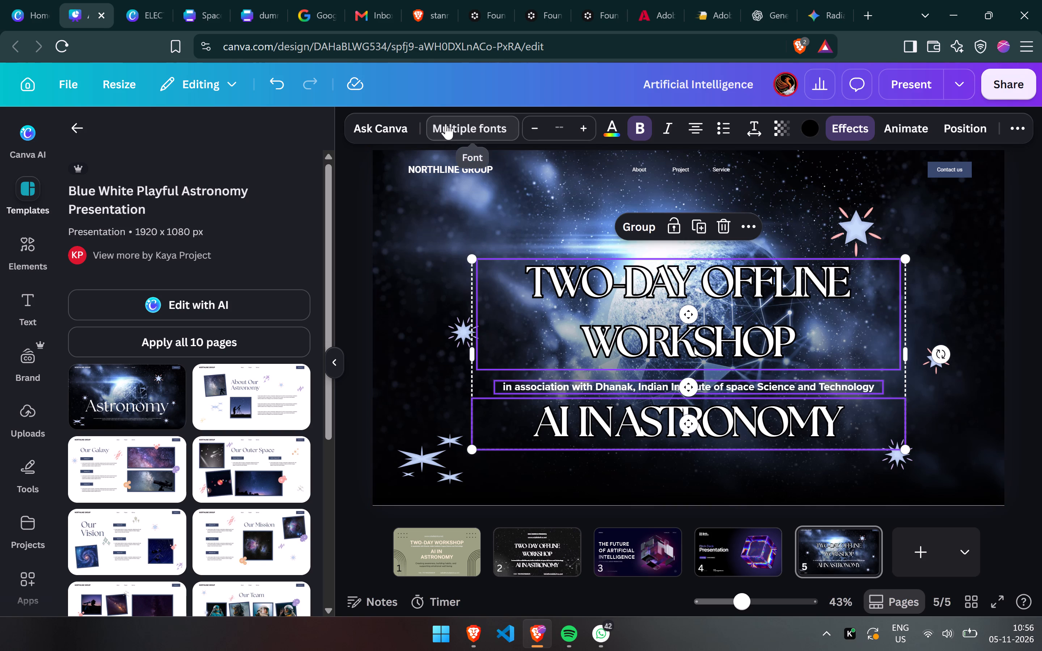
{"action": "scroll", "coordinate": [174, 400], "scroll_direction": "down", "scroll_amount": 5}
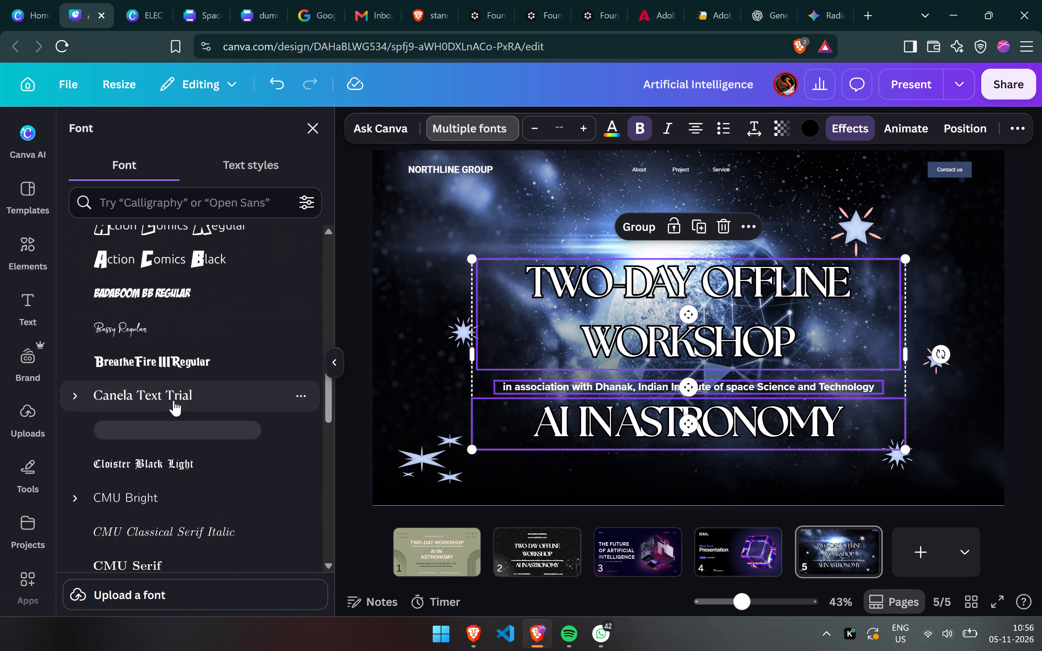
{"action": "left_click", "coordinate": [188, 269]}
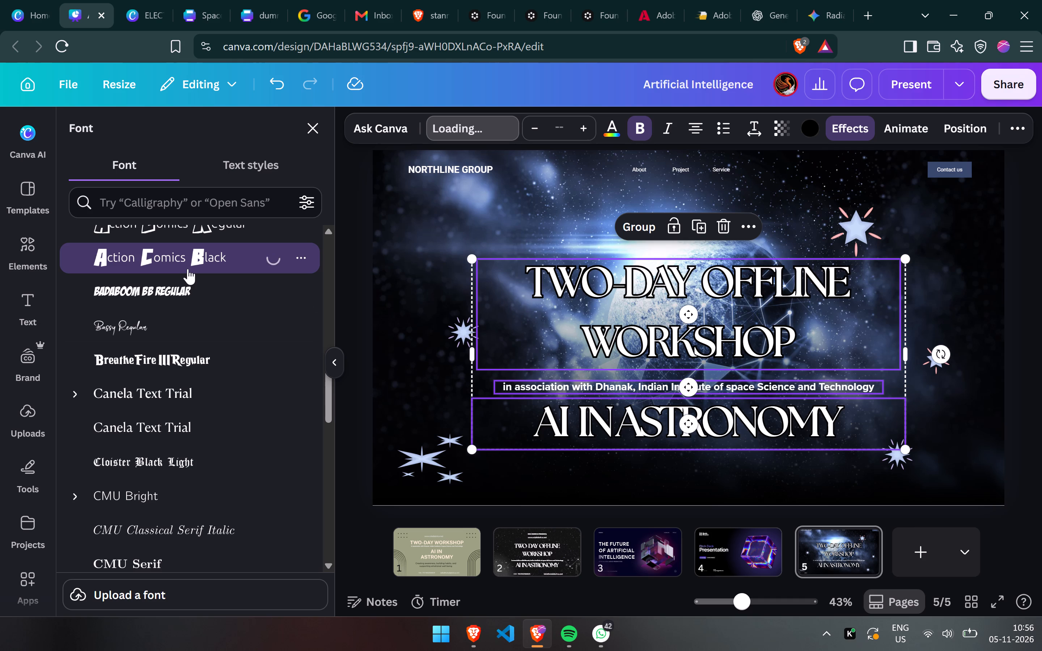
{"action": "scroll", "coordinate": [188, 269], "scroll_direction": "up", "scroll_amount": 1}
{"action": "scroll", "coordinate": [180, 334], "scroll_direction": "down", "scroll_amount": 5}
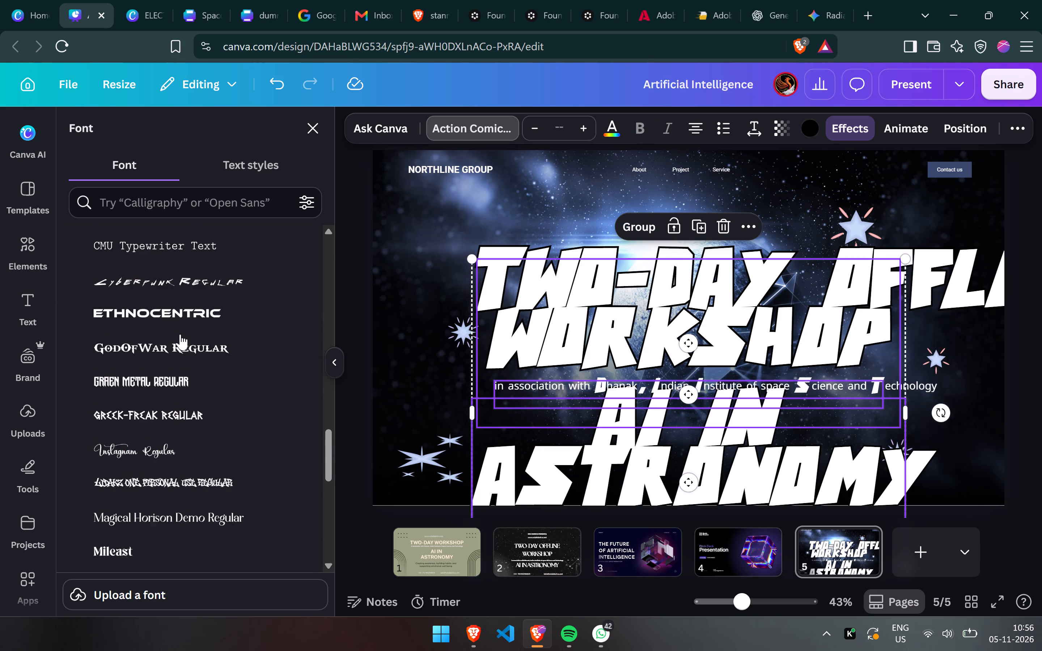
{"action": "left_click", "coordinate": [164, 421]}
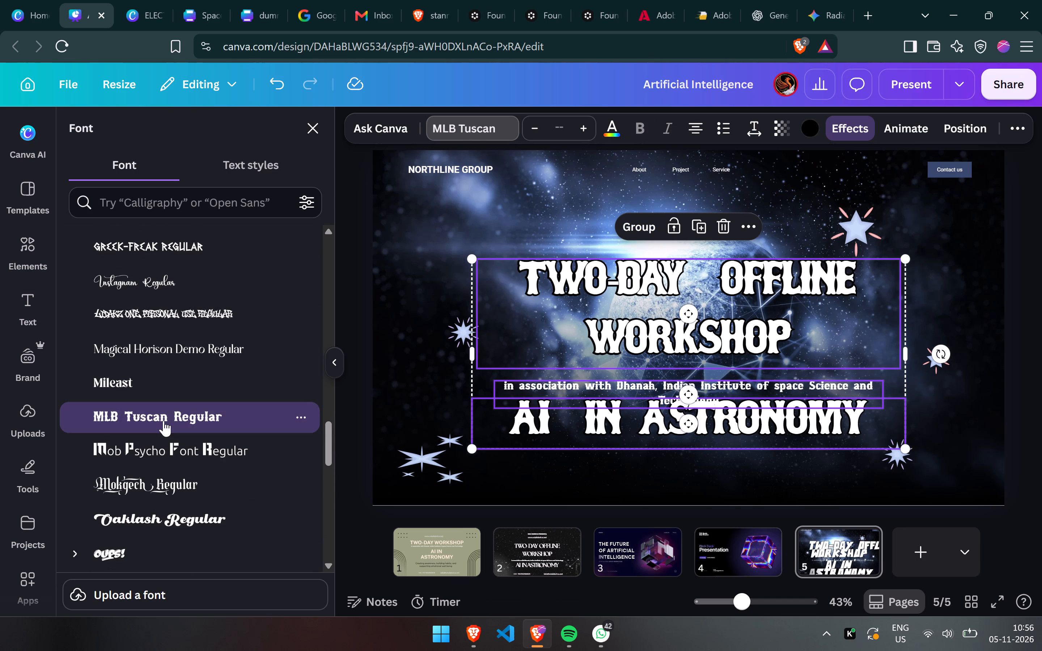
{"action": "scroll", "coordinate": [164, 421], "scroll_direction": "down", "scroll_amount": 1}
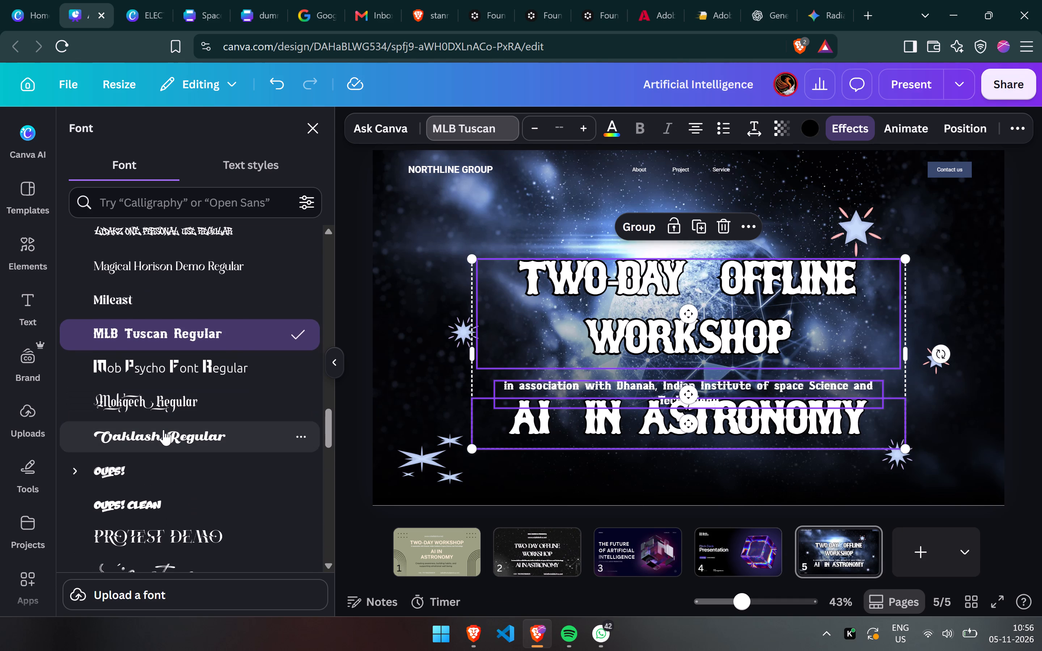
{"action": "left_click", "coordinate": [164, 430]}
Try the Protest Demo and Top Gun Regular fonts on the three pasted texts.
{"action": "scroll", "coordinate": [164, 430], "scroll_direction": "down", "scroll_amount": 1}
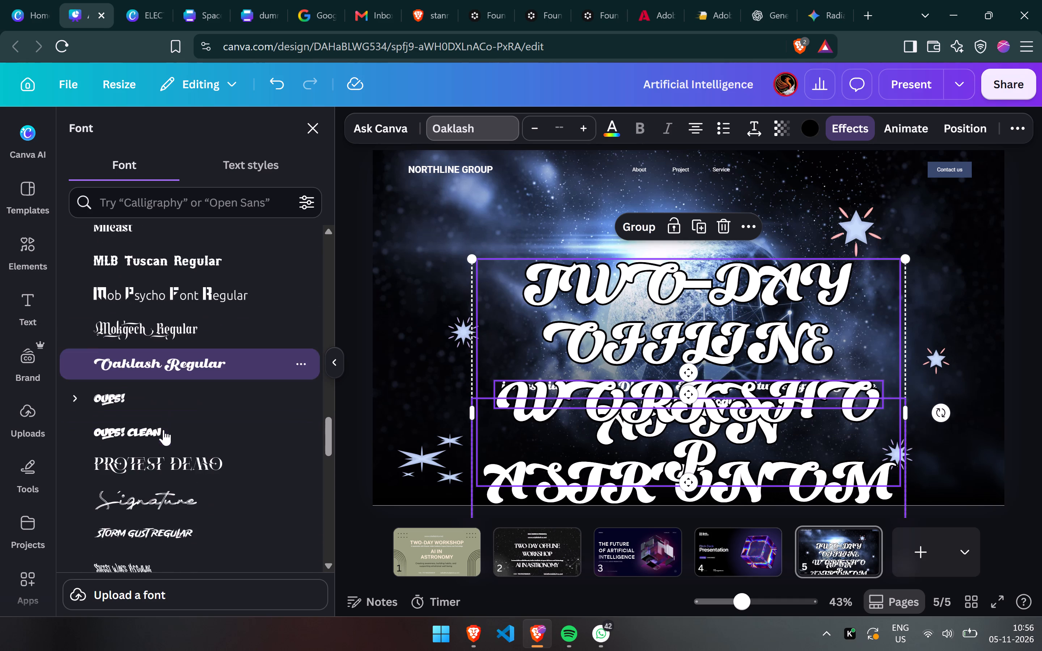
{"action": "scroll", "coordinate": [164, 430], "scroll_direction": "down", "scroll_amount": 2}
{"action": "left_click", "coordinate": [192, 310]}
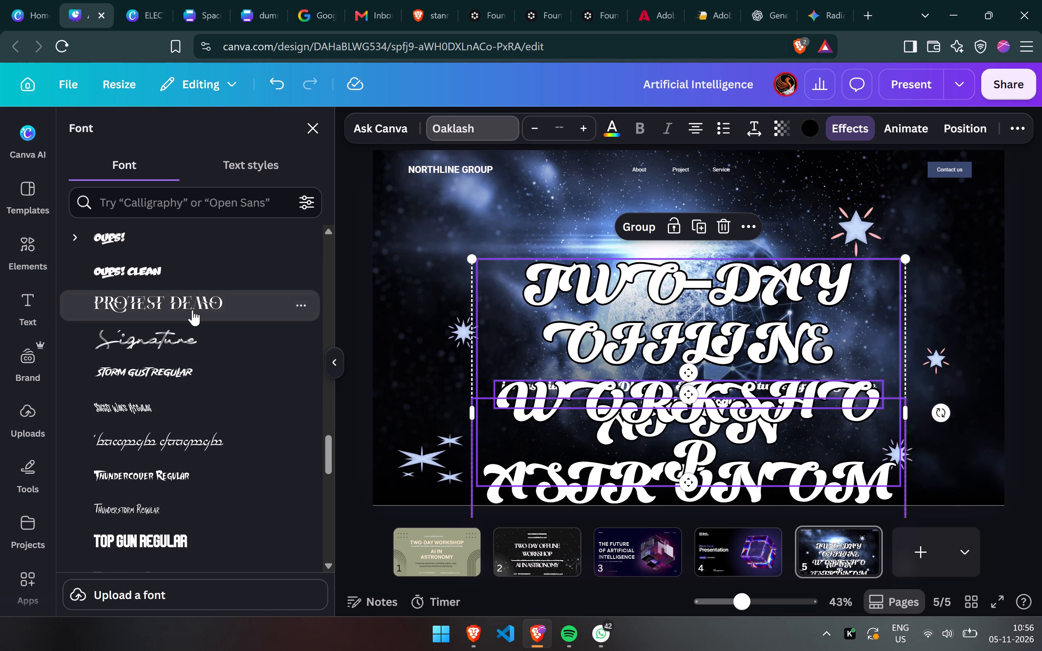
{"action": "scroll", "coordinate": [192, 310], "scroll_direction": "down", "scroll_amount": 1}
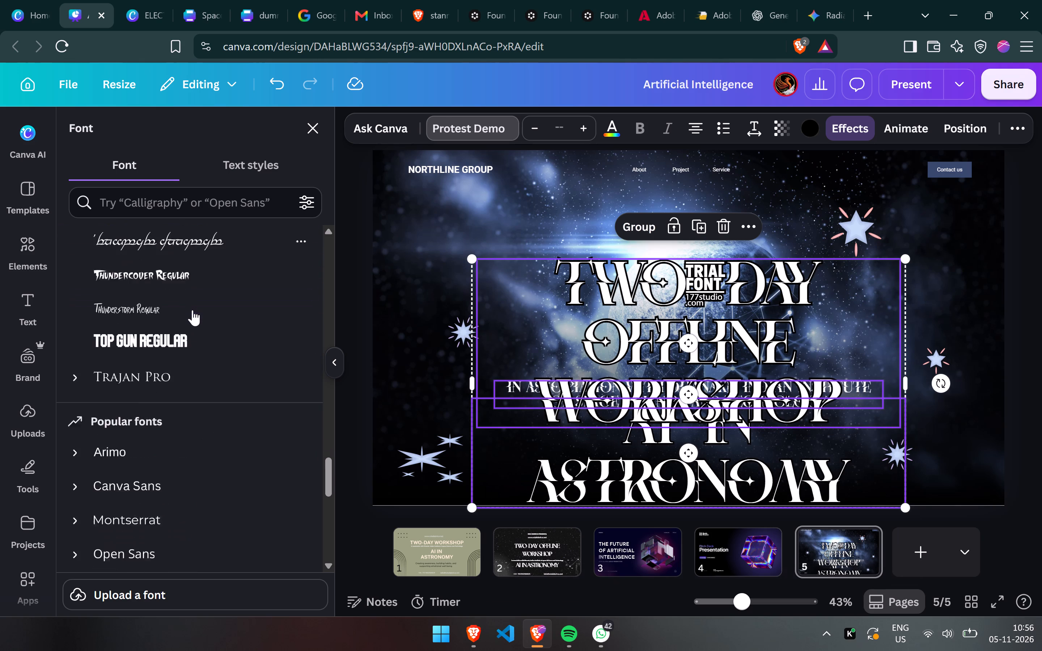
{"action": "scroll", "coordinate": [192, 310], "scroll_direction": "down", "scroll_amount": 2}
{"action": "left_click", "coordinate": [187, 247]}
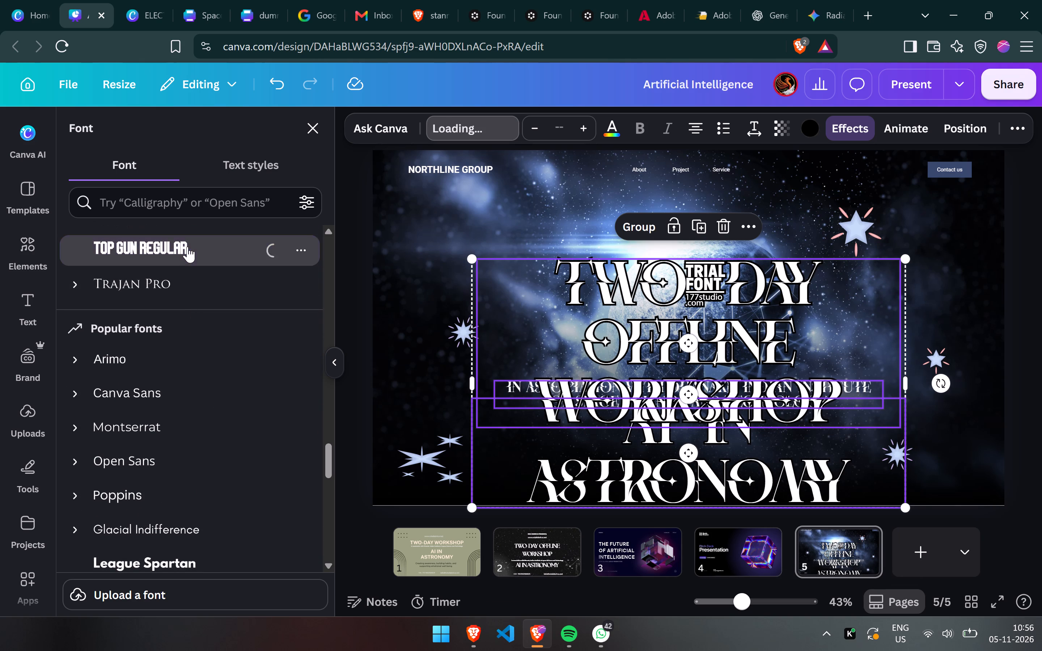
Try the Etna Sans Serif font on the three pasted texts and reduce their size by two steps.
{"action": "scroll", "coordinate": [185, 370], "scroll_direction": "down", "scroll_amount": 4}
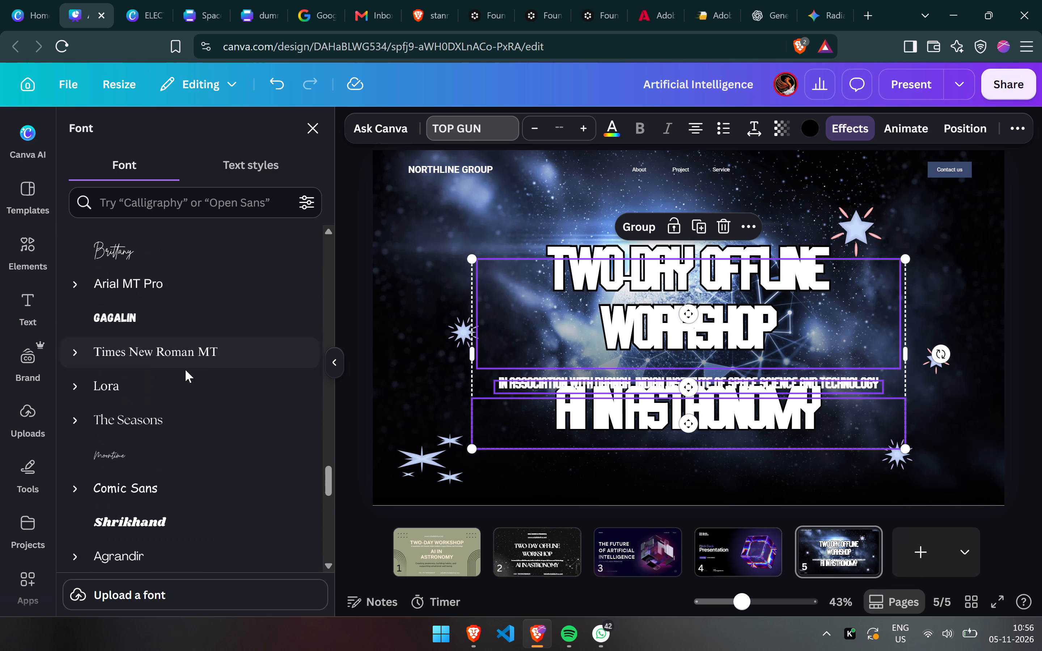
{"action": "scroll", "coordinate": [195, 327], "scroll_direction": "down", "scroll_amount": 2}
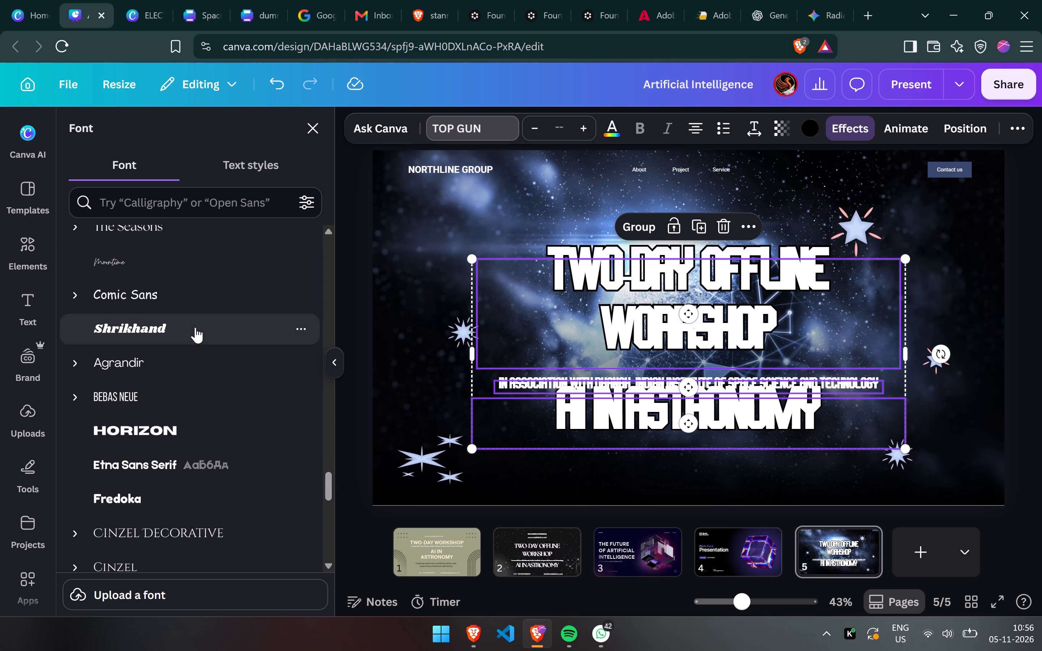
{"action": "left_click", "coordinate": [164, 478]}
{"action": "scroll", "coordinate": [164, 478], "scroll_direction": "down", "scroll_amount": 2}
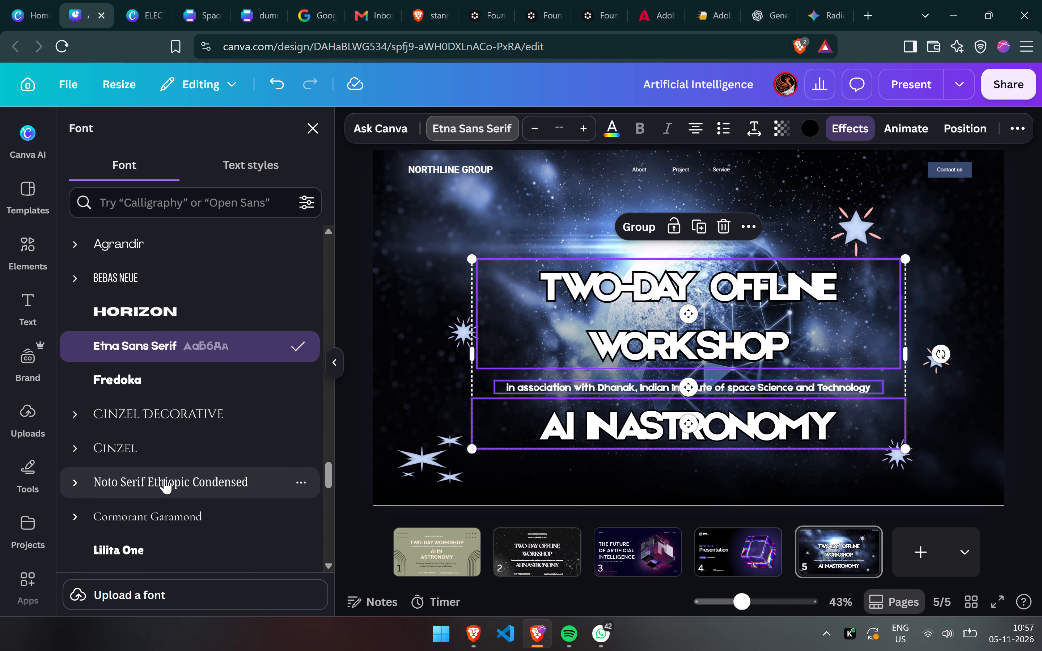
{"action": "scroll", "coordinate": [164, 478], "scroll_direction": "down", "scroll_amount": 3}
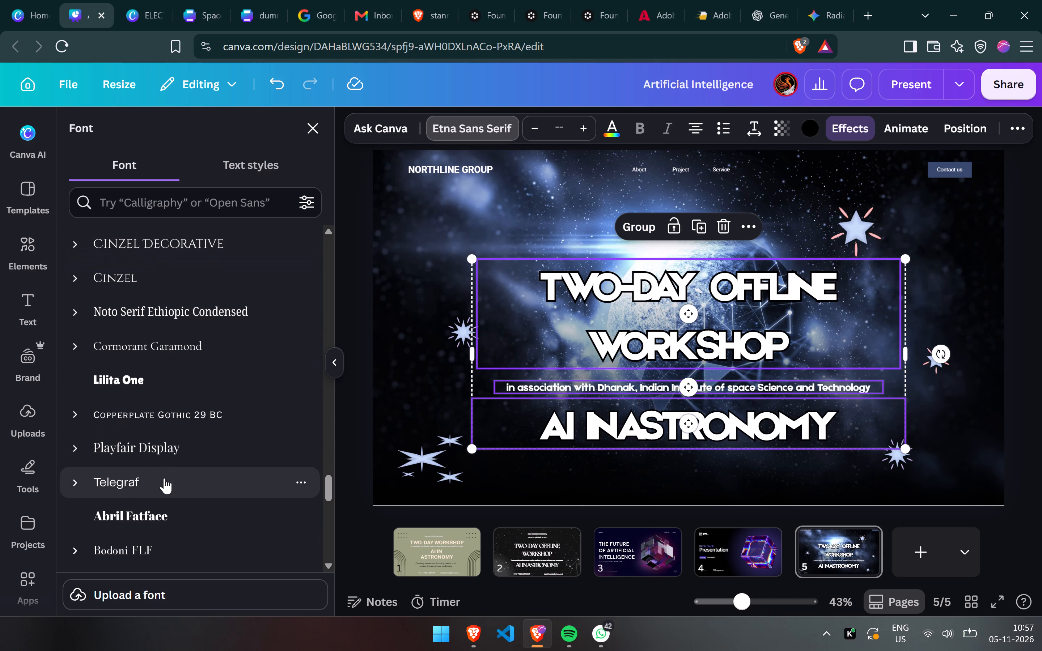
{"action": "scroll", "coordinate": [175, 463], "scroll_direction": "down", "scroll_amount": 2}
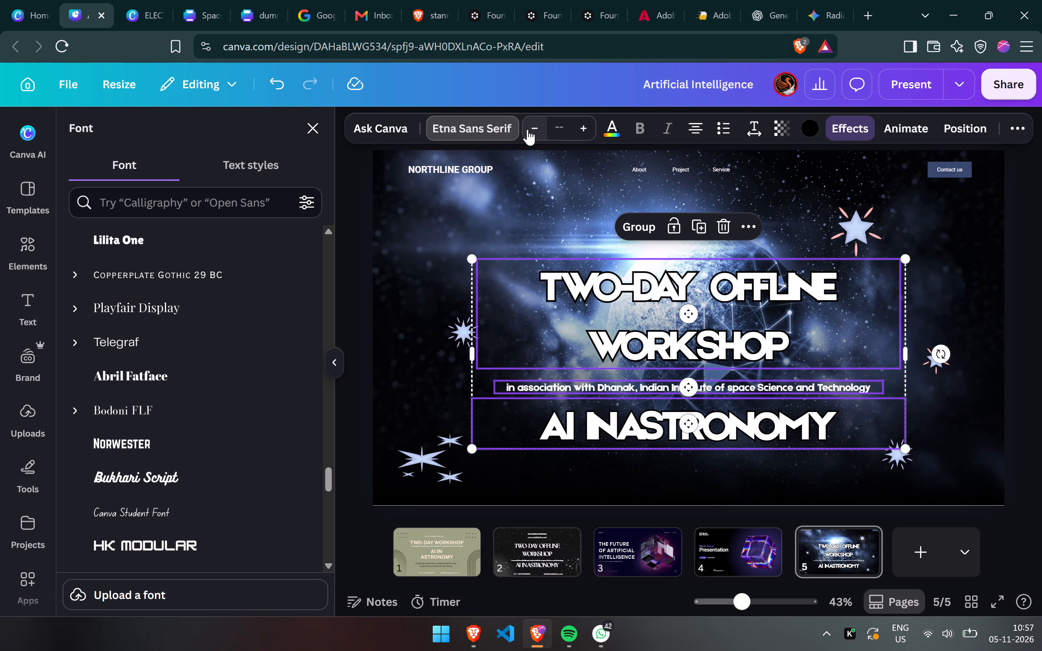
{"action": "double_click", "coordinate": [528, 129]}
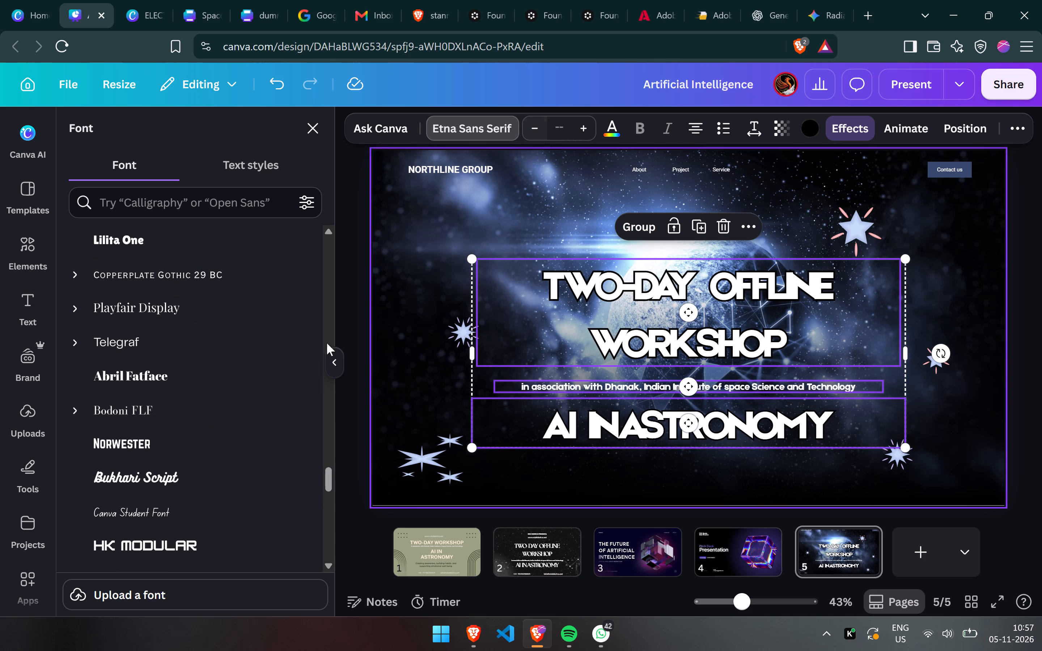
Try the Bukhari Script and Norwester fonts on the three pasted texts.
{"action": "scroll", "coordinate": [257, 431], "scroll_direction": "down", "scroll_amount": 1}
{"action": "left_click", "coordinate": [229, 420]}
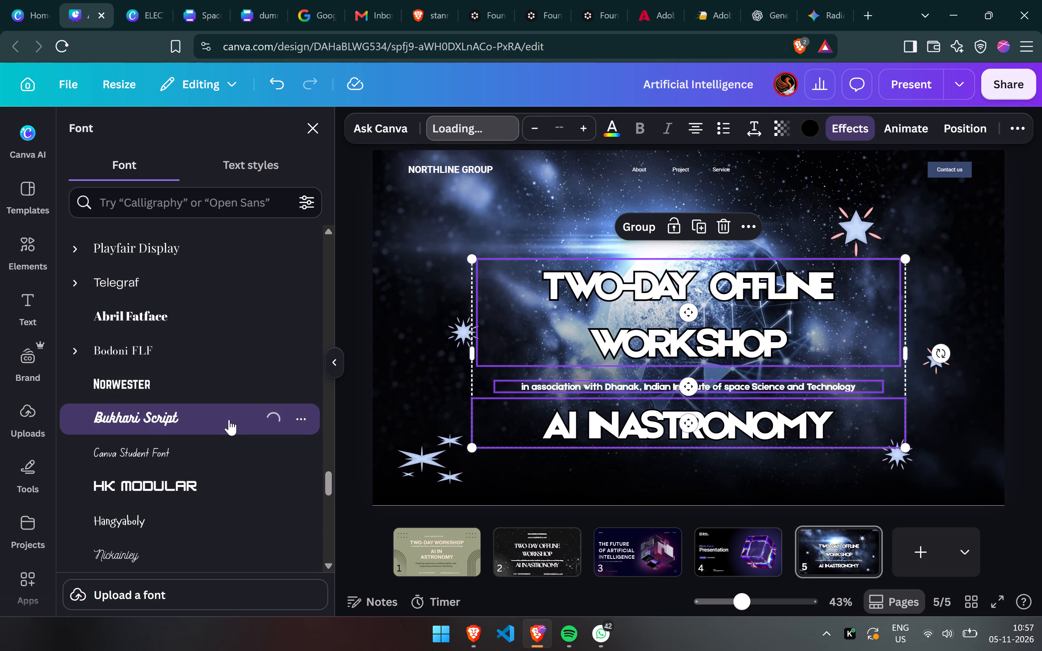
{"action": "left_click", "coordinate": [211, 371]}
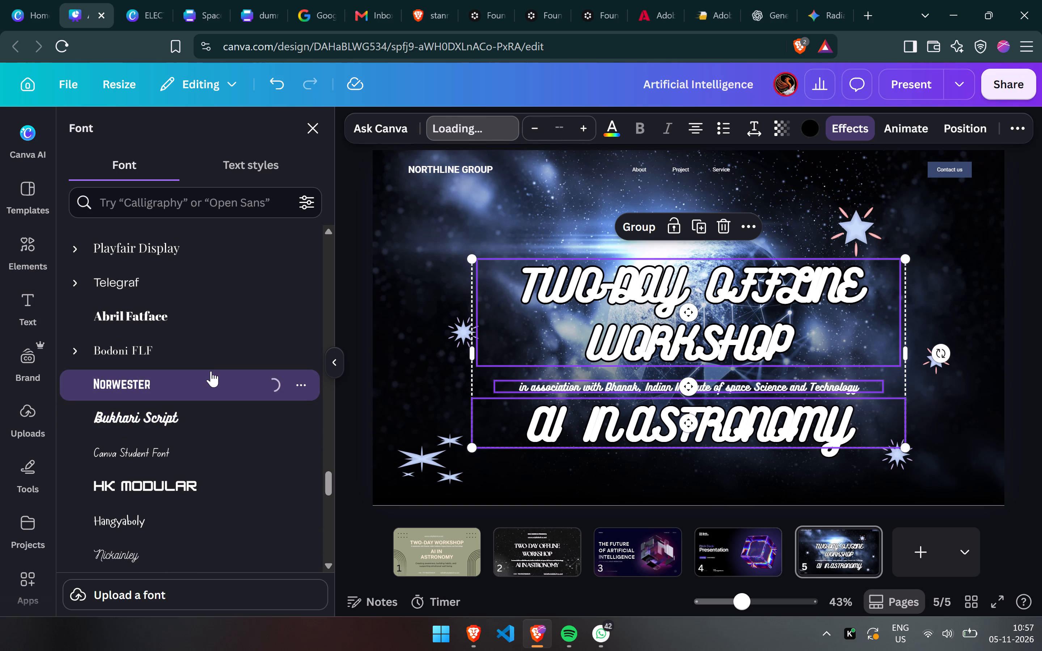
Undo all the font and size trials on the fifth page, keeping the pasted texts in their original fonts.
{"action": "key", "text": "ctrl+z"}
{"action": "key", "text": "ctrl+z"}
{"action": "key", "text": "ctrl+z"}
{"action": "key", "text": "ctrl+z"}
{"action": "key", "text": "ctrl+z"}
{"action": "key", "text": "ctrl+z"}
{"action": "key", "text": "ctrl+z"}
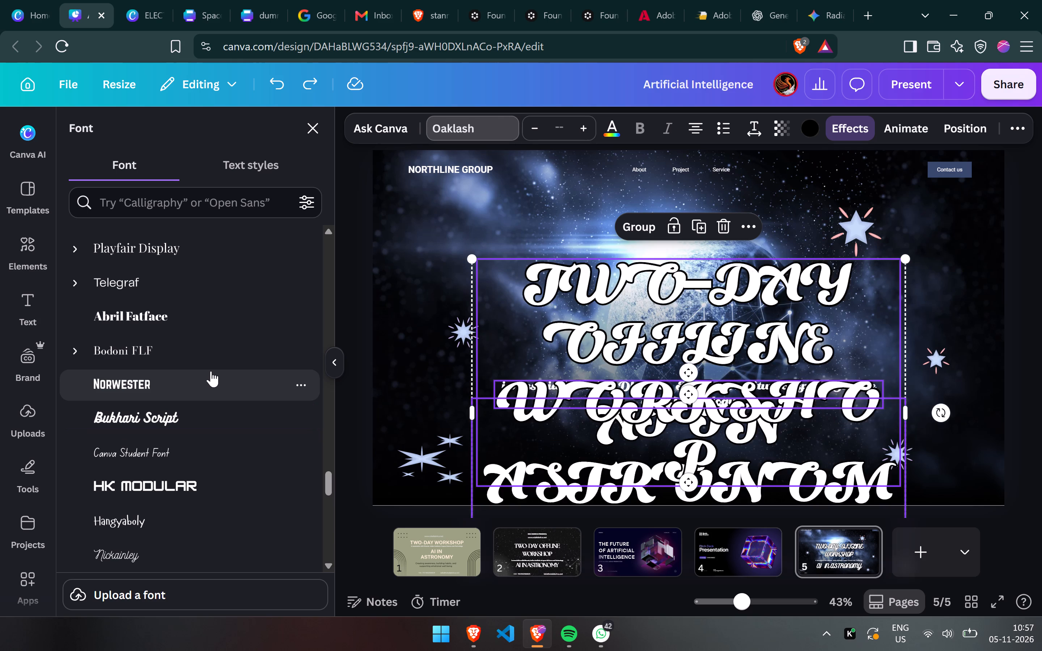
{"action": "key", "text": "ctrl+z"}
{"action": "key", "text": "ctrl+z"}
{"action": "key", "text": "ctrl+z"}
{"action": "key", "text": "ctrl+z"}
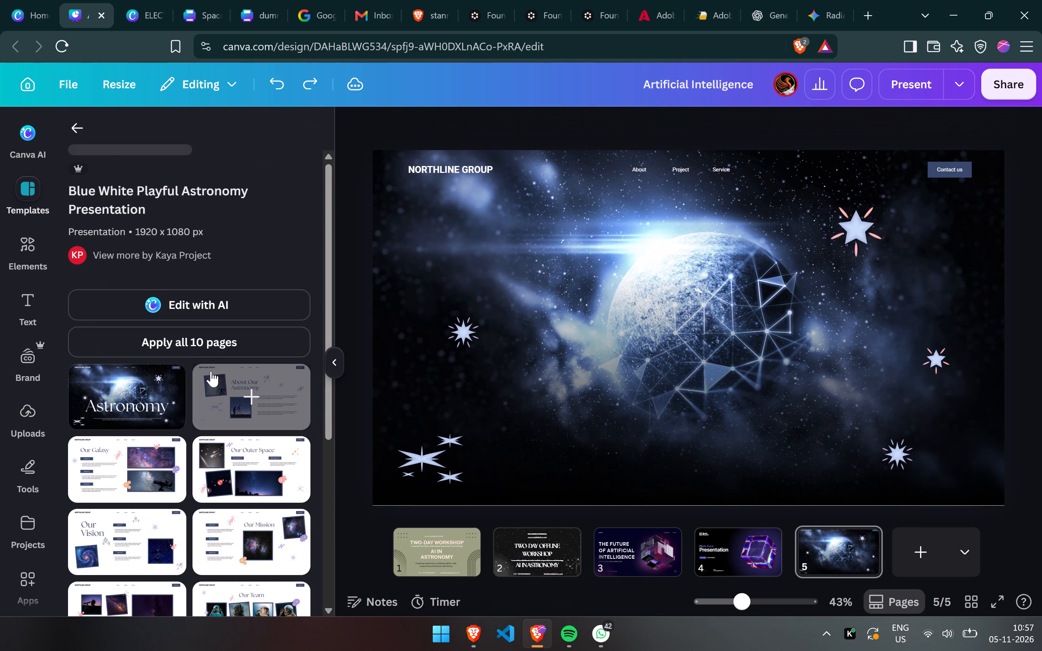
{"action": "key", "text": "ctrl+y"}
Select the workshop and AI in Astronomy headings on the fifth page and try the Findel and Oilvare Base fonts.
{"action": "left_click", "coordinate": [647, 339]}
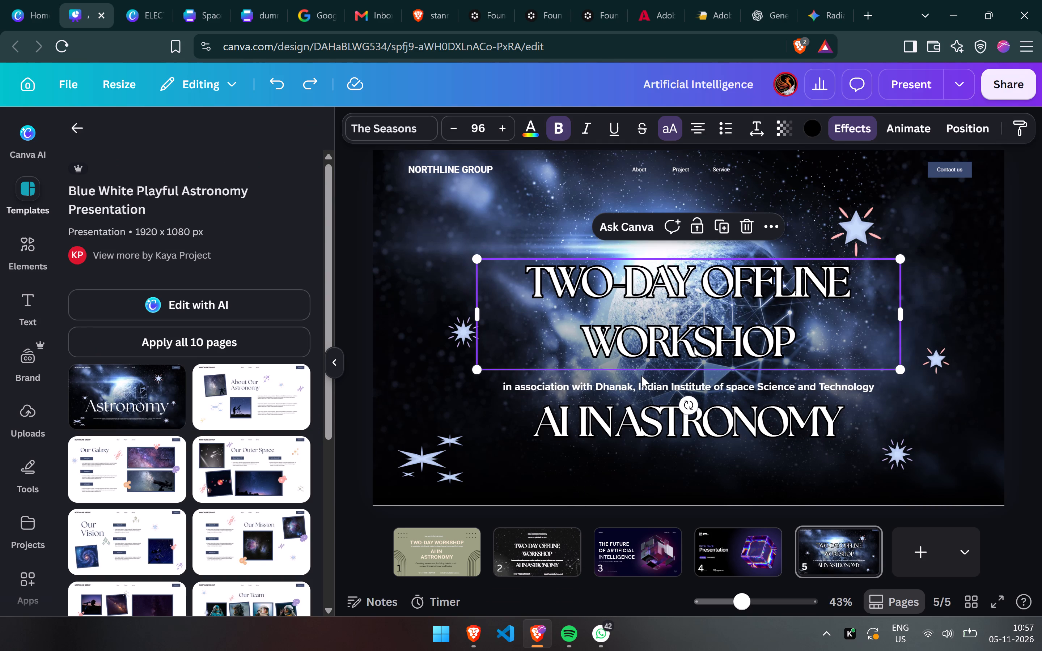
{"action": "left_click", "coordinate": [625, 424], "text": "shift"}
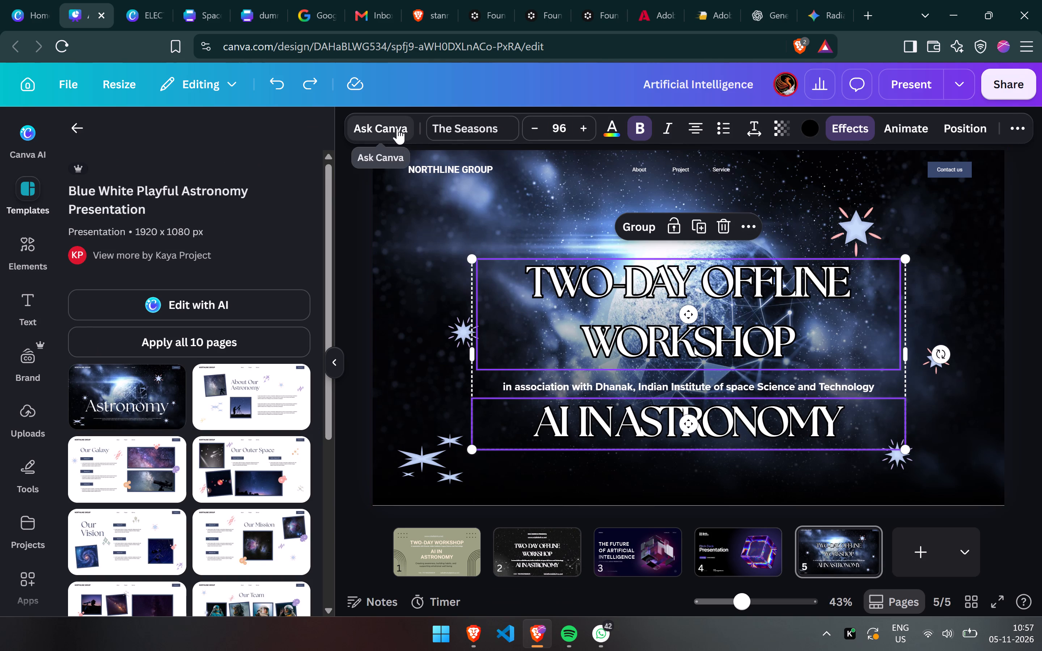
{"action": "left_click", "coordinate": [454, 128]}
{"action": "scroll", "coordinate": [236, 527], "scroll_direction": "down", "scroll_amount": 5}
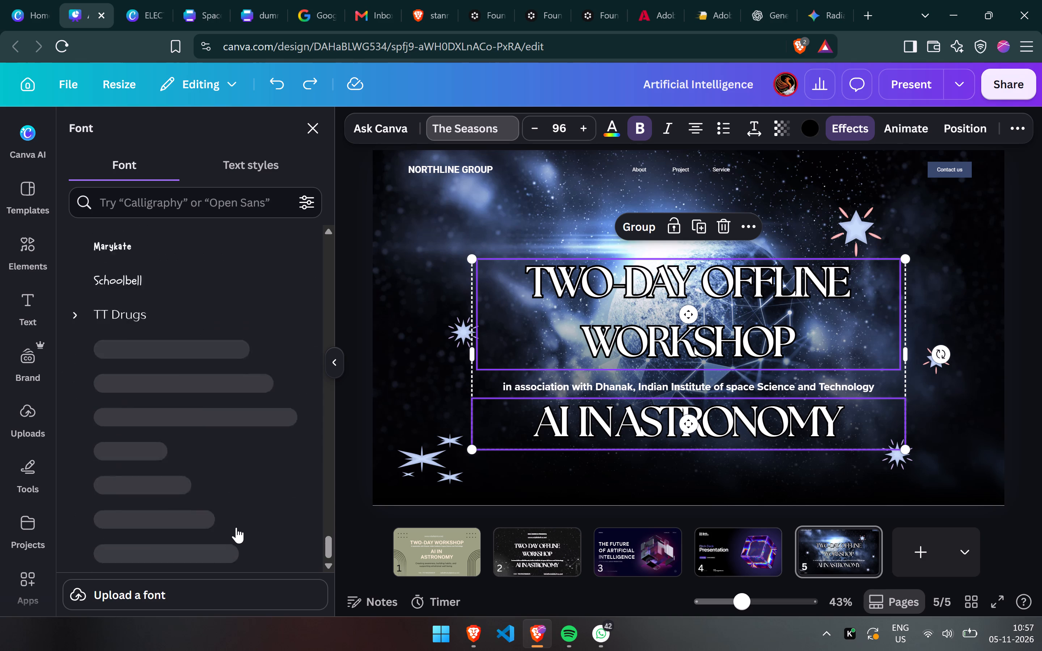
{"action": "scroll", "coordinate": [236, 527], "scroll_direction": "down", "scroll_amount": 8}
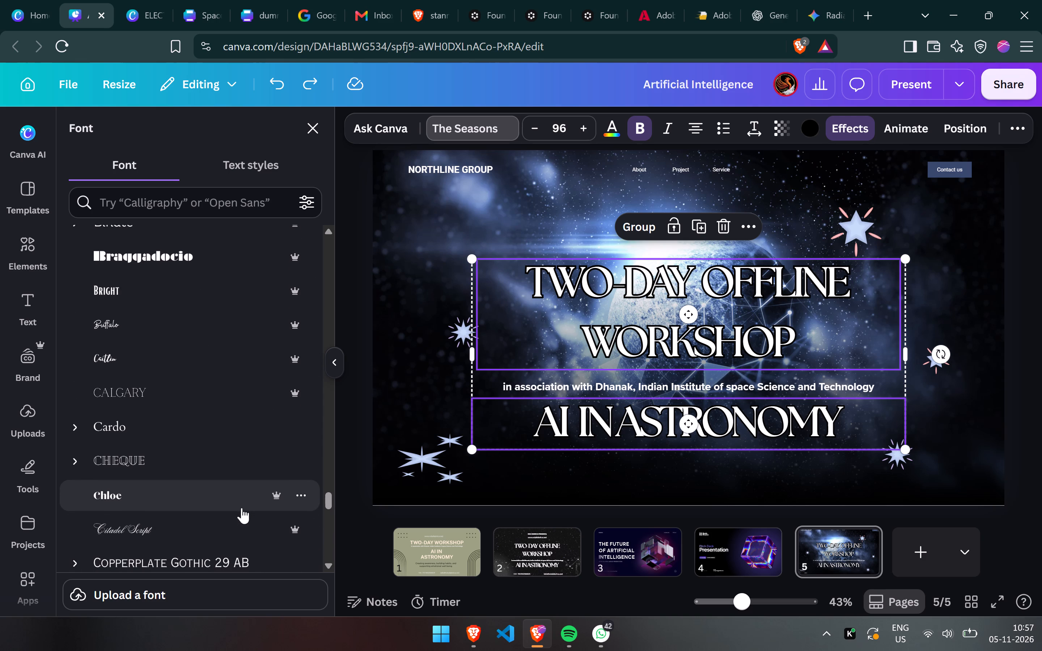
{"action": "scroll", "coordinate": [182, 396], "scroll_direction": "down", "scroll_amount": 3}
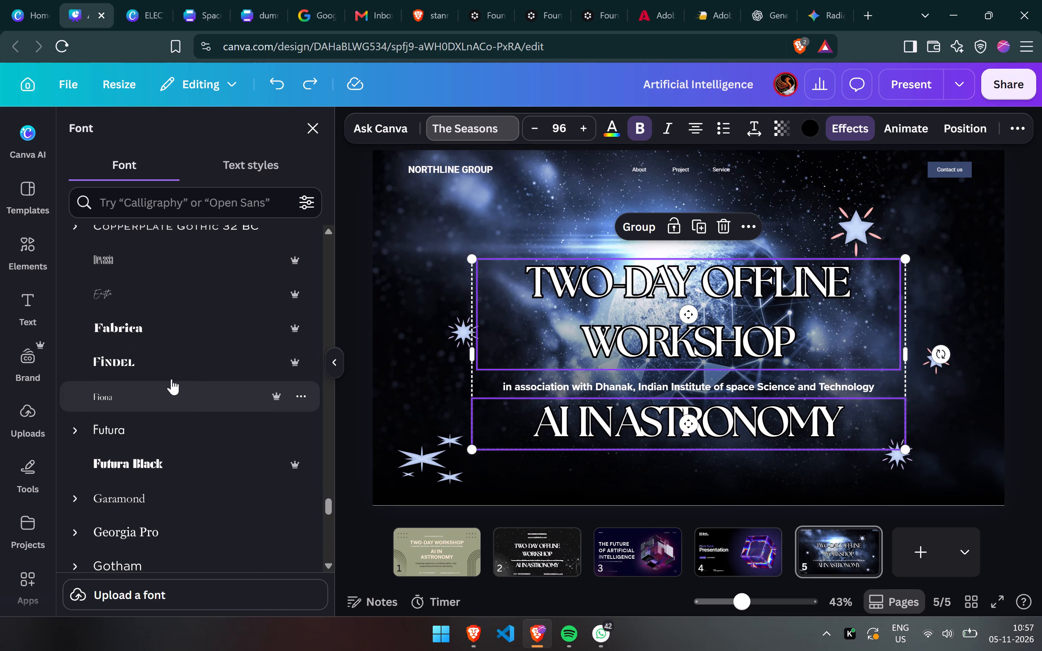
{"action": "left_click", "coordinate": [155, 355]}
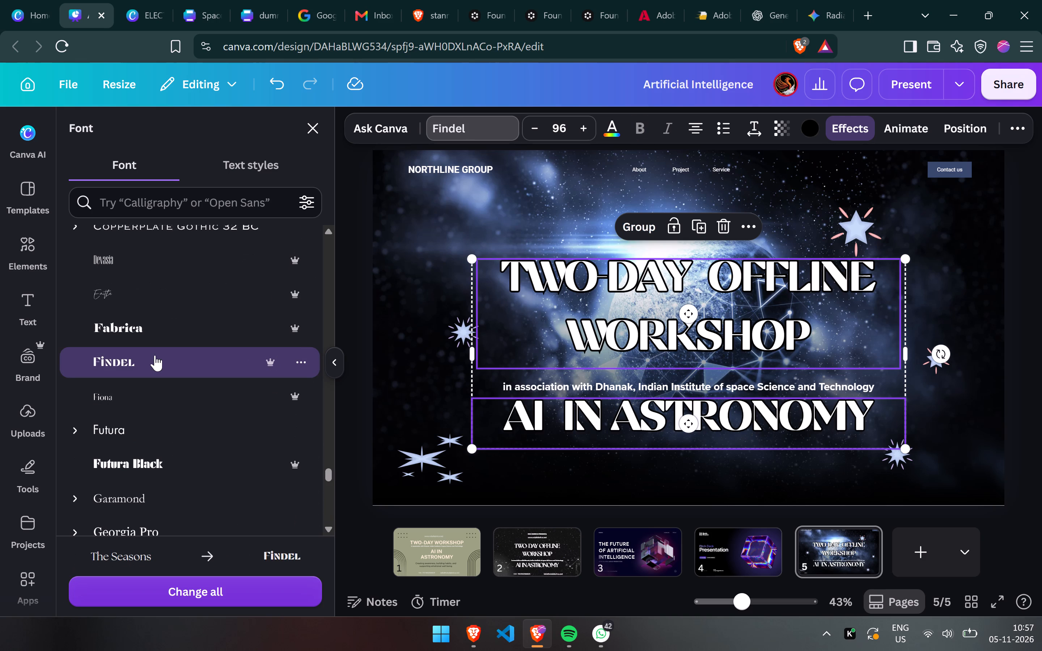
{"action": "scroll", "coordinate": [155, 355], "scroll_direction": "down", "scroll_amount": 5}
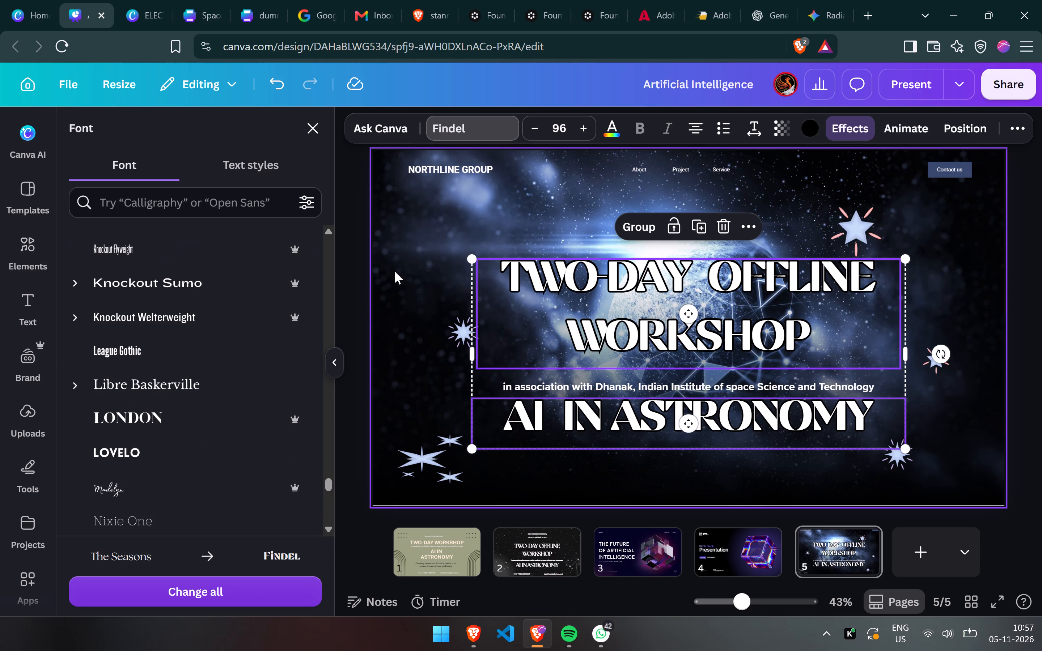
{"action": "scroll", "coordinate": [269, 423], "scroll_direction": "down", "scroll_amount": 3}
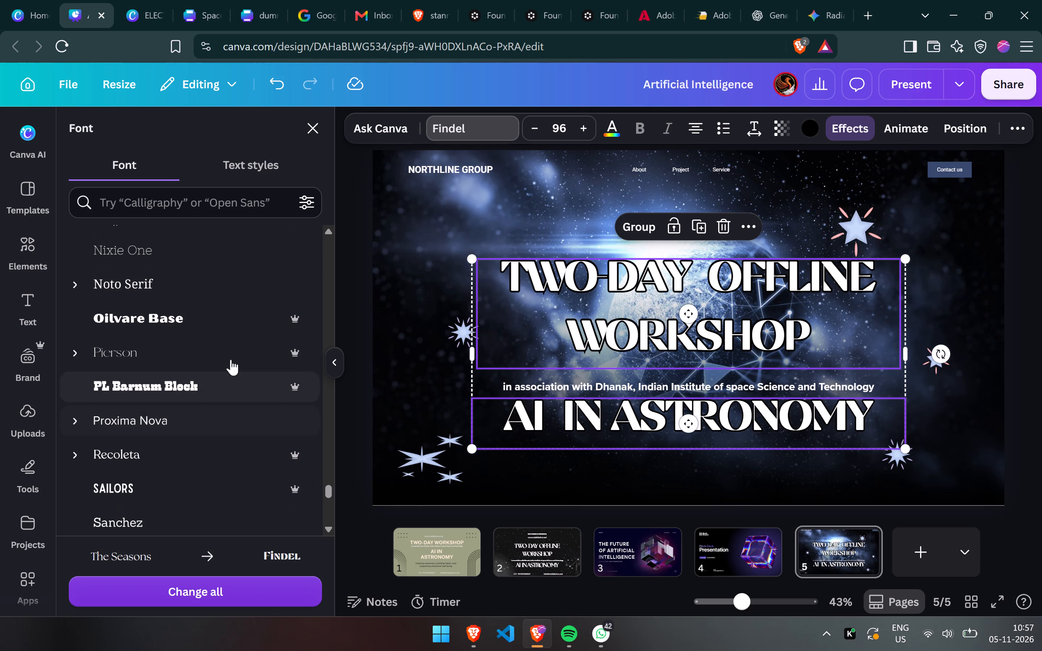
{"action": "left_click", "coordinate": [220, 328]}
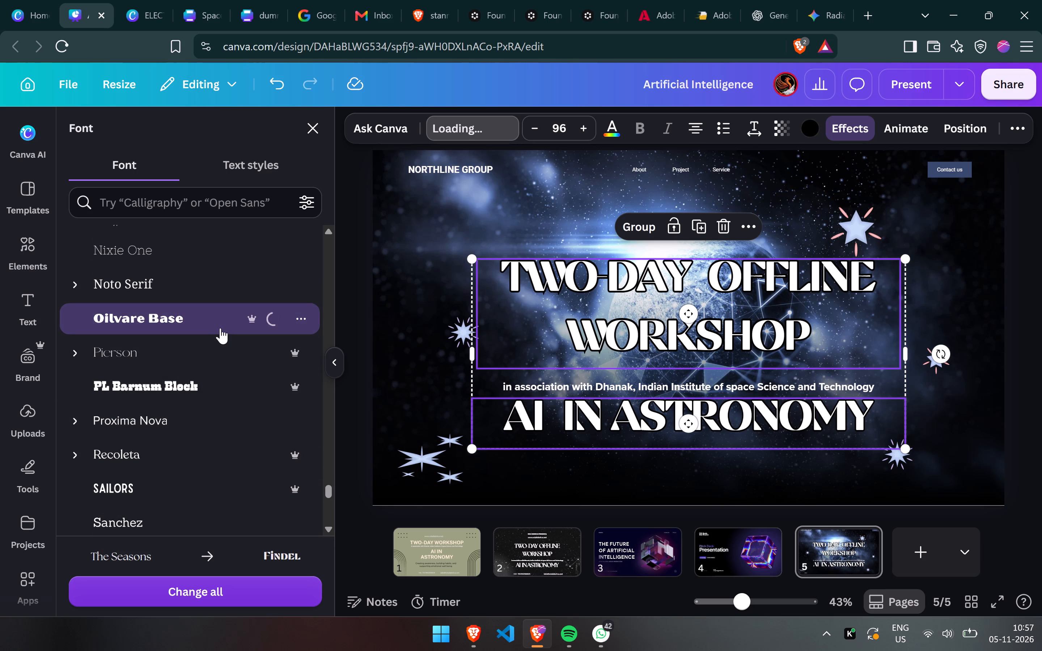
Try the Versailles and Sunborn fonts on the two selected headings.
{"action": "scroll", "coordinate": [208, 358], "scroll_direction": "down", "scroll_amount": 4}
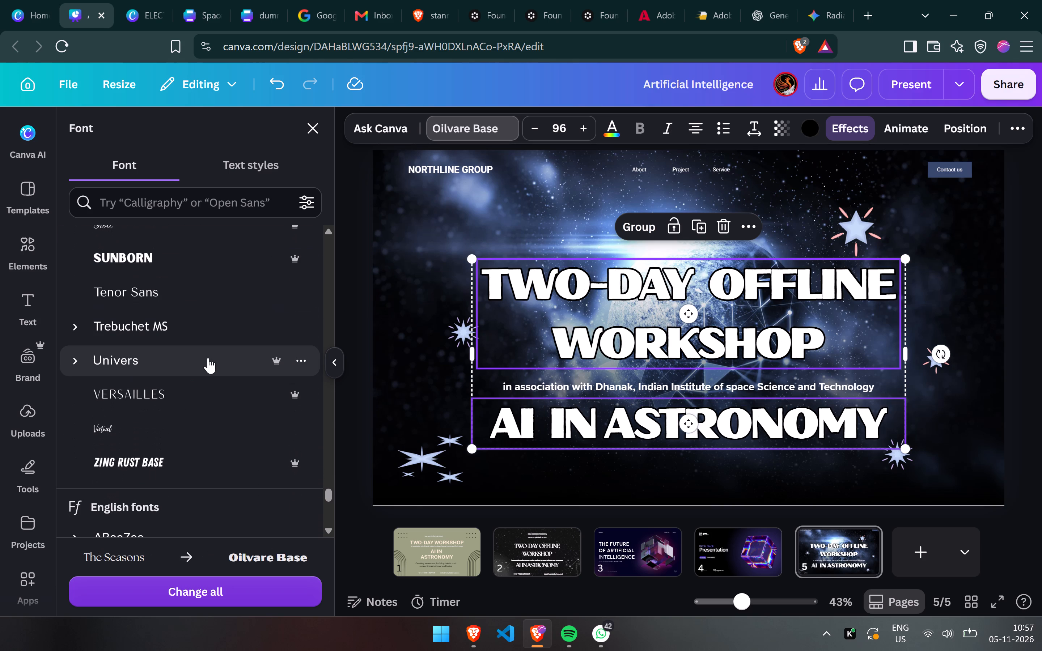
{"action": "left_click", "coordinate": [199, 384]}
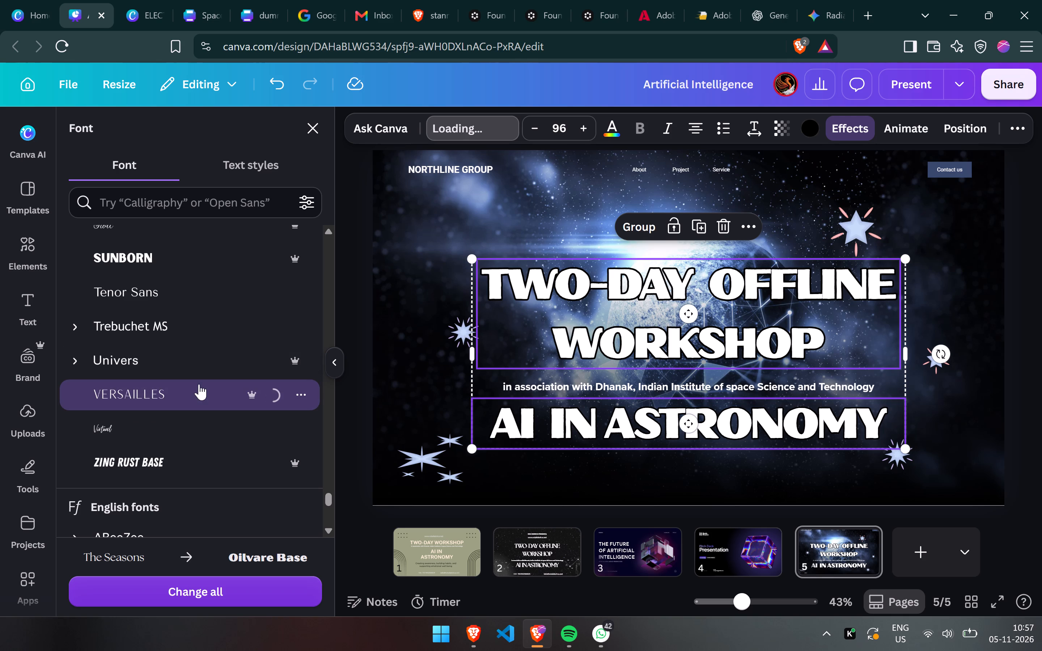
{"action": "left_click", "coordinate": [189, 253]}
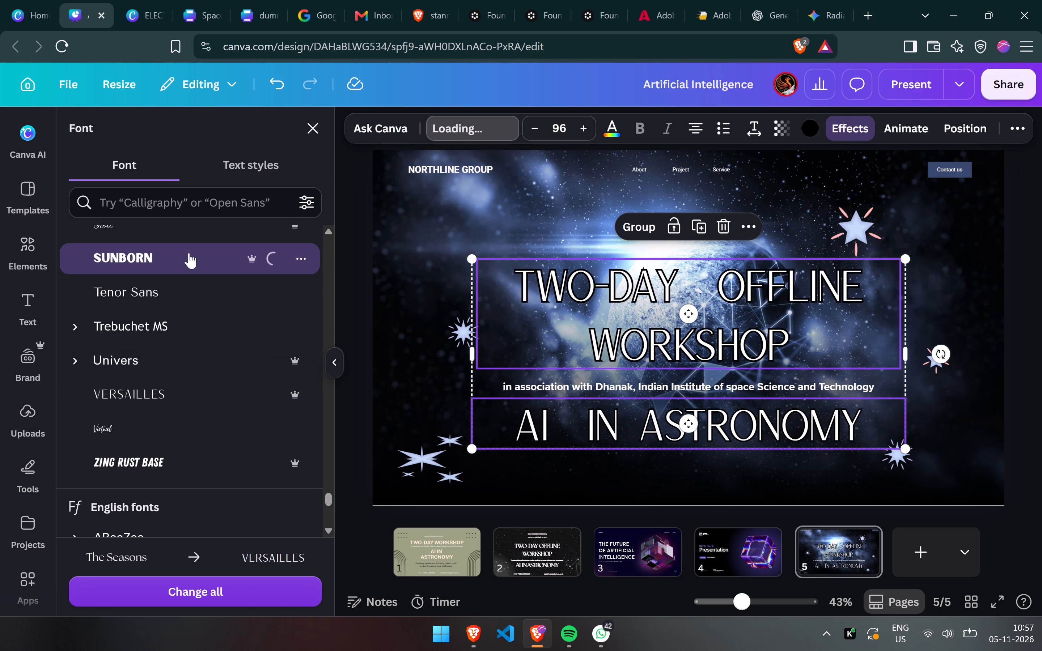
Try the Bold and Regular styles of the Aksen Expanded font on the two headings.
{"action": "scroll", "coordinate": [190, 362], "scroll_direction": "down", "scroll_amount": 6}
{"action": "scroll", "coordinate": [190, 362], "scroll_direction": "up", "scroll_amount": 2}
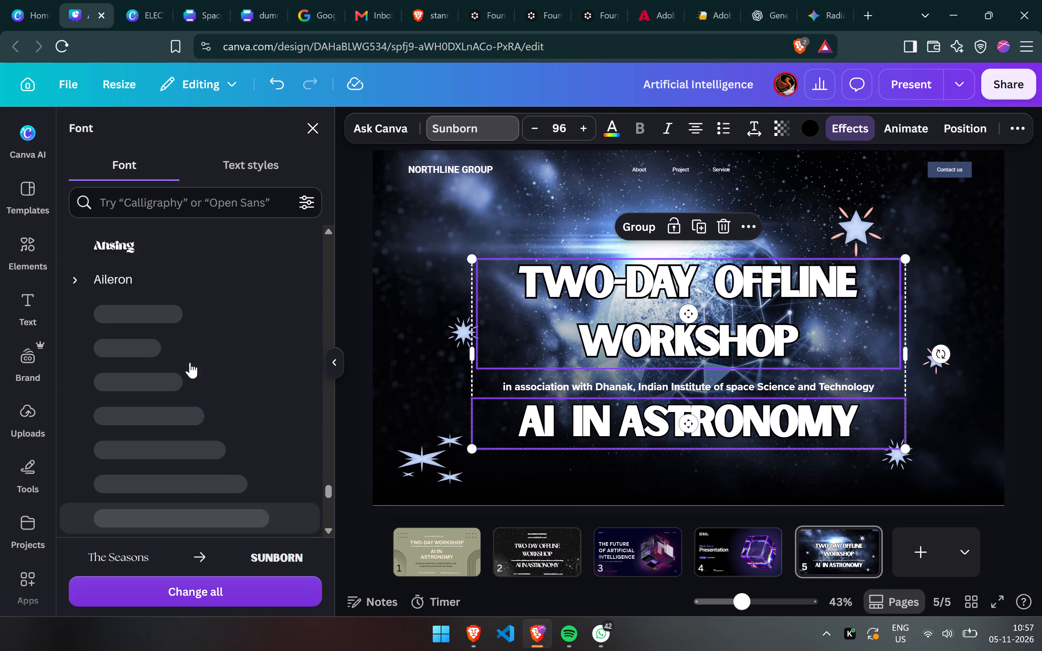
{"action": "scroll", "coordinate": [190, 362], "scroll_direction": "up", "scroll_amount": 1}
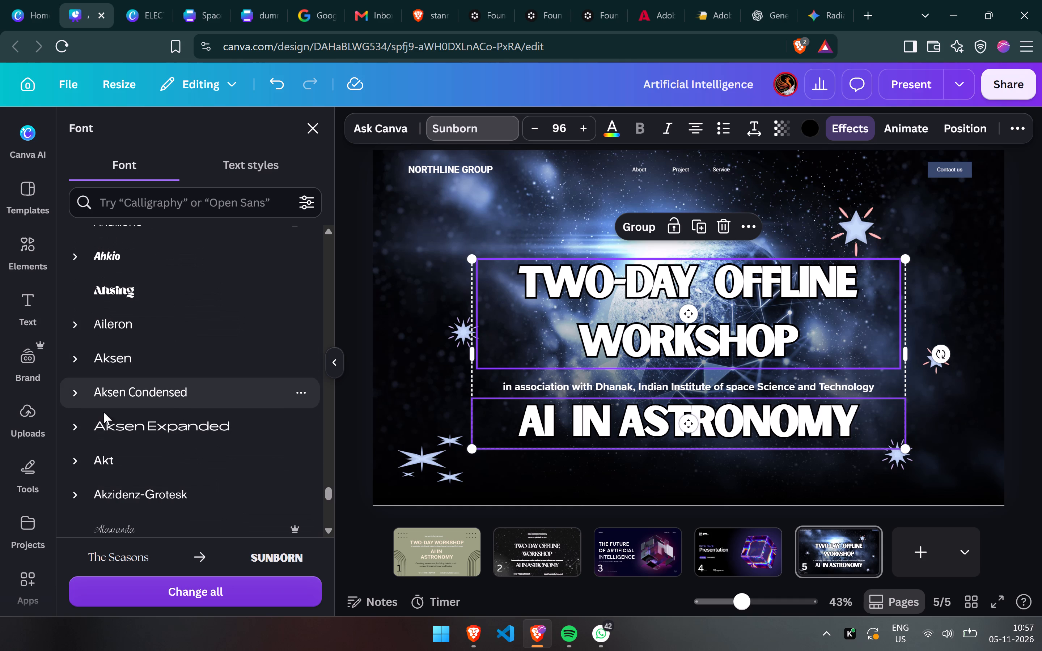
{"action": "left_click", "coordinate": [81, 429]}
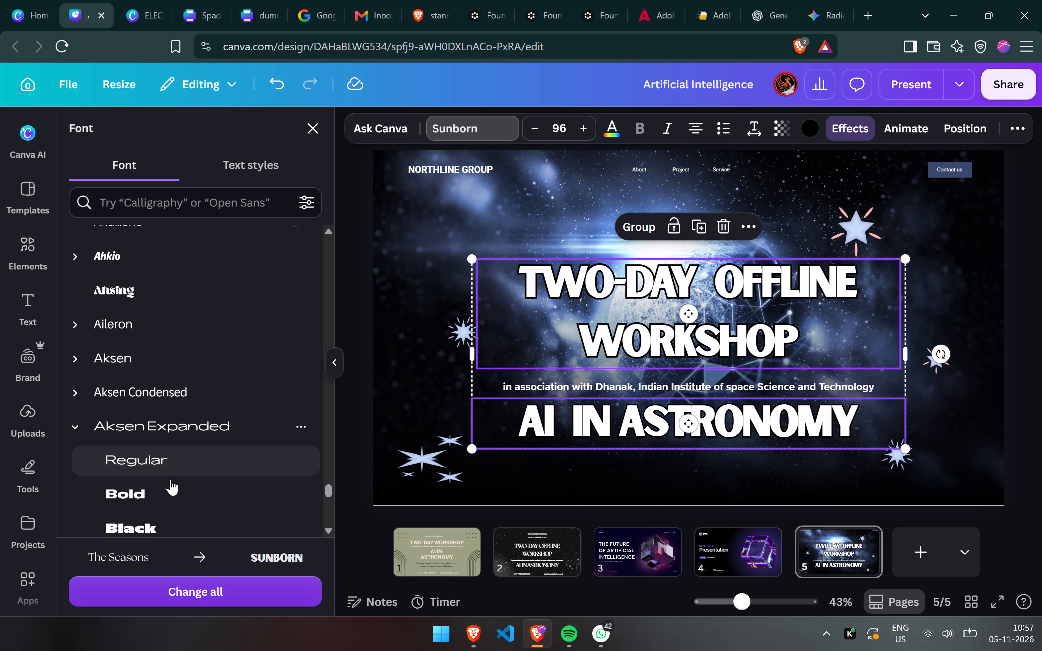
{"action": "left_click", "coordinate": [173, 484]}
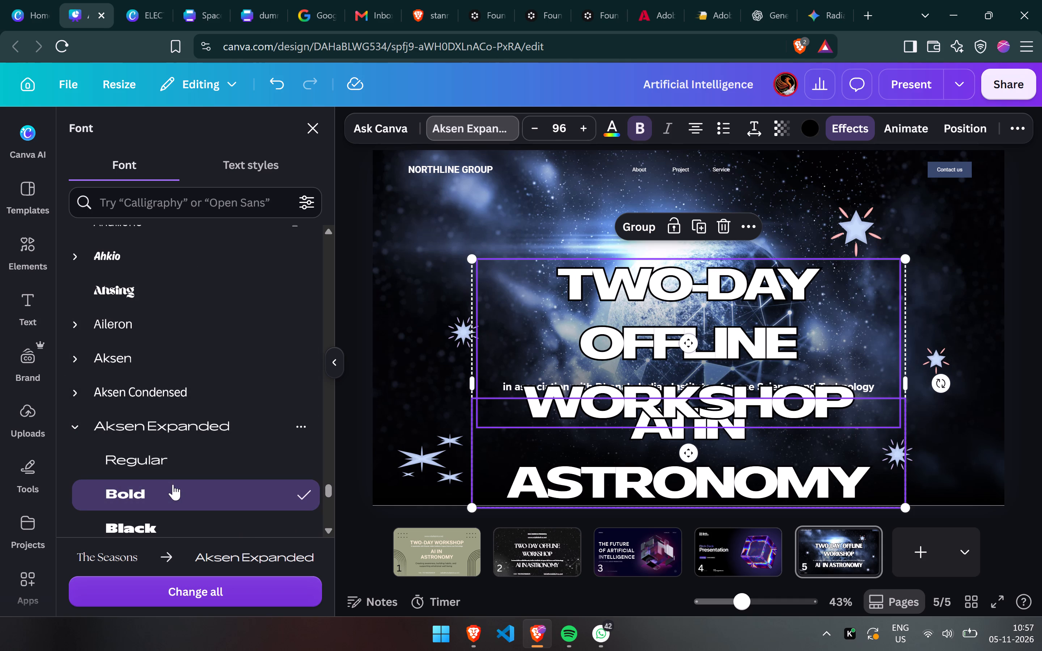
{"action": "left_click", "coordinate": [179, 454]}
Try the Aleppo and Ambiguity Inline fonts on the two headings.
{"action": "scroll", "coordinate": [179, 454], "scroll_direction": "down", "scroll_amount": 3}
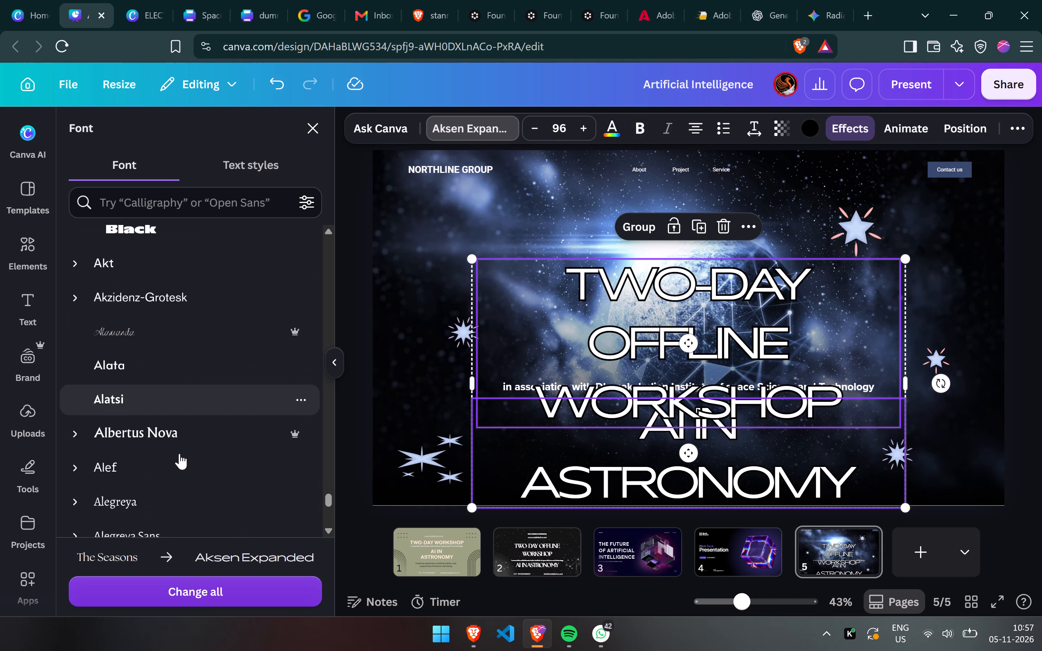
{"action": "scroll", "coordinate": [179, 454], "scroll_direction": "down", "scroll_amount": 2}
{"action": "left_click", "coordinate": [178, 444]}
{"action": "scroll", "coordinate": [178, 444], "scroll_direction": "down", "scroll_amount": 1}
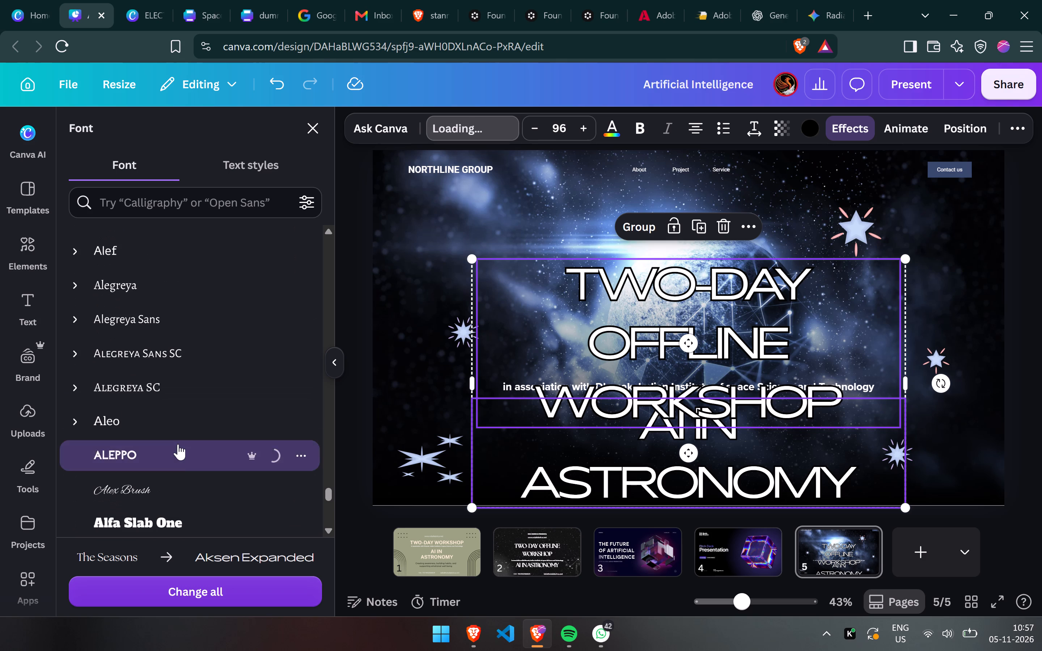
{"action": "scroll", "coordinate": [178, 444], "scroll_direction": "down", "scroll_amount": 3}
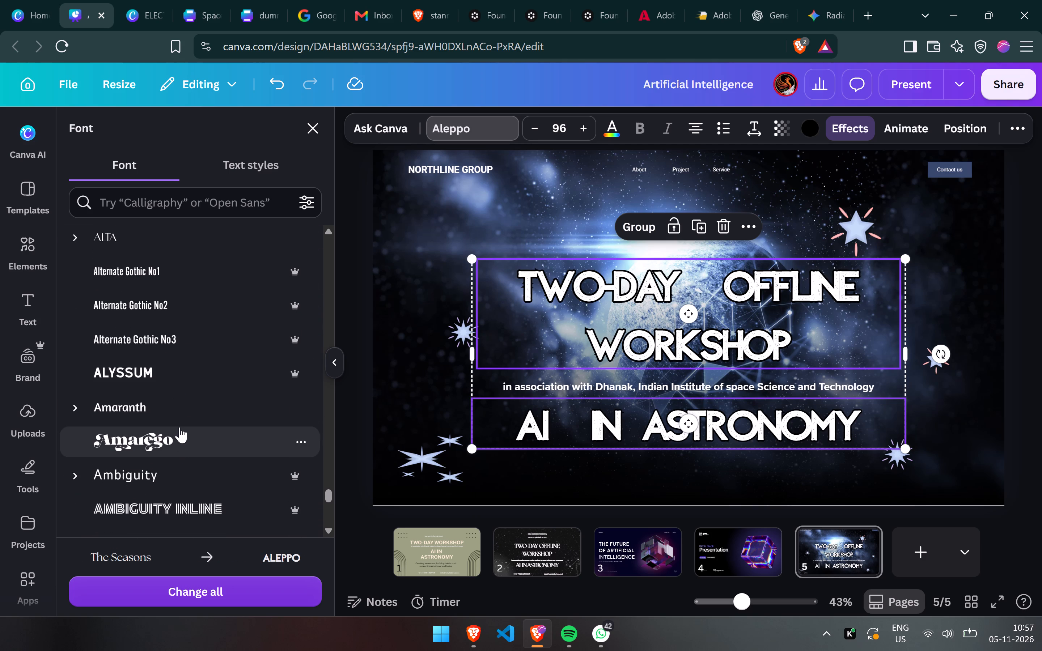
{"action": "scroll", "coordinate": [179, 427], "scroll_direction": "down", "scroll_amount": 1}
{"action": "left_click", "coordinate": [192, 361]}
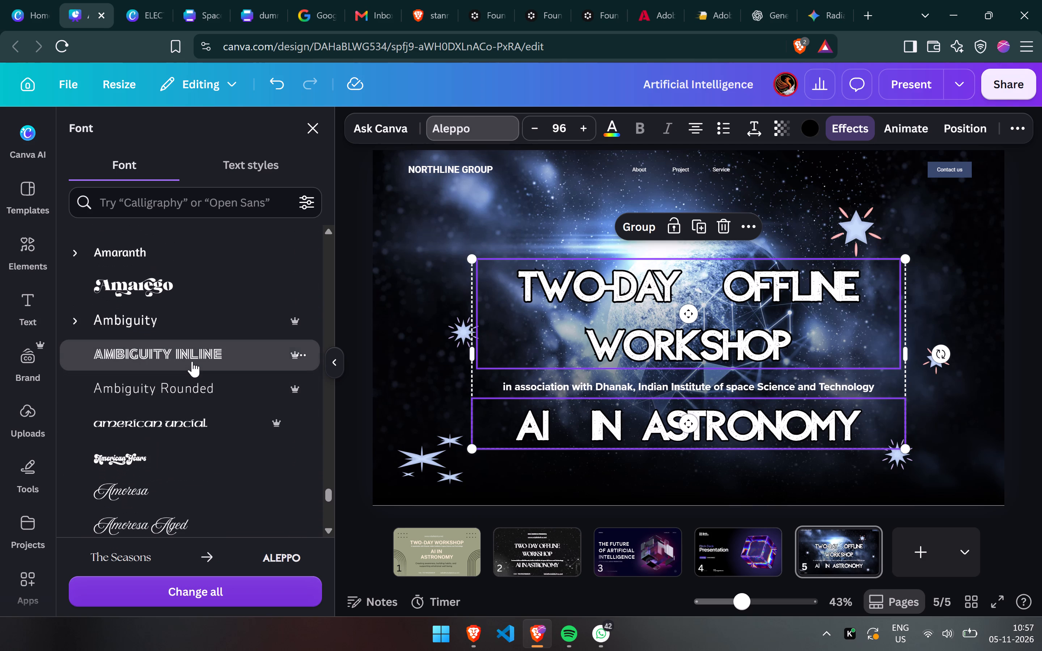
Increase the letter spacing of the two headings to 103.
{"action": "scroll", "coordinate": [192, 361], "scroll_direction": "down", "scroll_amount": 1}
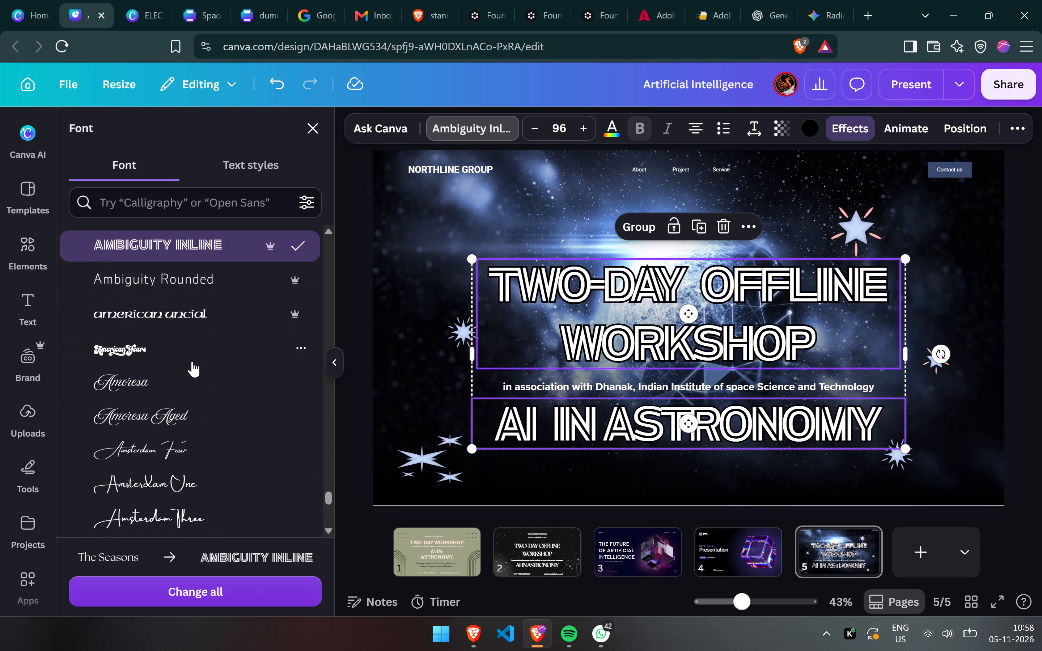
{"action": "scroll", "coordinate": [192, 361], "scroll_direction": "down", "scroll_amount": 1}
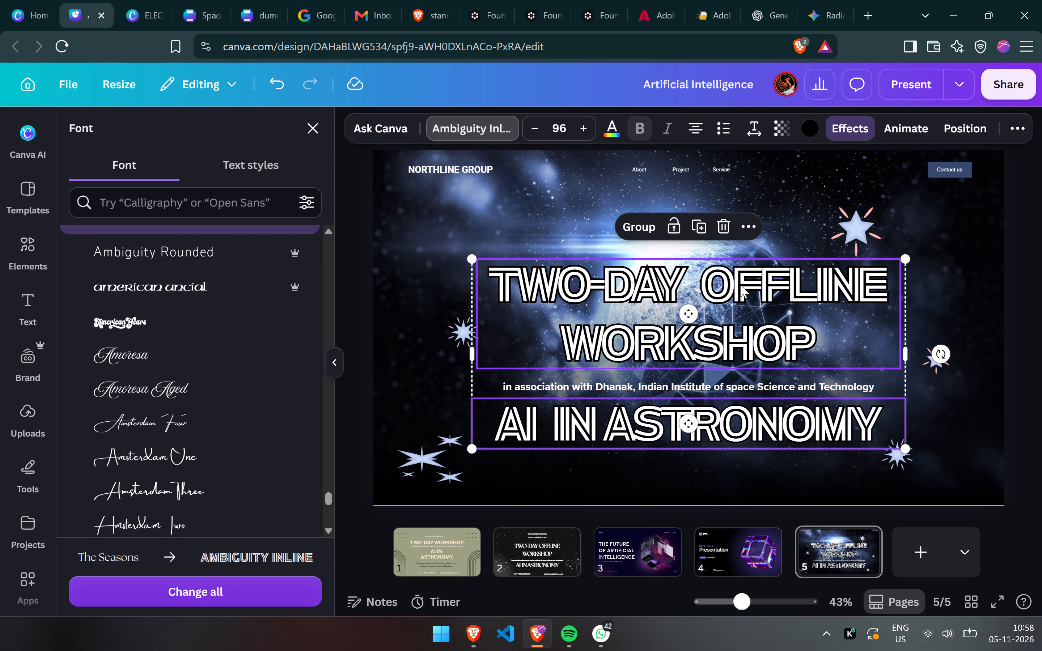
{"action": "left_click", "coordinate": [758, 130]}
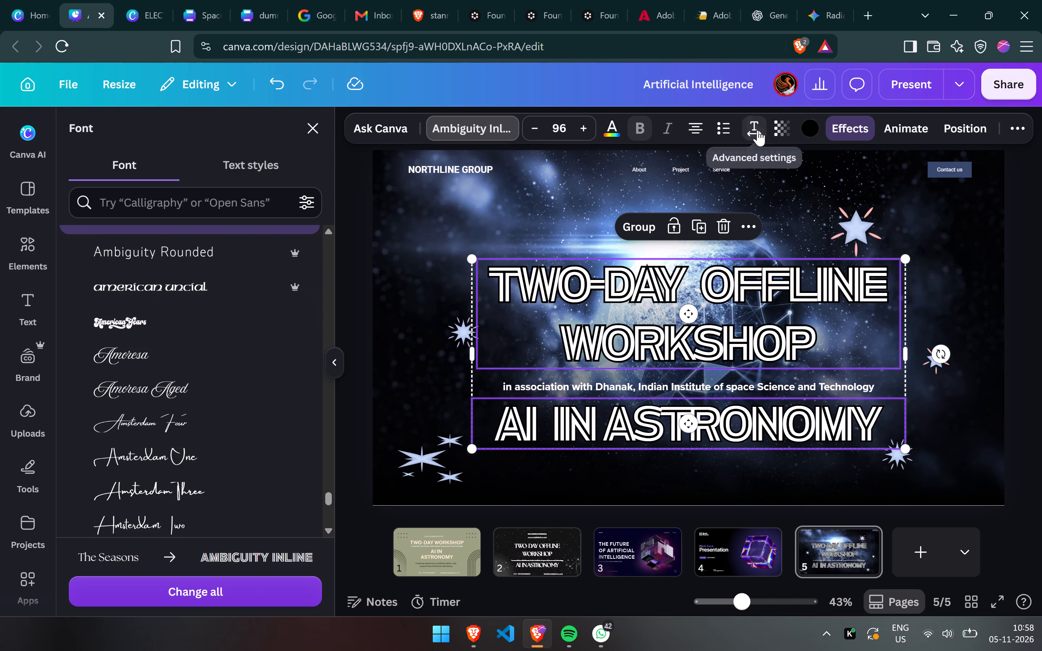
{"action": "left_click_drag", "start_coordinate": [697, 191], "coordinate": [693, 191]}
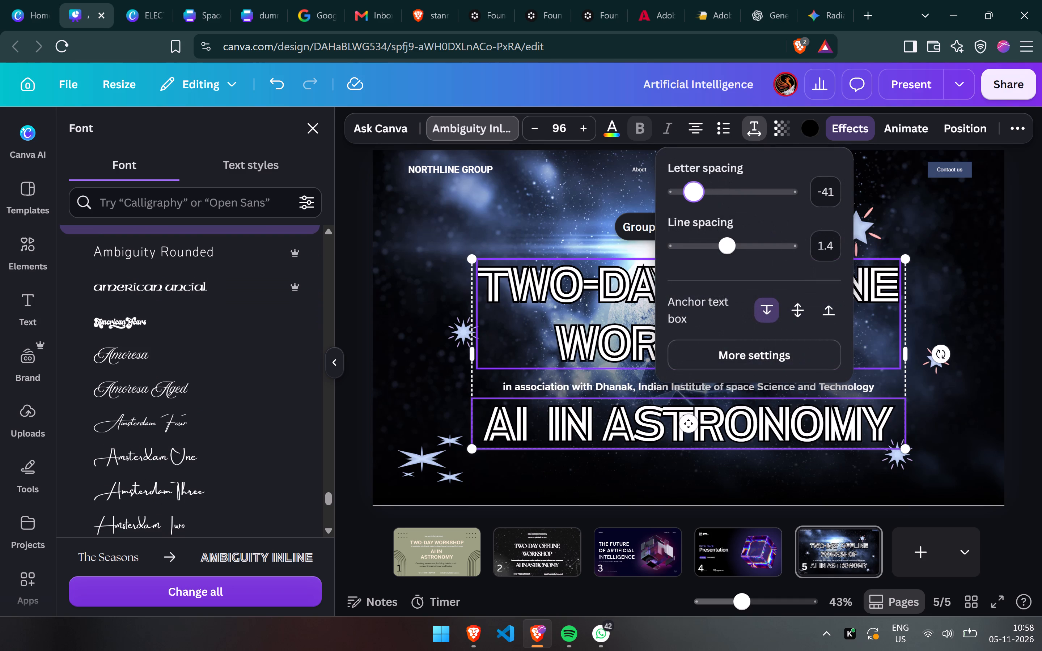
{"action": "left_click_drag", "start_coordinate": [693, 191], "coordinate": [707, 190]}
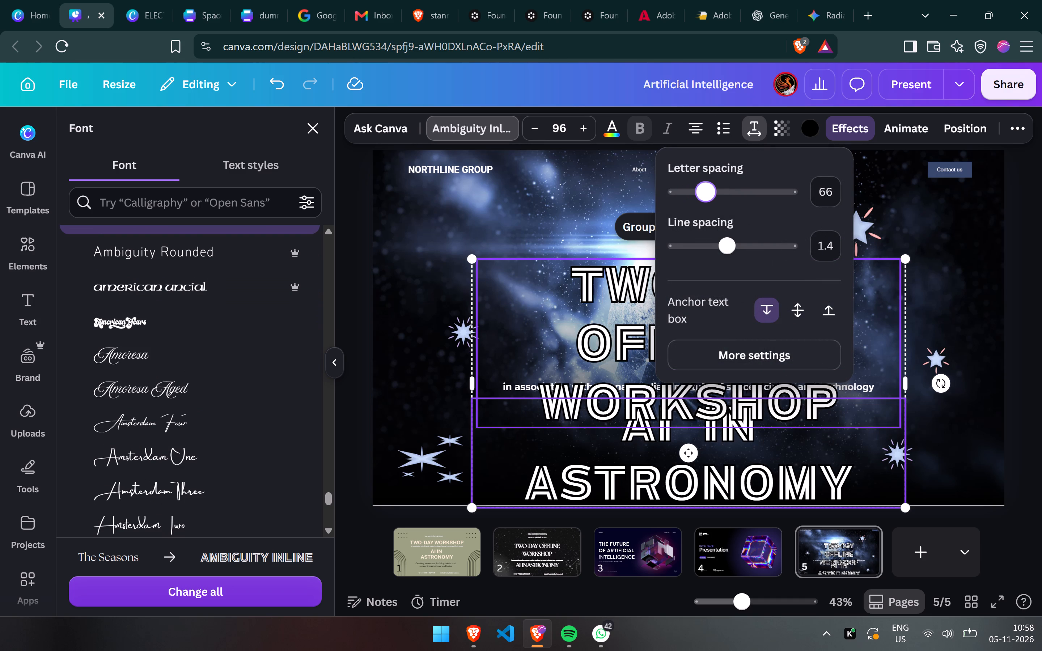
{"action": "left_click_drag", "start_coordinate": [707, 190], "coordinate": [710, 190]}
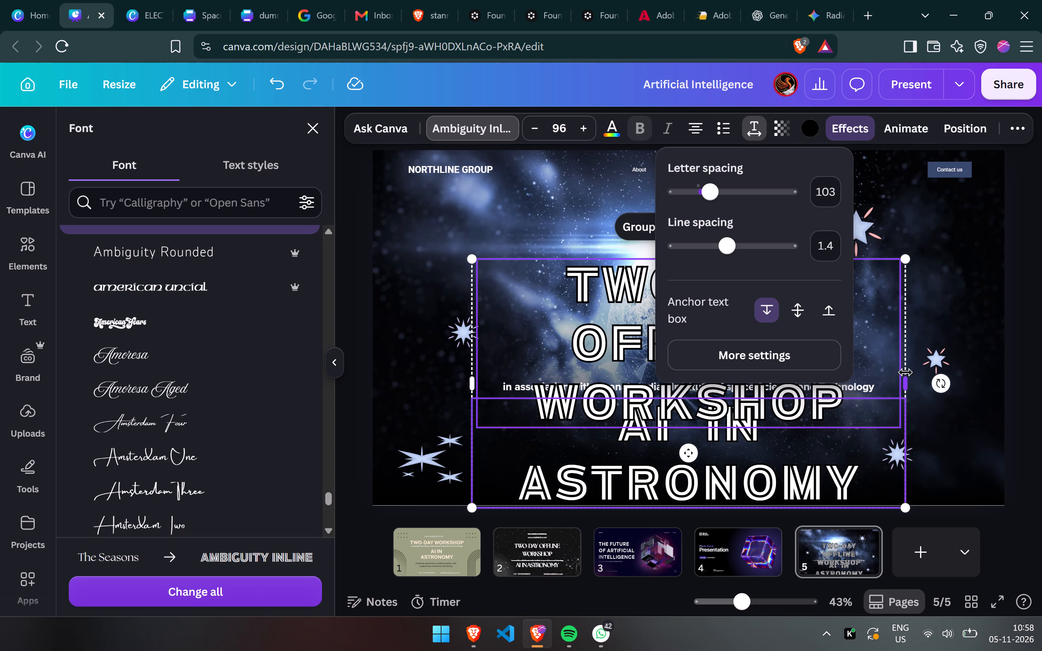
Widen both heading text boxes so the workshop title fits on two lines, and centre them horizontally on the page.
{"action": "left_click_drag", "start_coordinate": [905, 372], "coordinate": [1009, 358]}
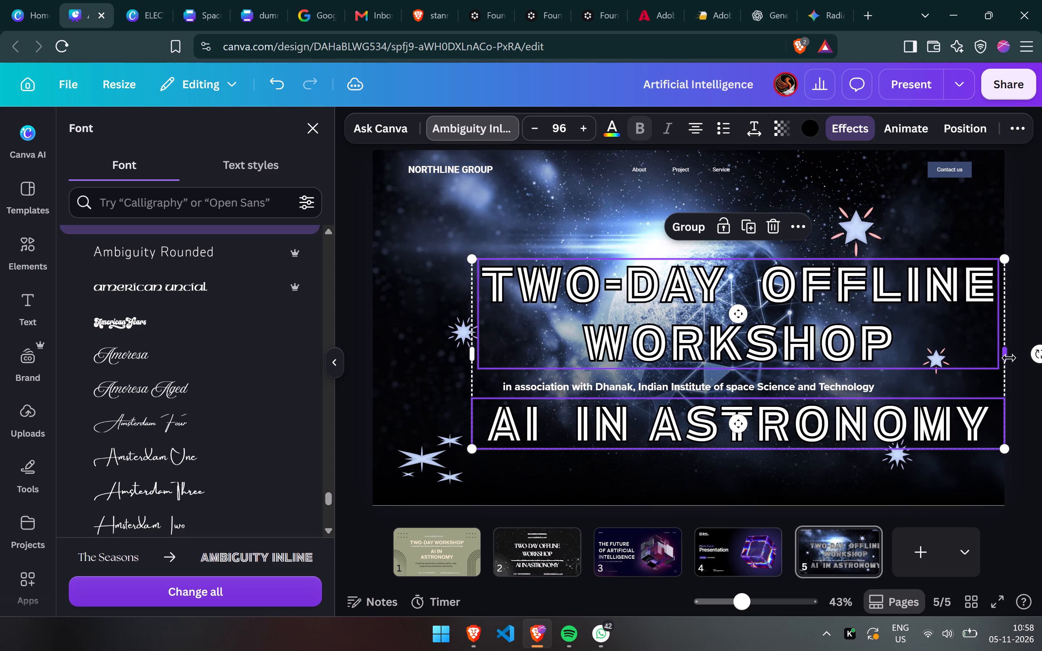
{"action": "left_click_drag", "start_coordinate": [815, 339], "coordinate": [771, 334]}
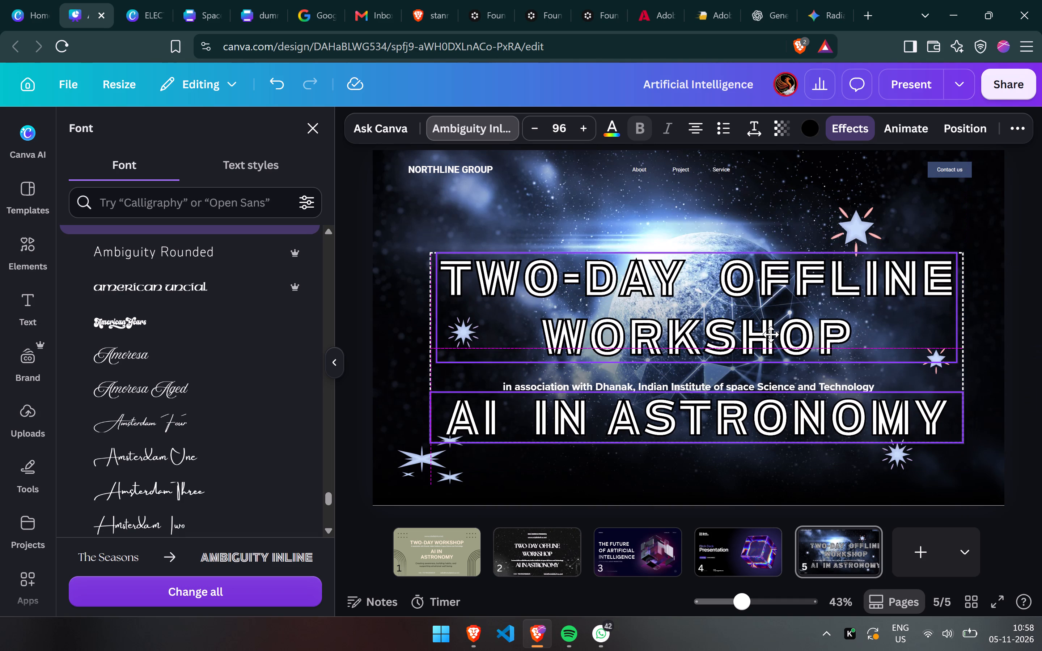
{"action": "left_click_drag", "start_coordinate": [771, 334], "coordinate": [764, 338]}
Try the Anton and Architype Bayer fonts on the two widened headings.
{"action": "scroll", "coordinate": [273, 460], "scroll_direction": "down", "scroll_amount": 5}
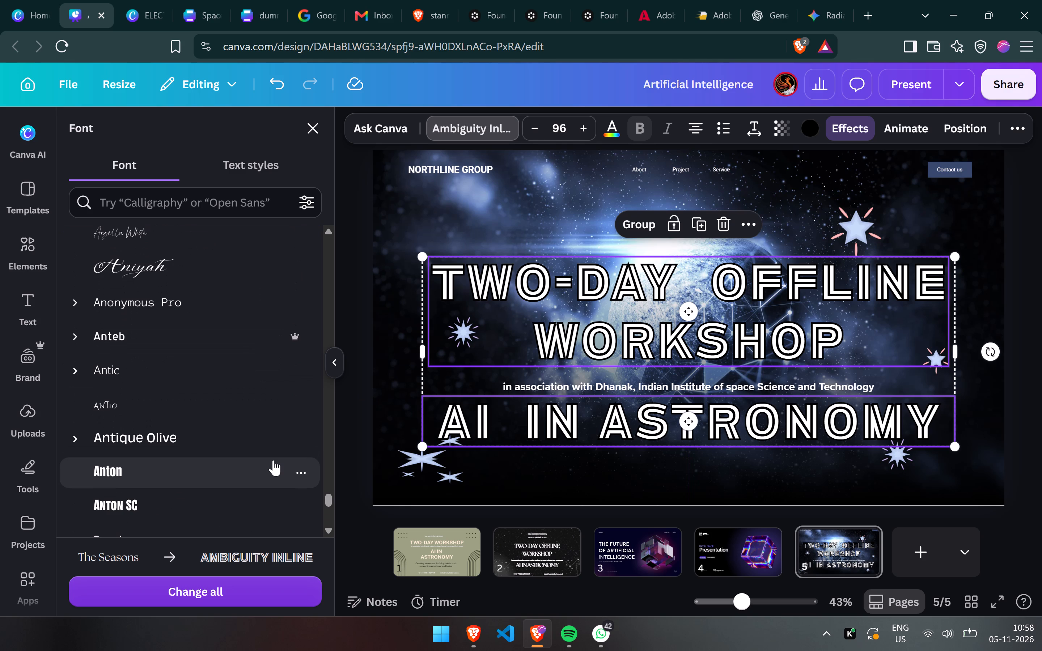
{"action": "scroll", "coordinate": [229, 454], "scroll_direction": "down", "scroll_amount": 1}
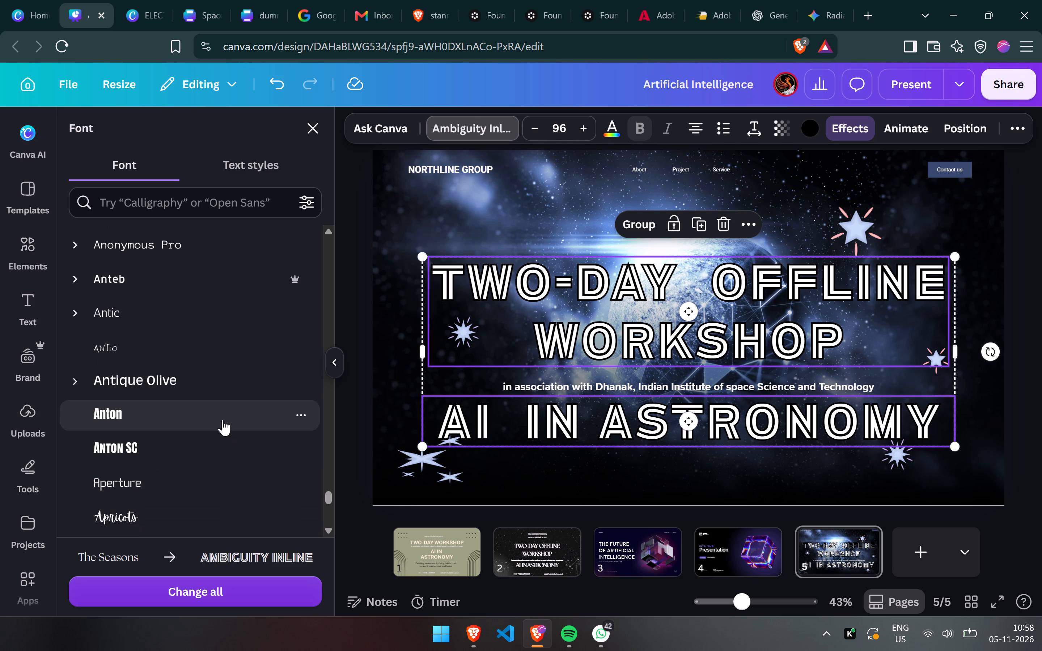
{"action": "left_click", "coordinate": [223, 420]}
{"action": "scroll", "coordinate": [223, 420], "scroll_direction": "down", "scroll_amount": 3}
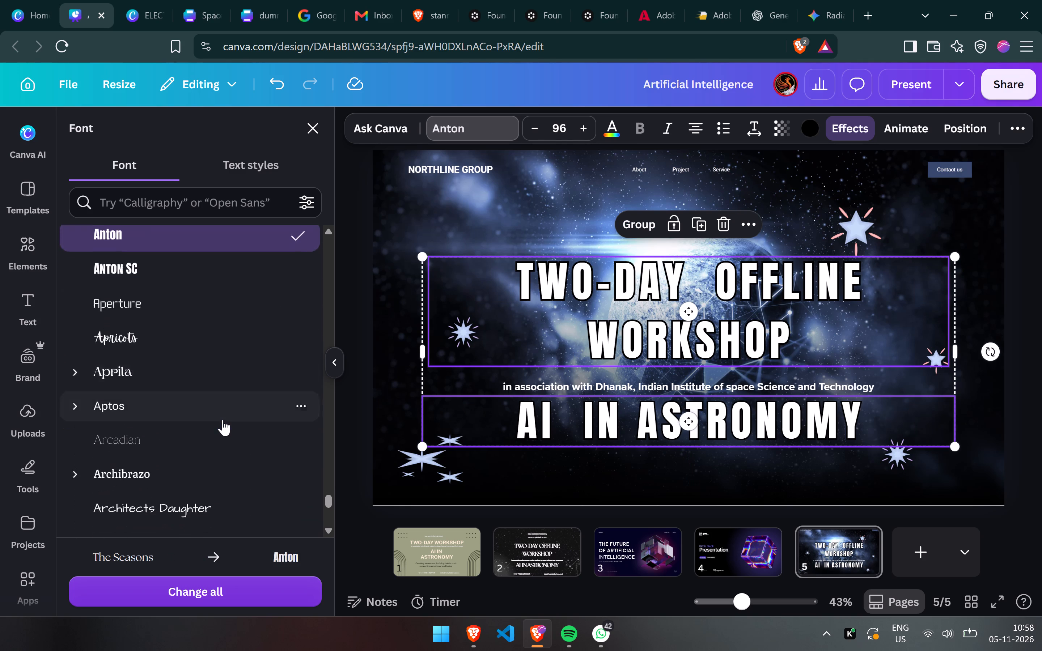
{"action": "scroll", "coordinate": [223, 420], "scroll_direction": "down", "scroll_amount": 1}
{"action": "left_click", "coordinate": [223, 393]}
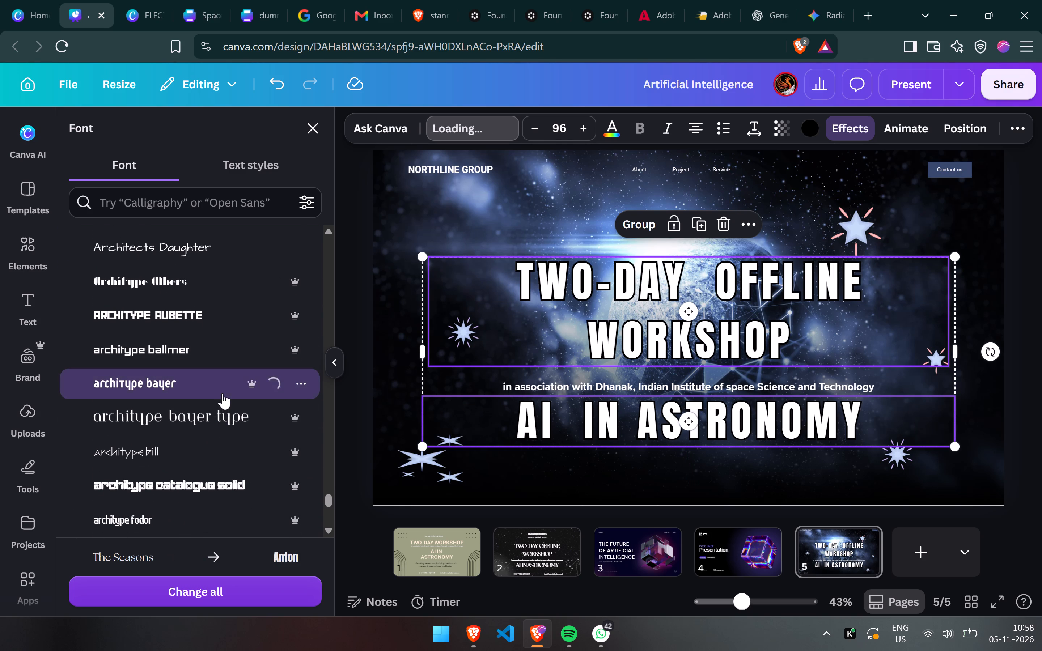
Apply the squared Architype Van Doesburg font to the two headings.
{"action": "scroll", "coordinate": [223, 393], "scroll_direction": "down", "scroll_amount": 1}
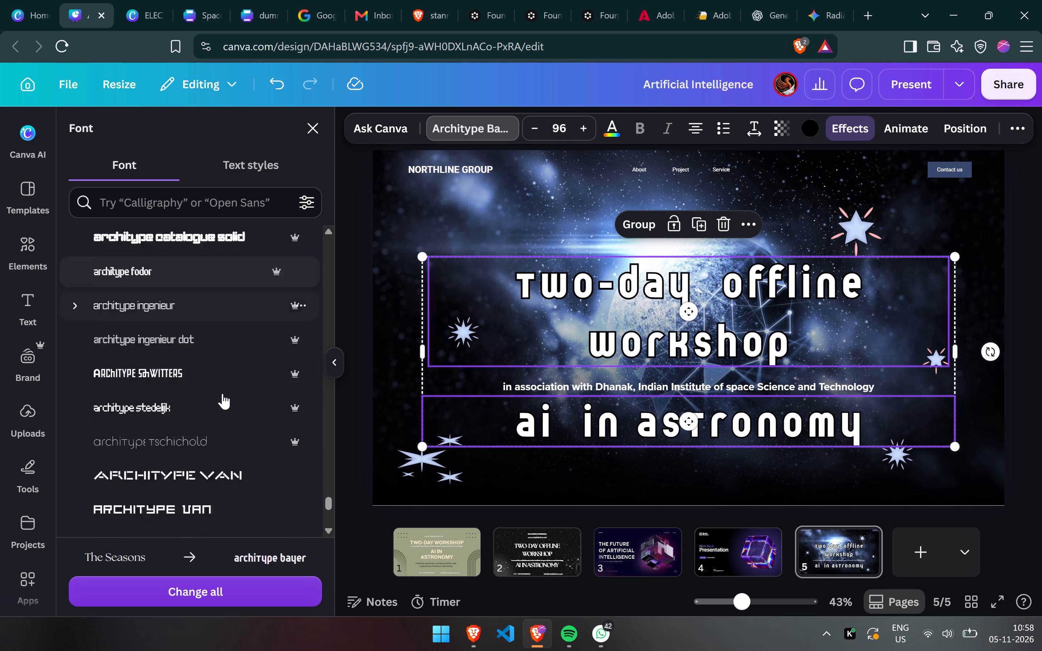
{"action": "scroll", "coordinate": [223, 393], "scroll_direction": "down", "scroll_amount": 2}
{"action": "left_click", "coordinate": [211, 304]}
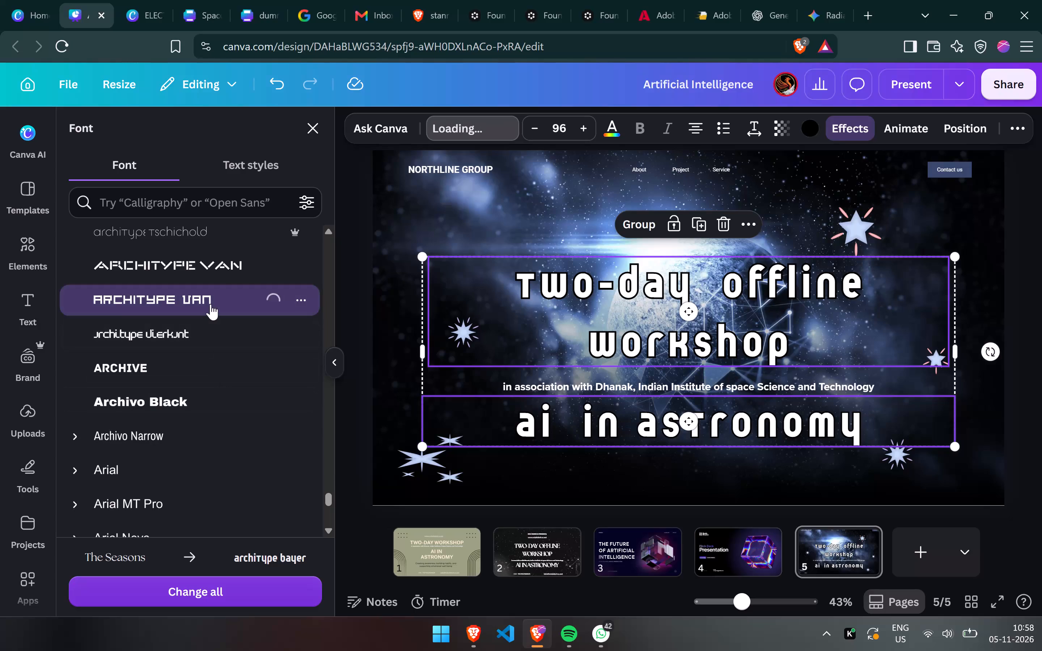
{"action": "scroll", "coordinate": [211, 304], "scroll_direction": "down", "scroll_amount": 5}
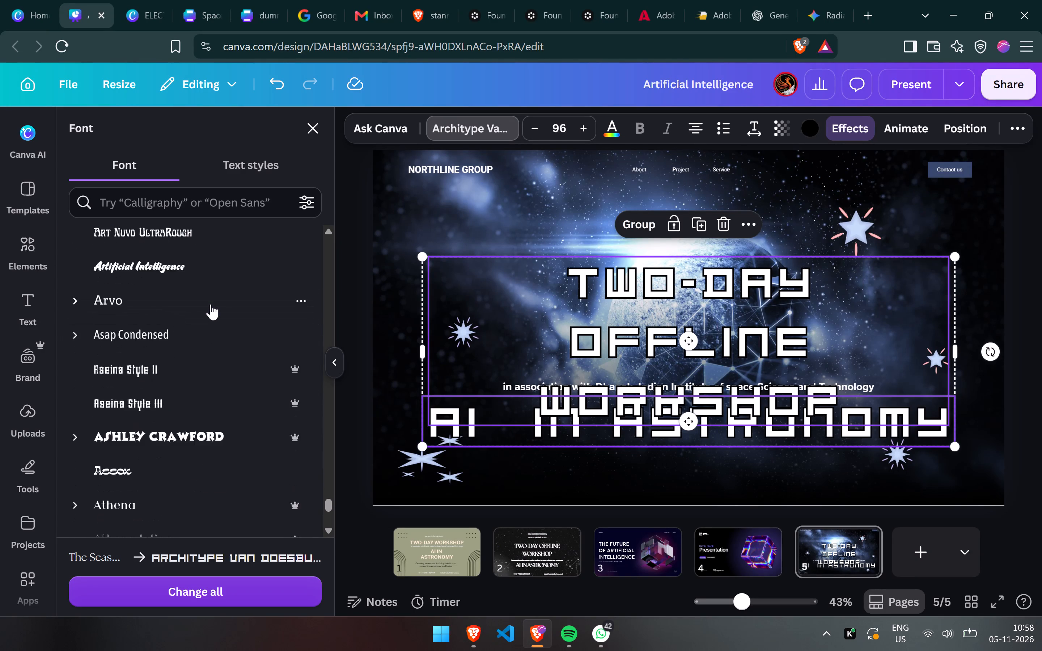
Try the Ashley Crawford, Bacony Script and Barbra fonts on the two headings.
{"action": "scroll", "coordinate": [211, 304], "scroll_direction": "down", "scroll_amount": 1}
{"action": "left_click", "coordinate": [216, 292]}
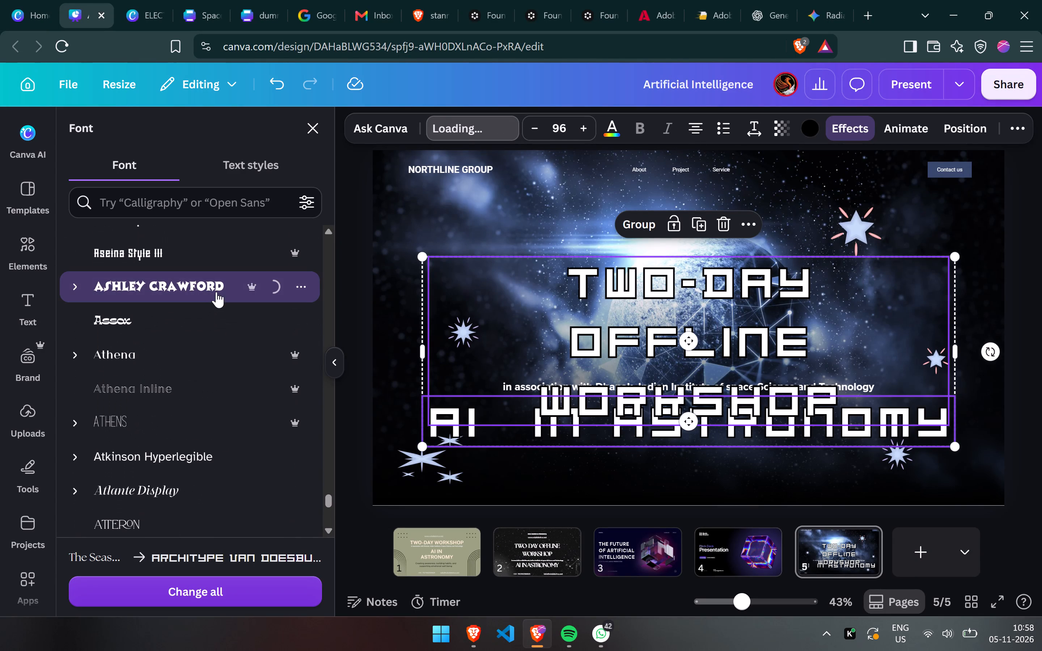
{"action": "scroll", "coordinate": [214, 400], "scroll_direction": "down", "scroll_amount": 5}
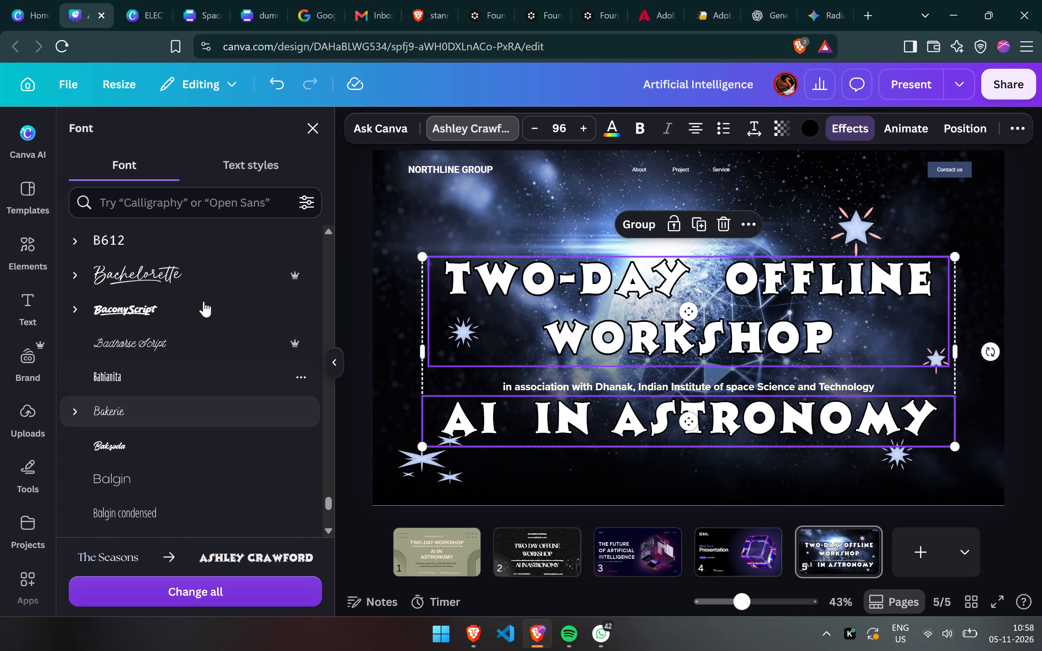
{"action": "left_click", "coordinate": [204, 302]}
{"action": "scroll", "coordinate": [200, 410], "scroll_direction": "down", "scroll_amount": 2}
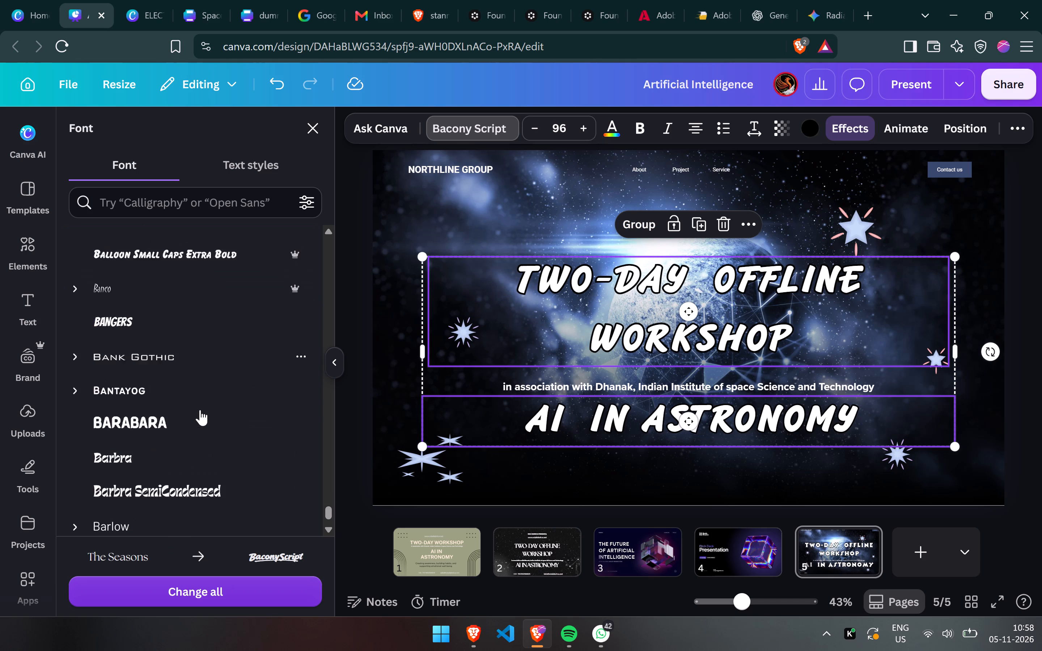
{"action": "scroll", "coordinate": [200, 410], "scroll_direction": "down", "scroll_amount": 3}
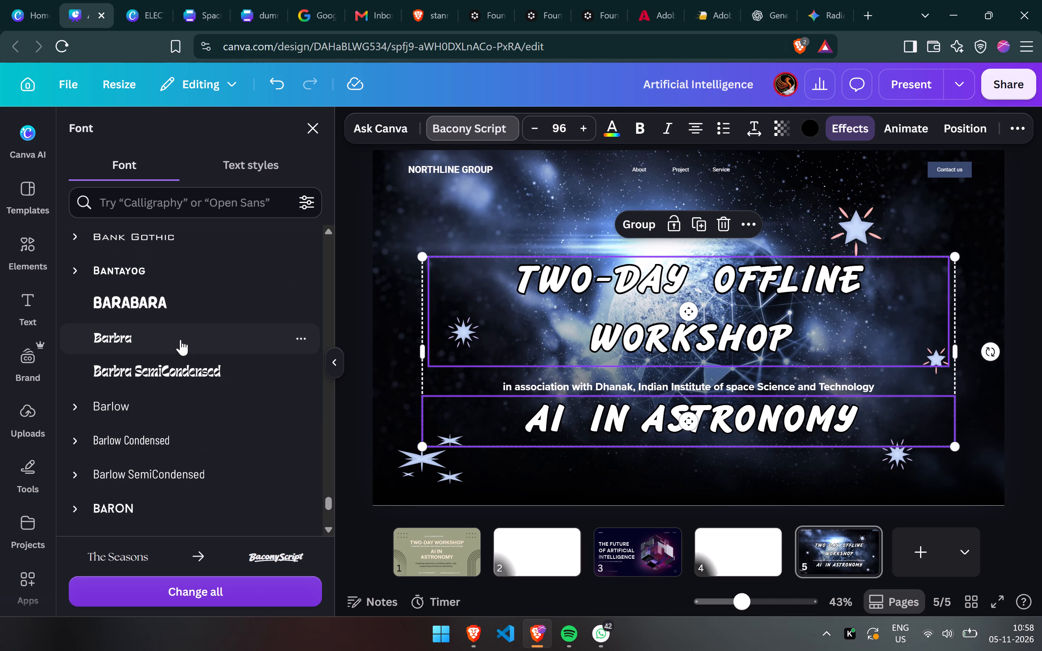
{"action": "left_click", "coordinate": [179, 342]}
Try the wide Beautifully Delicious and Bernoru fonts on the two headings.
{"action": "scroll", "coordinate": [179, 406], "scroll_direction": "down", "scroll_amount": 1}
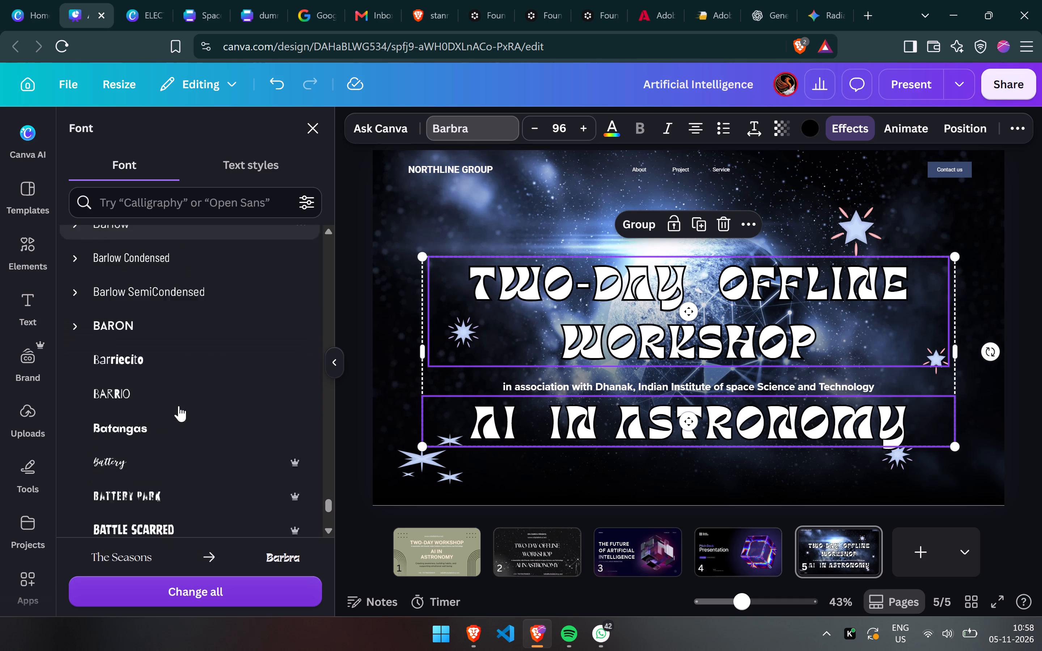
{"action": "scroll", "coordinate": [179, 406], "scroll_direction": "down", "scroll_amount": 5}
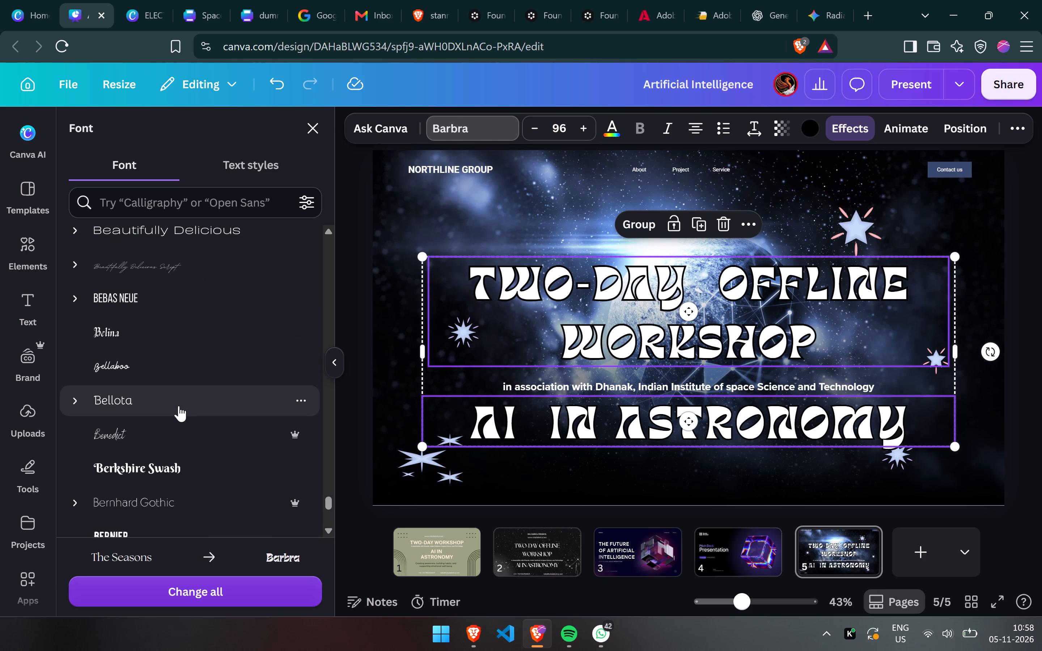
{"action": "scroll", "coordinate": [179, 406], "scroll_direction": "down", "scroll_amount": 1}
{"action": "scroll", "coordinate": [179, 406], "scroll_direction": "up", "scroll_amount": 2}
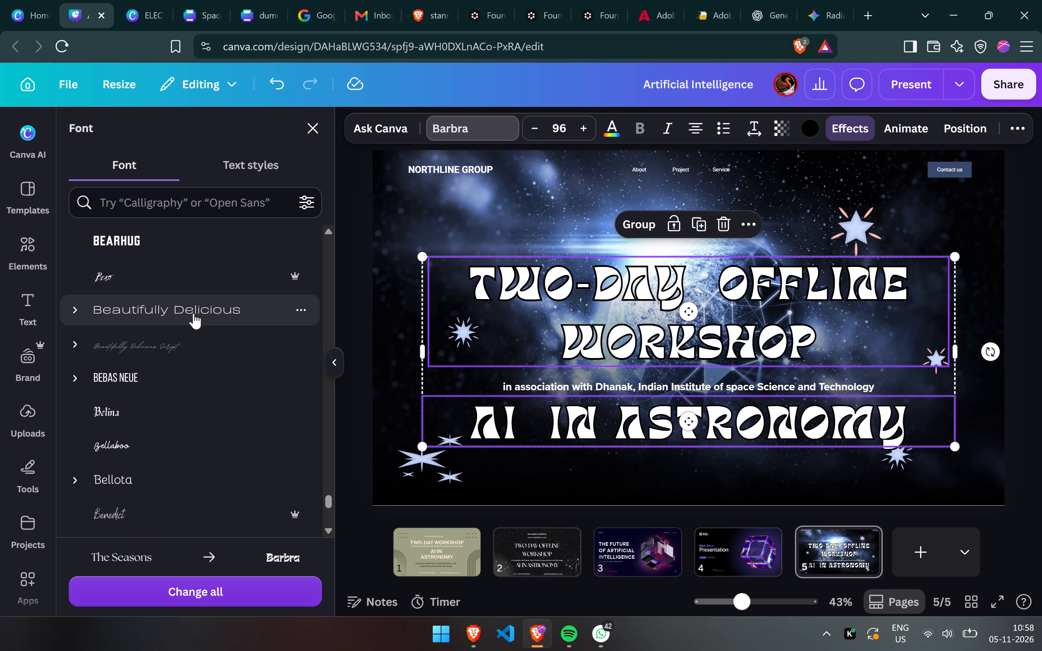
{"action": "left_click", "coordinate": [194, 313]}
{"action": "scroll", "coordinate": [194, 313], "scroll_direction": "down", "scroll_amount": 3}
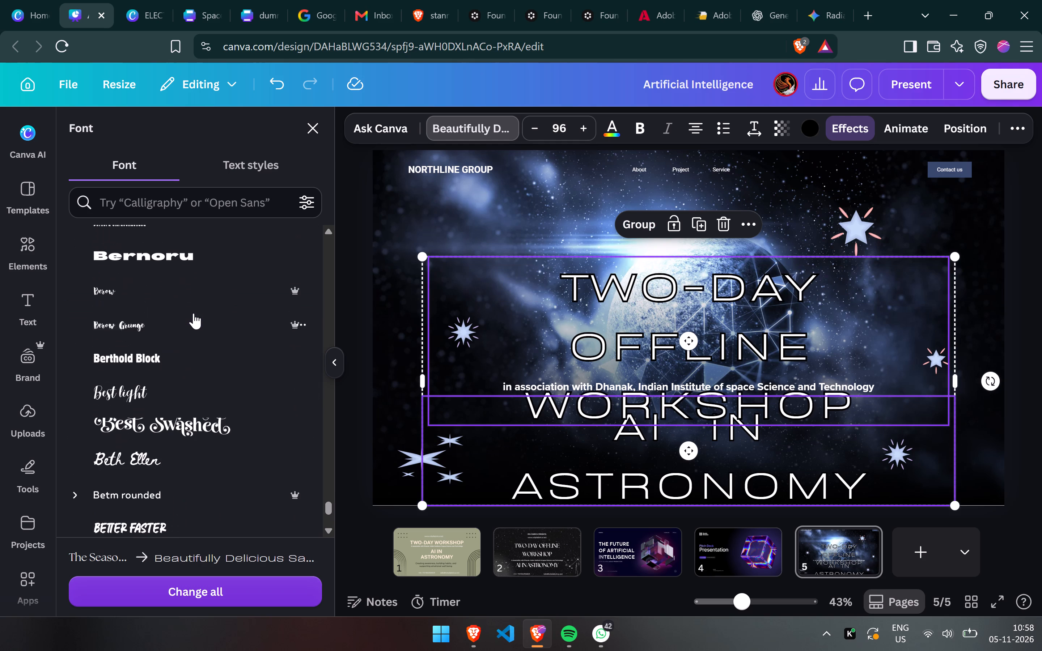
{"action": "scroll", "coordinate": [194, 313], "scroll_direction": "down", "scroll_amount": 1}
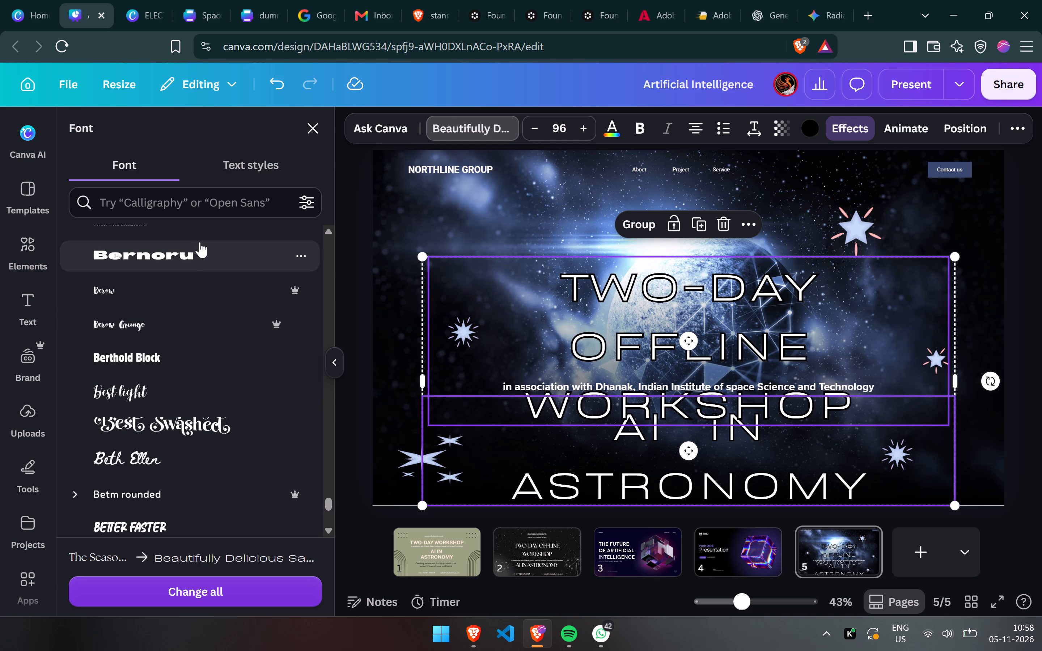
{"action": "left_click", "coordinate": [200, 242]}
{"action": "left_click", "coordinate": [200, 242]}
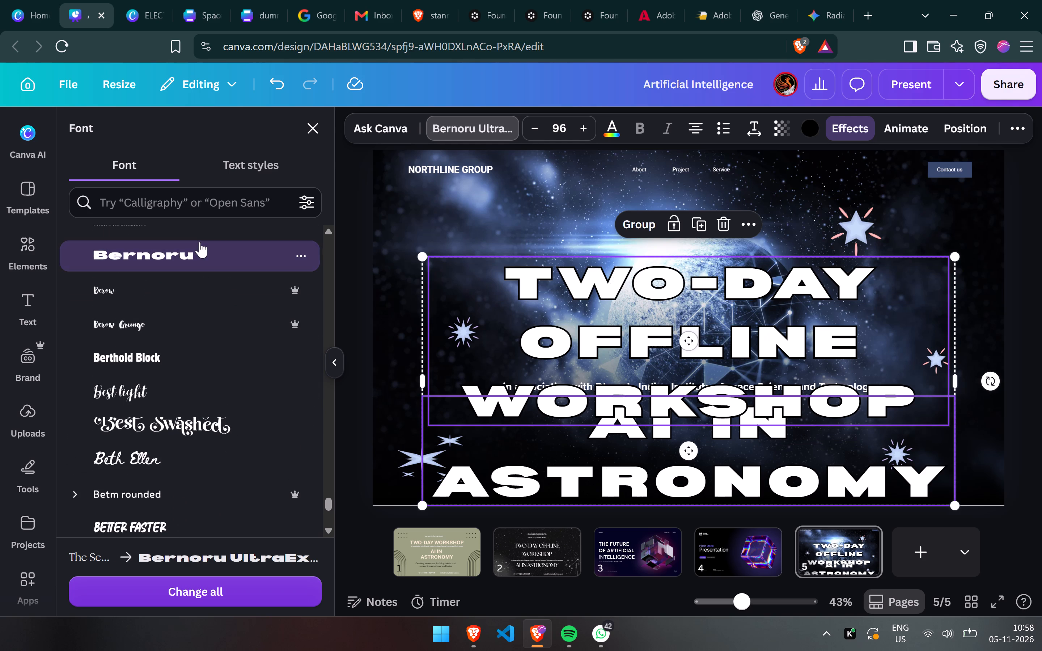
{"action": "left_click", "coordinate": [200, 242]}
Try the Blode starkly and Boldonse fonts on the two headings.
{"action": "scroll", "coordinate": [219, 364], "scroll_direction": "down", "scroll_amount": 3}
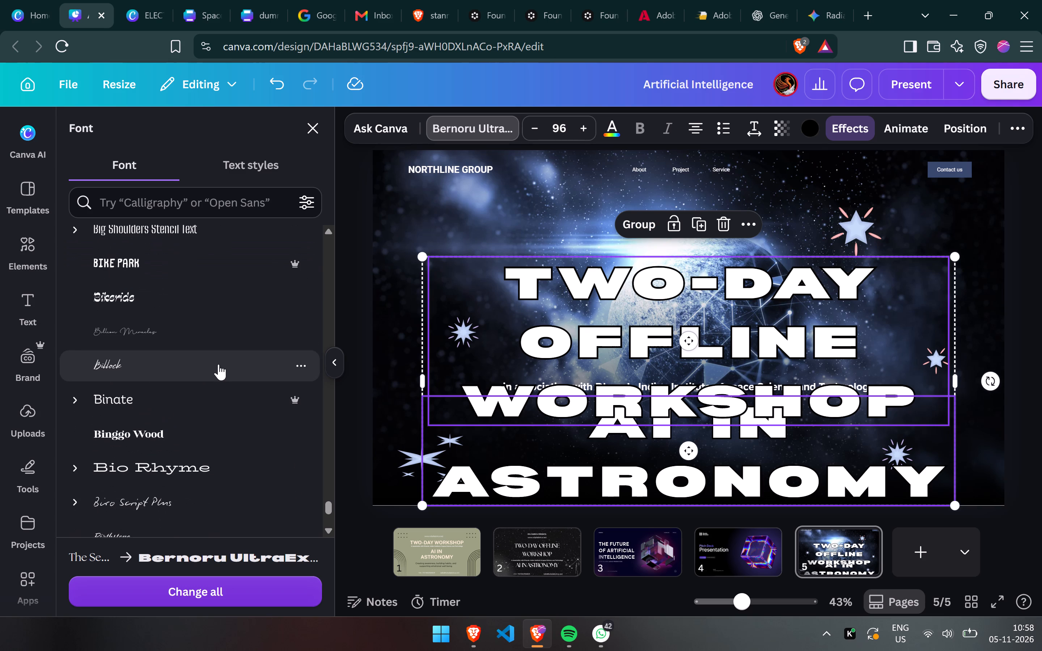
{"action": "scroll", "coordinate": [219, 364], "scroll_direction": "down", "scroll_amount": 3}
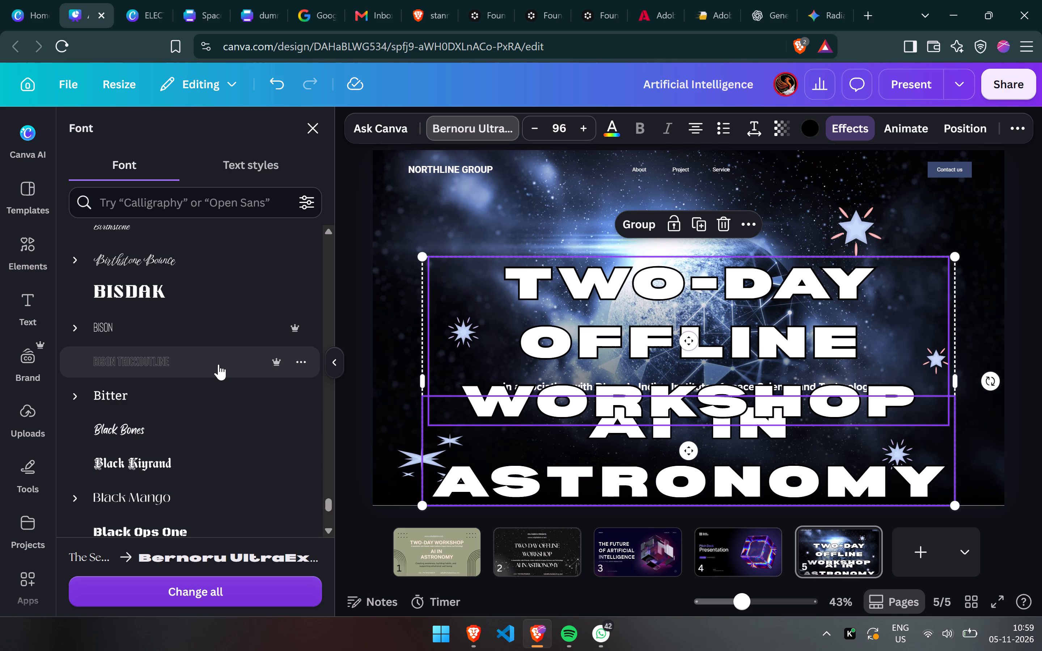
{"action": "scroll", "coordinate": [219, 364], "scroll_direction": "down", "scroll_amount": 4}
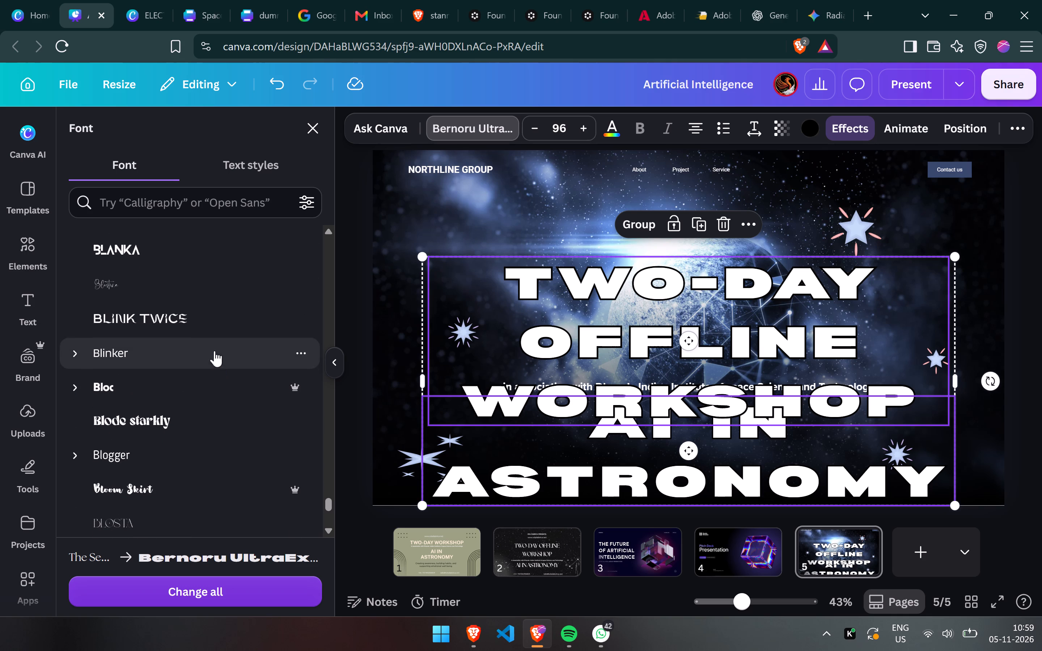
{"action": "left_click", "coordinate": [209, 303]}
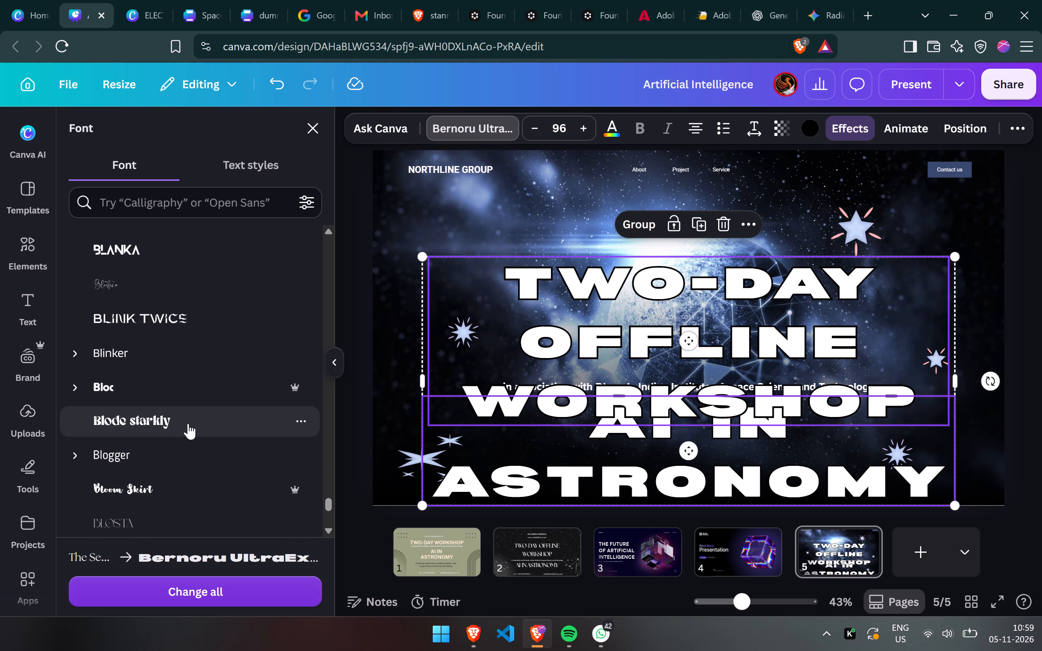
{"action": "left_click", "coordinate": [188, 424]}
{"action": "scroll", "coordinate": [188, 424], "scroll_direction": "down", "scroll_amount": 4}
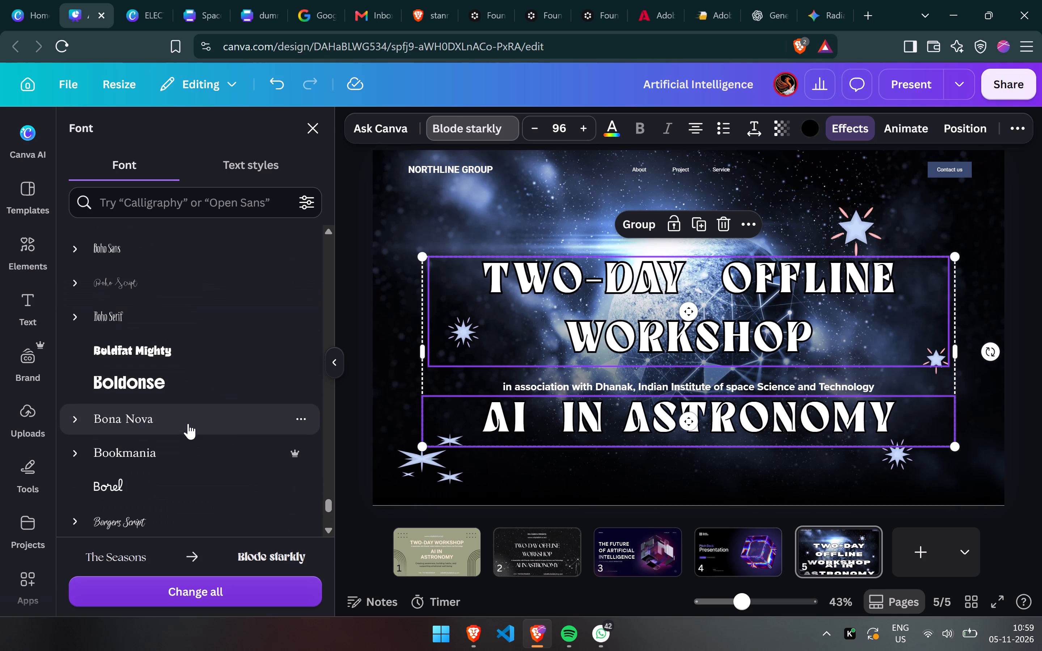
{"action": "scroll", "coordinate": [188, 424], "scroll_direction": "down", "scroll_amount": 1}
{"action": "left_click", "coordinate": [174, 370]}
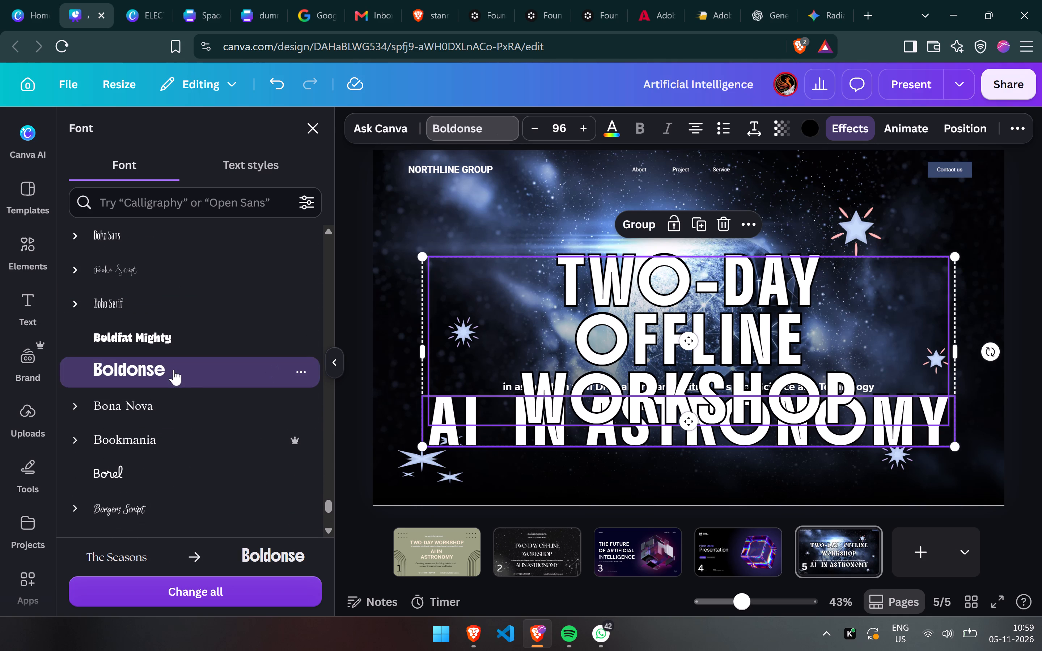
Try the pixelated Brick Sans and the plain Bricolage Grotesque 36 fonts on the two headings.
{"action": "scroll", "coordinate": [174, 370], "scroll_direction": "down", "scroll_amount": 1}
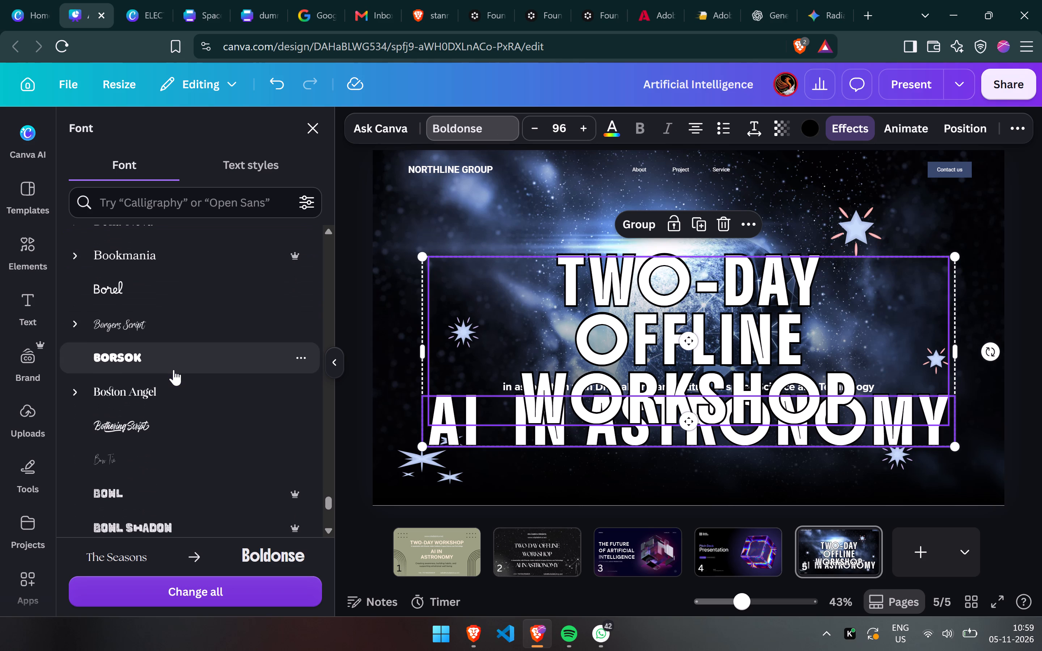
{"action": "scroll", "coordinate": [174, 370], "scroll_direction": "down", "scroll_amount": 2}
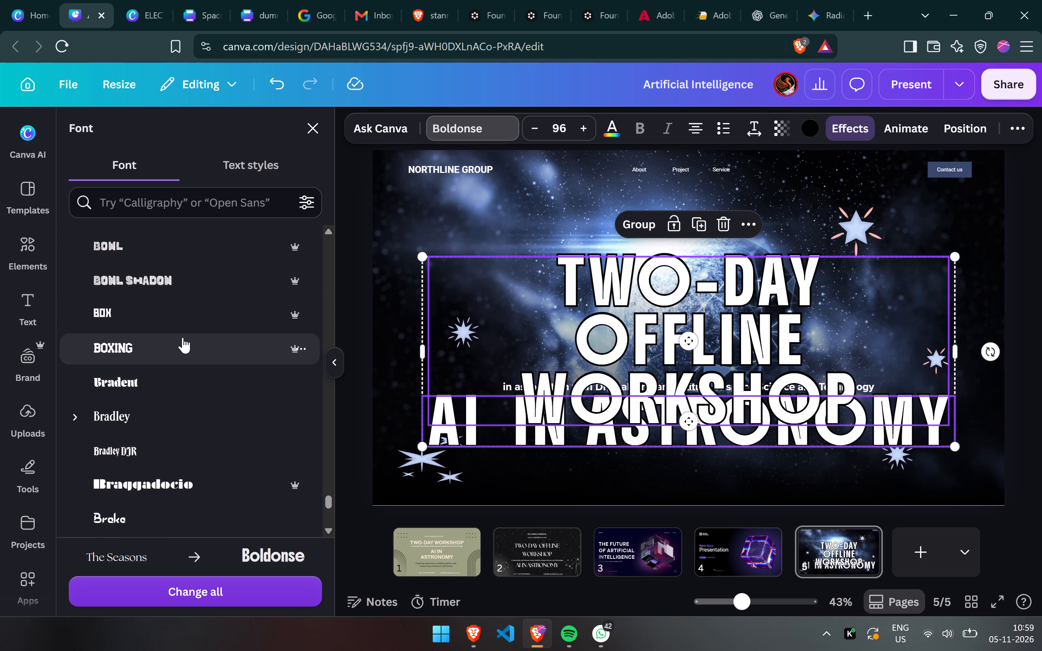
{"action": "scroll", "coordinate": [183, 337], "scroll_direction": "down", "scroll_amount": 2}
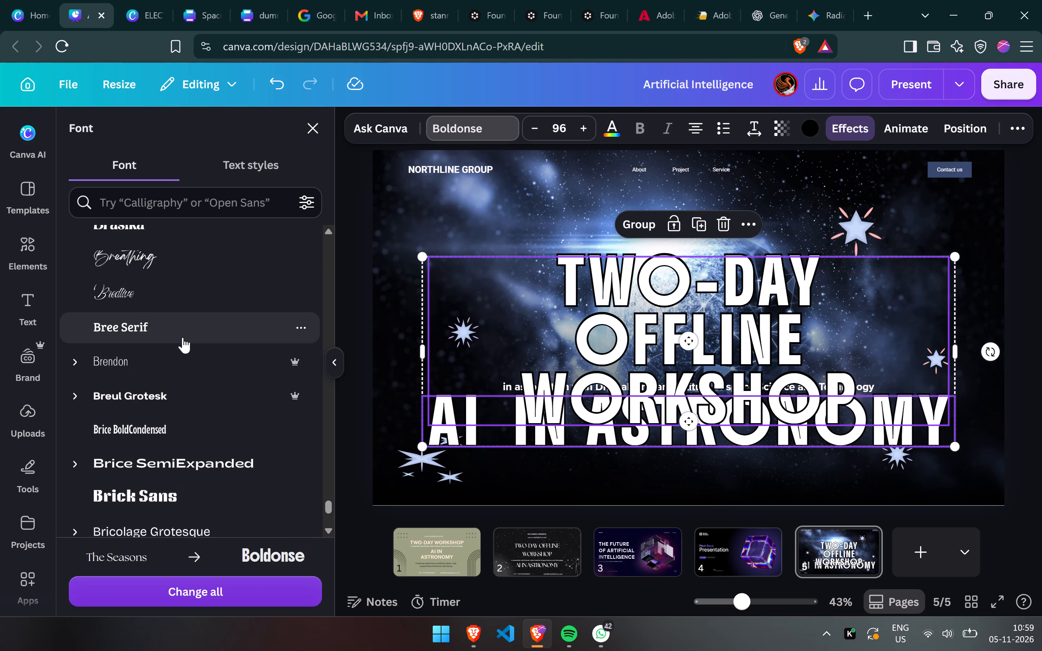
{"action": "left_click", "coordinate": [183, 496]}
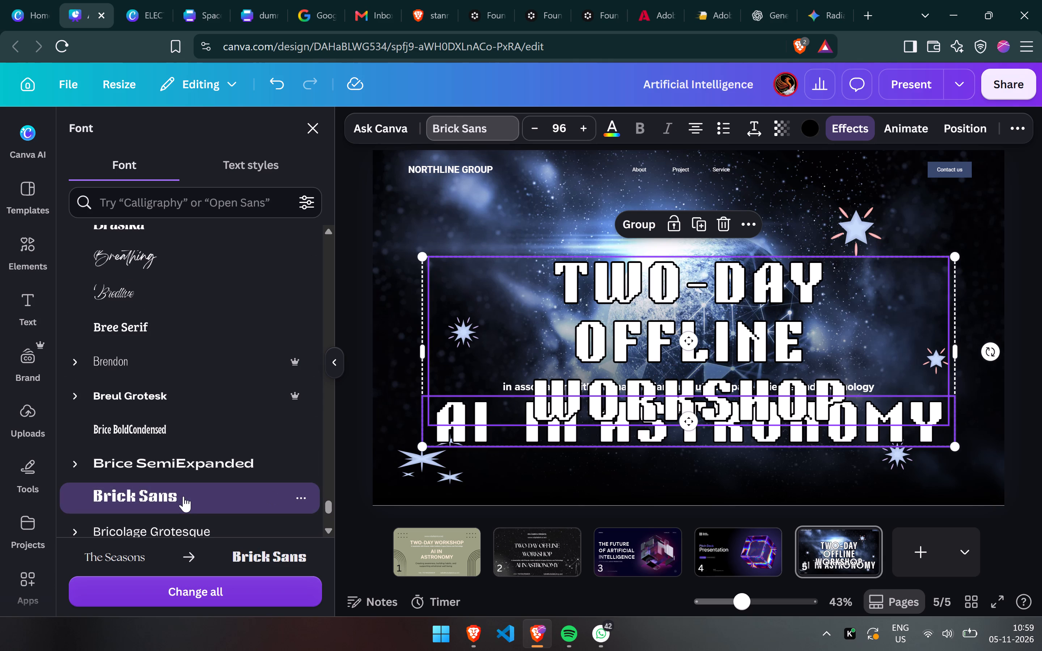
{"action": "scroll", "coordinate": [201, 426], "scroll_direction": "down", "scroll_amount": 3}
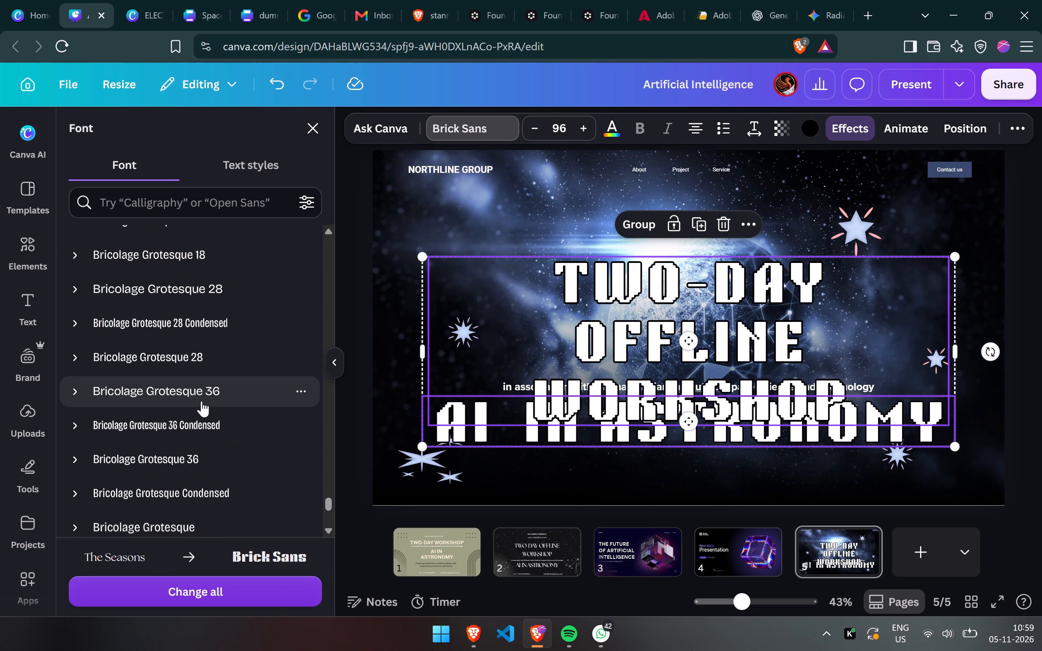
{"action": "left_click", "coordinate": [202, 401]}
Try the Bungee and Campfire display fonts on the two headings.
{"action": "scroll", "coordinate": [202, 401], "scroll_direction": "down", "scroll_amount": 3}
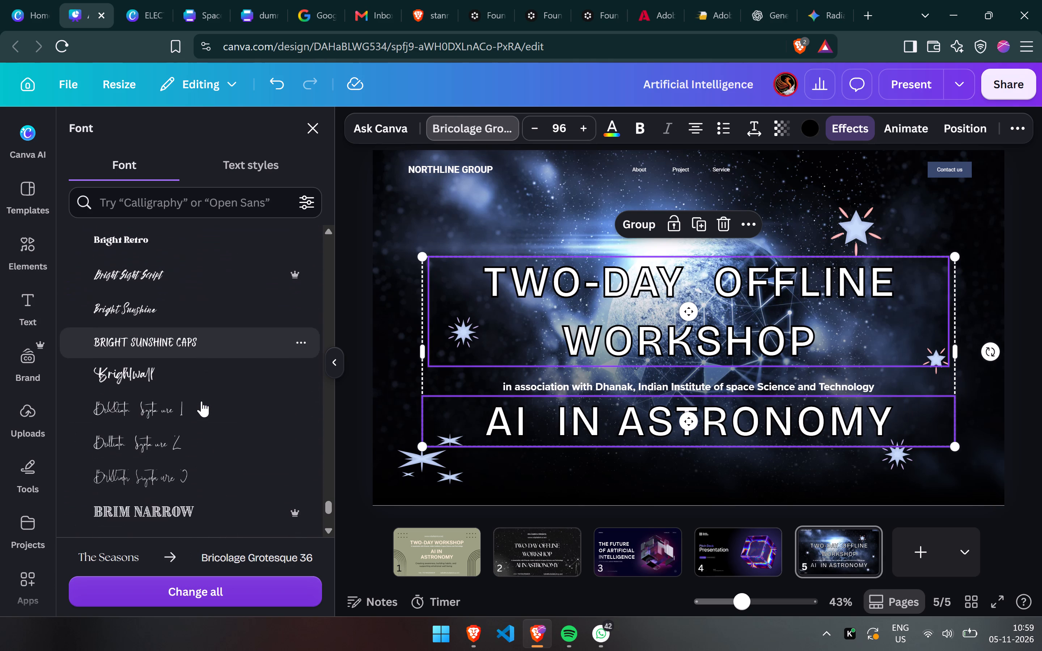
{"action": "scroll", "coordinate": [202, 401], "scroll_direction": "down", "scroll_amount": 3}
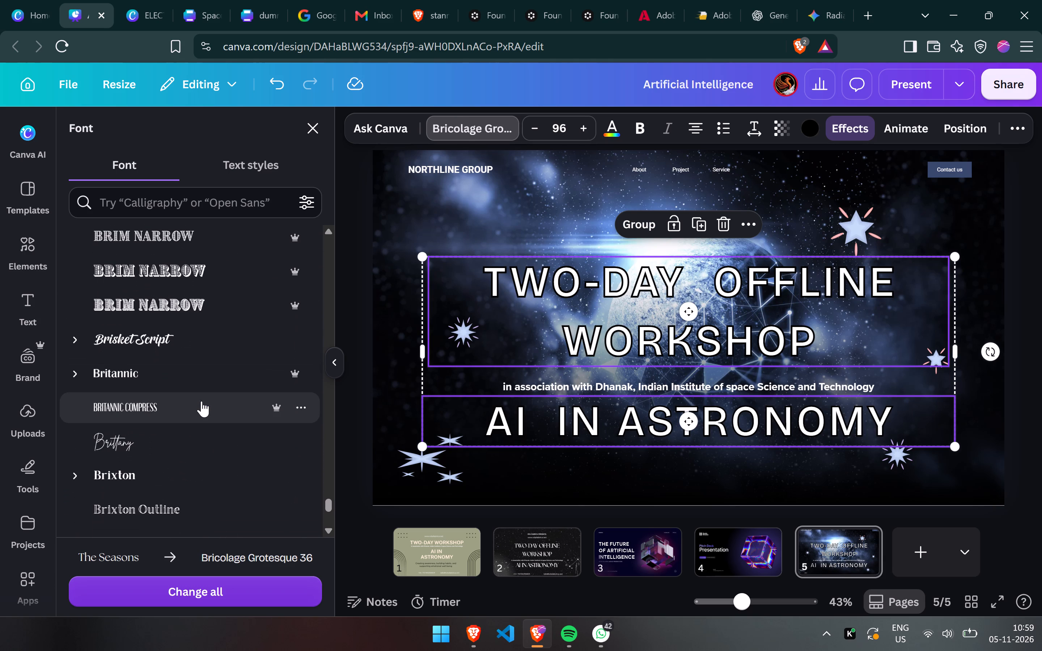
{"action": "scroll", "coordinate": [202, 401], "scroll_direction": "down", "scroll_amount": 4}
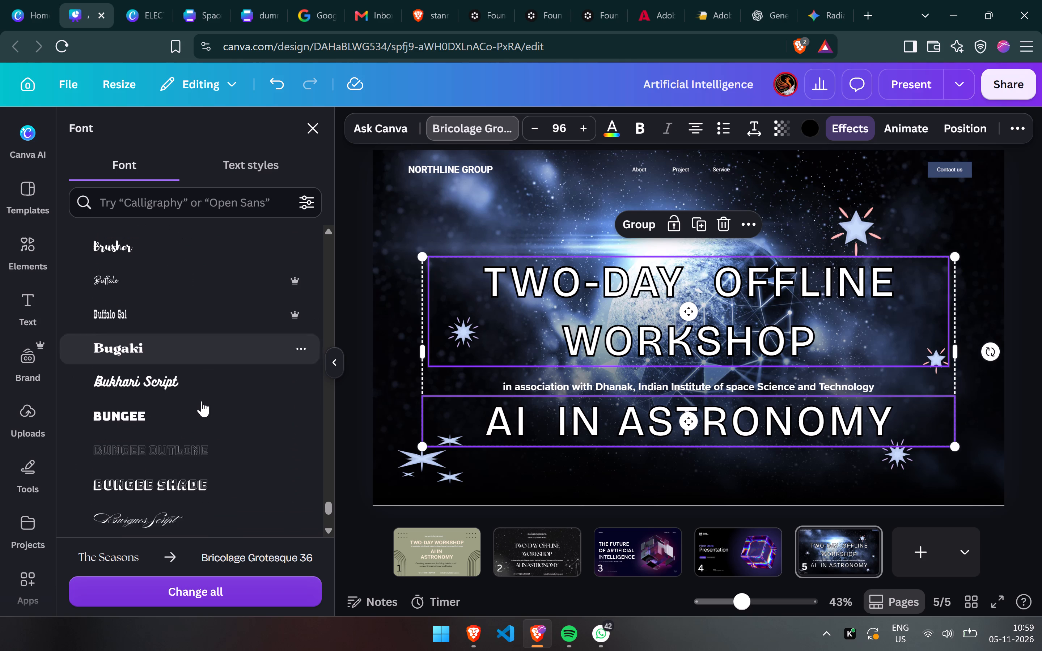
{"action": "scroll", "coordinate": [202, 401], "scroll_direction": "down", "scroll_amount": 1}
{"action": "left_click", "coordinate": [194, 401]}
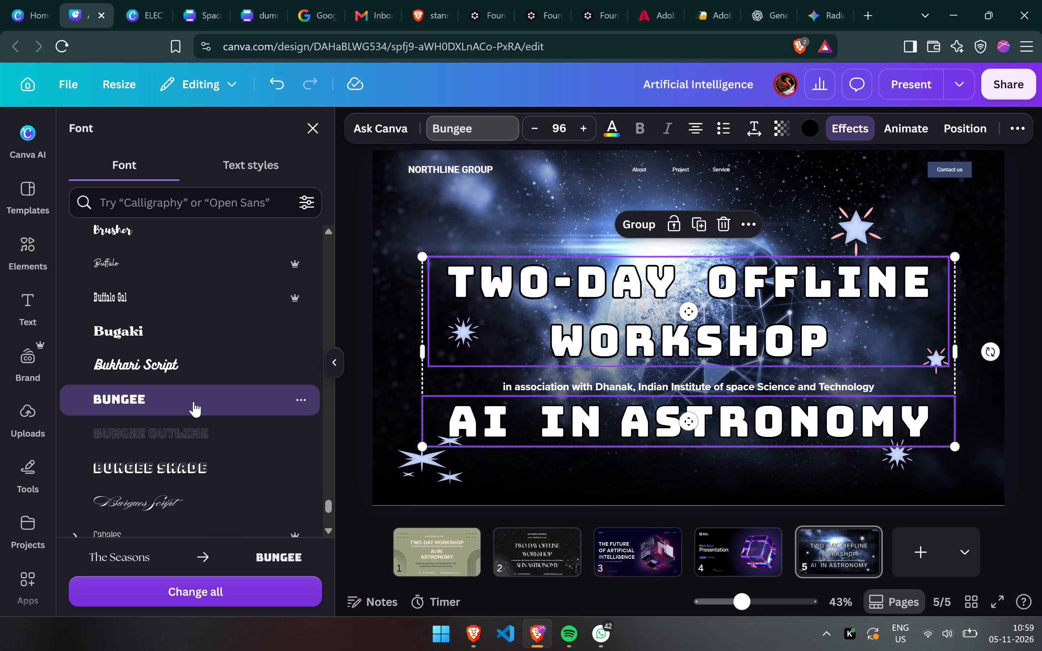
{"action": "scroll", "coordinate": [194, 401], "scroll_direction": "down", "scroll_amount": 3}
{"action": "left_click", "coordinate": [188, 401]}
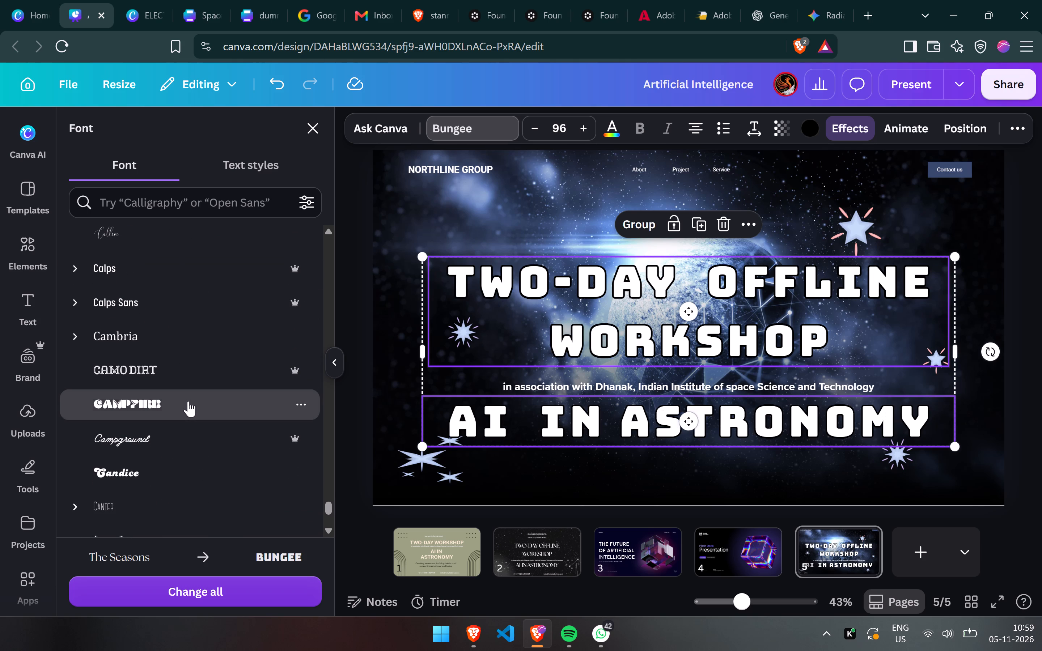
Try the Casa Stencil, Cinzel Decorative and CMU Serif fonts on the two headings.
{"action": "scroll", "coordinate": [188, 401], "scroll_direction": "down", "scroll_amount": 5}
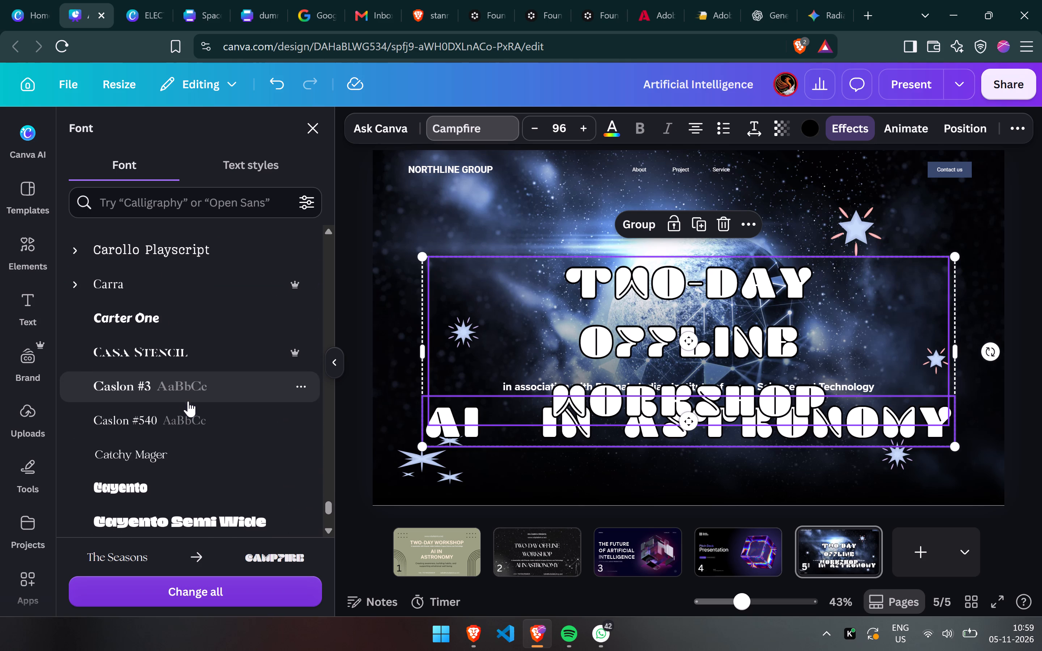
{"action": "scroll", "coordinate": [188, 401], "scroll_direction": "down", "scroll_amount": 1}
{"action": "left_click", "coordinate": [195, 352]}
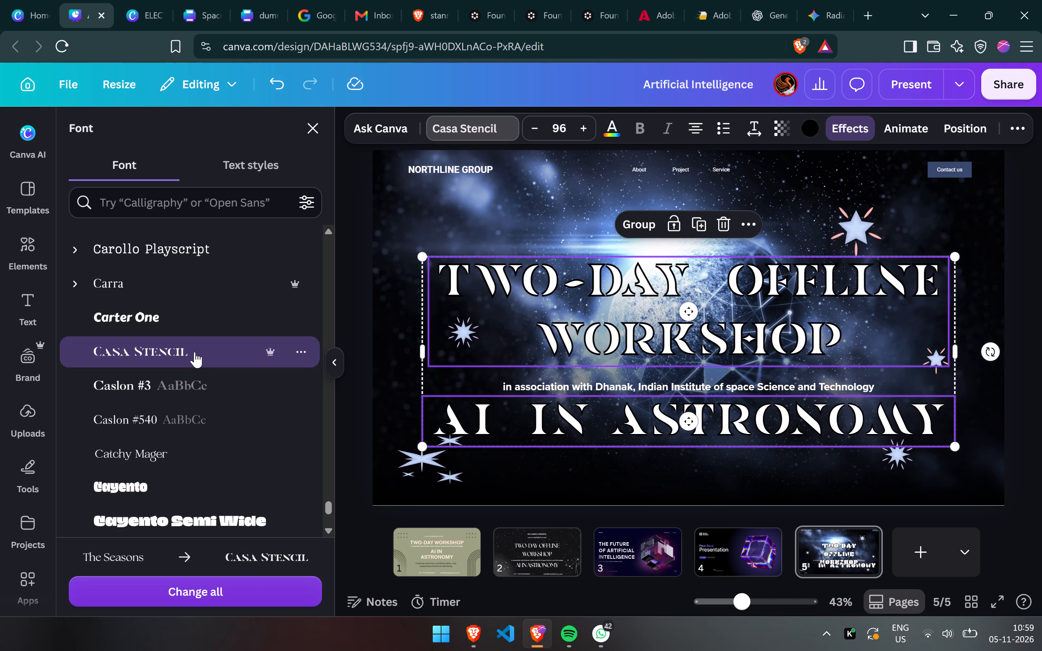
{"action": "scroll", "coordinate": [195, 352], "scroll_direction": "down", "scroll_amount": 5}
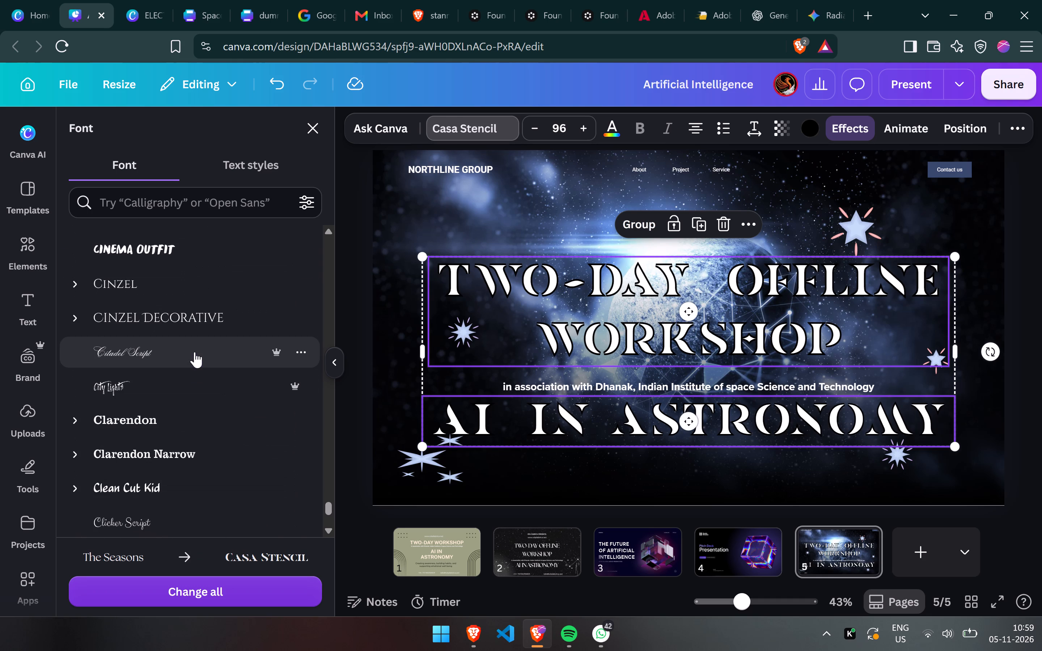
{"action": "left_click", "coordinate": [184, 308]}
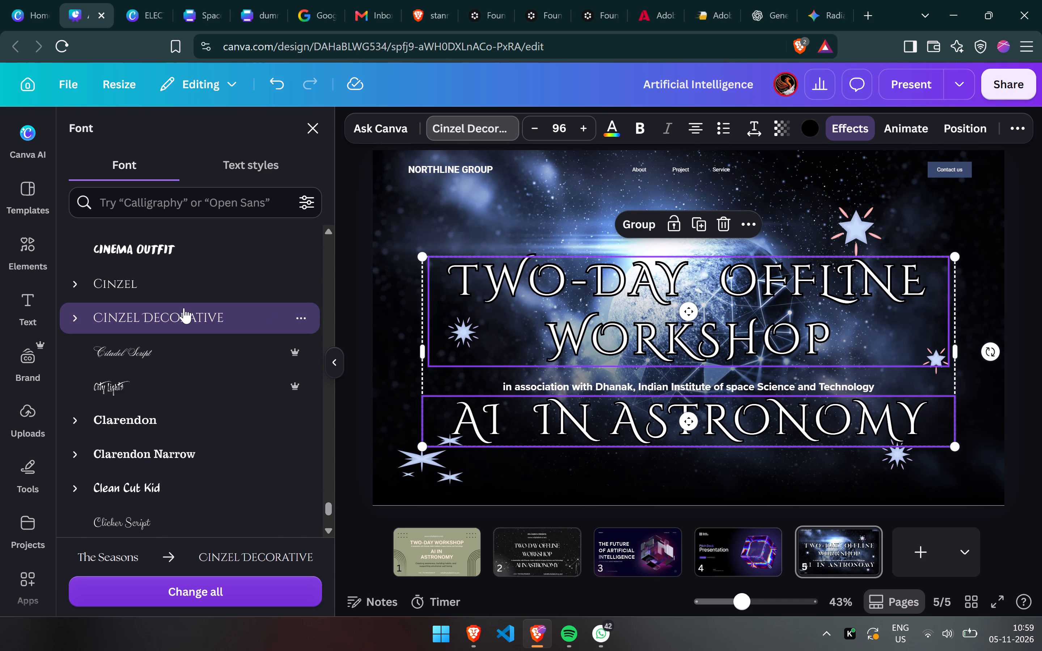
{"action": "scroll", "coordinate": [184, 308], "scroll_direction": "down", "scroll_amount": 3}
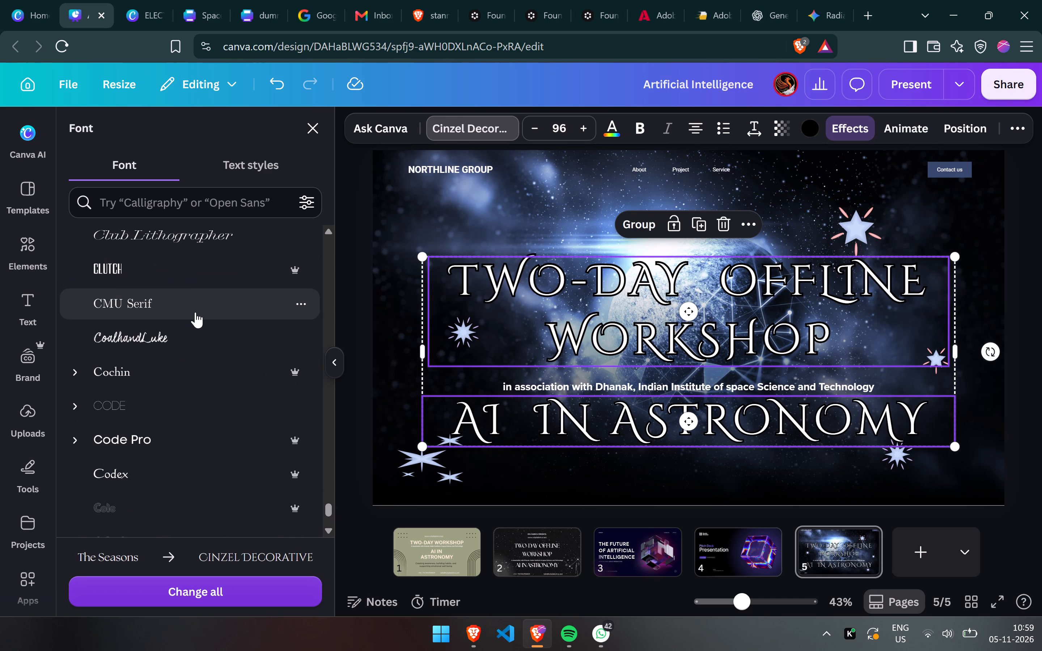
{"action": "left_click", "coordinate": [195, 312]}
Apply the Copperplate Gothic font to the two headings.
{"action": "scroll", "coordinate": [195, 312], "scroll_direction": "down", "scroll_amount": 4}
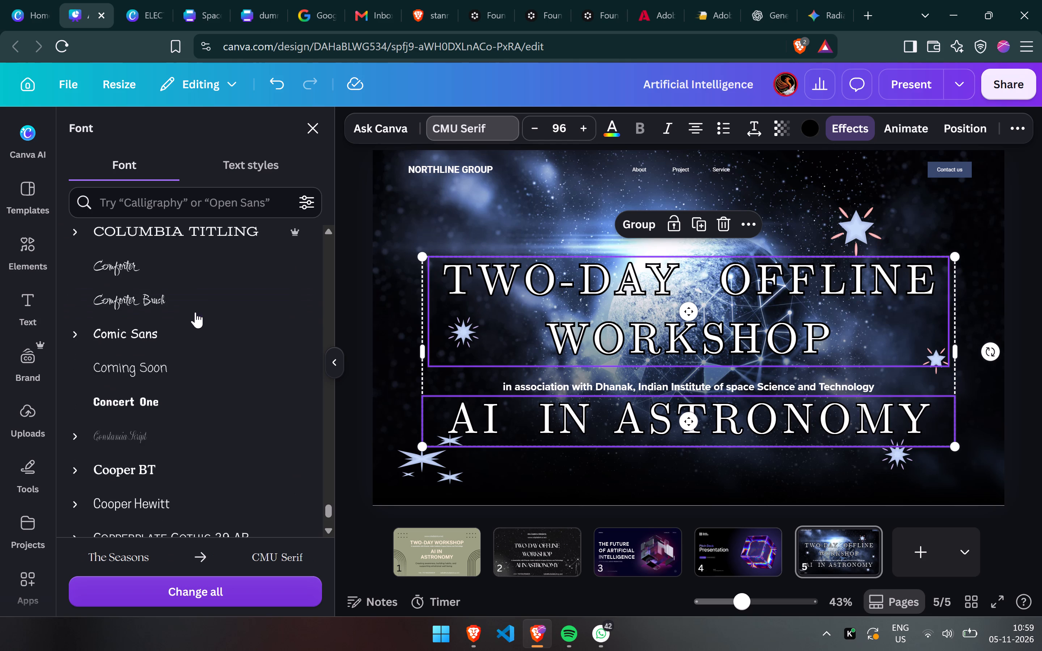
{"action": "scroll", "coordinate": [219, 304], "scroll_direction": "down", "scroll_amount": 1}
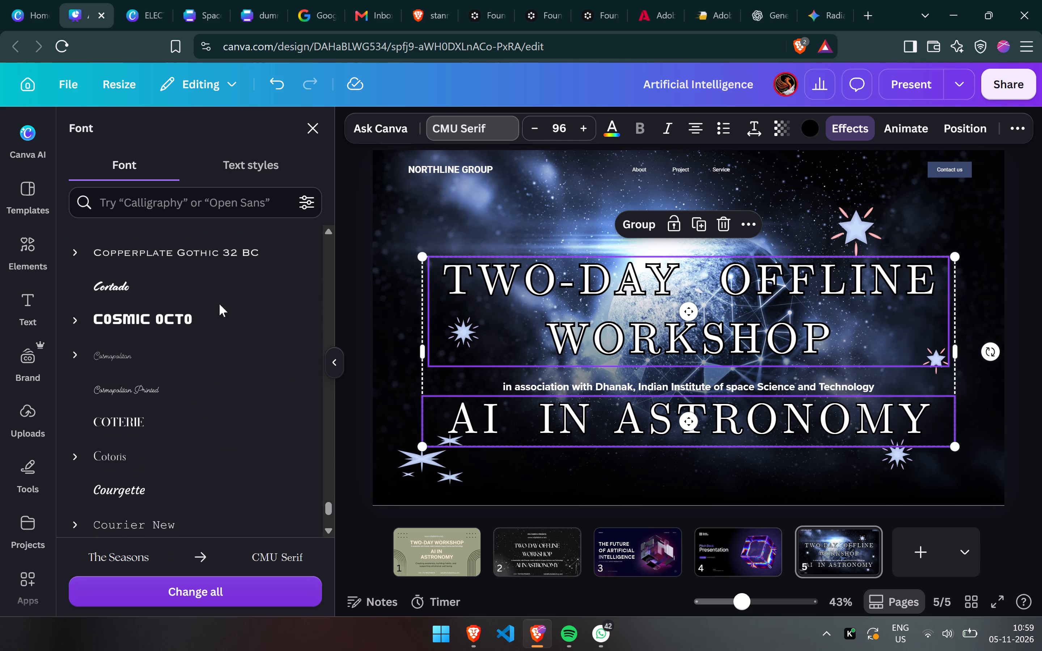
{"action": "scroll", "coordinate": [219, 304], "scroll_direction": "up", "scroll_amount": 1}
{"action": "left_click", "coordinate": [218, 272]}
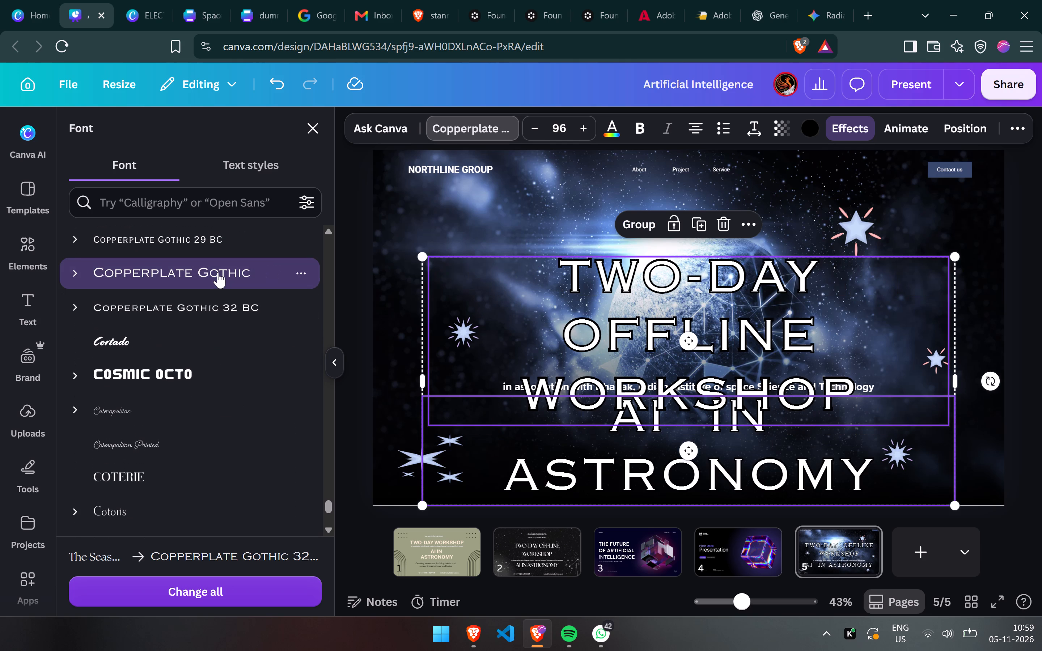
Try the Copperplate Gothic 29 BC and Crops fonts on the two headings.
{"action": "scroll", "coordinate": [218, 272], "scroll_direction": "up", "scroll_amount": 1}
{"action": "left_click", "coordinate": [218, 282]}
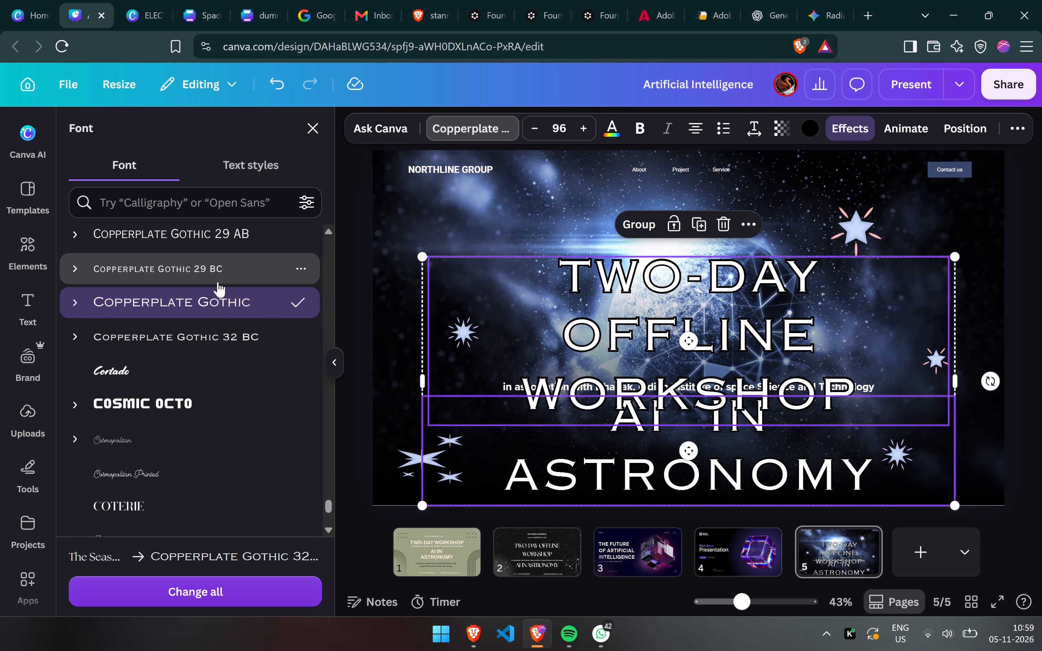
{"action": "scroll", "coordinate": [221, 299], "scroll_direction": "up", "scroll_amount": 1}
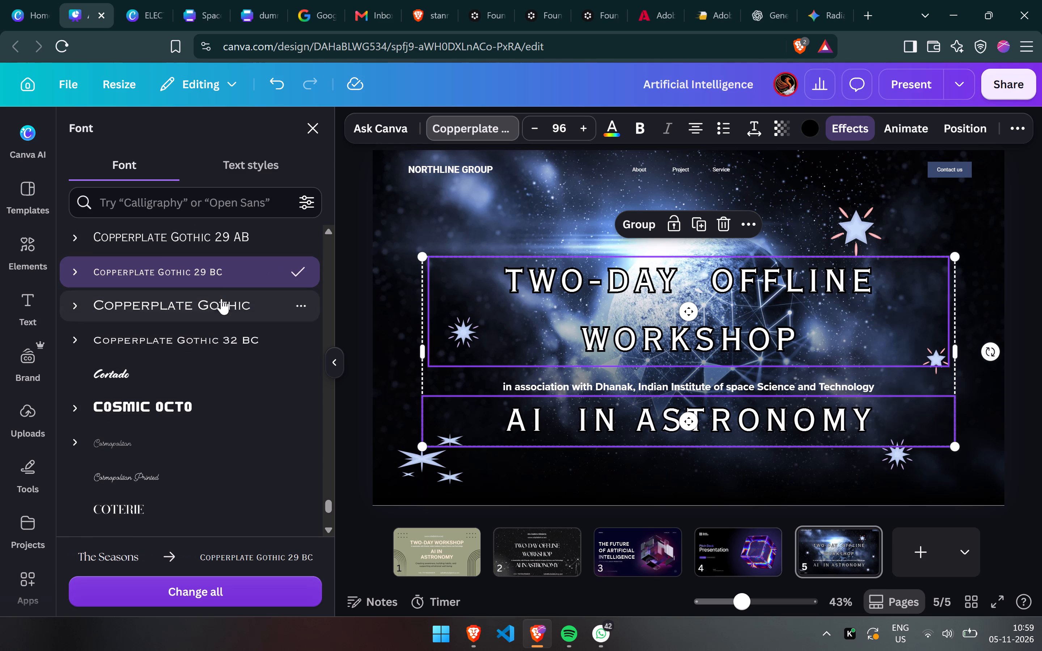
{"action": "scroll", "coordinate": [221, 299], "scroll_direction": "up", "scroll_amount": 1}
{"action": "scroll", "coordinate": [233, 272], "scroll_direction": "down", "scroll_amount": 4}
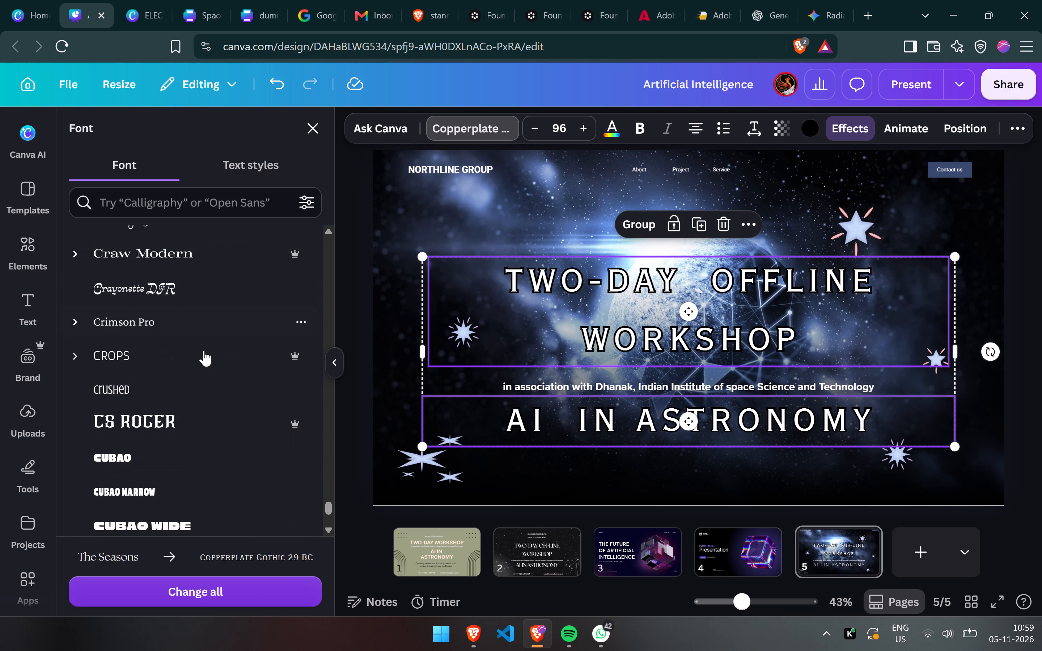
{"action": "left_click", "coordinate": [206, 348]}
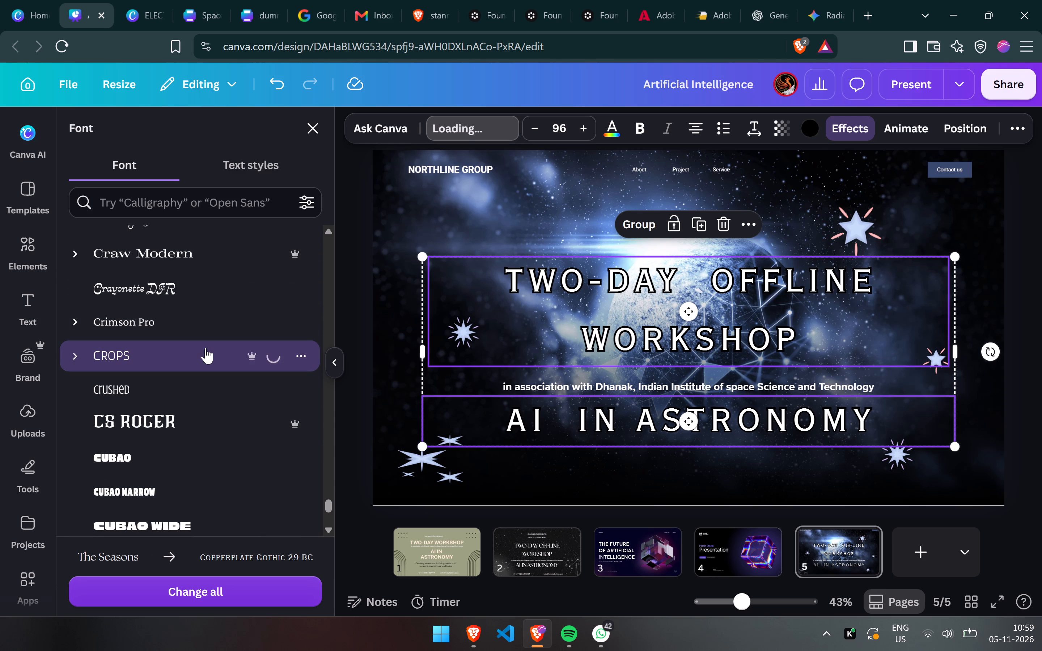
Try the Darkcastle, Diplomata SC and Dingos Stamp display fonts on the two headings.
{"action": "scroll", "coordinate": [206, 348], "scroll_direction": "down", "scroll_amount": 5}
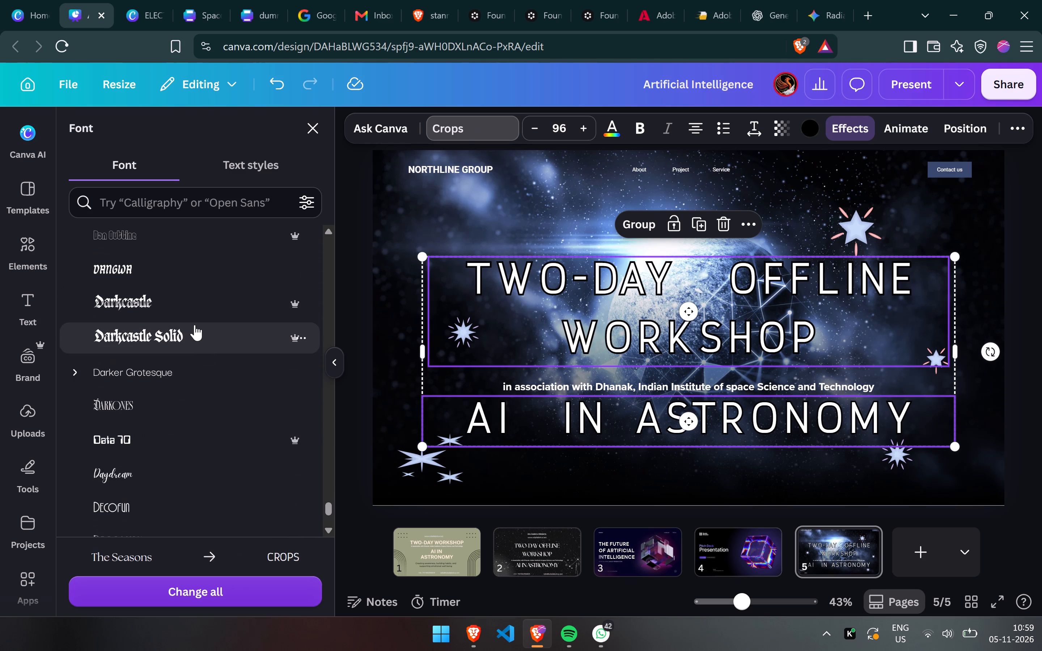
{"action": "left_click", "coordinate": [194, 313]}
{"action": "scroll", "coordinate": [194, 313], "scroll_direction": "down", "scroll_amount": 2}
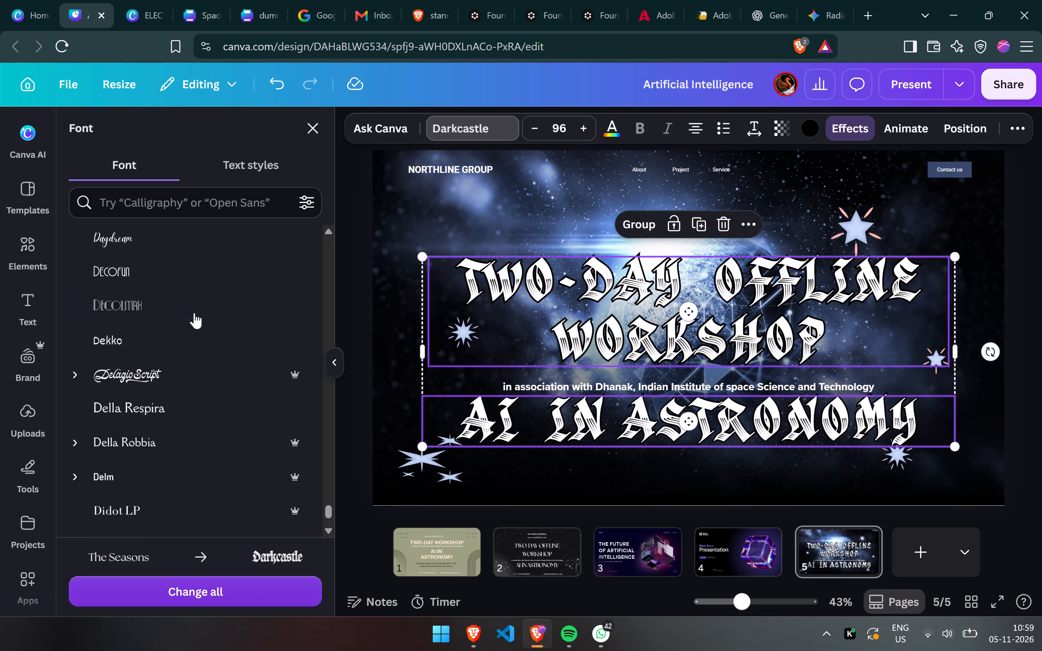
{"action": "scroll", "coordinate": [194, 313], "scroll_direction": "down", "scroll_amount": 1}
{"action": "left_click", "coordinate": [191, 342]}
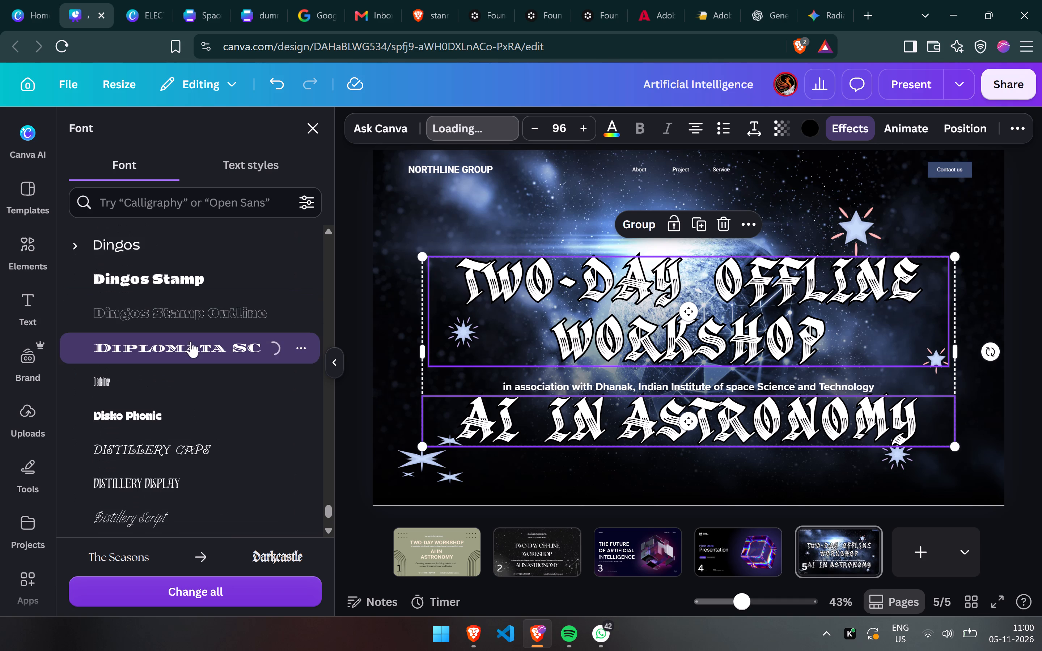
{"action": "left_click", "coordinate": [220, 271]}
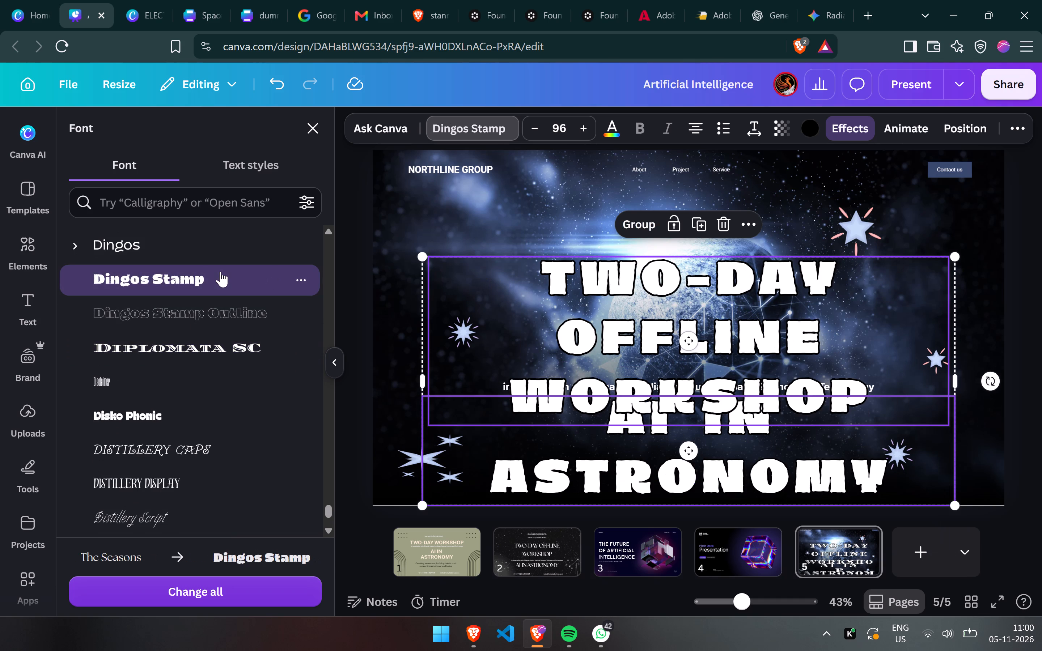
Browse the fonts listed after Dingos Stamp for another heading style.
{"action": "scroll", "coordinate": [226, 382], "scroll_direction": "down", "scroll_amount": 3}
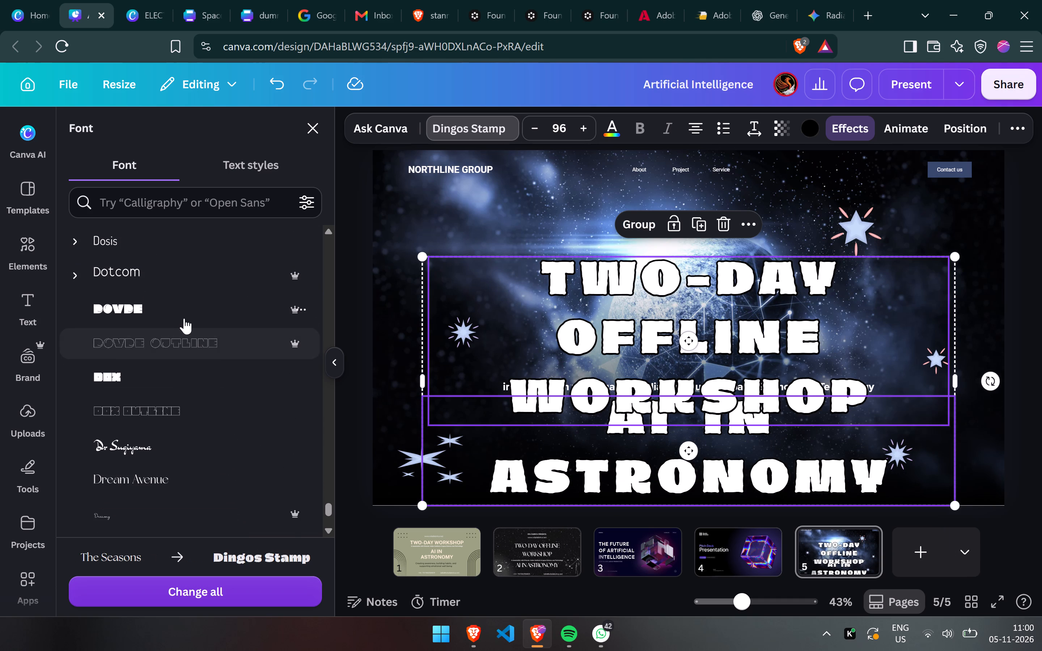
{"action": "scroll", "coordinate": [185, 316], "scroll_direction": "down", "scroll_amount": 4}
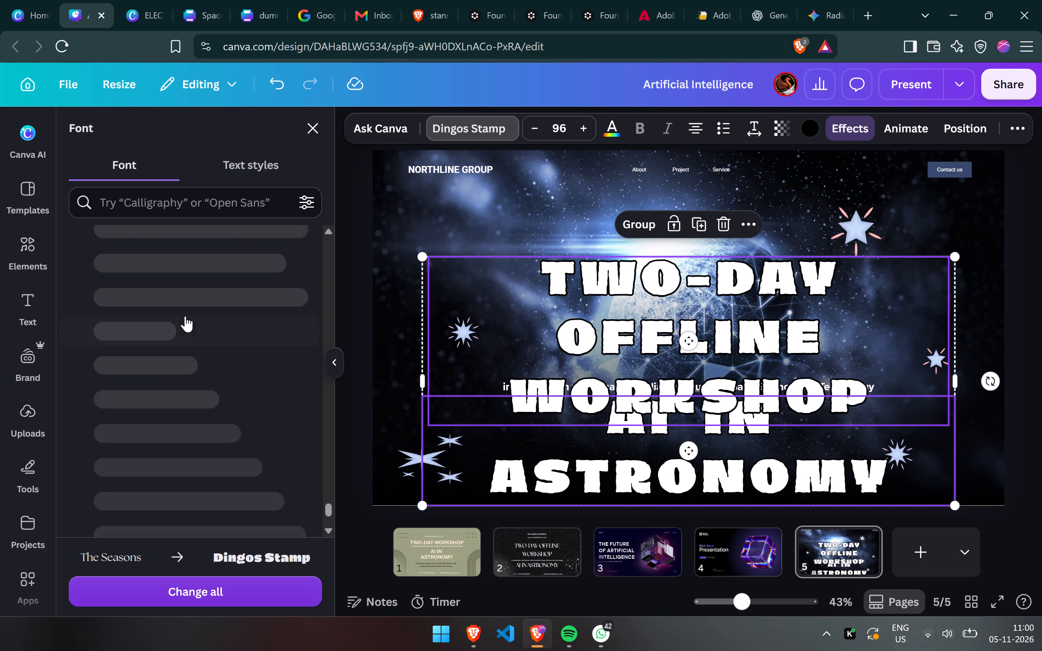
{"action": "scroll", "coordinate": [185, 316], "scroll_direction": "down", "scroll_amount": 1}
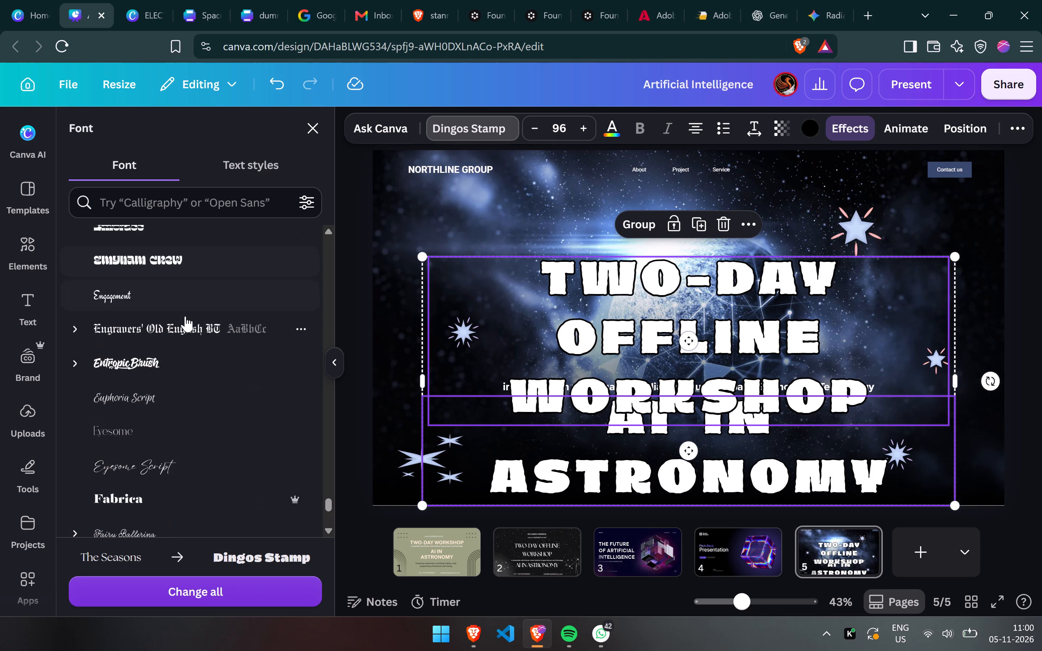
{"action": "scroll", "coordinate": [185, 316], "scroll_direction": "down", "scroll_amount": 10}
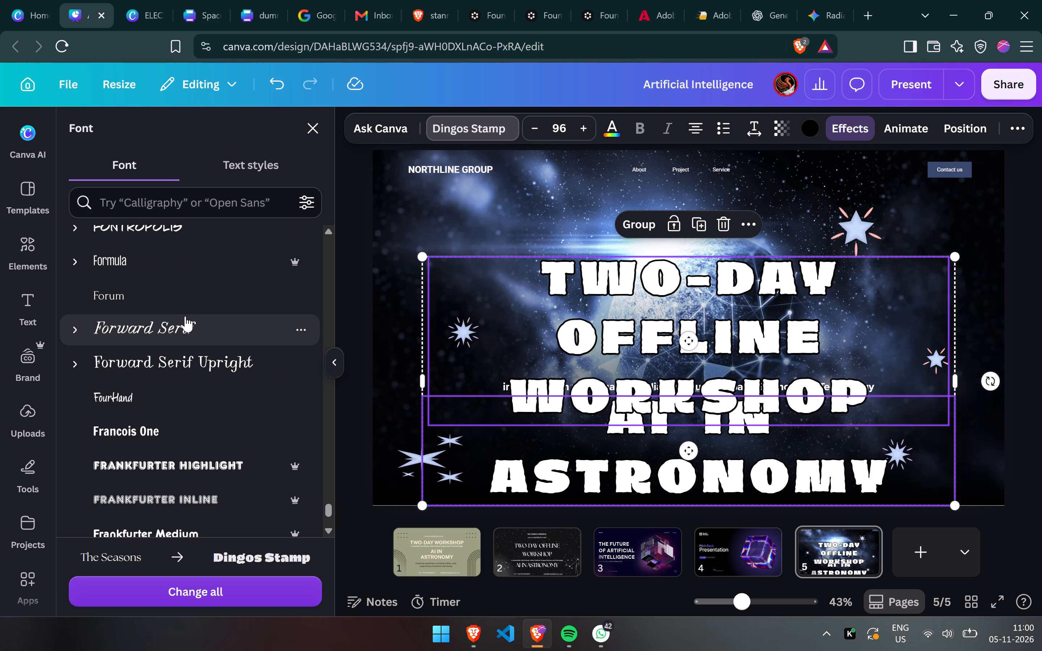
Undo the series of heading font trials back to the Aleppo font.
{"action": "key", "text": "ctrl+z"}
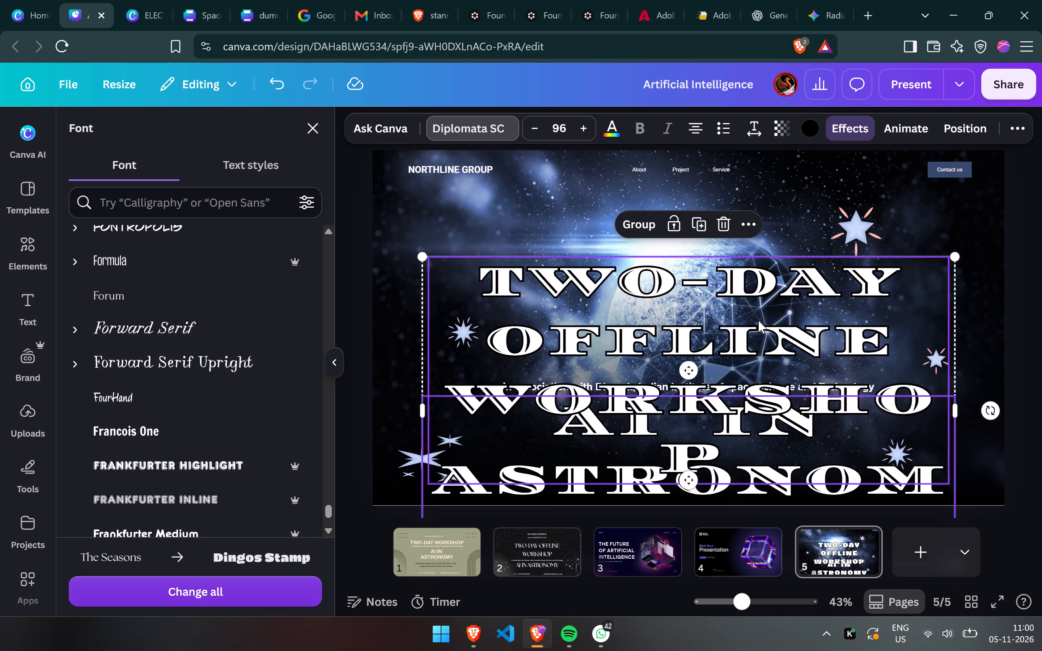
{"action": "key", "text": "ctrl+z"}
{"action": "key", "text": "ctrl+z"}
{"action": "key", "text": "ctrl+z"}
{"action": "key", "text": "ctrl+z"}
{"action": "key", "text": "ctrl+z"}
{"action": "key", "text": "ctrl+z"}
{"action": "key", "text": "ctrl+z"}
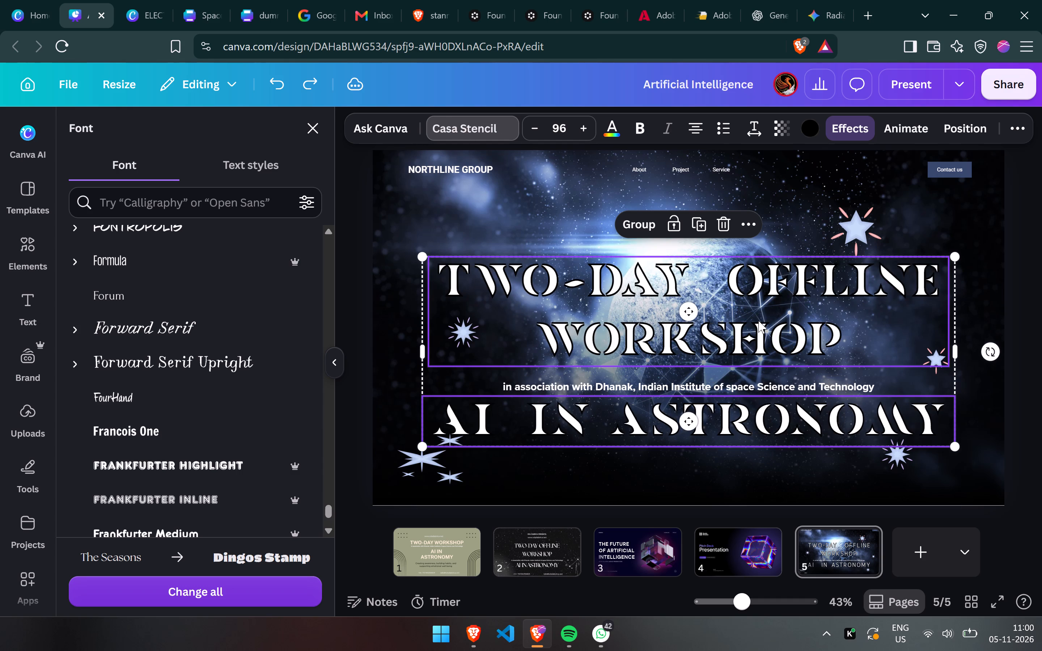
{"action": "key", "text": "ctrl+z"}
{"action": "key", "text": "ctrl+z"}
{"action": "key", "text": "ctrl+z"}
{"action": "key", "text": "ctrl+z"}
{"action": "key", "text": "ctrl+z"}
{"action": "key", "text": "ctrl+z"}
{"action": "key", "text": "ctrl+z"}
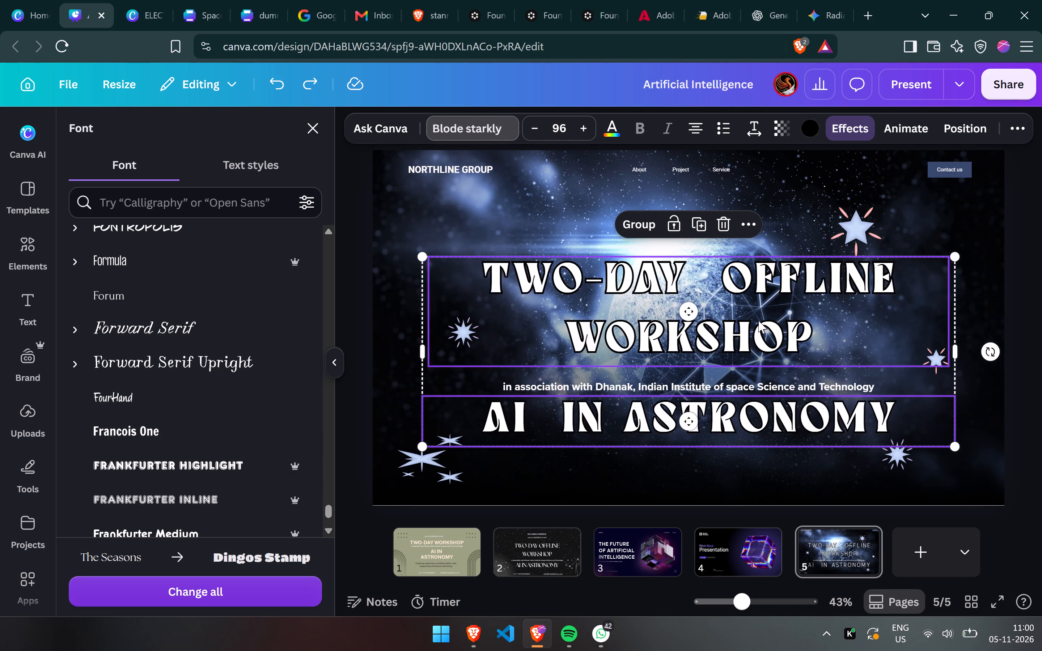
{"action": "key", "text": "ctrl+z"}
{"action": "key", "text": "ctrl+z"}
{"action": "key", "text": "ctrl+z"}
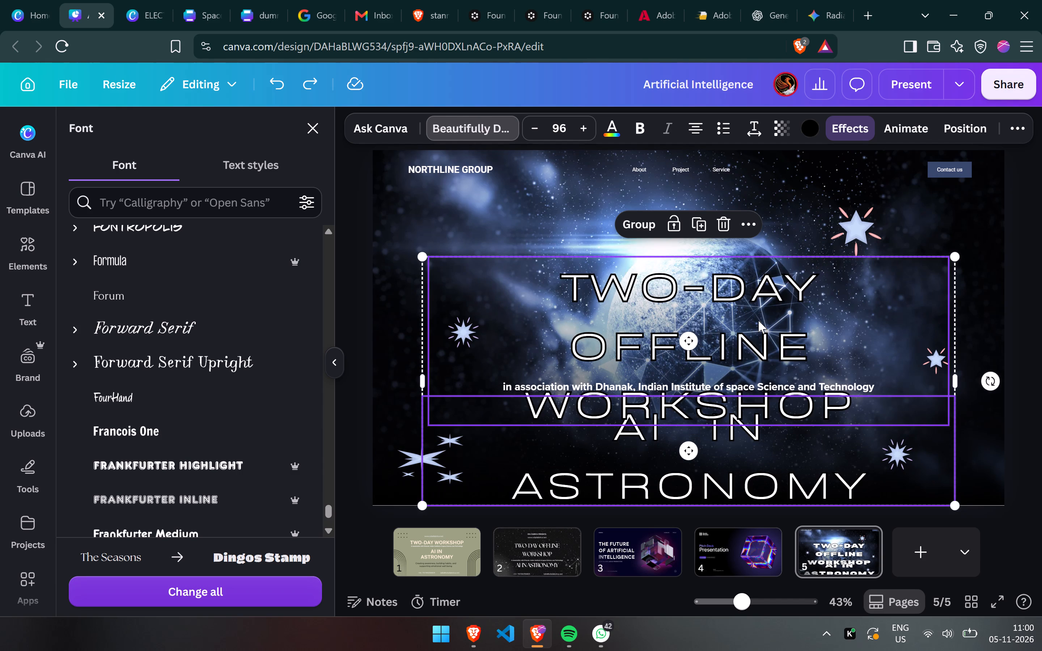
{"action": "key", "text": "ctrl+z"}
{"action": "key", "text": "ctrl+z"}
{"action": "key", "text": "ctrl+z"}
{"action": "key", "text": "ctrl+z"}
{"action": "key", "text": "ctrl+z"}
{"action": "key", "text": "ctrl+z"}
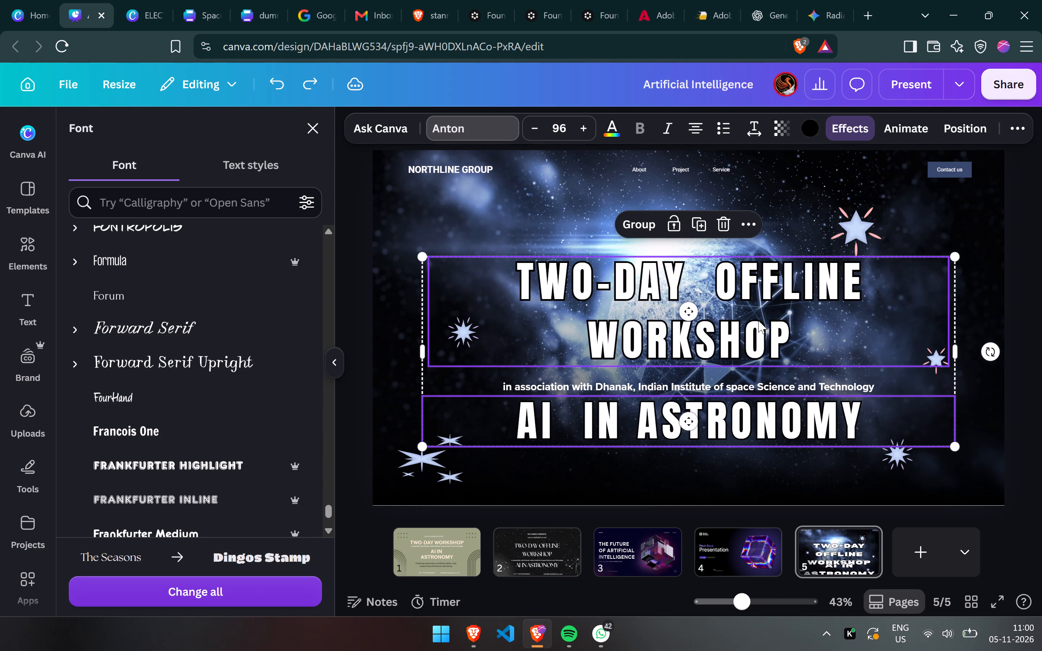
{"action": "key", "text": "ctrl+z"}
{"action": "key", "text": "ctrl+z"}
{"action": "key", "text": "ctrl+z"}
{"action": "key", "text": "ctrl+z"}
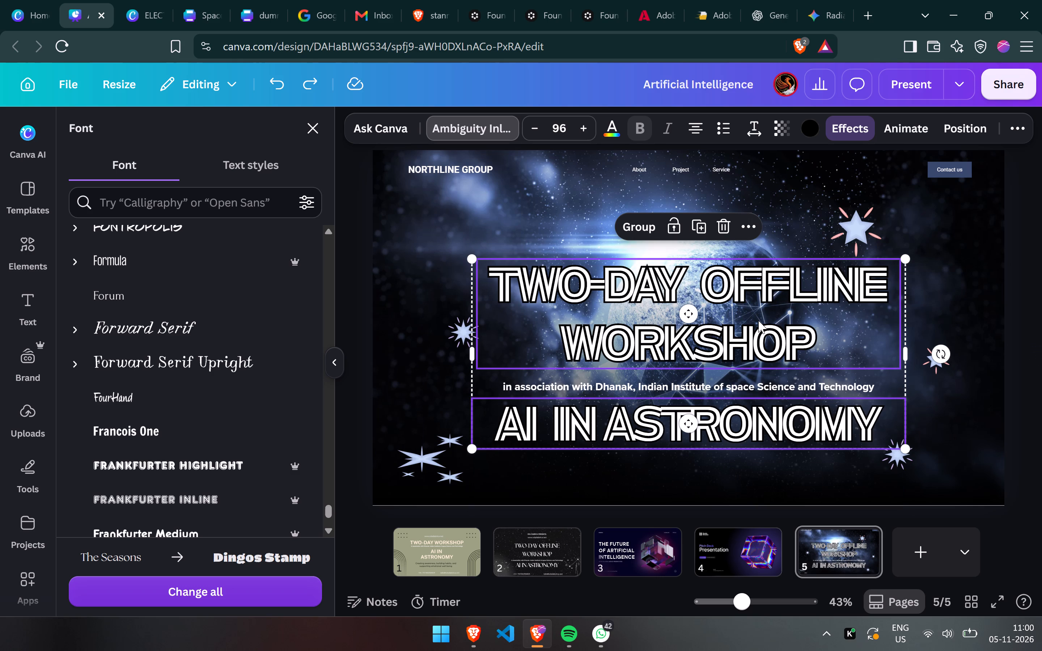
{"action": "key", "text": "ctrl+z"}
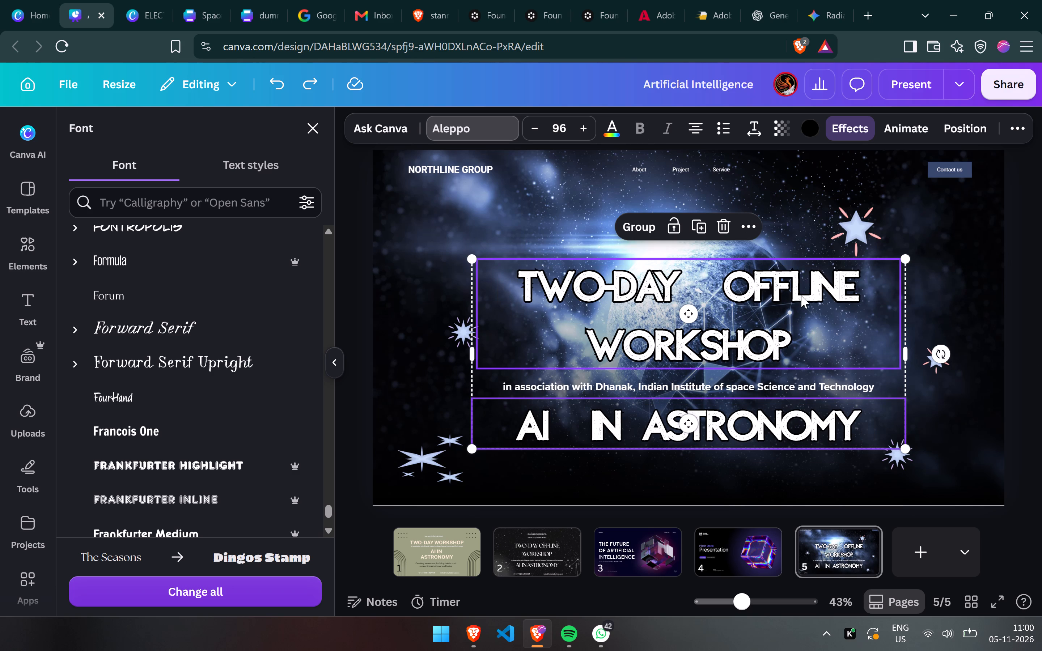
Set the letter spacing of the two Aleppo headings to 39.
{"action": "left_click", "coordinate": [746, 126]}
{"action": "left_click_drag", "start_coordinate": [694, 196], "coordinate": [692, 196]}
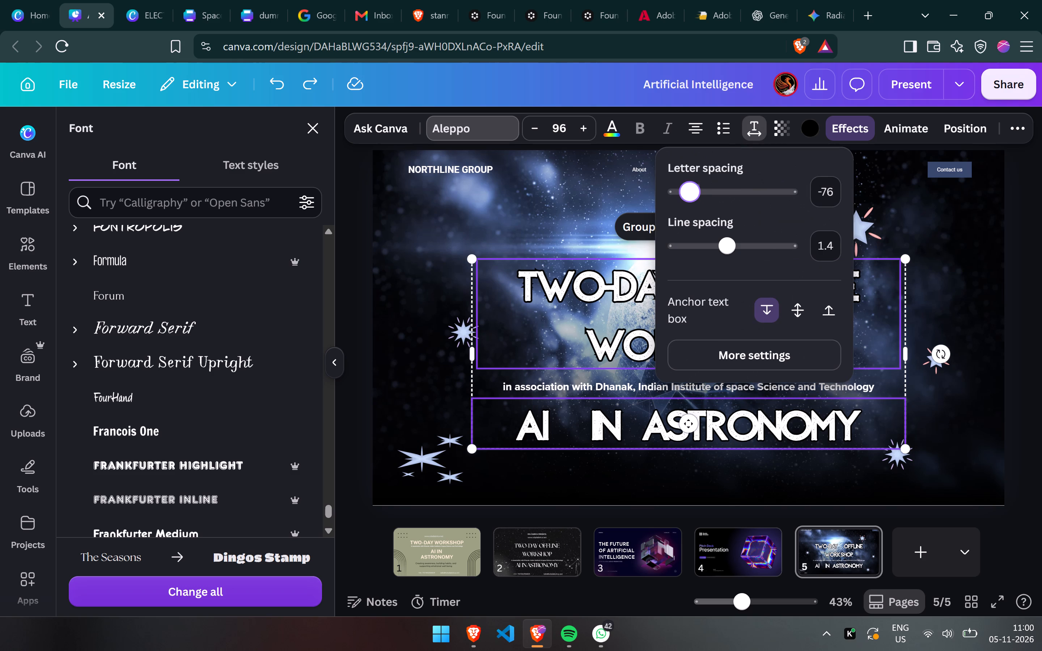
{"action": "left_click_drag", "start_coordinate": [692, 196], "coordinate": [705, 193]}
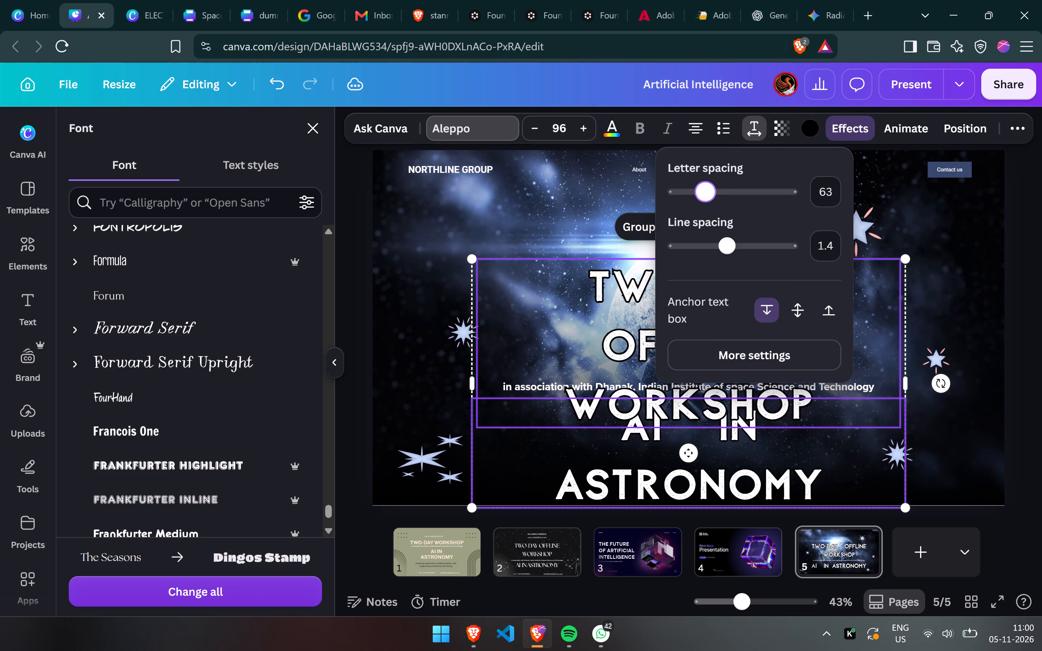
{"action": "left_click_drag", "start_coordinate": [705, 193], "coordinate": [702, 193]}
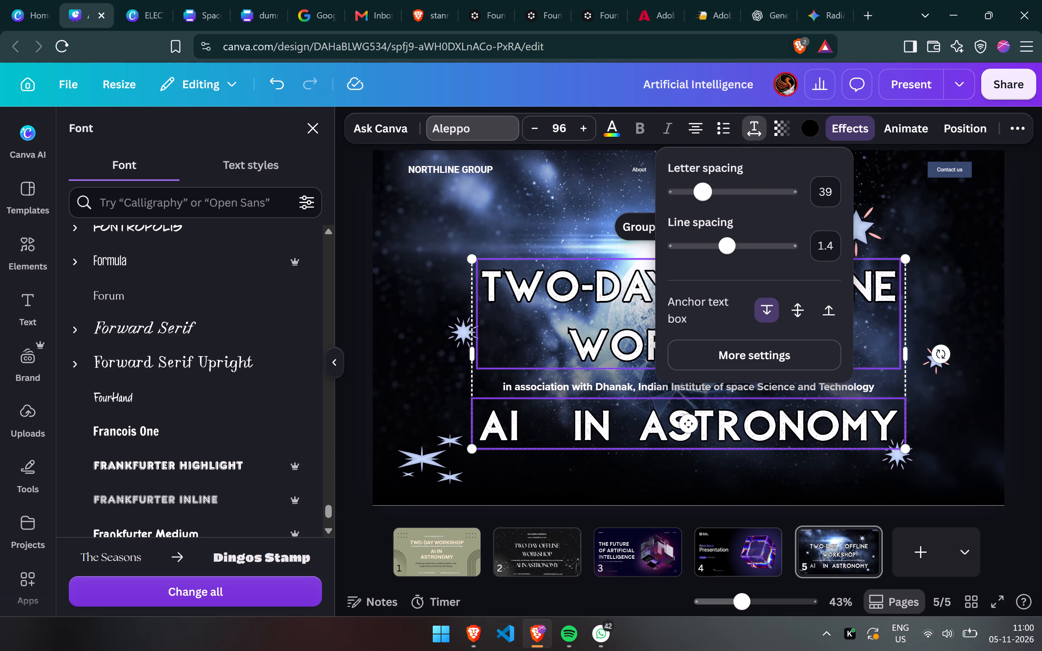
{"action": "left_click", "coordinate": [481, 219]}
{"action": "left_click", "coordinate": [481, 219]}
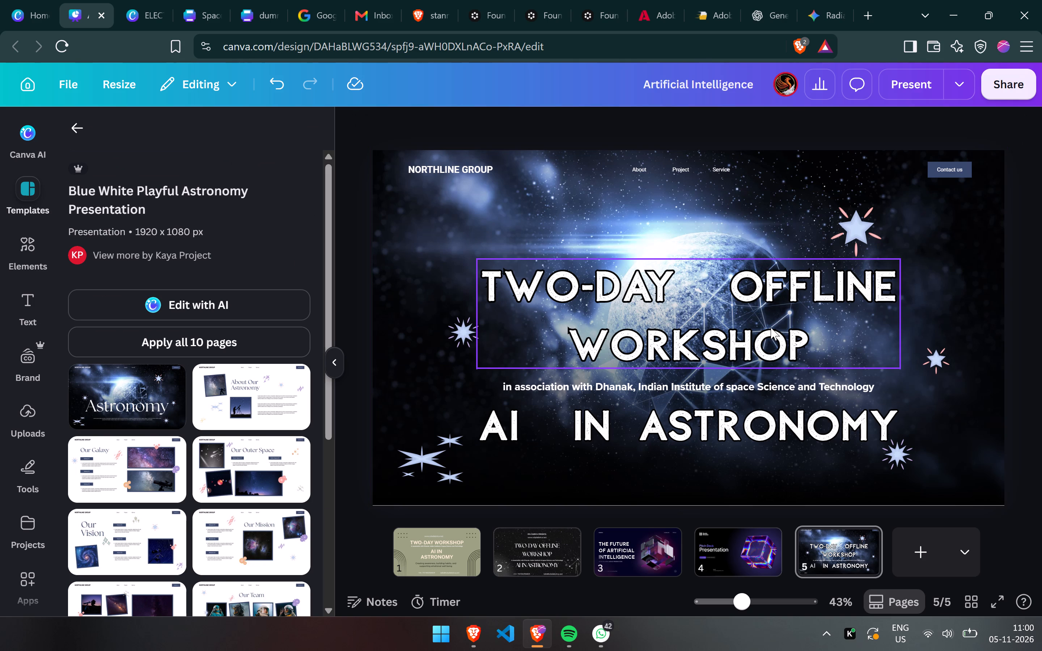
Tighten the gap between AI and IN in the AI IN ASTRONOMY heading by removing the extra space.
{"action": "left_click", "coordinate": [696, 438]}
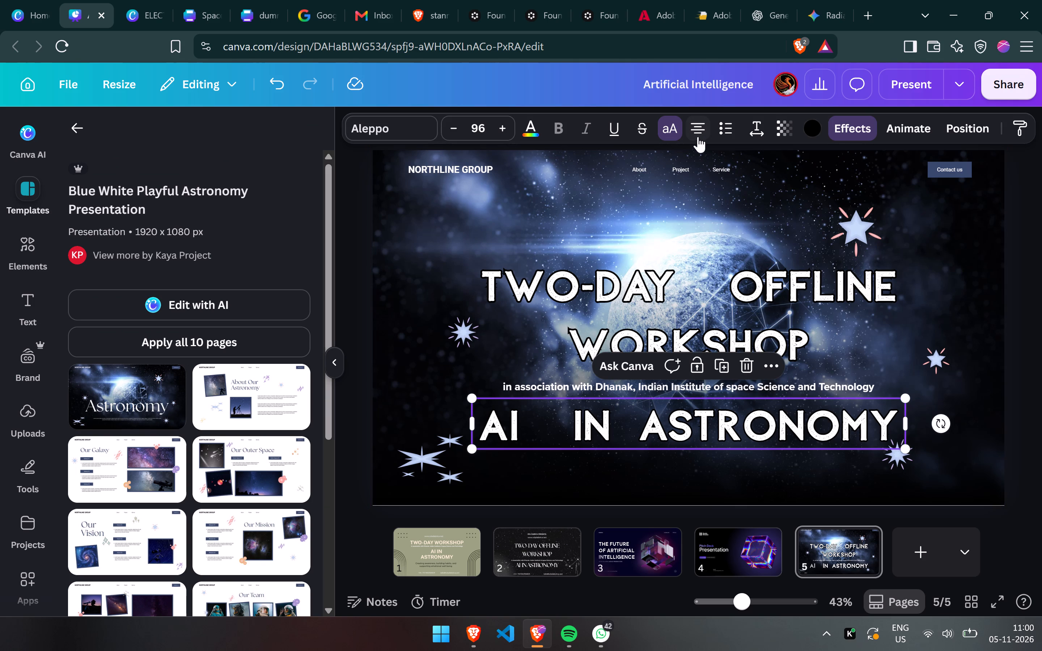
{"action": "left_click", "coordinate": [755, 134]}
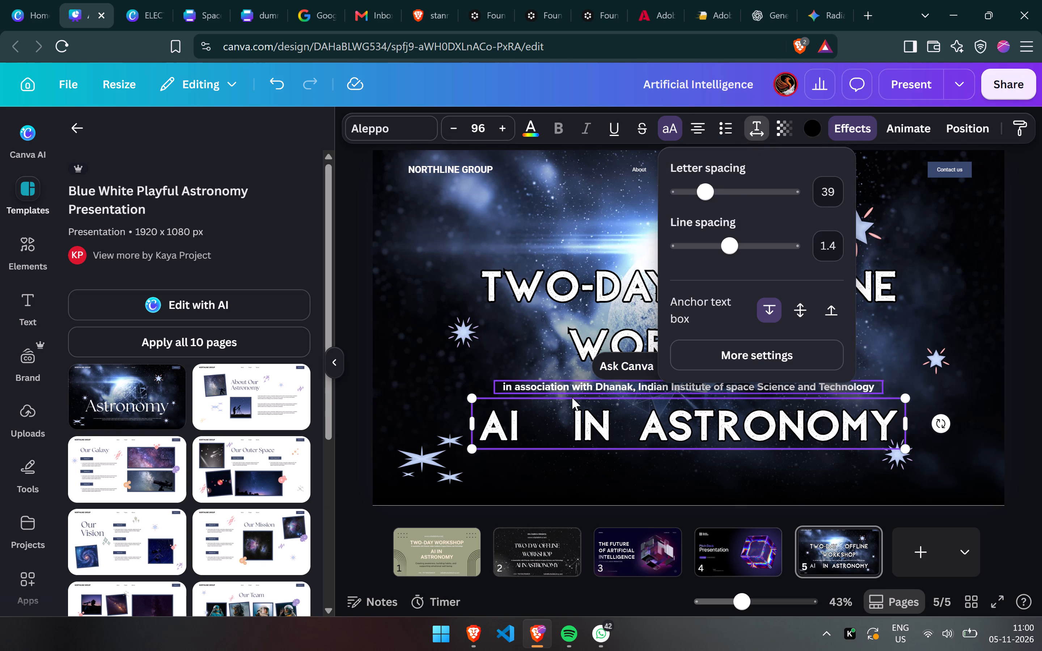
{"action": "left_click", "coordinate": [567, 411]}
{"action": "left_click", "coordinate": [567, 417]}
{"action": "key", "text": "BackSpace"}
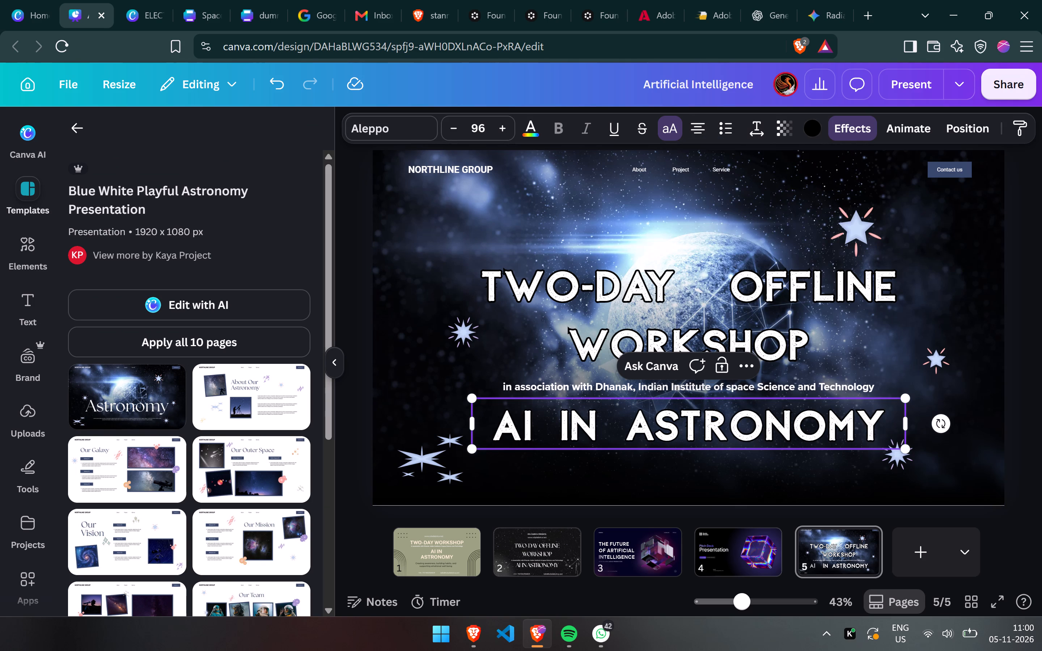
{"action": "key", "text": "BackSpace"}
{"action": "key", "text": "space"}
{"action": "key", "text": "Right"}
{"action": "key", "text": "Right"}
{"action": "key", "text": "Right"}
{"action": "key", "text": "BackSpace"}
{"action": "key", "text": "space"}
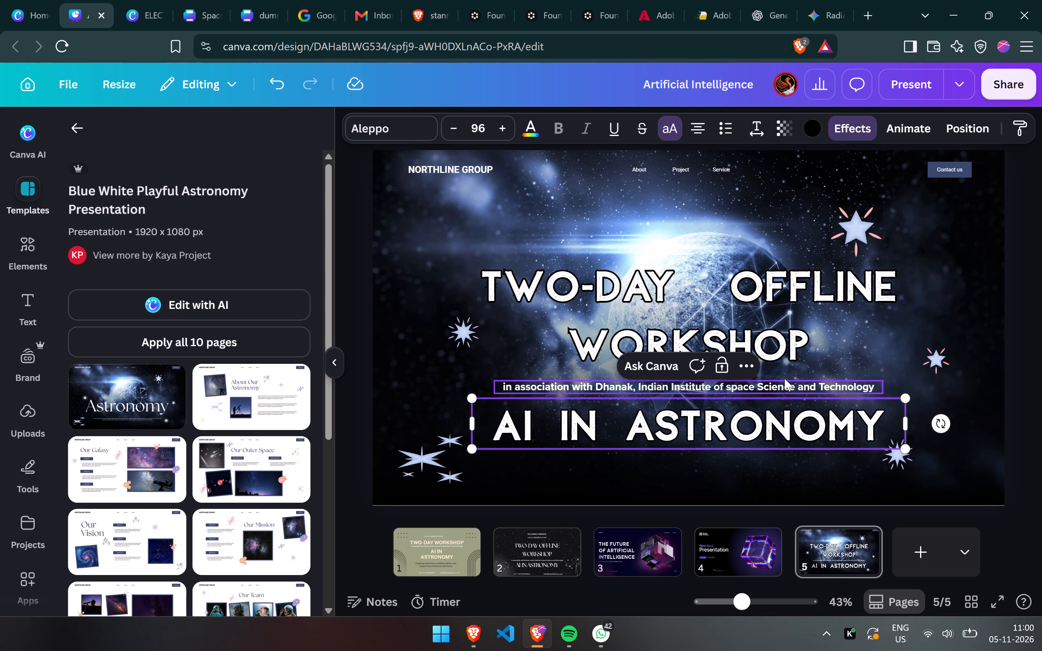
{"action": "left_click", "coordinate": [1014, 347]}
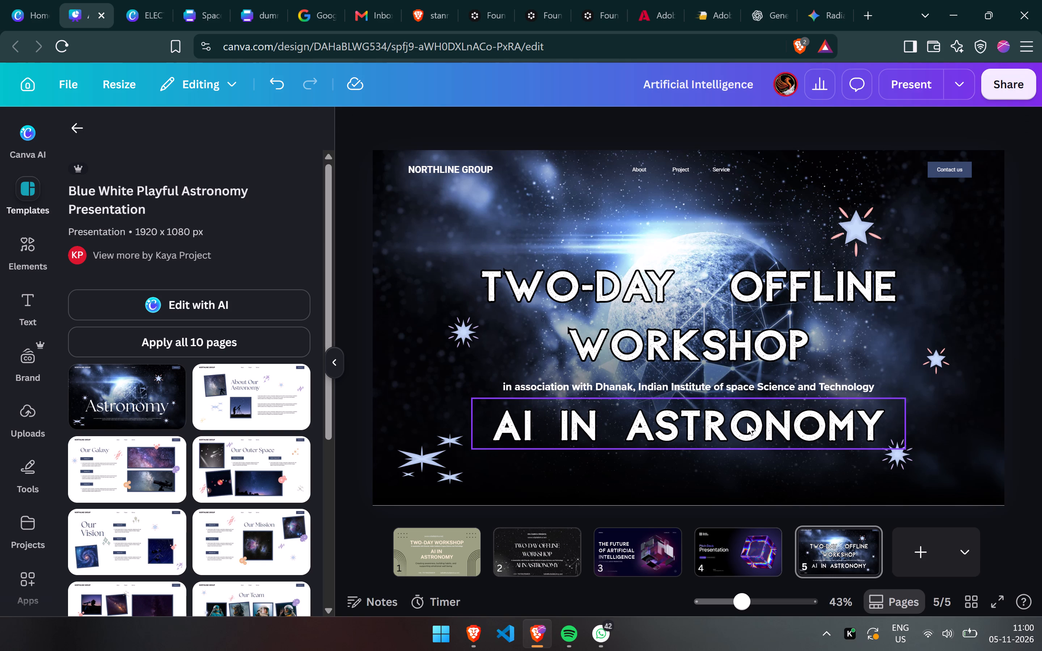
Nudge the AI IN ASTRONOMY heading slightly up towards the association line, keeping it centred on the page.
{"action": "left_click", "coordinate": [720, 430]}
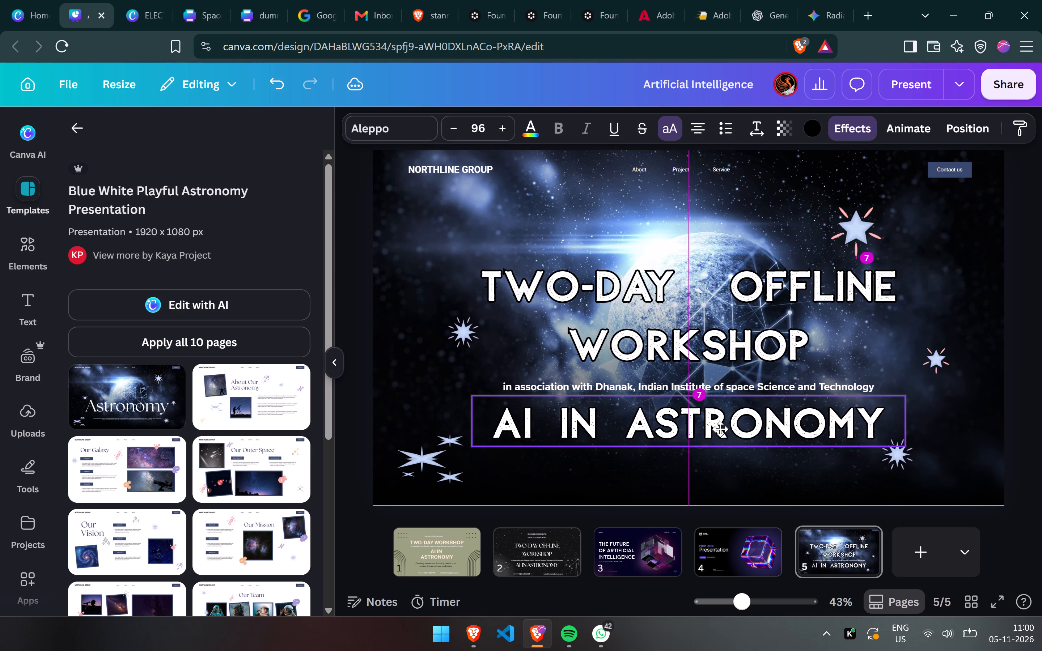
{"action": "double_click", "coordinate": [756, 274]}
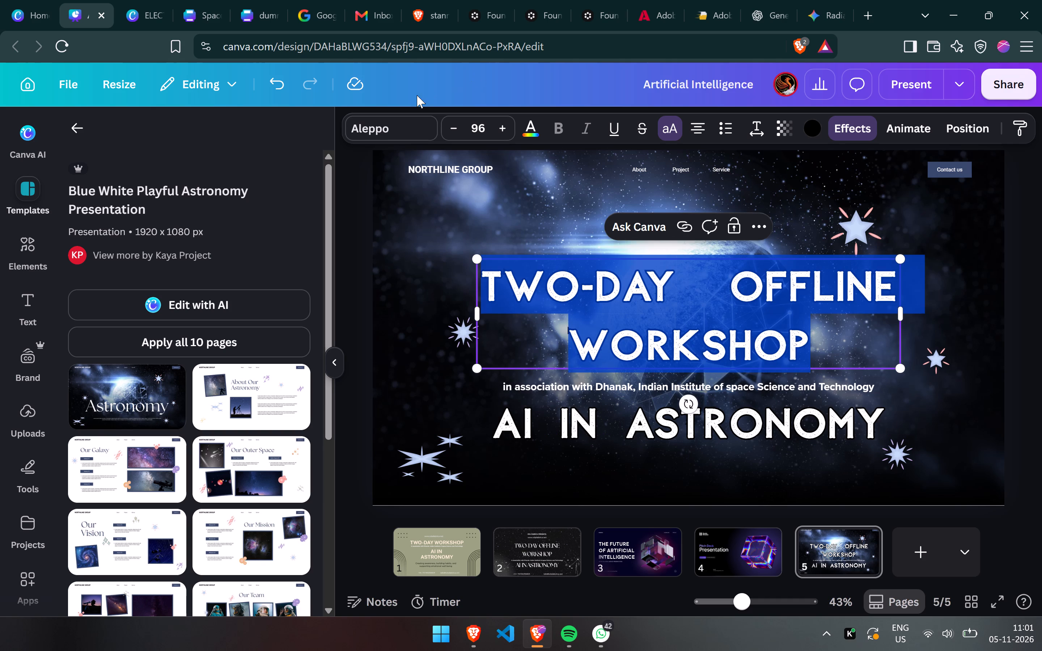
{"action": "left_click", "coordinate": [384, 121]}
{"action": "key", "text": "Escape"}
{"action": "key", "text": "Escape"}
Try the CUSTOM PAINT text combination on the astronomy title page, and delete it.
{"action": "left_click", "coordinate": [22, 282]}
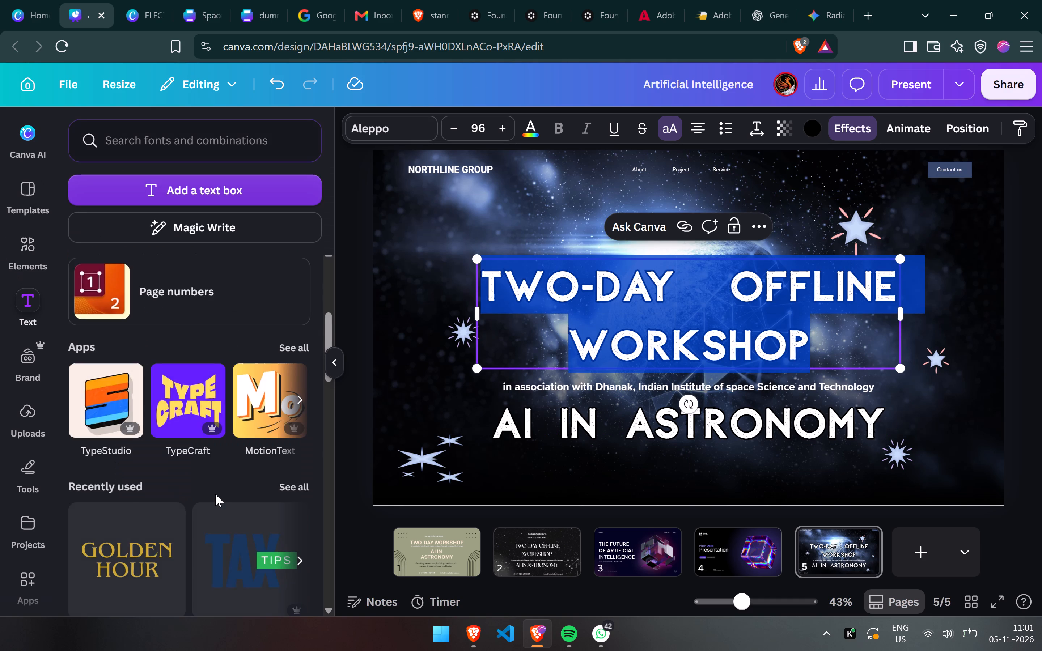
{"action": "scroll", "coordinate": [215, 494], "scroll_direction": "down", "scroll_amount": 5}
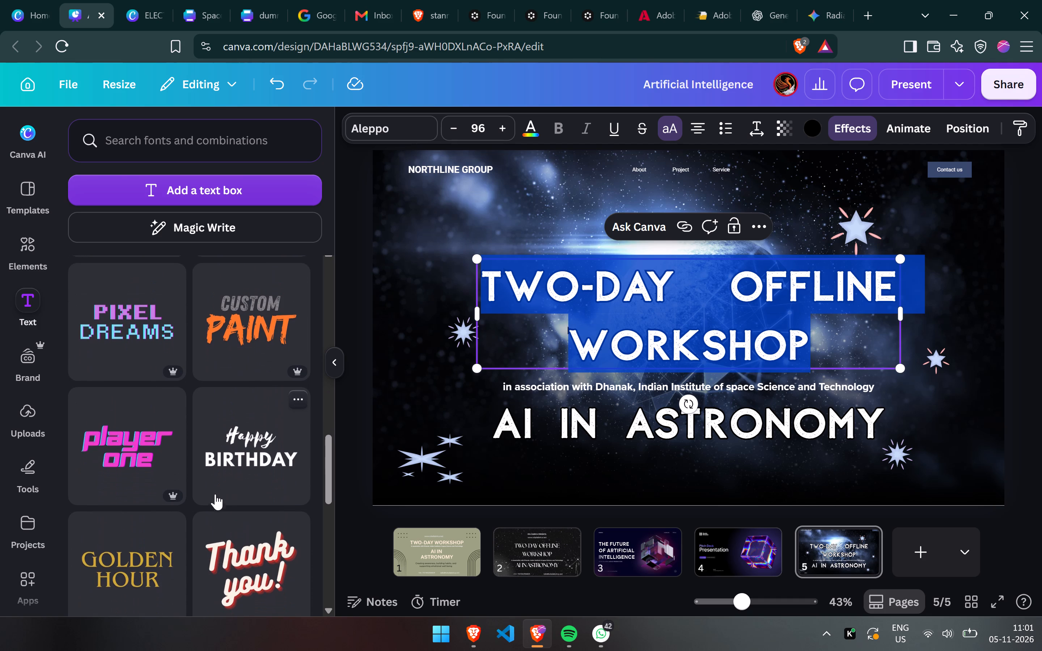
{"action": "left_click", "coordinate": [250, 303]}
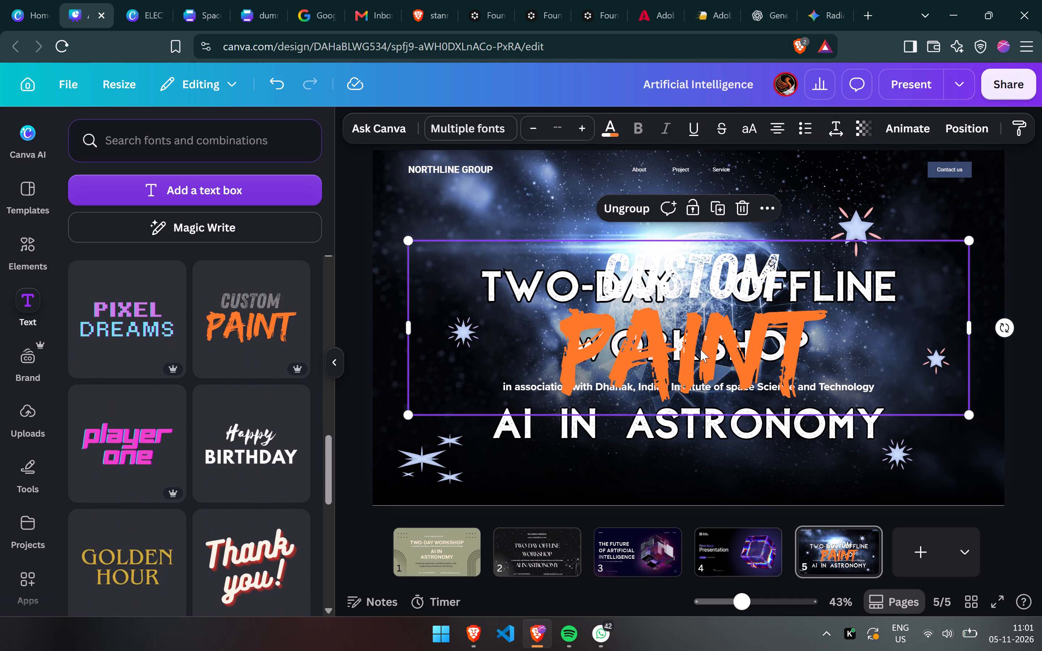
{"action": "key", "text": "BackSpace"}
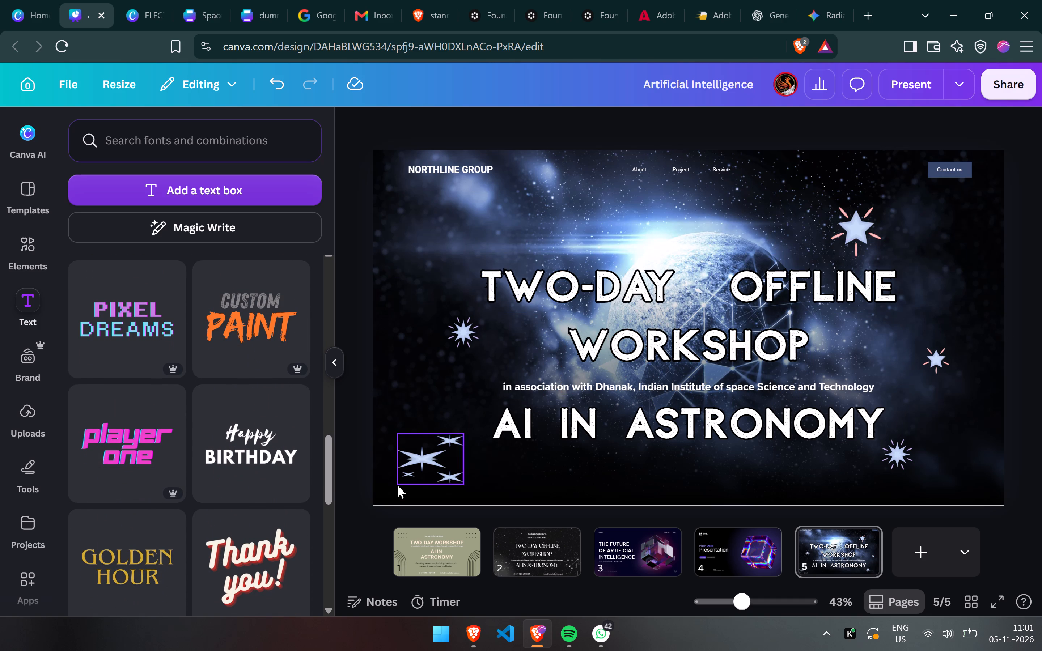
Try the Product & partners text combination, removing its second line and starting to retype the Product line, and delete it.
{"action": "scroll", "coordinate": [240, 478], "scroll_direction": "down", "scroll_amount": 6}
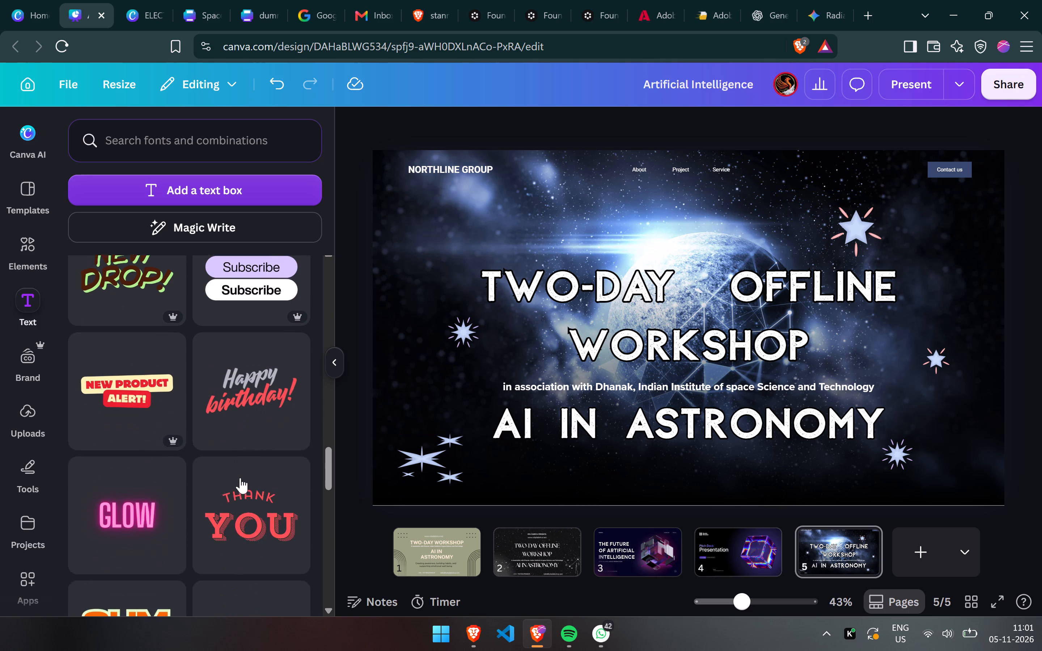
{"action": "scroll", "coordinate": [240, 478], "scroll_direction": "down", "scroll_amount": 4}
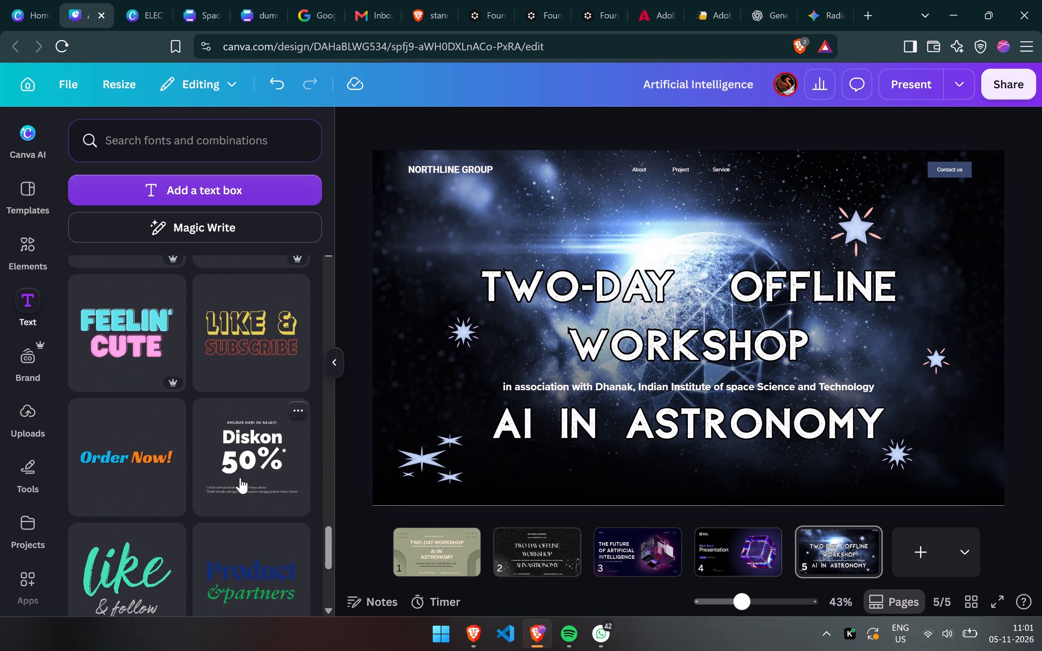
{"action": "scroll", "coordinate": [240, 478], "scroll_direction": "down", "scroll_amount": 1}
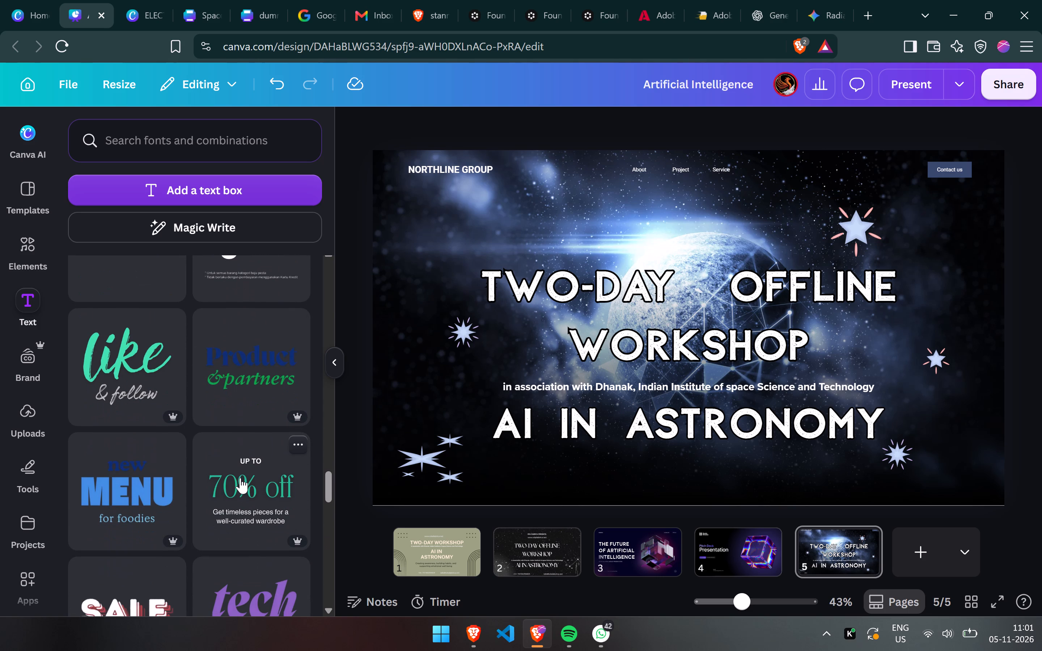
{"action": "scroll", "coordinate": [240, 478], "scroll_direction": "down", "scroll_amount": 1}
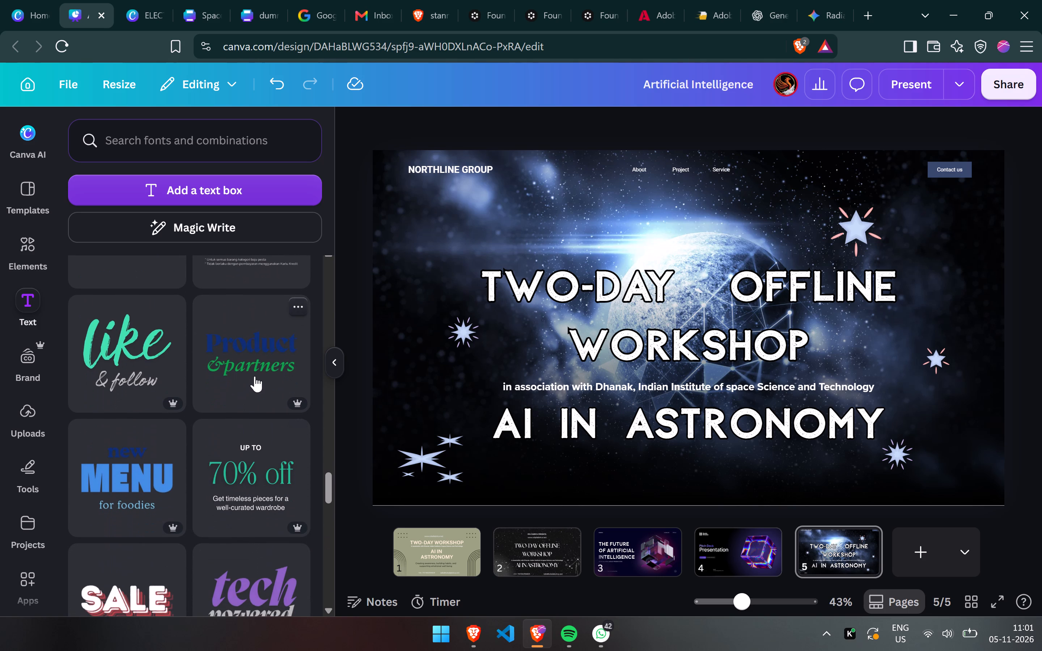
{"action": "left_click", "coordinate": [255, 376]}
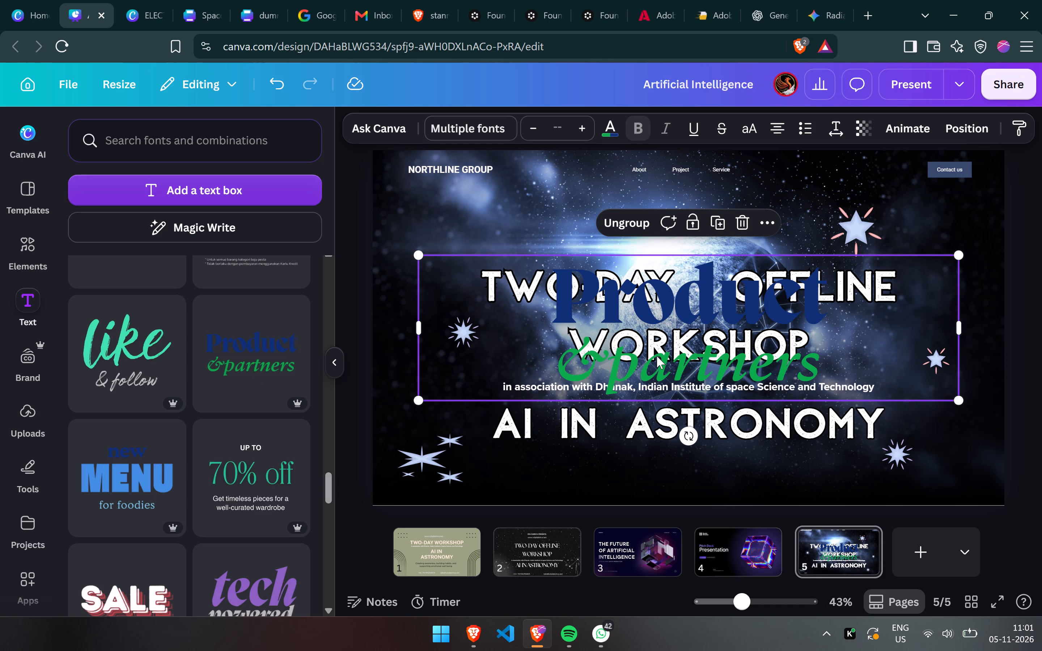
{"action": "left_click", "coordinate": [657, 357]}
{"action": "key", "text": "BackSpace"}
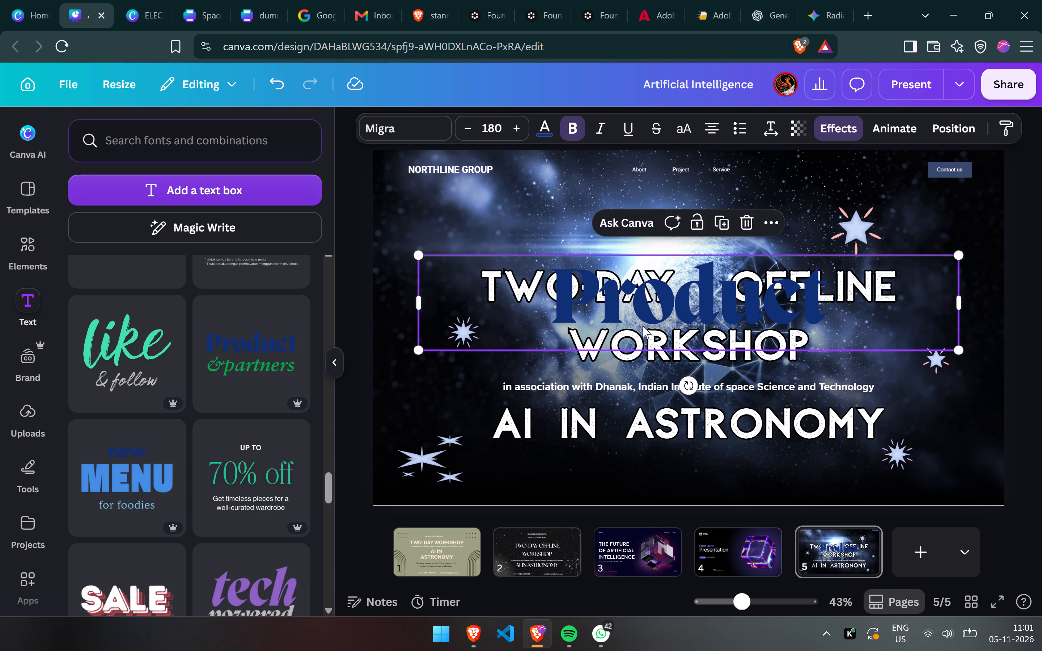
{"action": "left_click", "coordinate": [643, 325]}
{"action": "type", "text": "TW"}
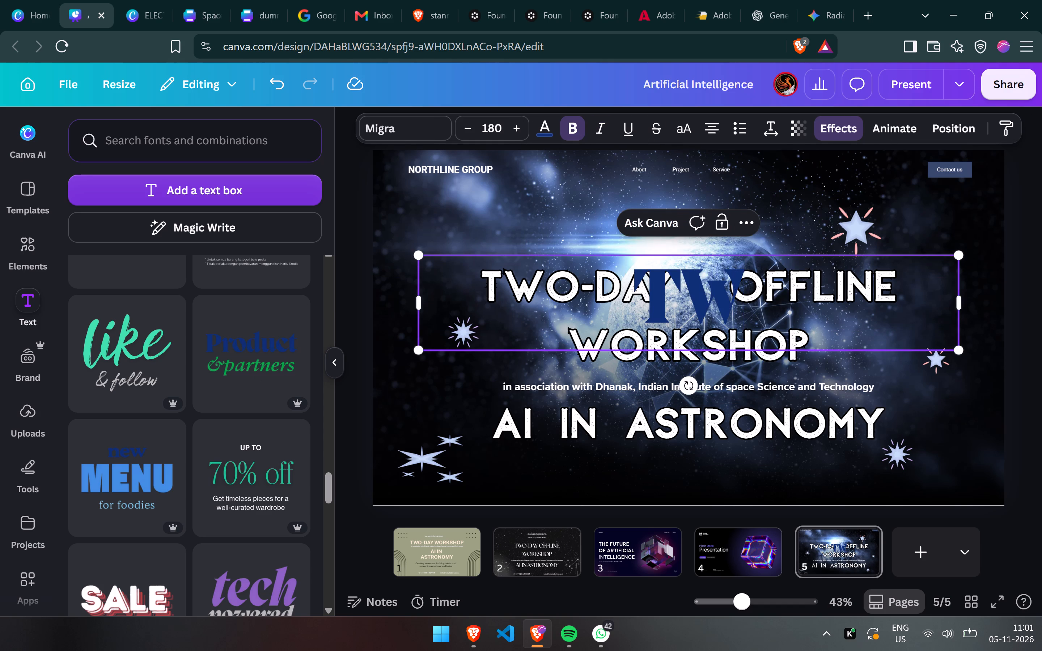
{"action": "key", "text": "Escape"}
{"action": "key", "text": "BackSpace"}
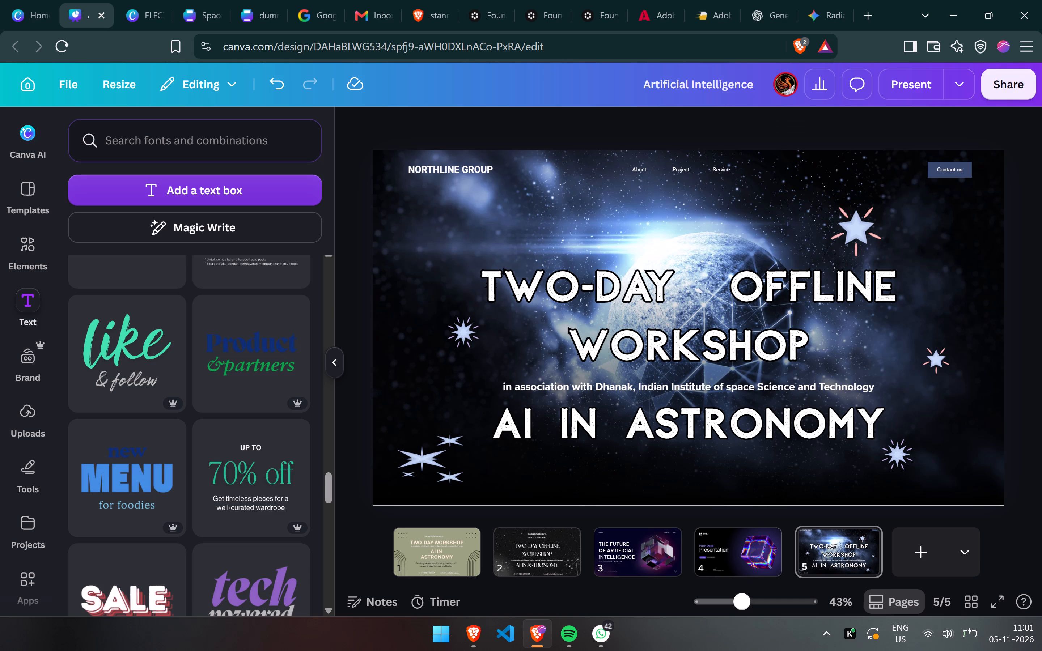
Add the yellow HUGE SALE text combination to the astronomy title page and delete its outlined SALE line.
{"action": "scroll", "coordinate": [189, 546], "scroll_direction": "down", "scroll_amount": 4}
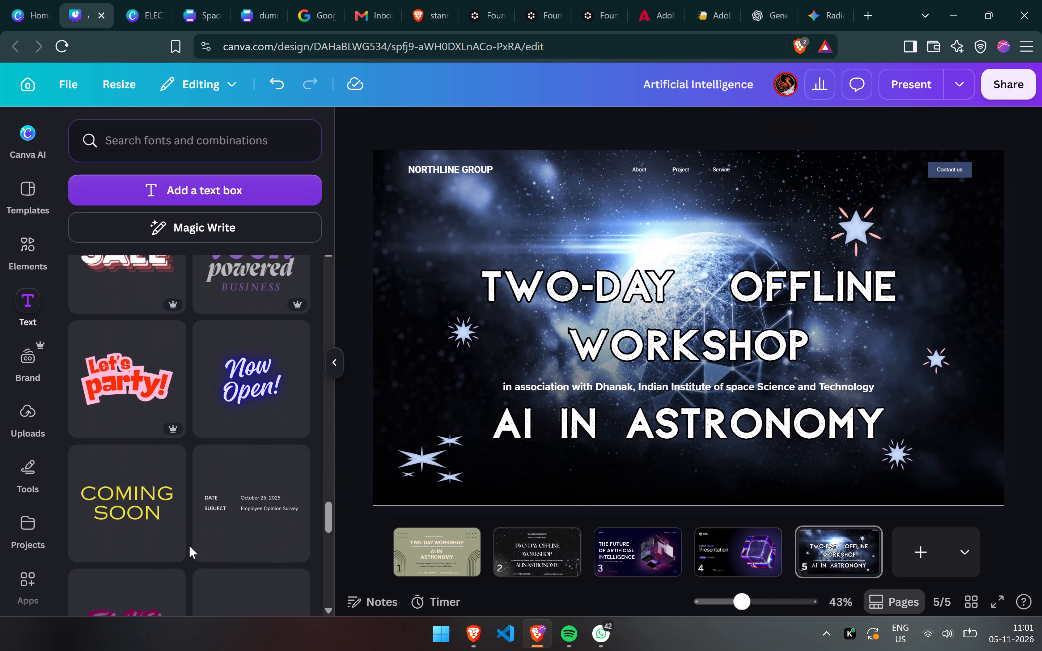
{"action": "scroll", "coordinate": [189, 546], "scroll_direction": "down", "scroll_amount": 4}
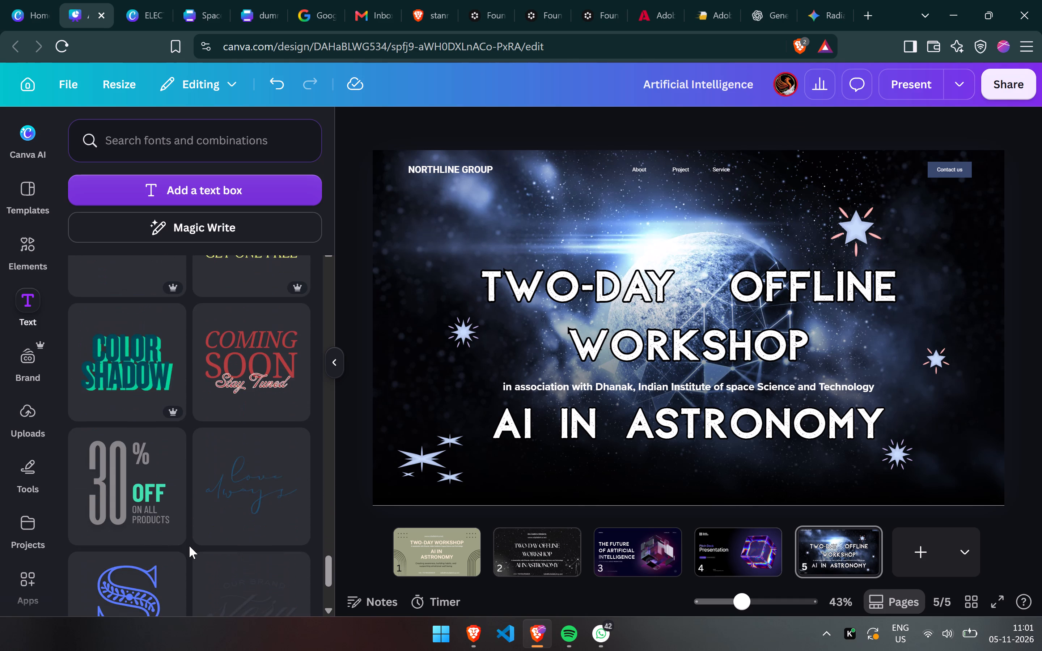
{"action": "scroll", "coordinate": [189, 546], "scroll_direction": "down", "scroll_amount": 6}
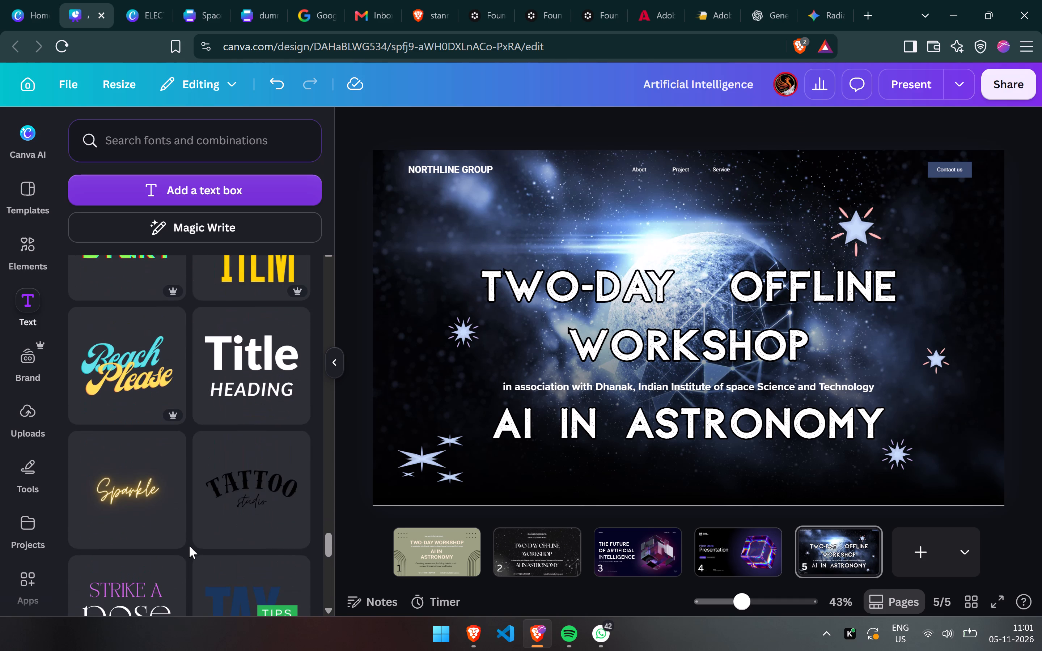
{"action": "scroll", "coordinate": [189, 546], "scroll_direction": "down", "scroll_amount": 5}
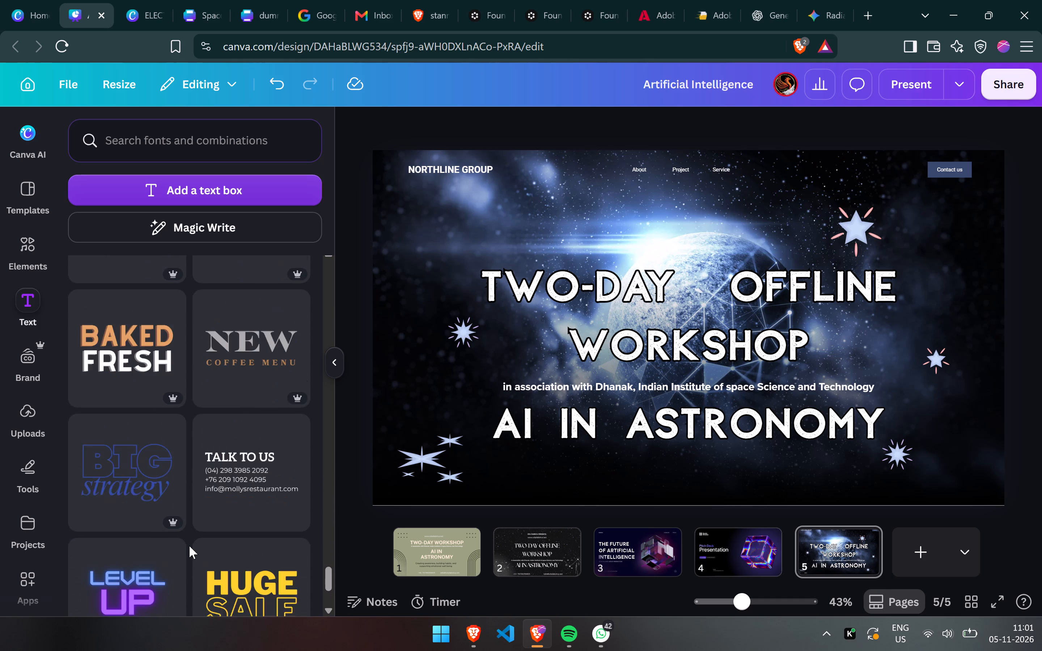
{"action": "scroll", "coordinate": [189, 546], "scroll_direction": "down", "scroll_amount": 3}
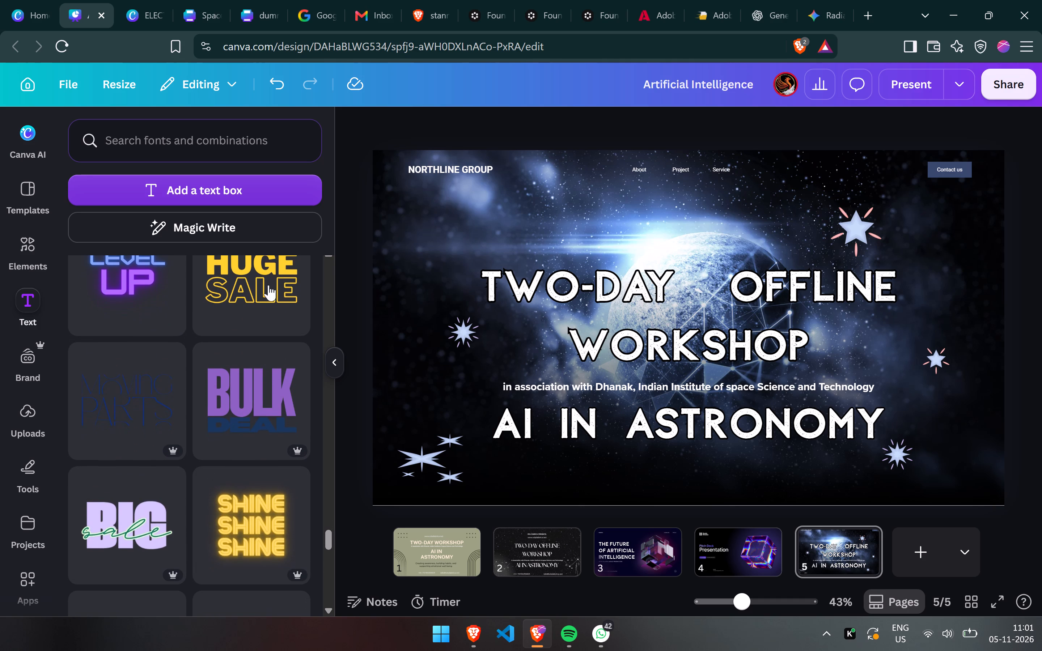
{"action": "left_click", "coordinate": [254, 303]}
{"action": "left_click", "coordinate": [688, 386]}
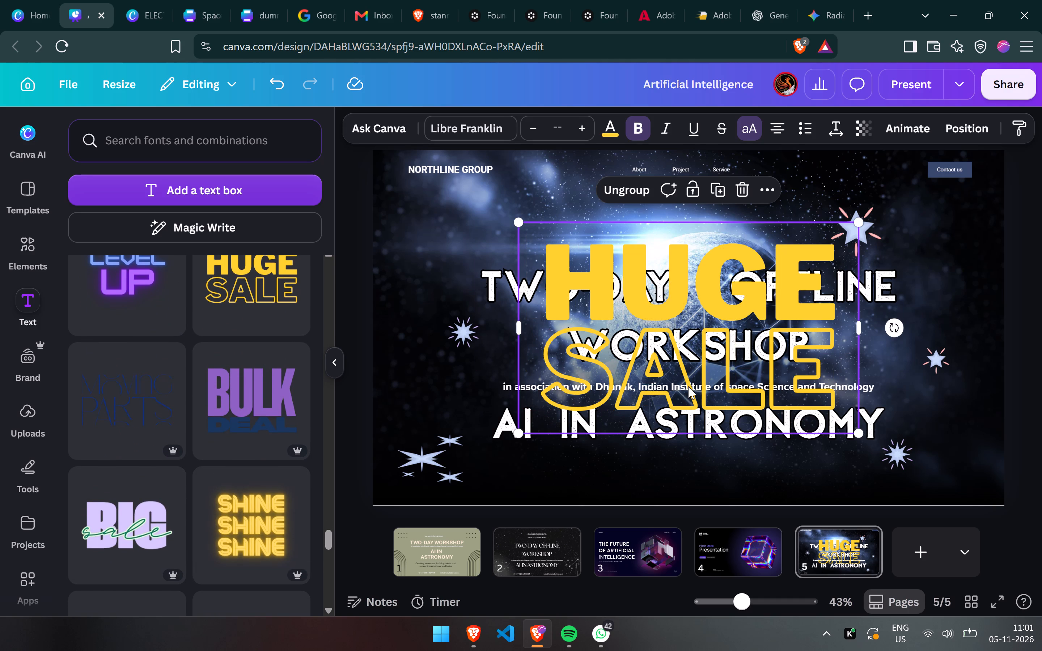
{"action": "key", "text": "BackSpace"}
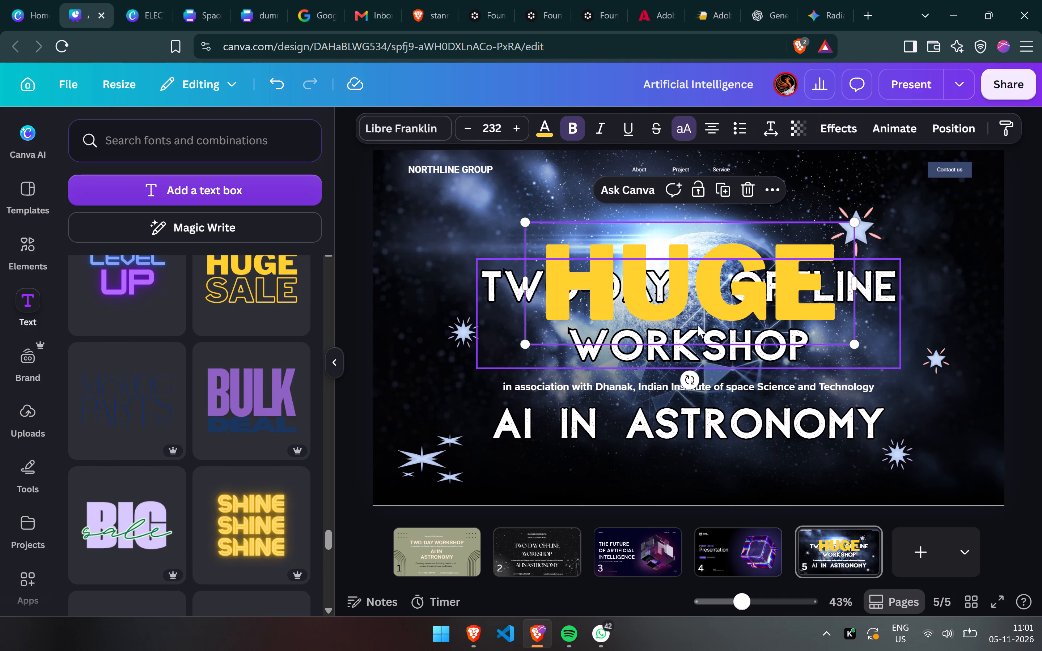
Replace HUGE with TWO DAY, shrink the text to about size 95.4, and widen its box to fit one line.
{"action": "left_click", "coordinate": [694, 311]}
{"action": "type", "text": "TWO DAY"}
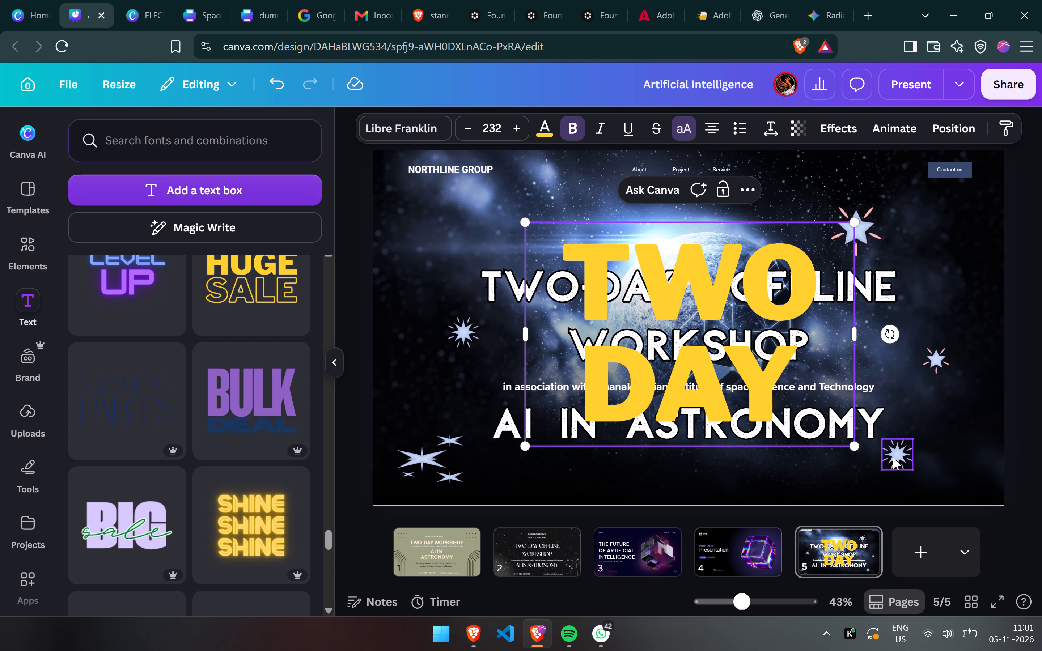
{"action": "left_click_drag", "start_coordinate": [857, 444], "coordinate": [657, 322]}
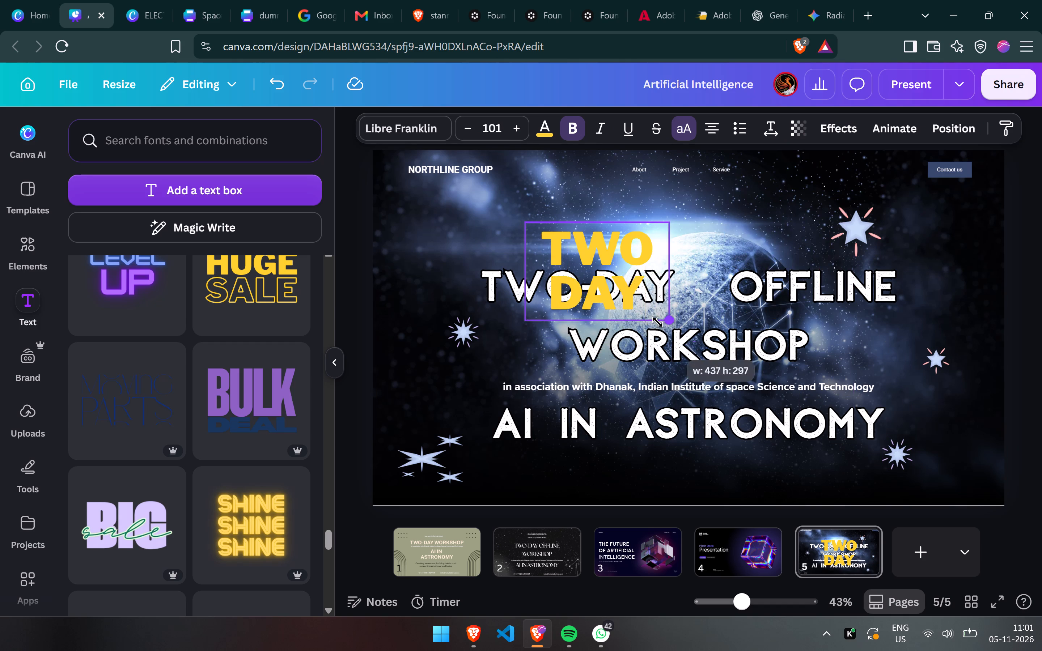
{"action": "left_click_drag", "start_coordinate": [657, 322], "coordinate": [657, 321]}
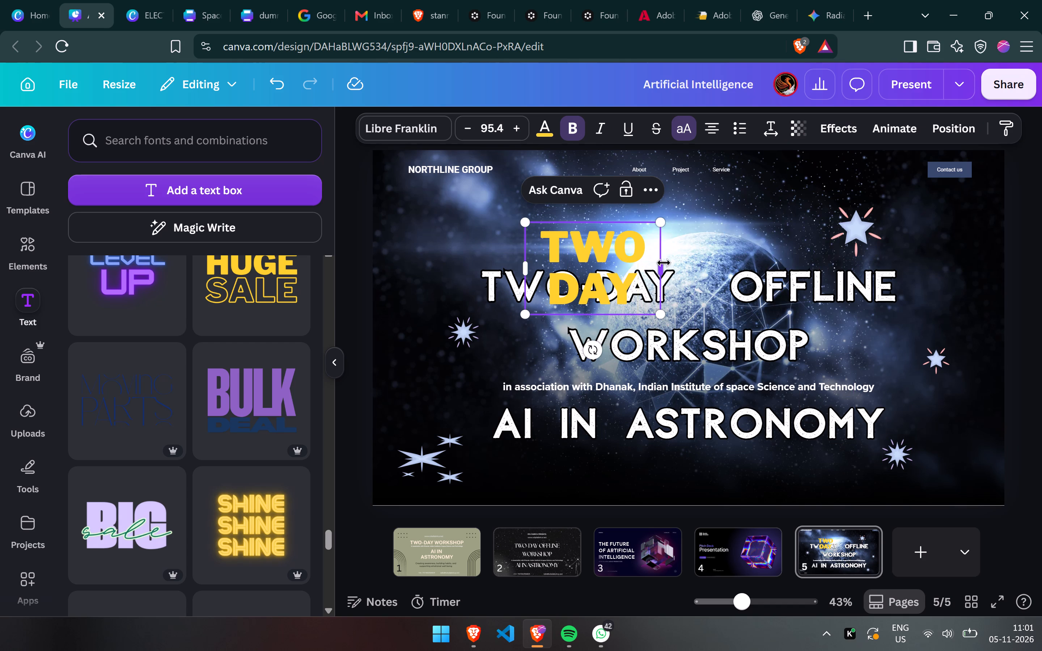
{"action": "left_click_drag", "start_coordinate": [664, 263], "coordinate": [914, 271]}
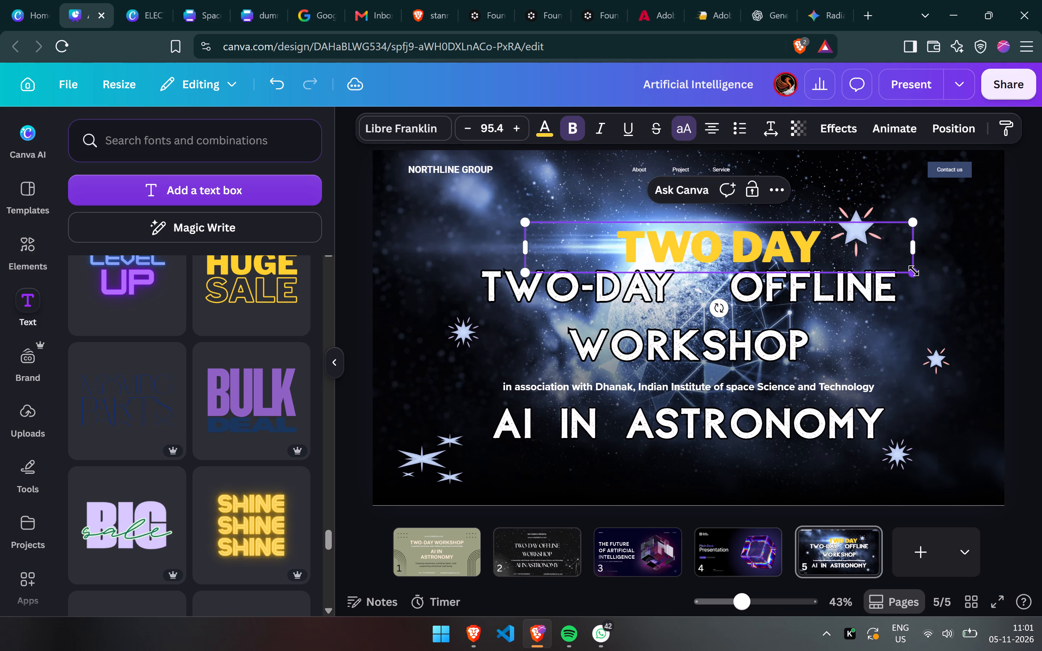
Change the yellow heading's wording to TWO-DAY OFFLINE, with a hyphen between TWO and DAY.
{"action": "key", "text": "ctrl+Left"}
{"action": "key", "text": "BackSpace"}
{"action": "key", "text": "minus"}
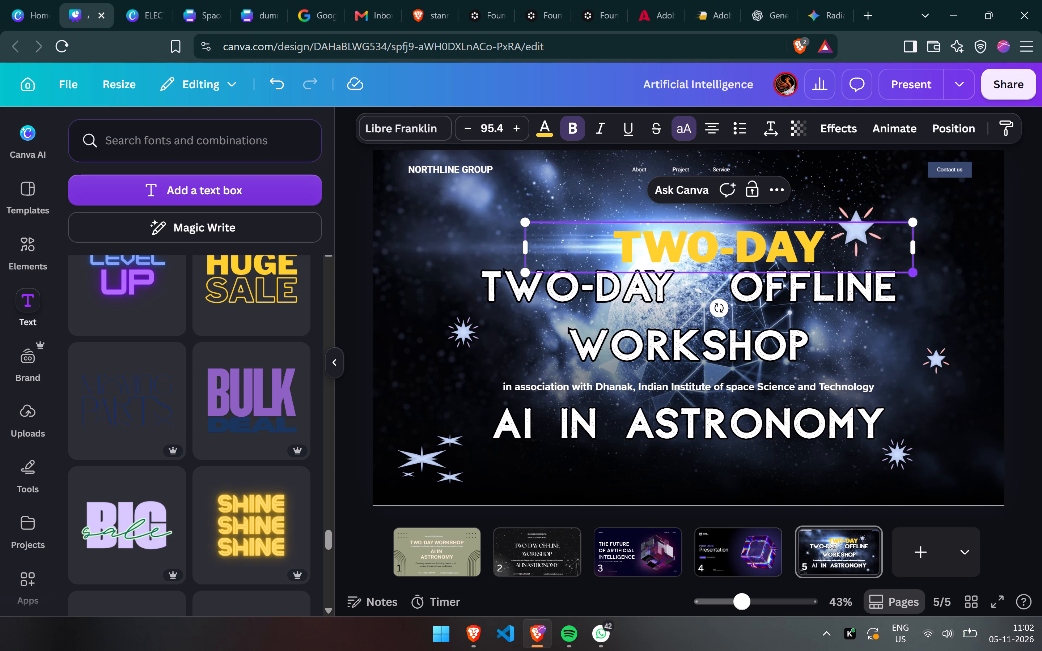
{"action": "key", "text": "ctrl+Right"}
{"action": "type", "text": "OF"}
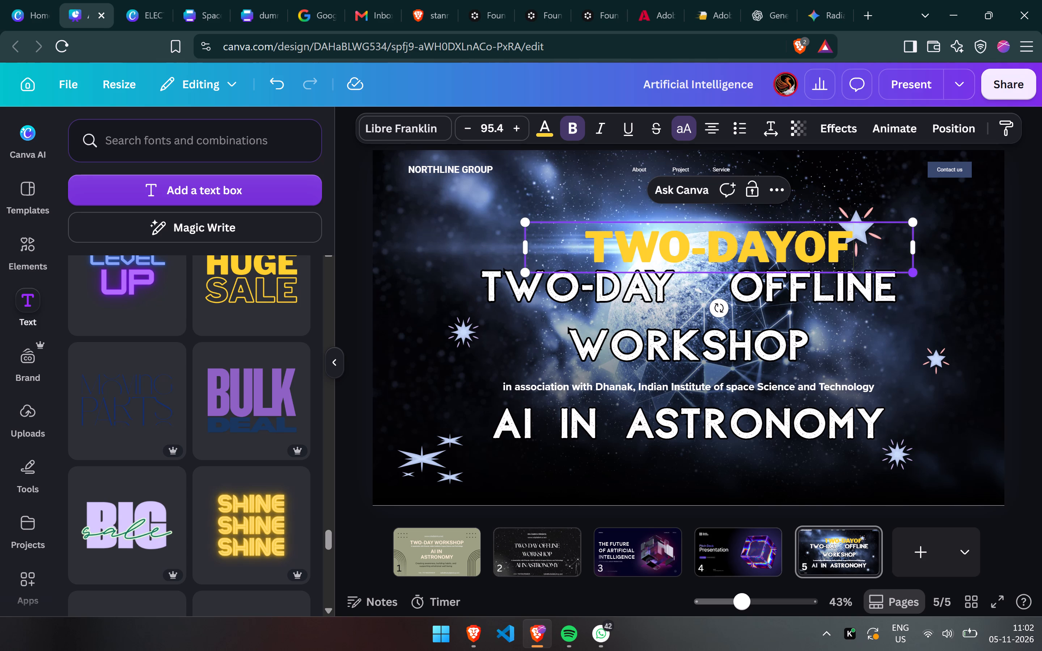
{"action": "key", "text": "BackSpace"}
{"action": "key", "text": "BackSpace"}
{"action": "key", "text": "space"}
{"action": "type", "text": "FOF"}
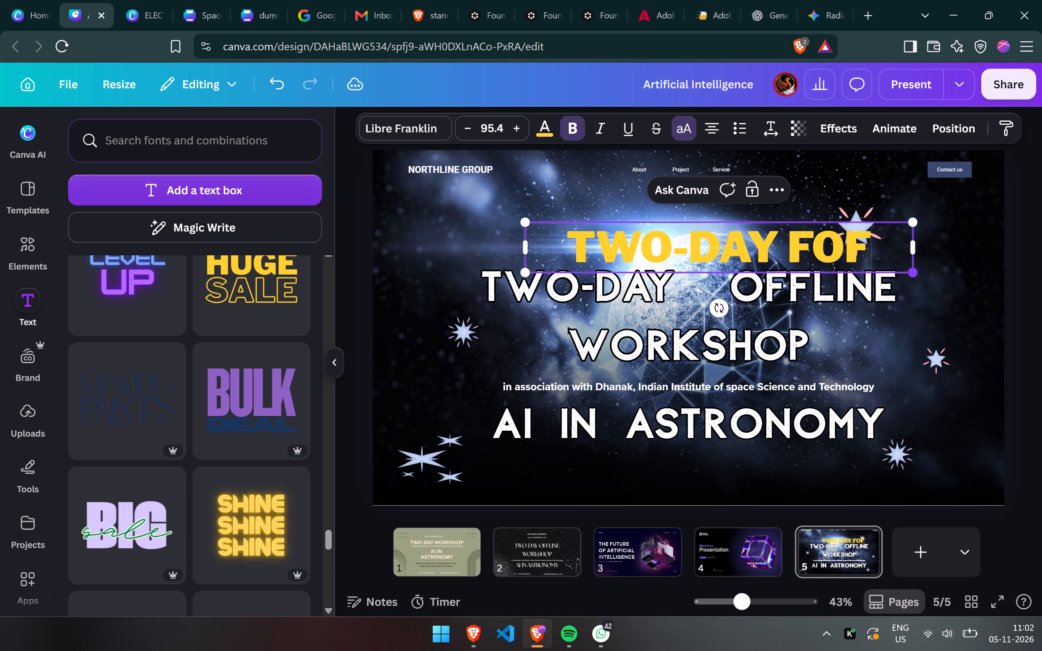
{"action": "key", "text": "BackSpace"}
{"action": "key", "text": "BackSpace"}
{"action": "key", "text": "BackSpace"}
{"action": "type", "text": "OFFLINE"}
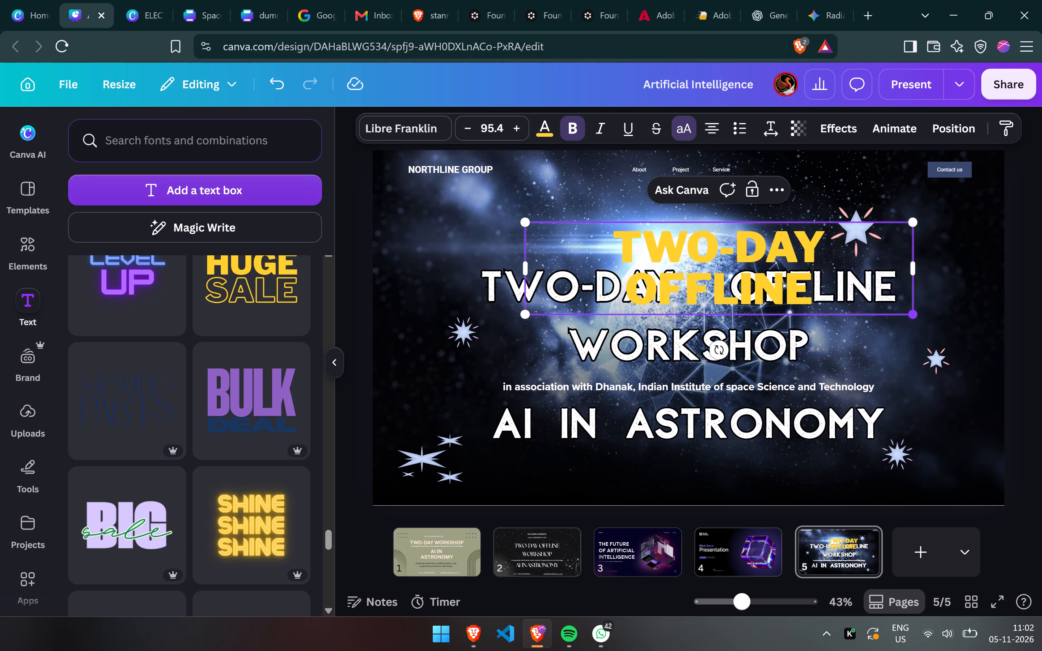
Shrink the yellow heading to about size 78.4 and widen its box so TWO-DAY OFFLINE fits on one line.
{"action": "left_click_drag", "start_coordinate": [916, 318], "coordinate": [851, 287]}
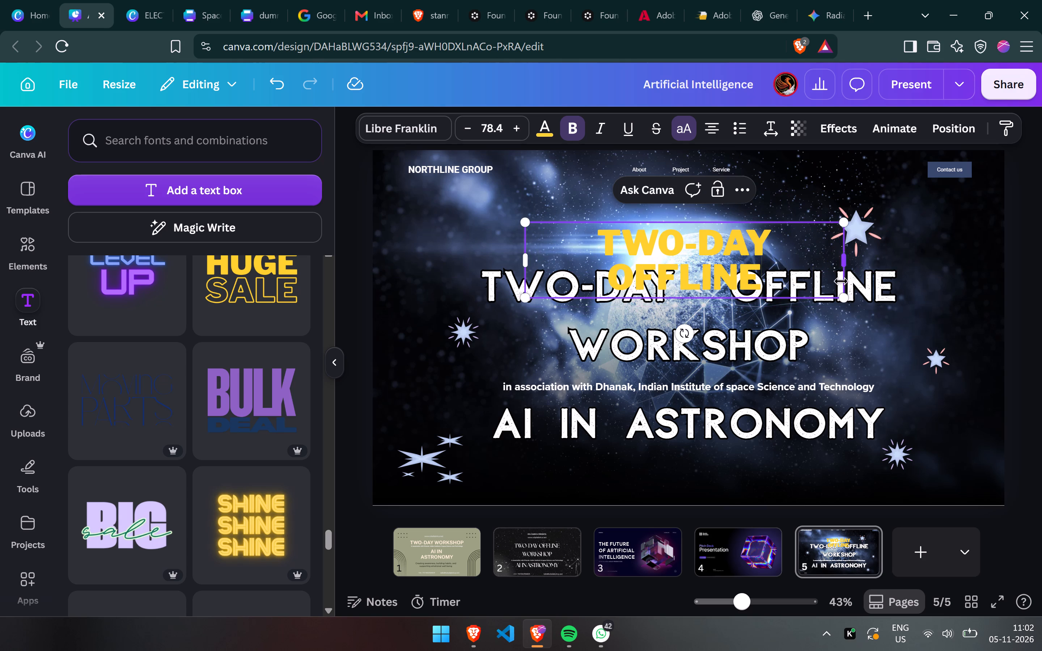
{"action": "left_click_drag", "start_coordinate": [846, 259], "coordinate": [938, 246]}
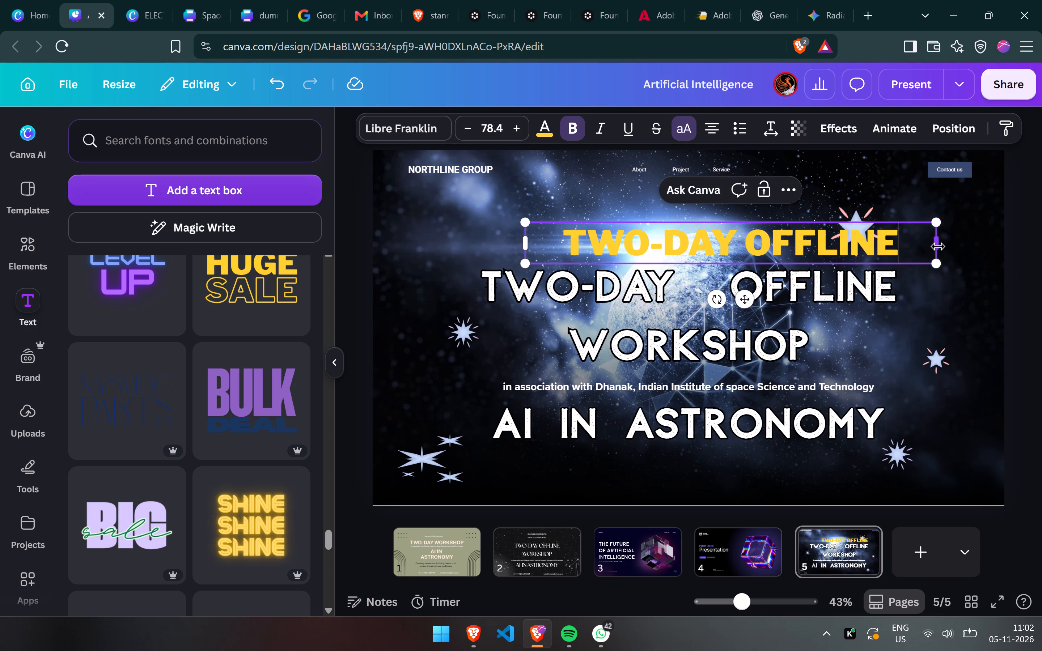
Add WORKSHOP as a second line of the yellow TWO-DAY OFFLINE heading.
{"action": "key", "text": "shift+Return"}
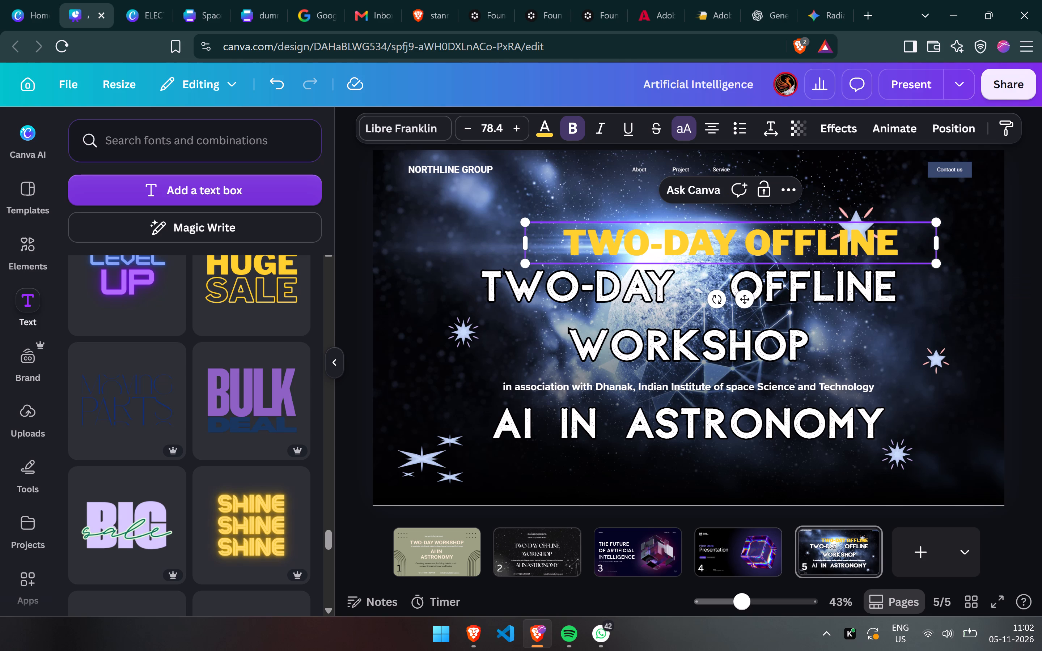
{"action": "left_click", "coordinate": [912, 248]}
{"action": "key", "text": "Return"}
{"action": "type", "text": "WORKSHOP"}
{"action": "key", "text": "Delete"}
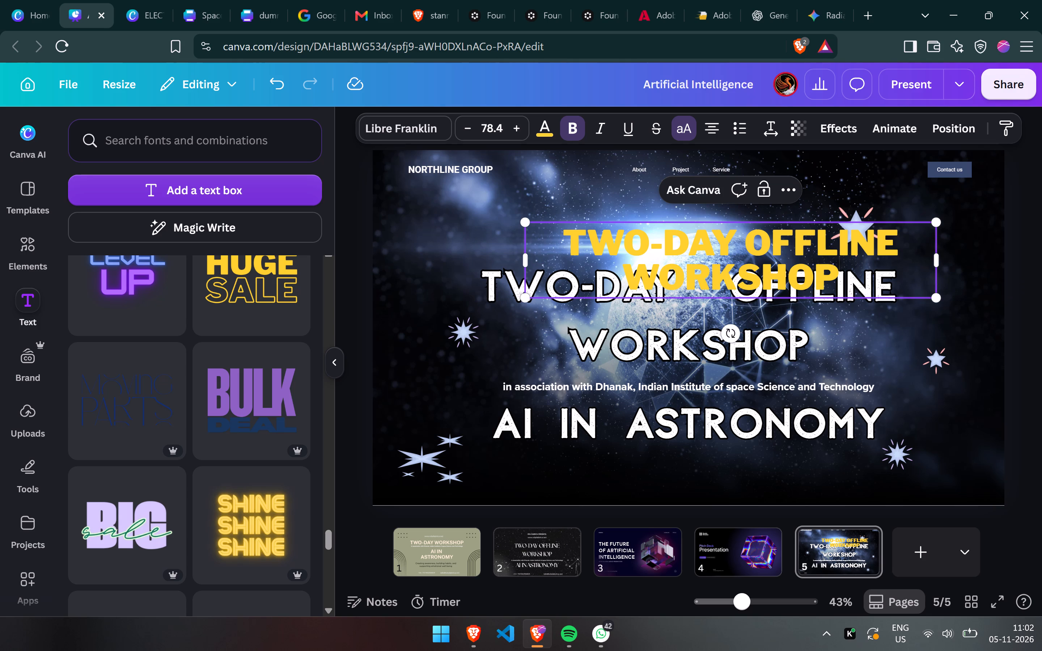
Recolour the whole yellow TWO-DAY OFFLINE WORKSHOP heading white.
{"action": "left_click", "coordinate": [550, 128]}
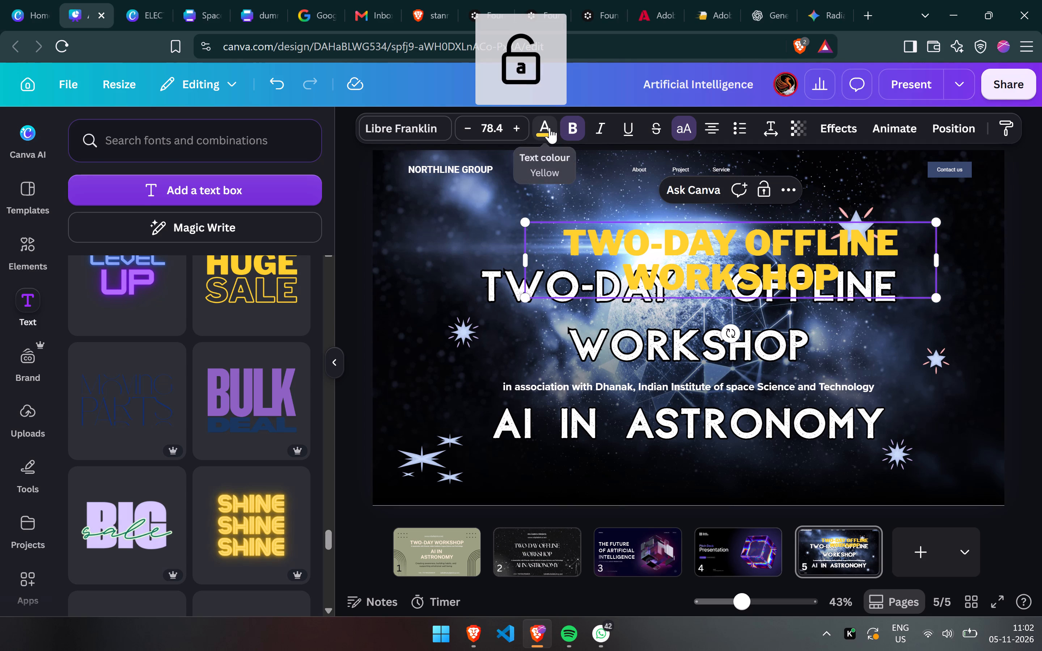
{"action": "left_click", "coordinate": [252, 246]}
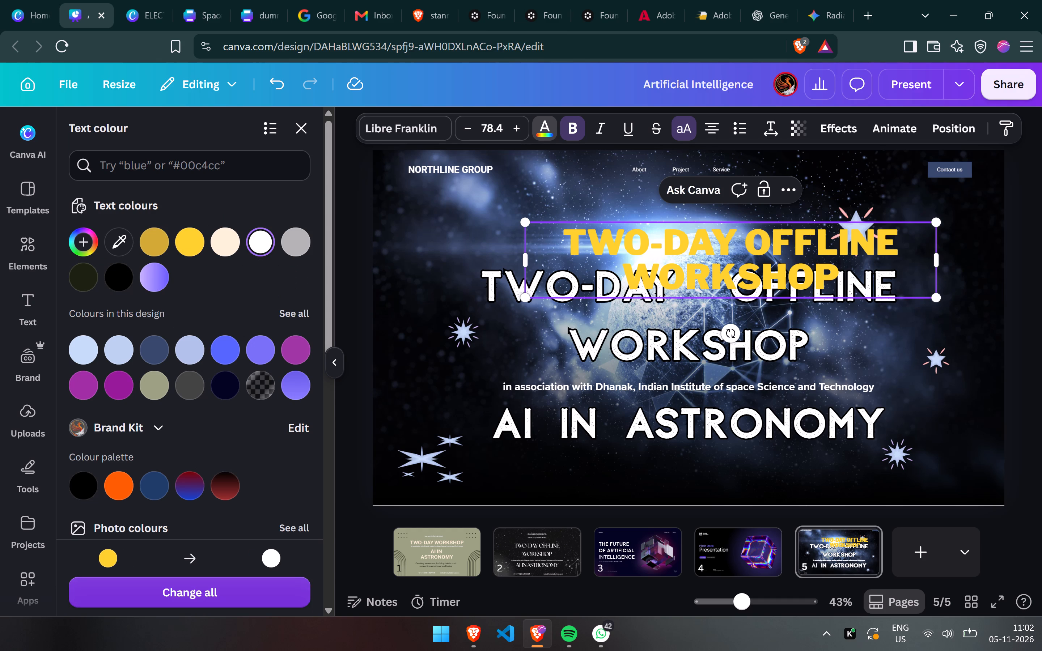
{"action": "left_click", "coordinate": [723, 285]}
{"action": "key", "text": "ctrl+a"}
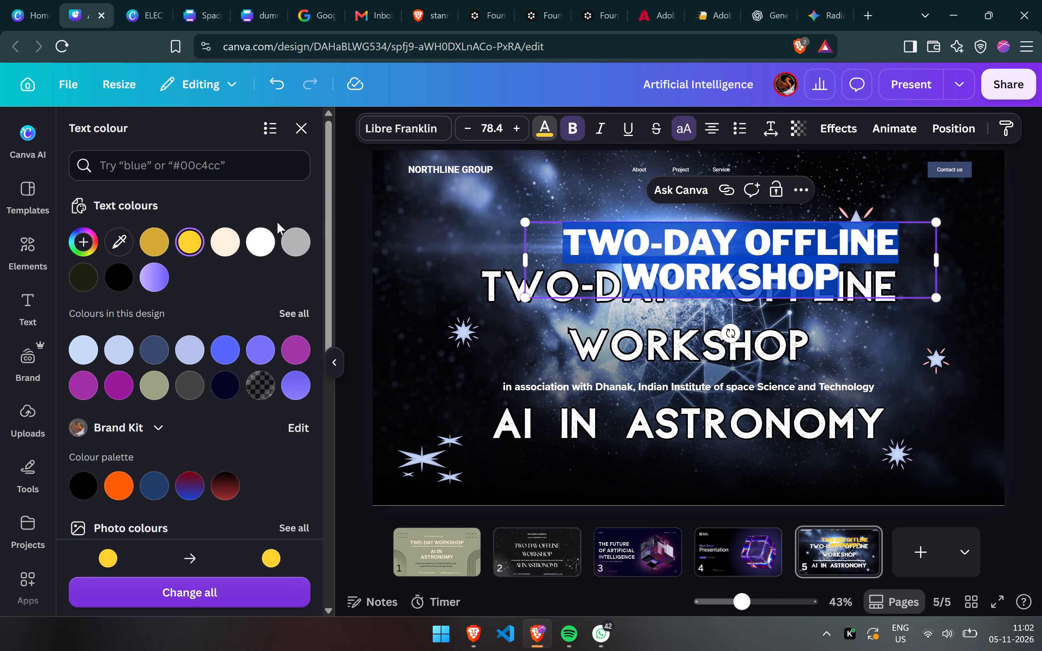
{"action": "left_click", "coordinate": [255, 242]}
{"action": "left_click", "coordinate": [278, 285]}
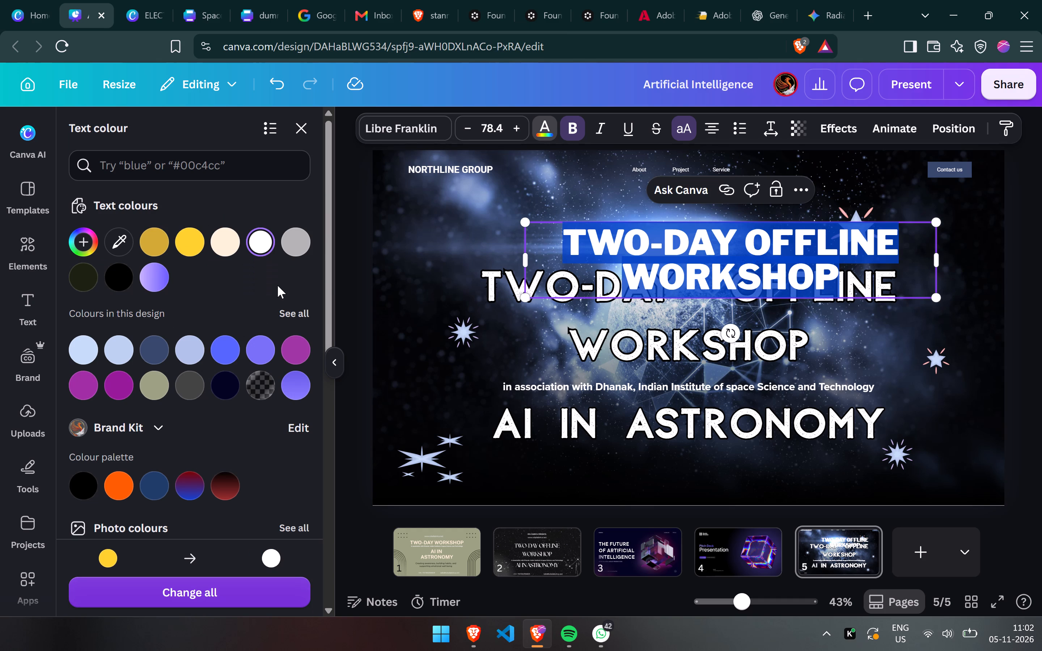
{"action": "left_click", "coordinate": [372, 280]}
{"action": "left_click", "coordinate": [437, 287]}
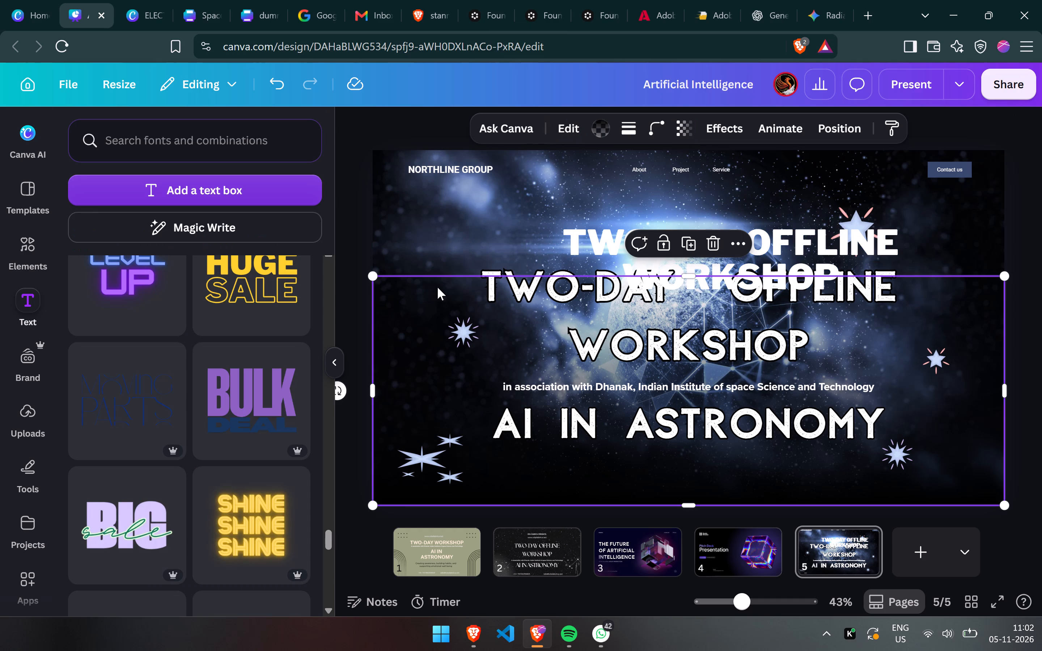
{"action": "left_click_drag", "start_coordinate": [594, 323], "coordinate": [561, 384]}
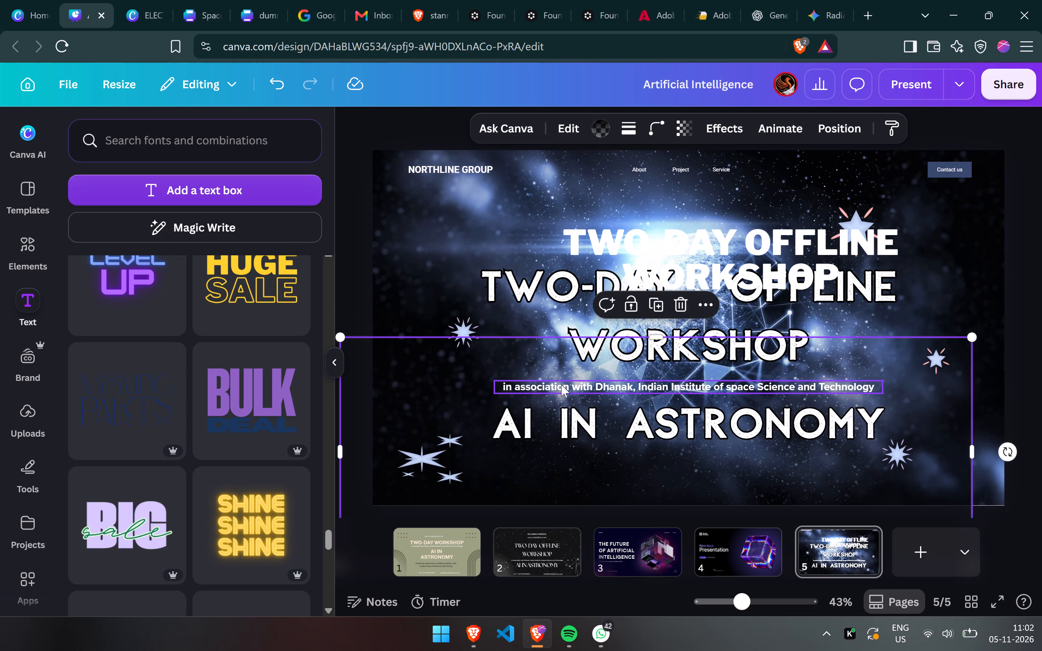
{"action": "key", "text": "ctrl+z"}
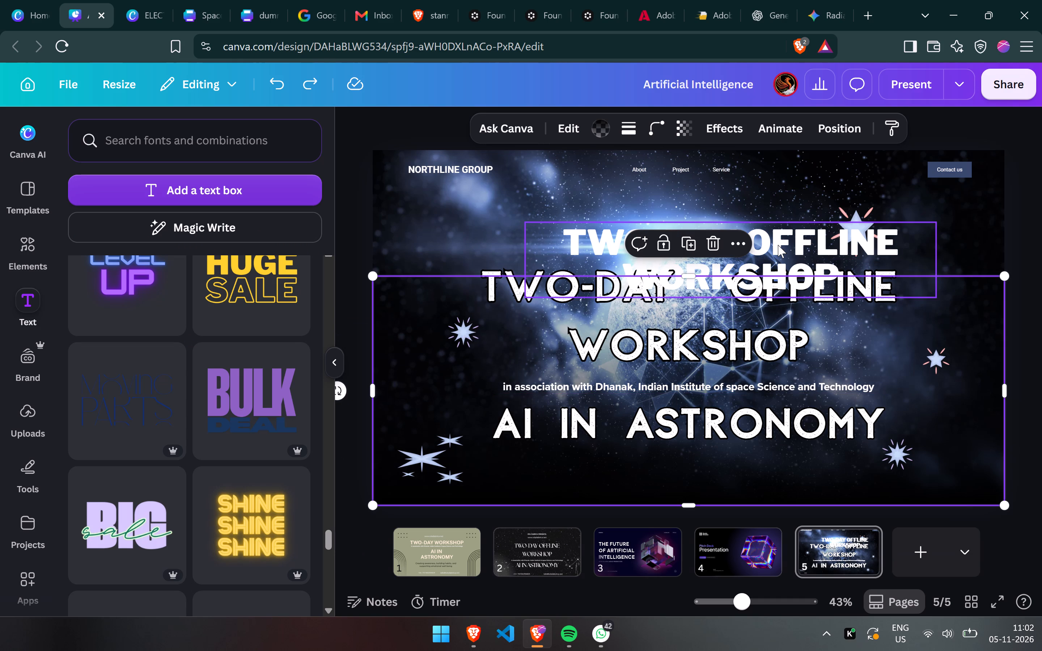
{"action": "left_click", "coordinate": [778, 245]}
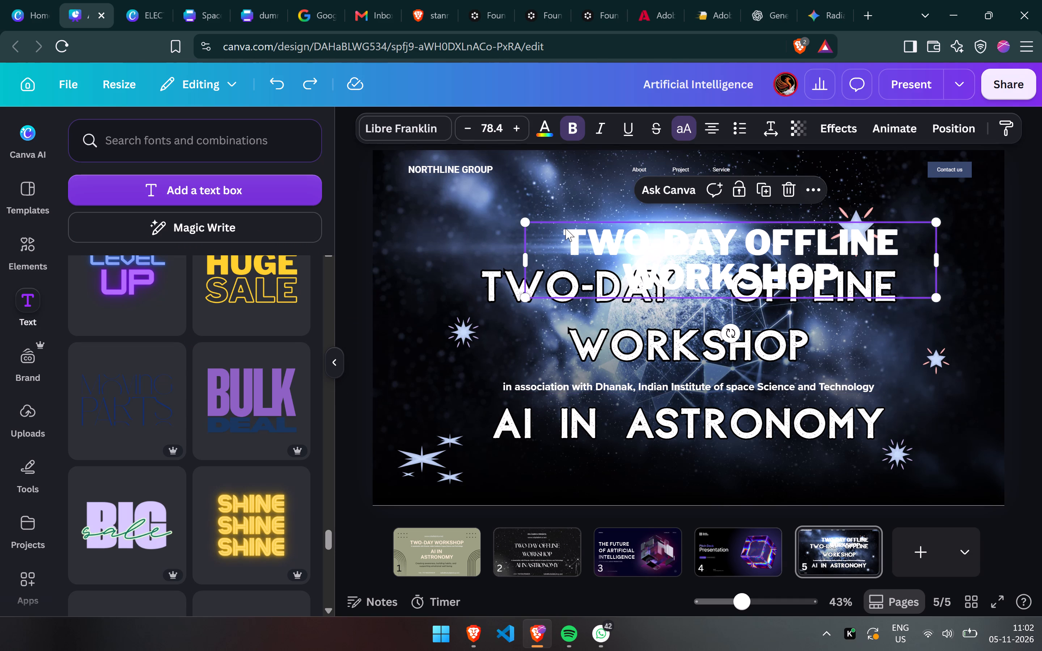
Delete the NORTHLINE GROUP text from the top of the astronomy cover.
{"action": "left_click", "coordinate": [453, 169]}
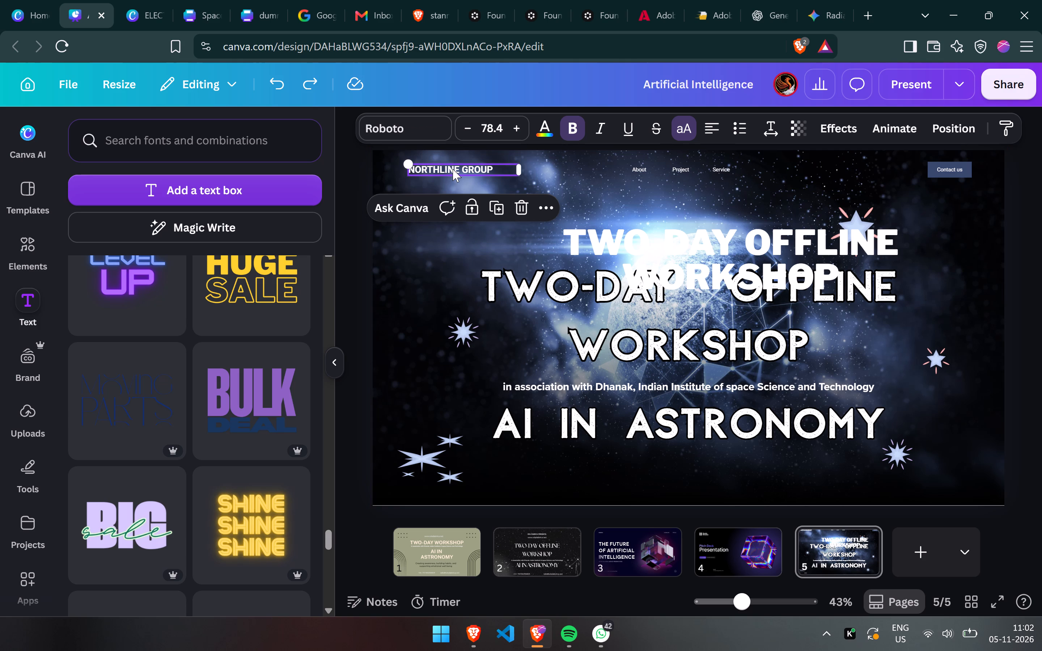
{"action": "key", "text": "BackSpace"}
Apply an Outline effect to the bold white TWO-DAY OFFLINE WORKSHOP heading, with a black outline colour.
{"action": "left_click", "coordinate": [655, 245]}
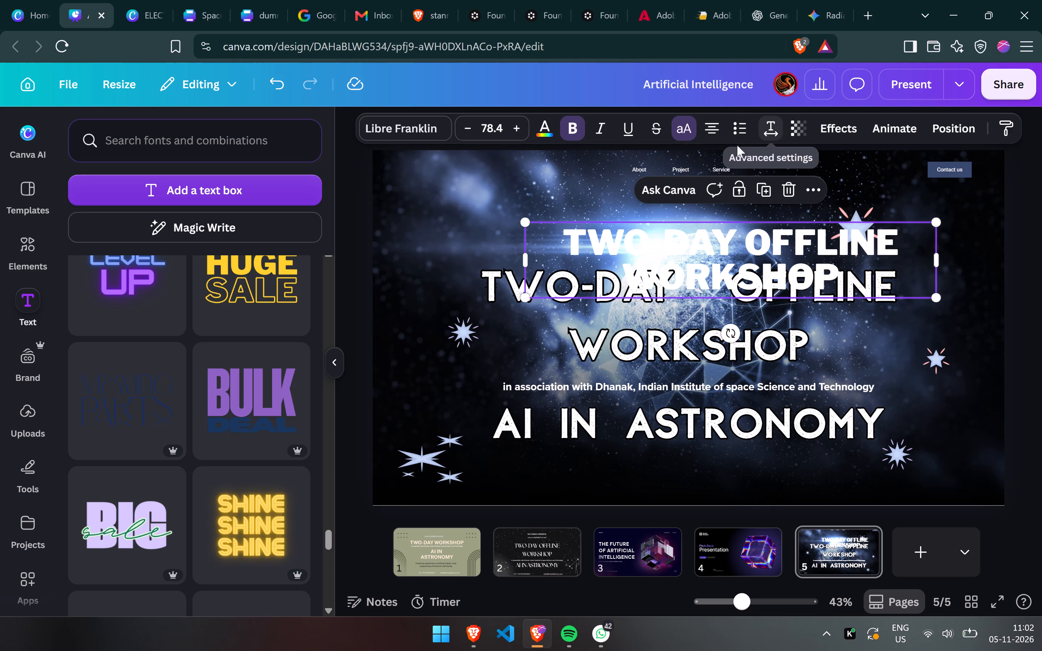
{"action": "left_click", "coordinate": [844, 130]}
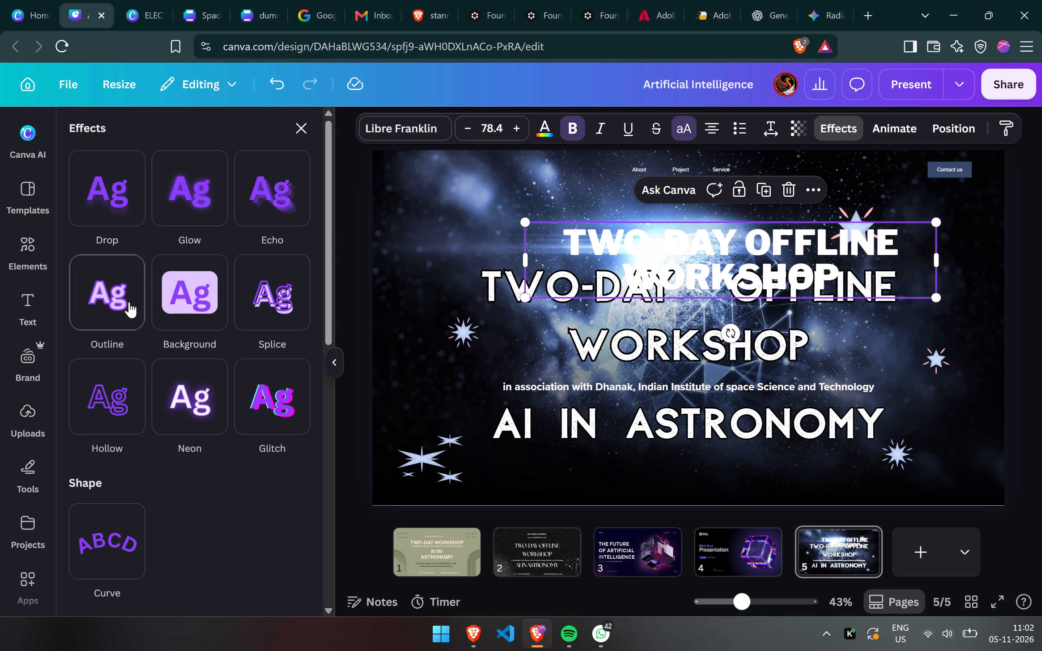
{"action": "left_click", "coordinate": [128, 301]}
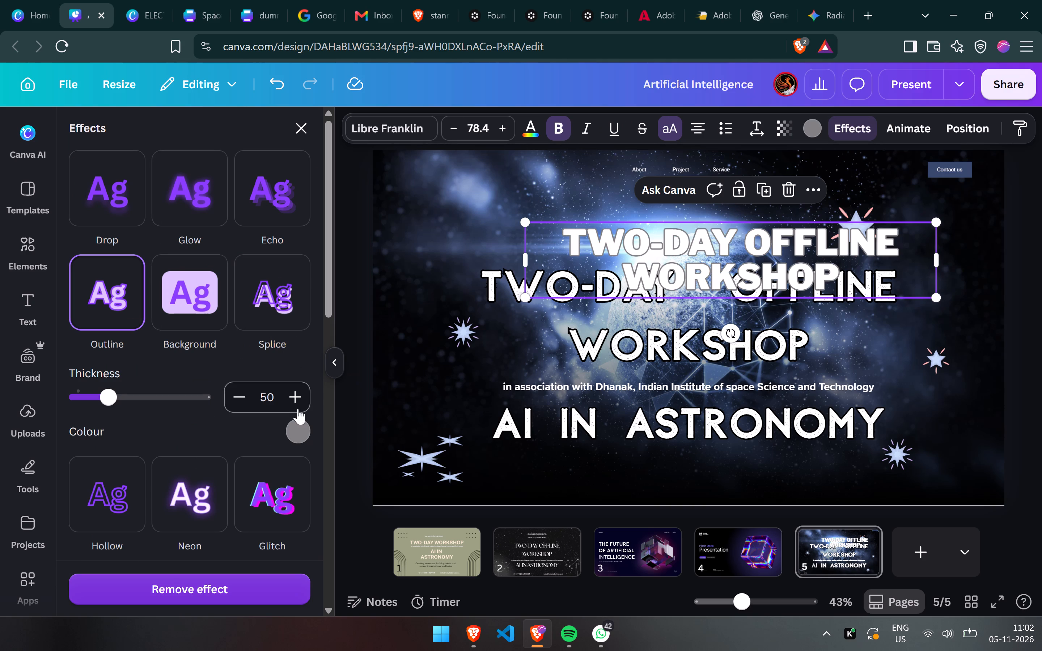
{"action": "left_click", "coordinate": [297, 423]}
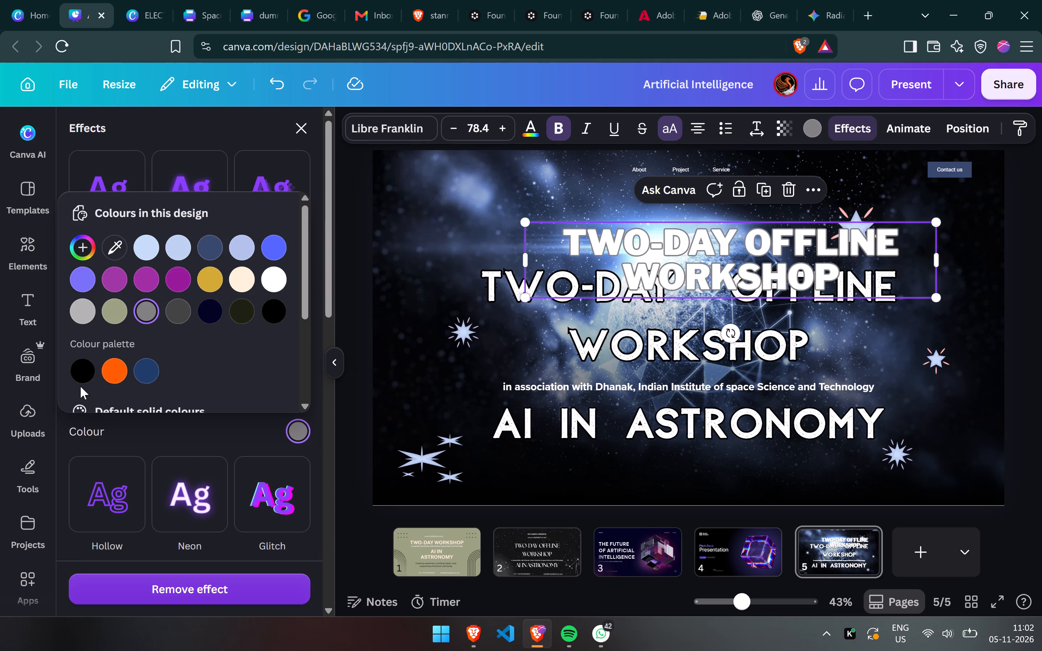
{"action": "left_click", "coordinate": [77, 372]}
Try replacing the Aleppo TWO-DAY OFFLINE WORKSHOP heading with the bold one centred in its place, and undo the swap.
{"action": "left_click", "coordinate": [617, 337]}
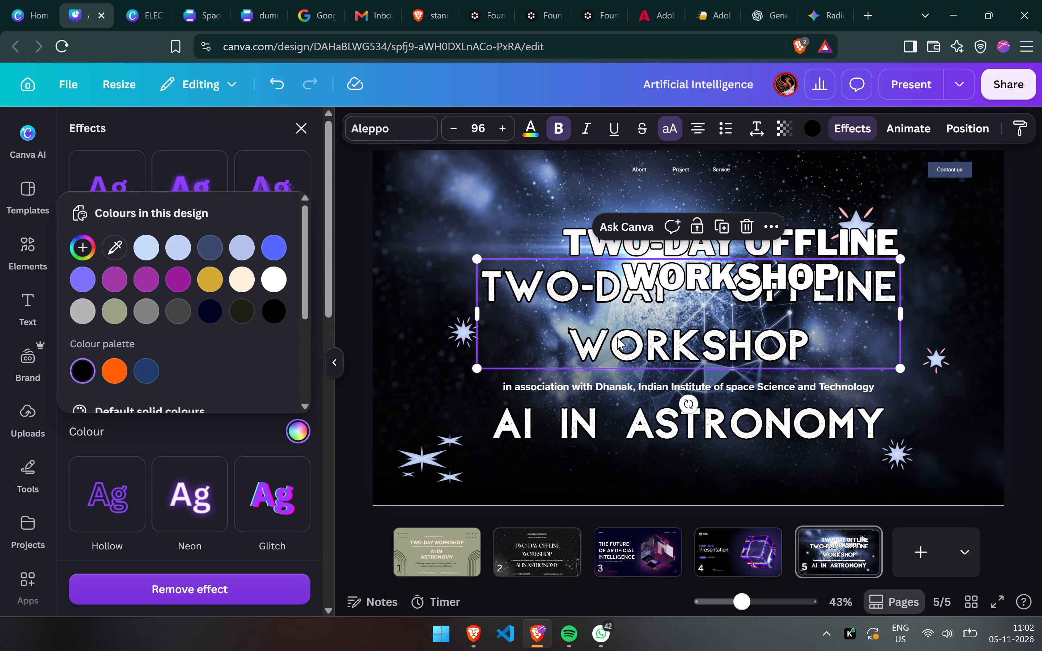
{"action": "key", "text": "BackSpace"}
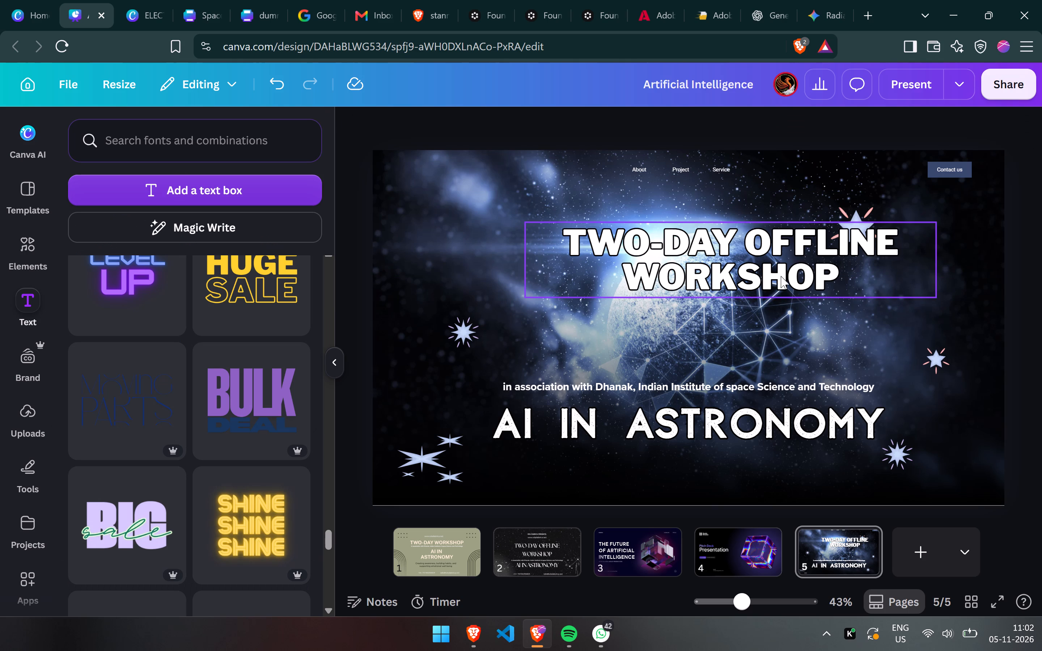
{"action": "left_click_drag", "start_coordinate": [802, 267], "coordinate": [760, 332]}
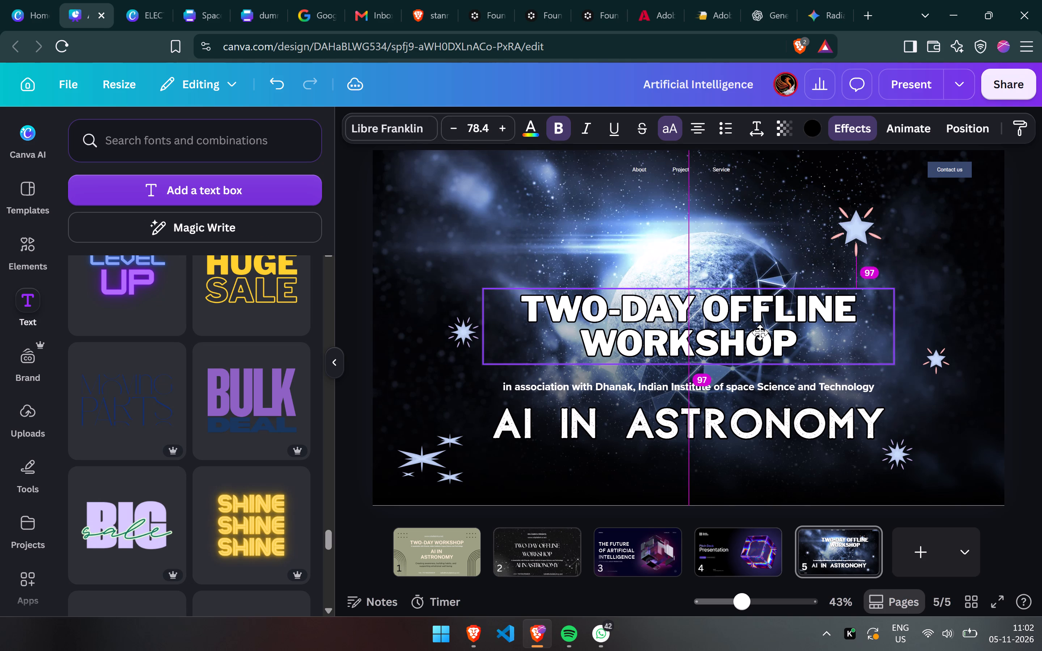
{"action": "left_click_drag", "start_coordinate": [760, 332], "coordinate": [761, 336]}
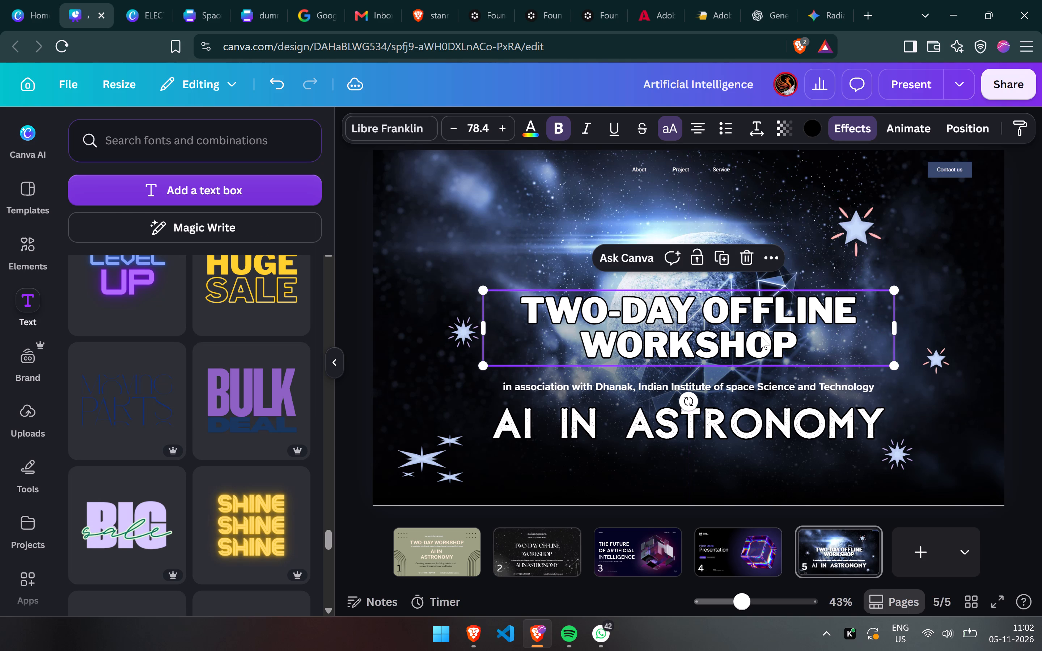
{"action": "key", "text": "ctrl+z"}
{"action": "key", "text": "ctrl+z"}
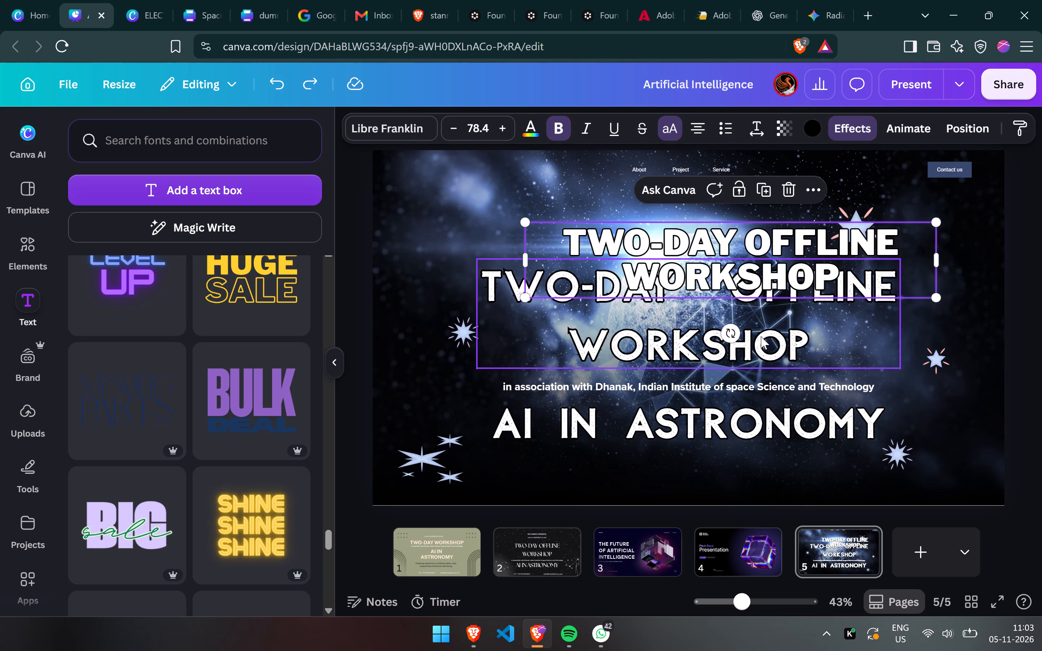
Delete the bold Libre Franklin TWO-DAY OFFLINE WORKSHOP heading from the astronomy cover.
{"action": "left_click", "coordinate": [798, 247]}
{"action": "key", "text": "BackSpace"}
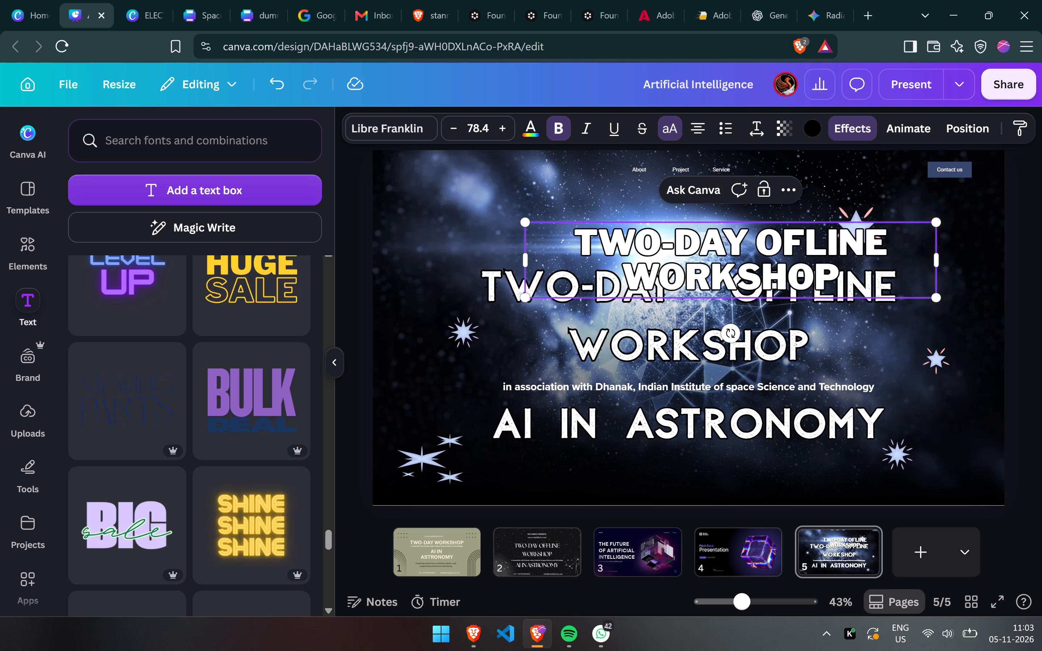
{"action": "left_click", "coordinate": [1016, 243]}
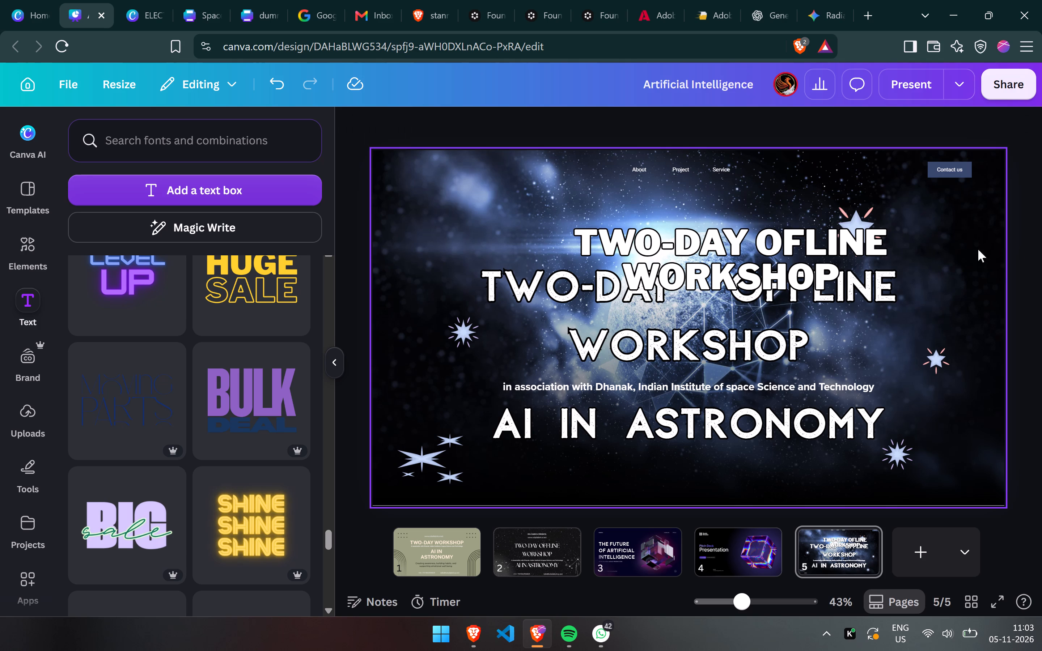
{"action": "left_click", "coordinate": [877, 256]}
{"action": "key", "text": "BackSpace"}
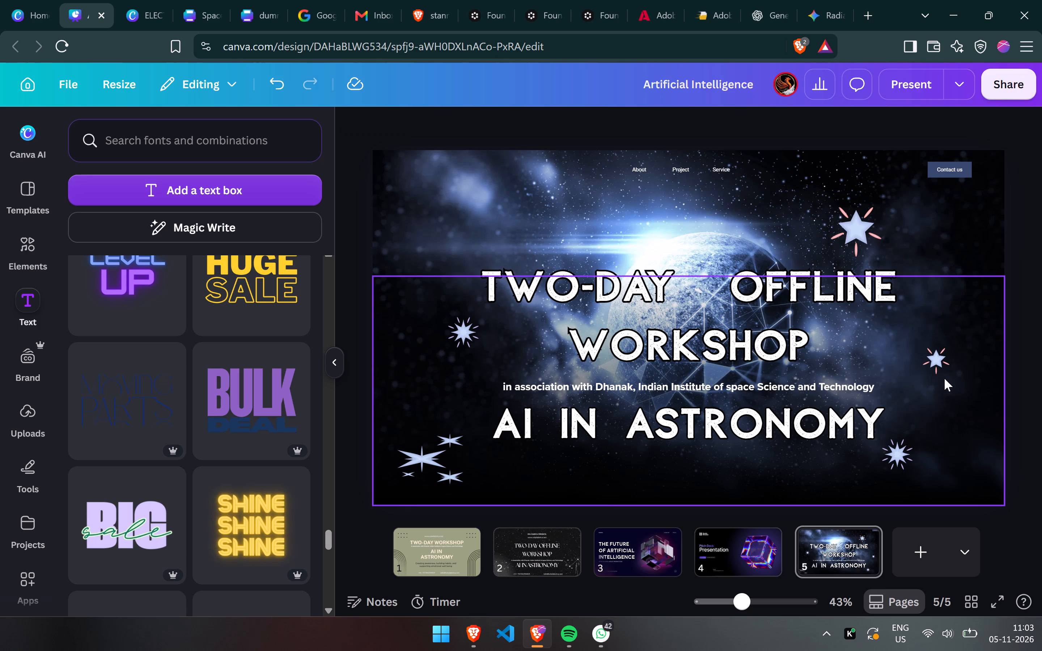
Delete the four single star graphics around the headings, including the large star with rays.
{"action": "left_click", "coordinate": [944, 371]}
{"action": "key", "text": "BackSpace"}
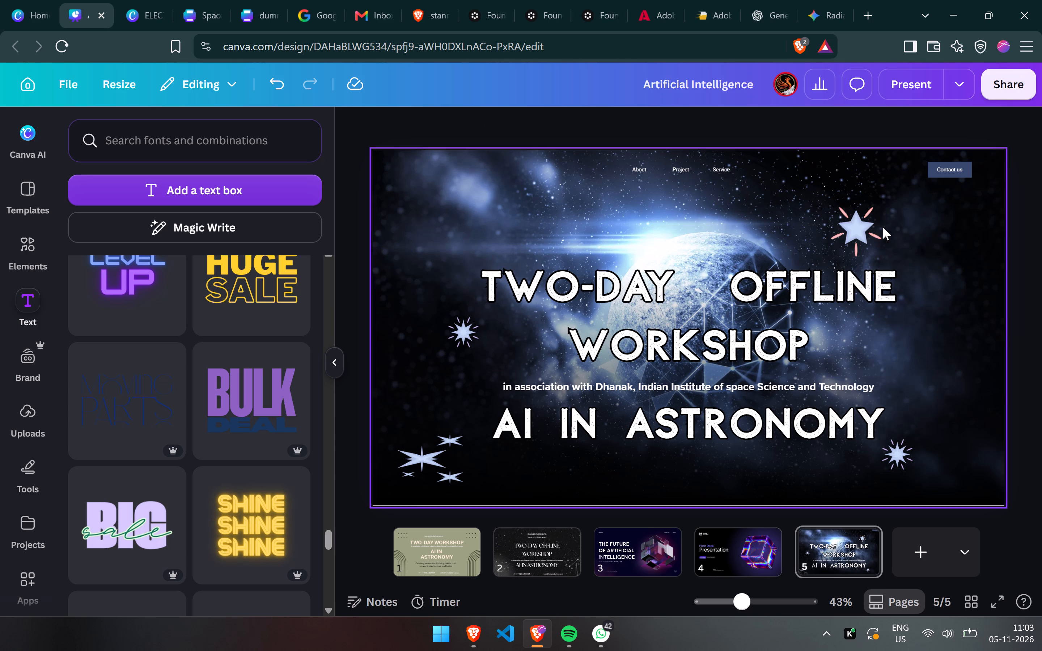
{"action": "left_click", "coordinate": [872, 221]}
{"action": "key", "text": "BackSpace"}
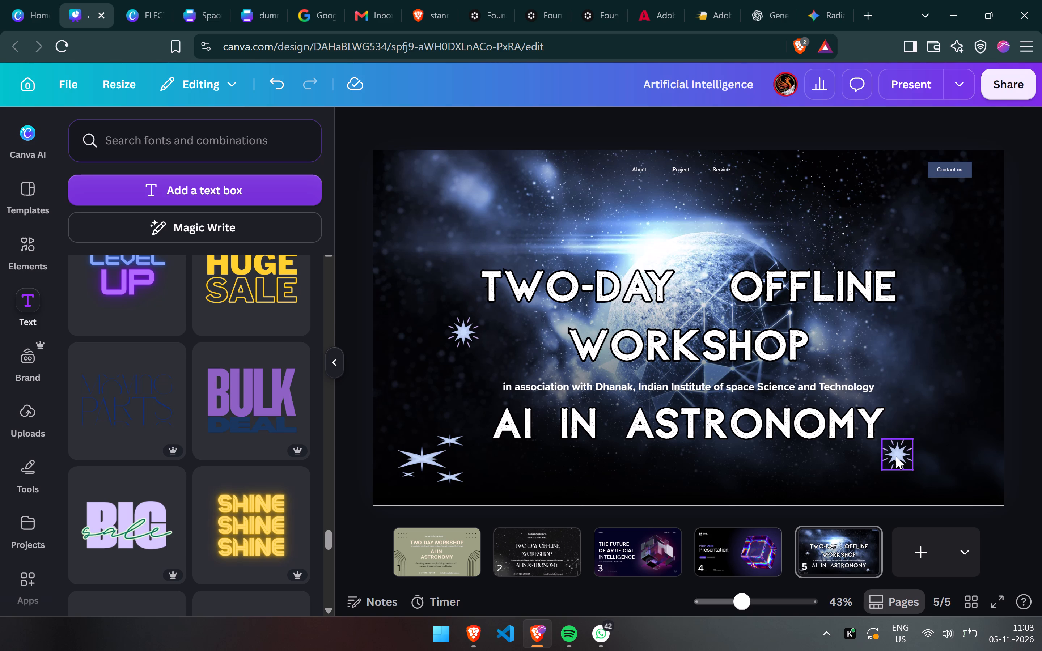
{"action": "left_click", "coordinate": [896, 456]}
{"action": "key", "text": "BackSpace"}
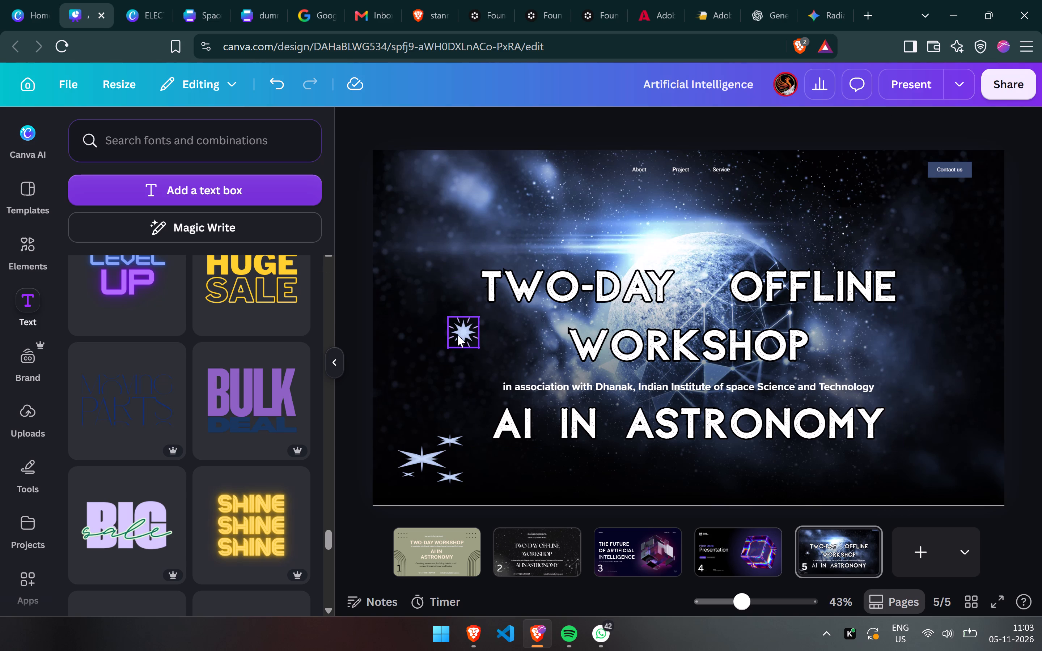
{"action": "left_click", "coordinate": [462, 334]}
{"action": "key", "text": "BackSpace"}
Move the TWO-DAY OFFLINE WORKSHOP heading slightly right and down, just above the association line.
{"action": "left_click_drag", "start_coordinate": [675, 341], "coordinate": [674, 341]}
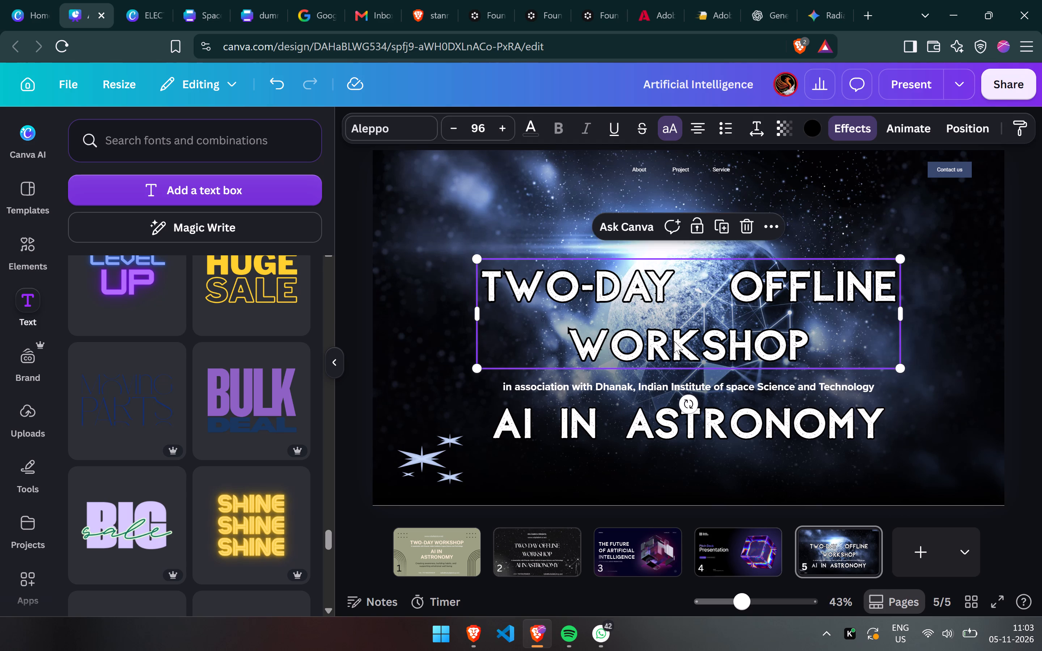
{"action": "left_click_drag", "start_coordinate": [674, 341], "coordinate": [686, 345]}
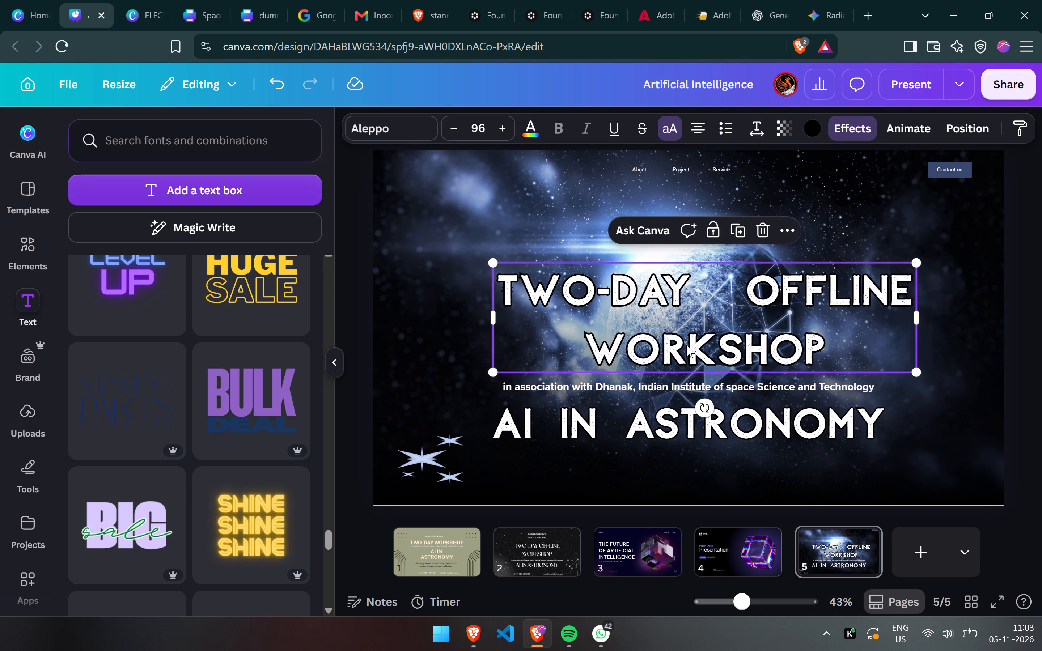
Examine the astronomy cover's layer list, down to the background image at the bottom of the stack.
{"action": "left_click", "coordinate": [836, 206]}
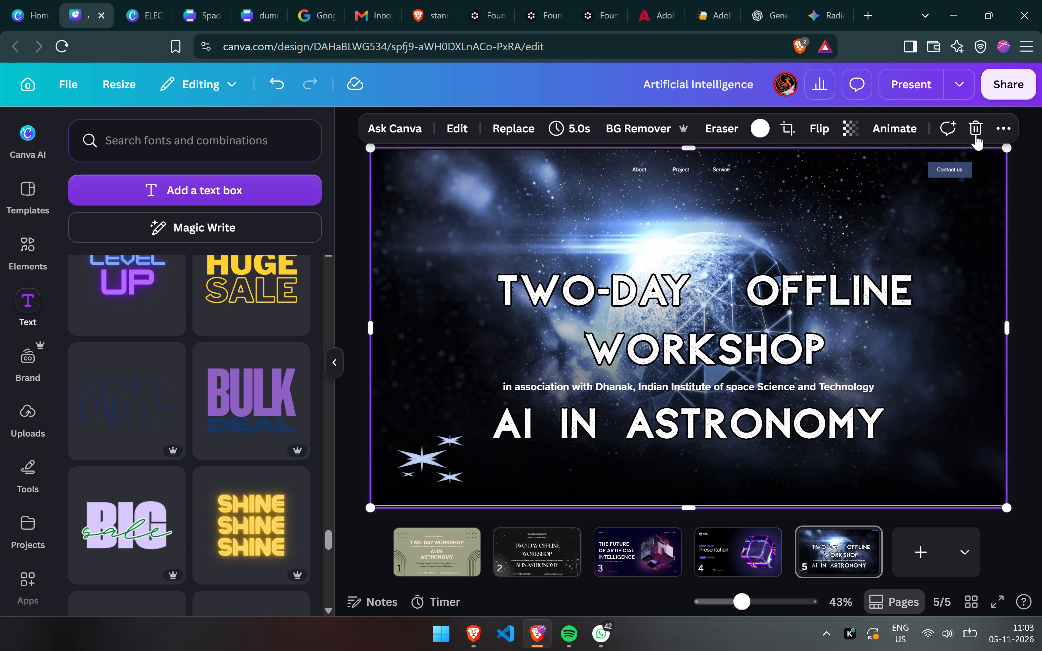
{"action": "left_click", "coordinate": [857, 213]}
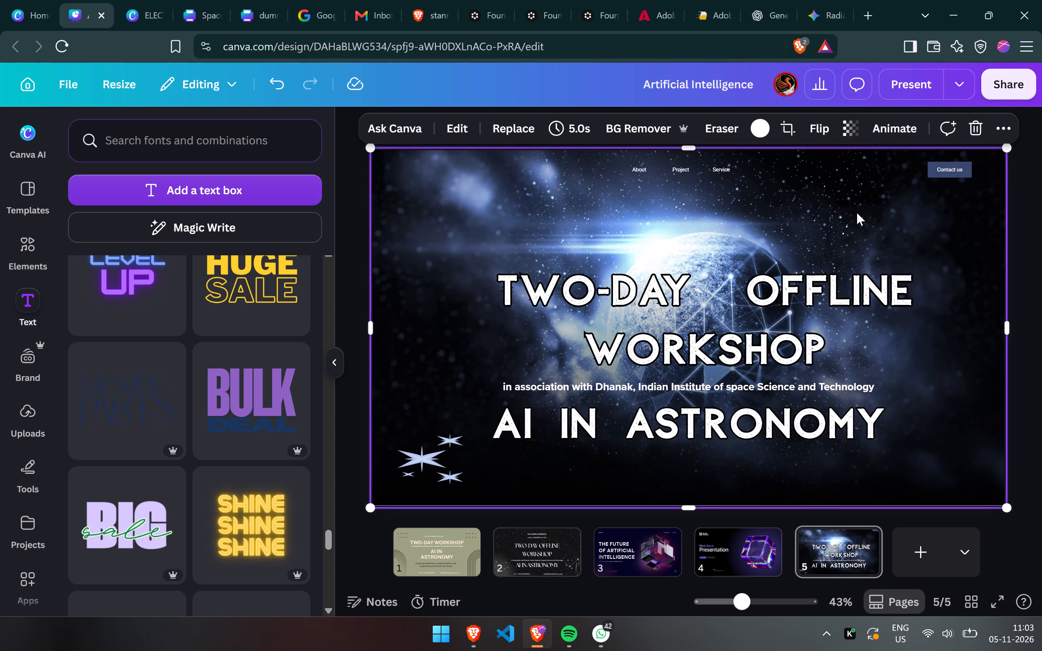
{"action": "left_click", "coordinate": [846, 209]}
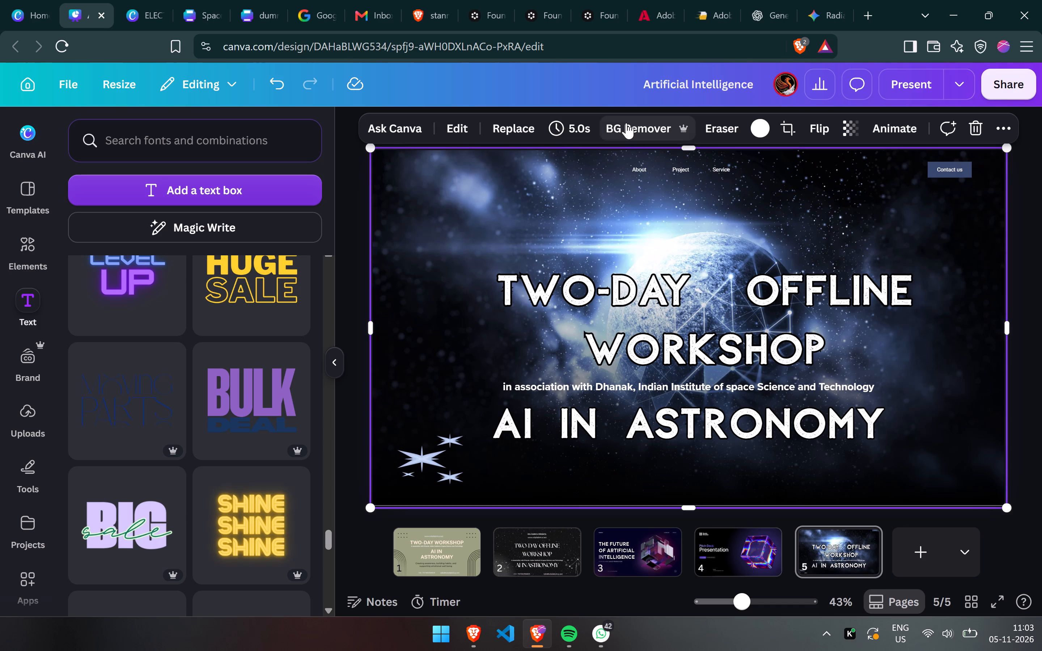
{"action": "scroll", "coordinate": [863, 131], "scroll_direction": "left", "scroll_amount": 1}
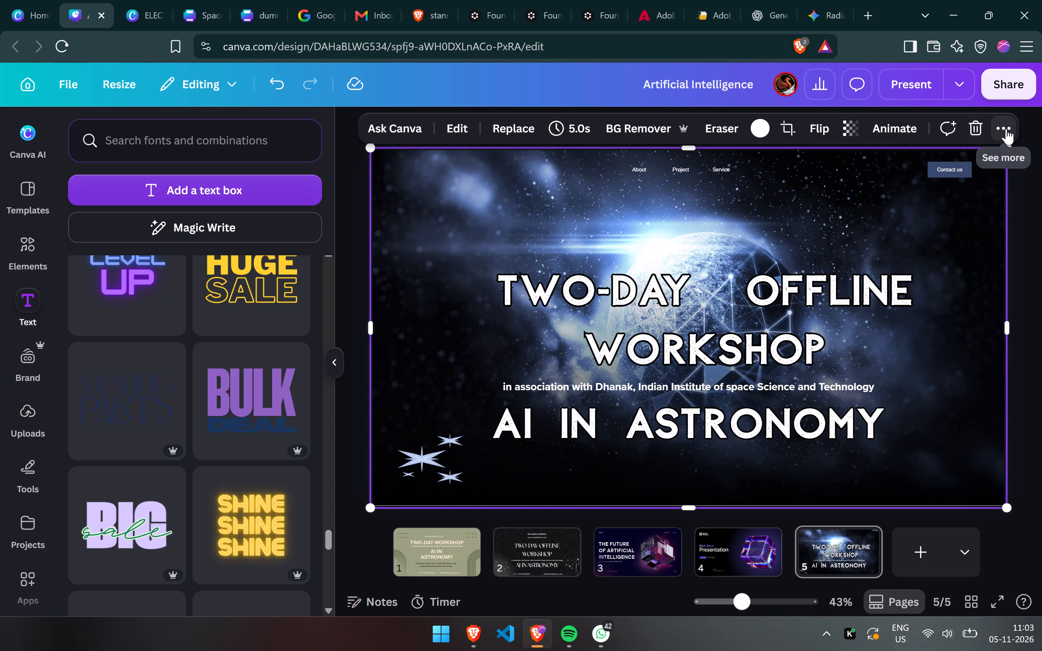
{"action": "left_click", "coordinate": [1006, 129]}
{"action": "left_click", "coordinate": [961, 165]}
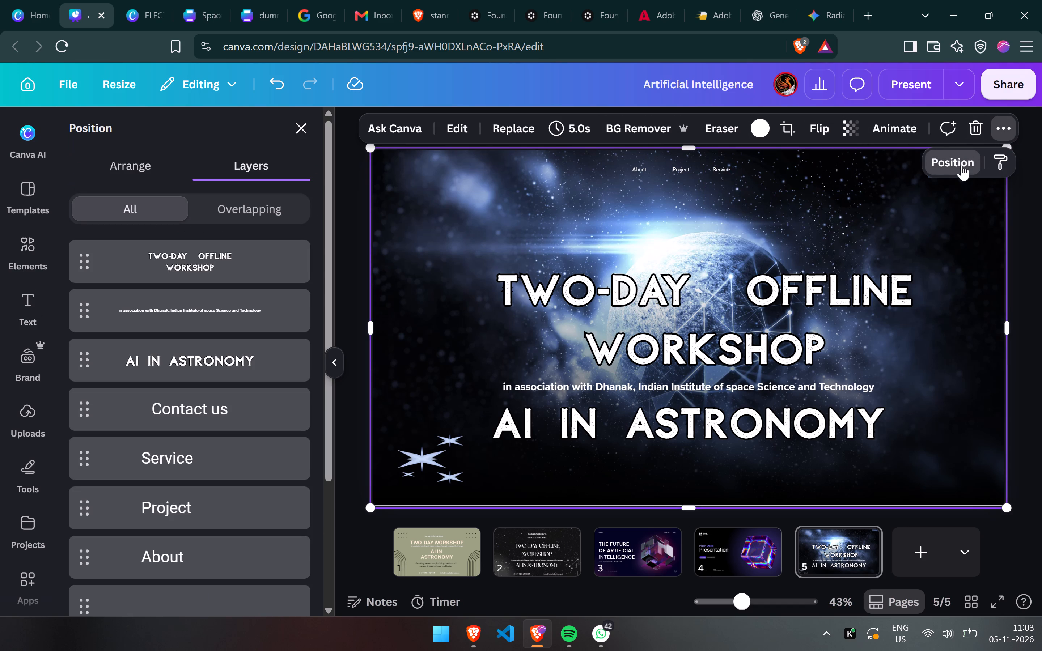
{"action": "scroll", "coordinate": [241, 432], "scroll_direction": "down", "scroll_amount": 10}
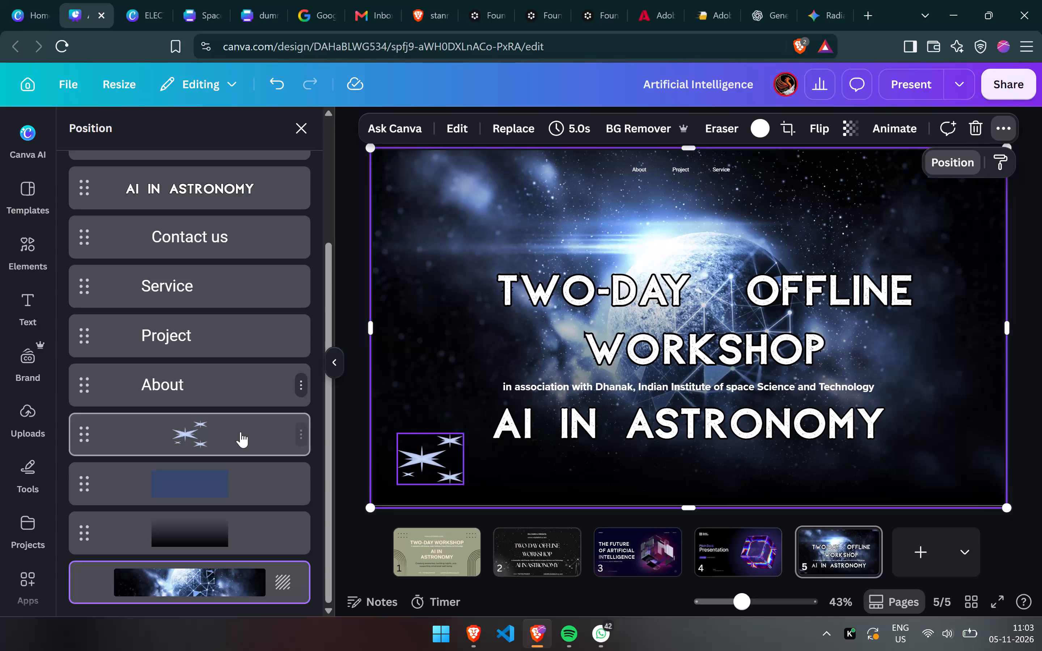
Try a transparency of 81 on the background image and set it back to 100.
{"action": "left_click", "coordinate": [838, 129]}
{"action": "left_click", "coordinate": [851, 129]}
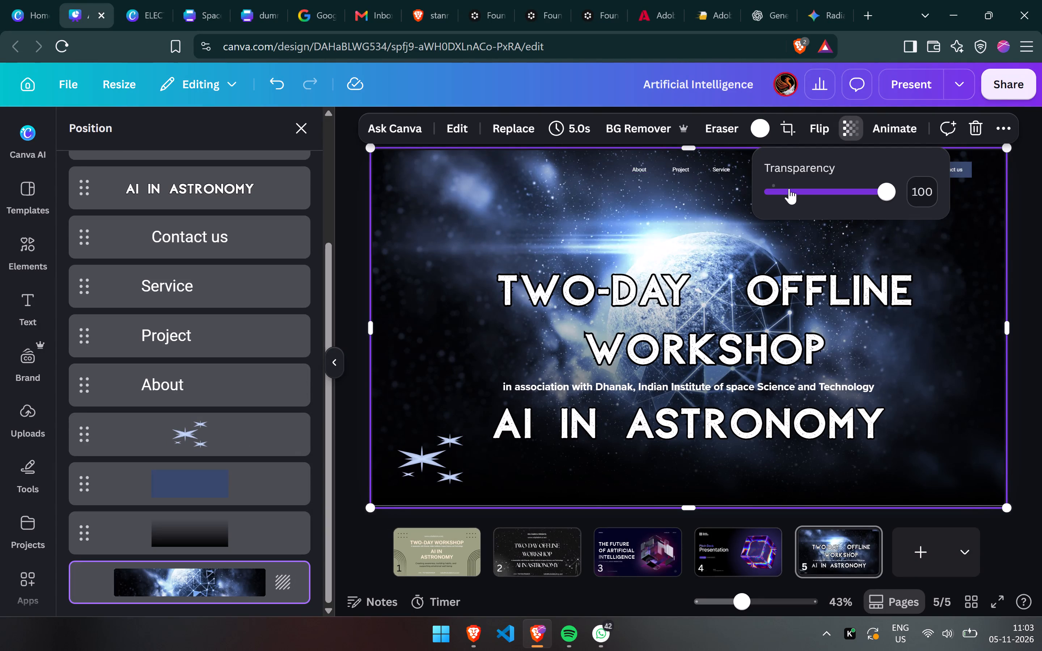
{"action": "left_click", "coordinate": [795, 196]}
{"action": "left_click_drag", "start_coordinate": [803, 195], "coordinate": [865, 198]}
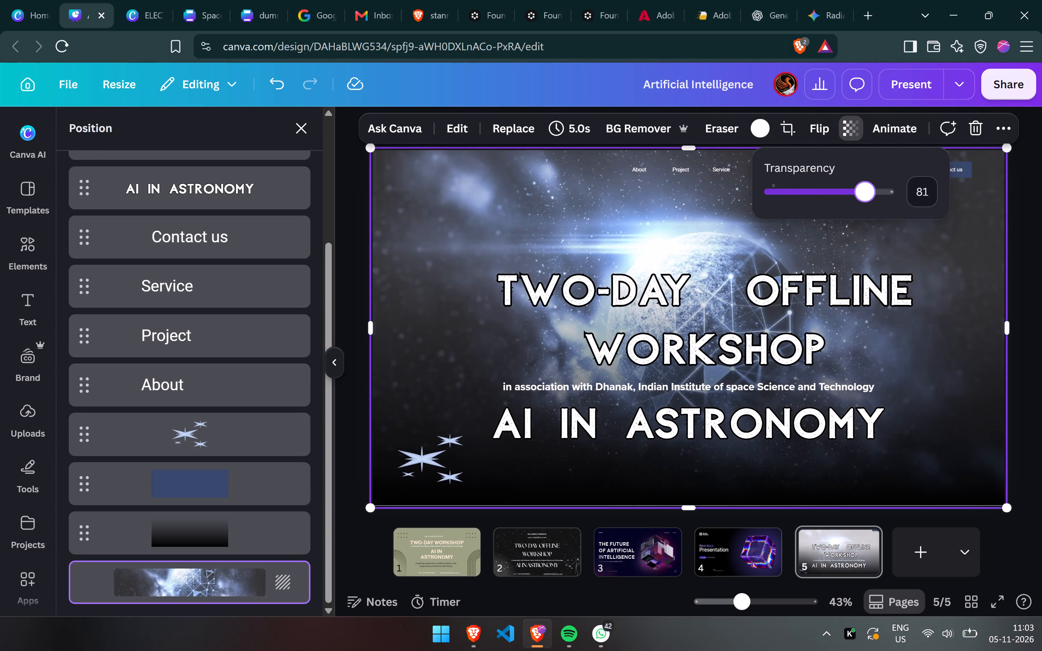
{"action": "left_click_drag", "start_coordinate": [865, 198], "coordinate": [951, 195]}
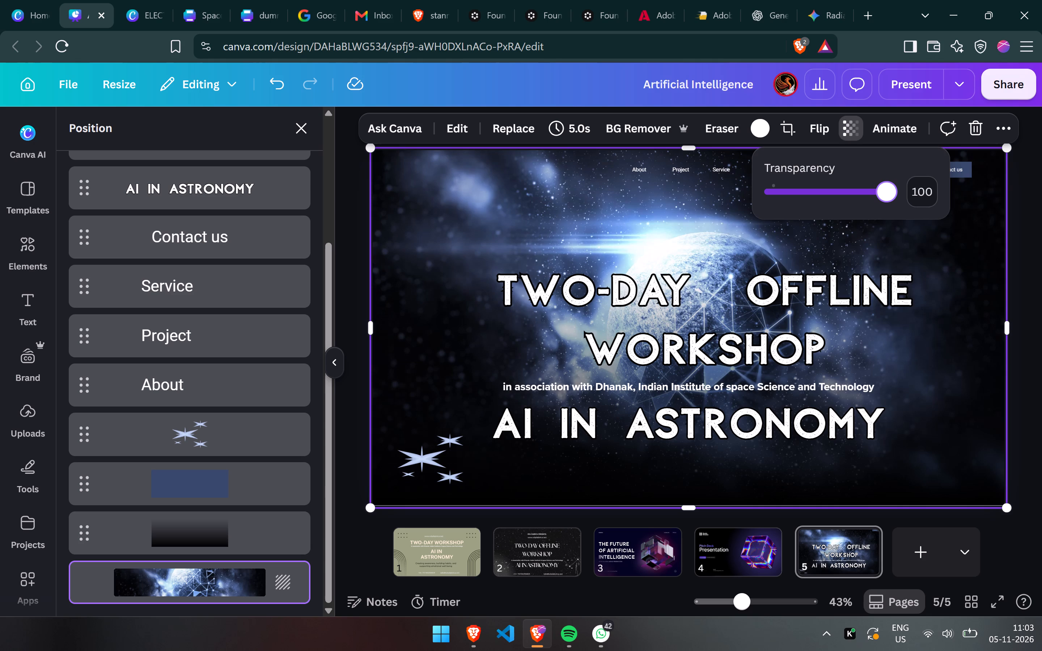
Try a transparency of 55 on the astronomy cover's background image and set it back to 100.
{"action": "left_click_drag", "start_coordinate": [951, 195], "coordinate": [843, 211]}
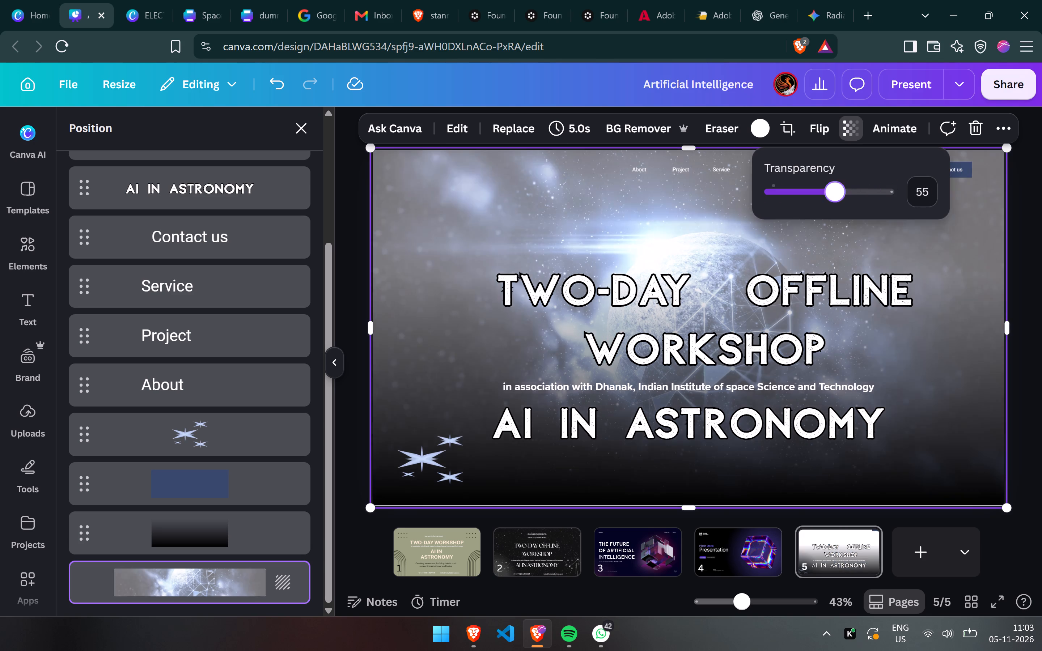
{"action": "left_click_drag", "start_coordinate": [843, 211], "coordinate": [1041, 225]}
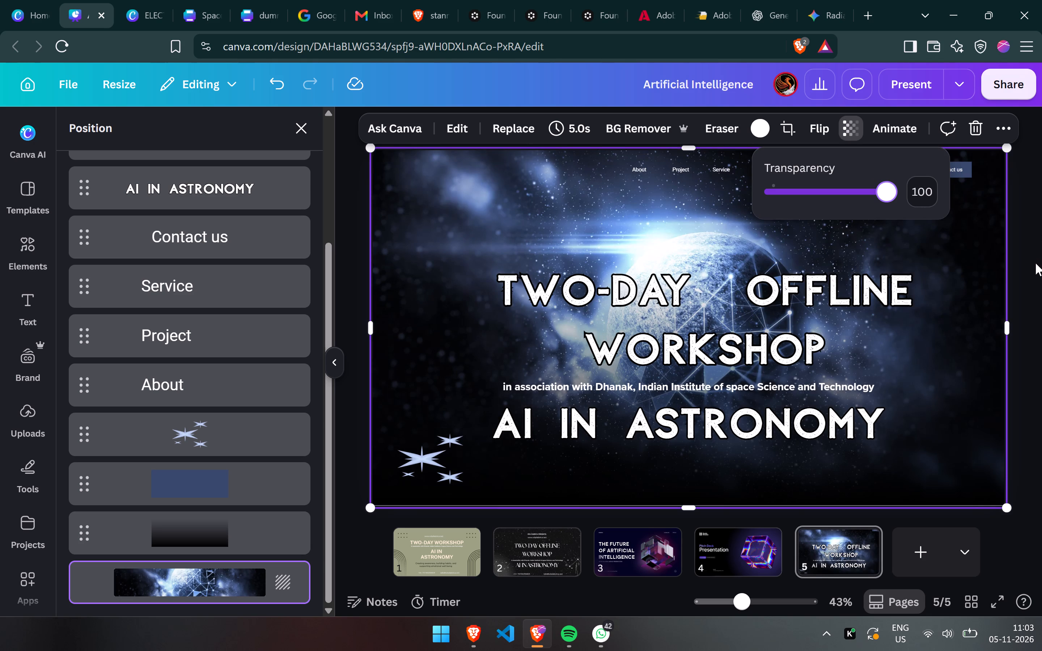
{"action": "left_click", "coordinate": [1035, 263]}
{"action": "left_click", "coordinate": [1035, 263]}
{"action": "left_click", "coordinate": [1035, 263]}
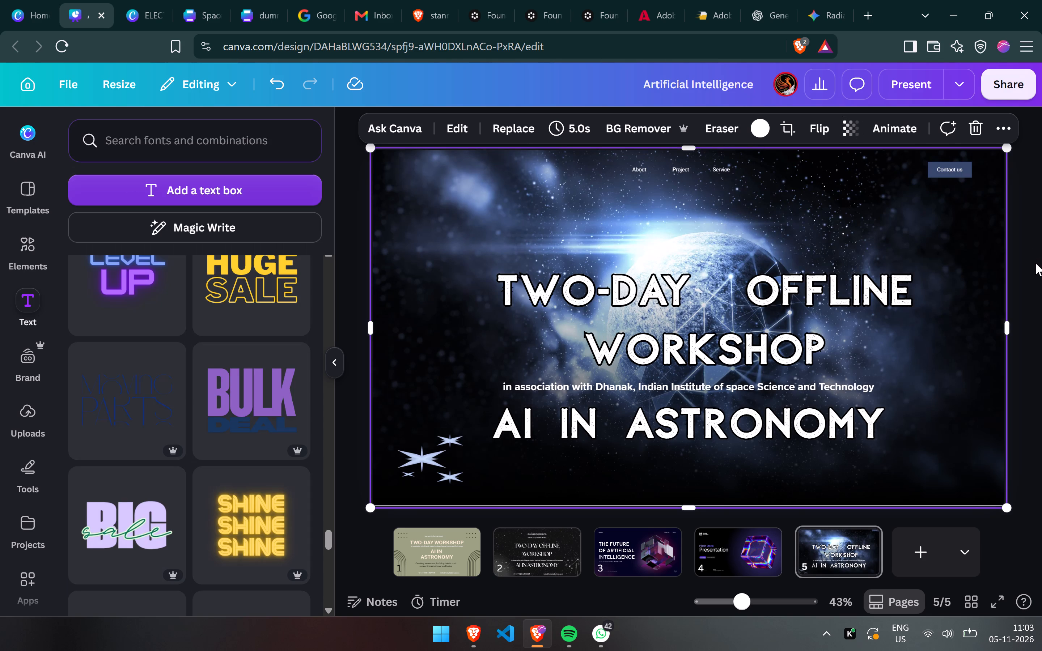
Split the astronomy cover's background image into editable layers with Magic Layers.
{"action": "left_click", "coordinate": [759, 203]}
{"action": "left_click", "coordinate": [460, 121]}
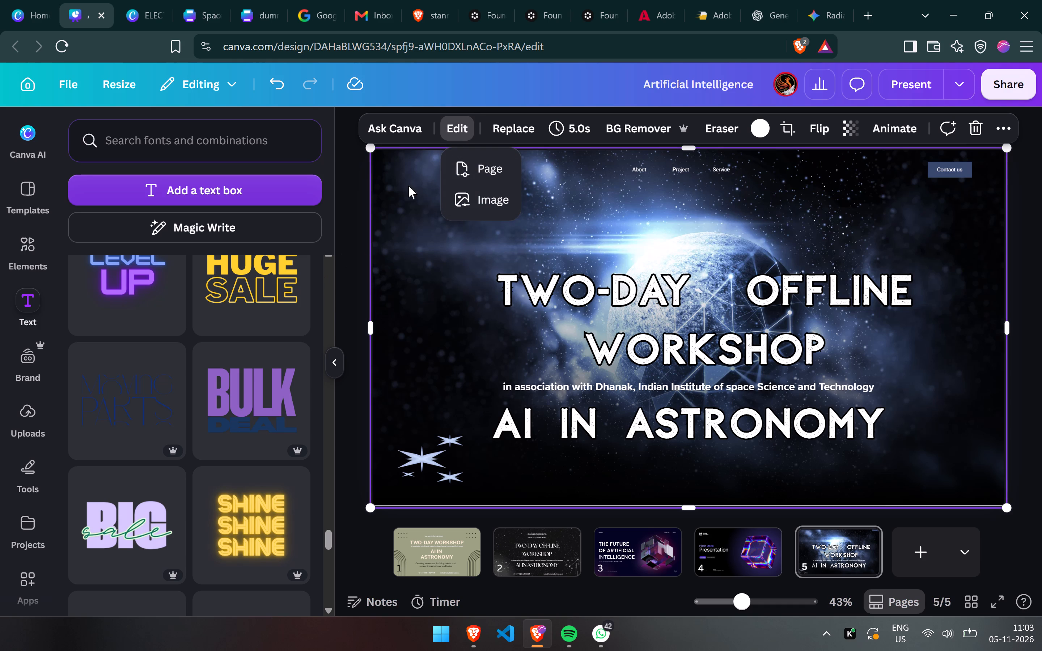
{"action": "left_click", "coordinate": [461, 191]}
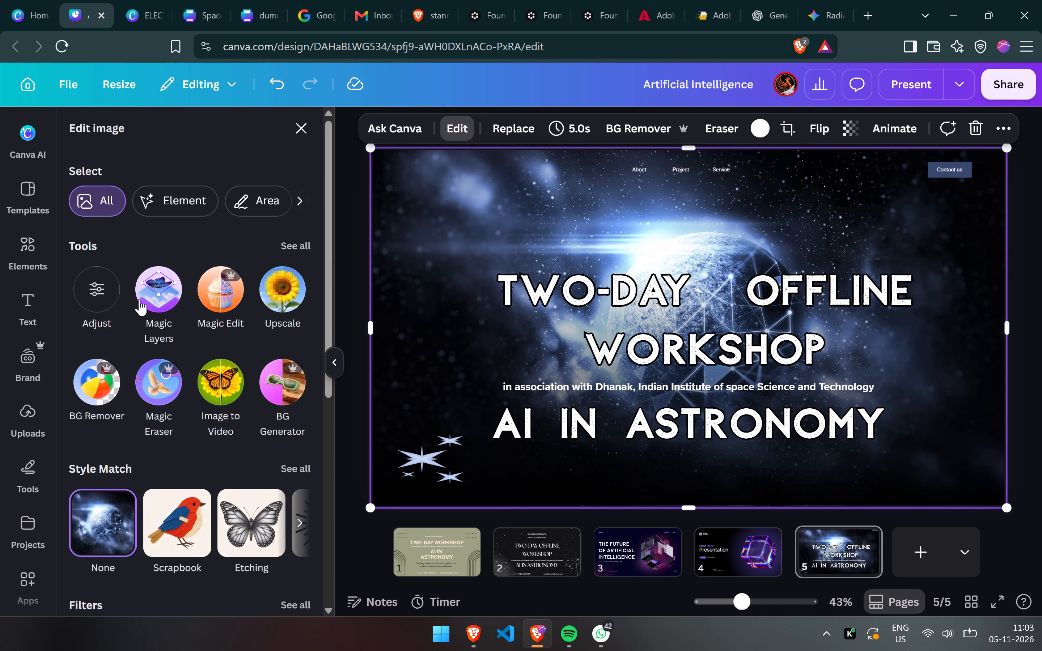
{"action": "left_click", "coordinate": [158, 286]}
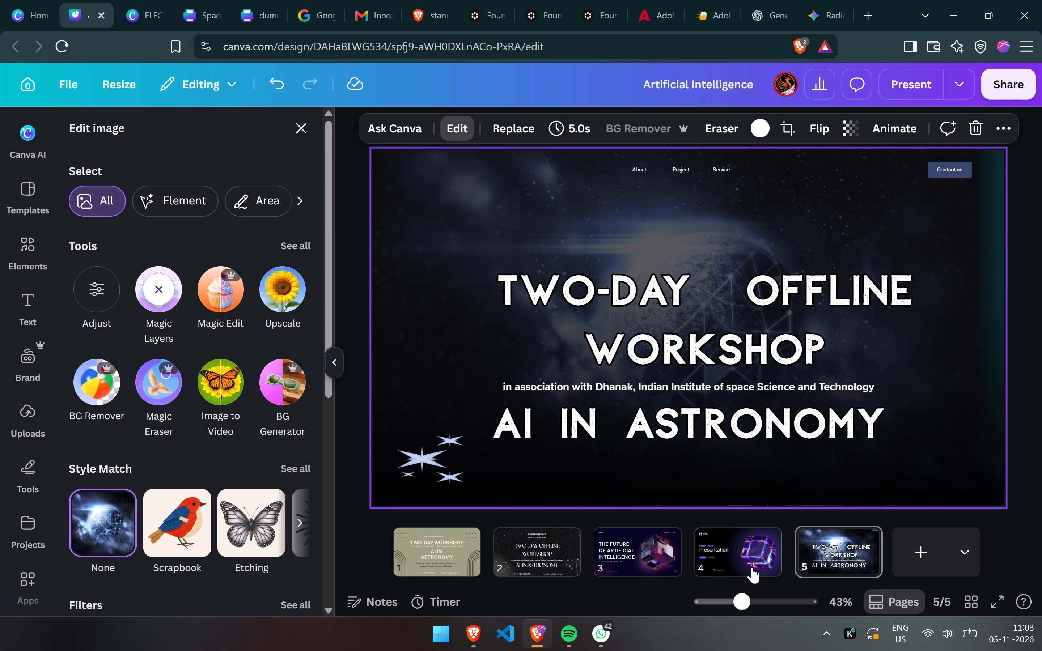
On page 3, replace the title THE FUTURE OF ARTIFICIAL INTELLIGENCE with "agentic AI".
{"action": "left_click", "coordinate": [626, 548]}
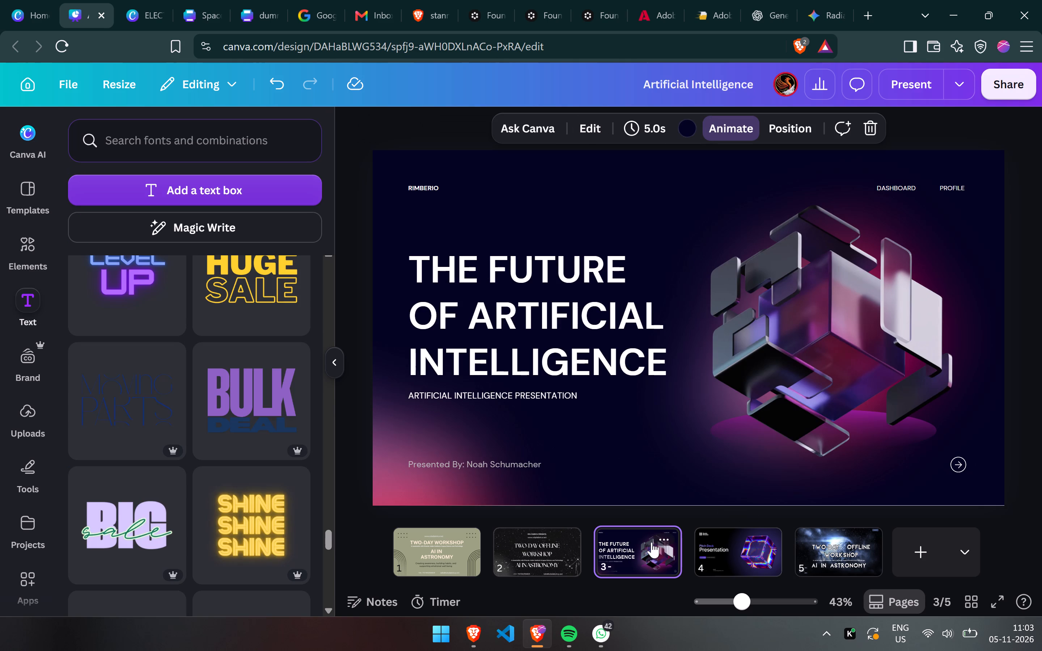
{"action": "double_click", "coordinate": [590, 317]}
{"action": "type", "text": "agentic"}
{"action": "key", "text": "space"}
{"action": "type", "text": "AI"}
{"action": "key", "text": "space"}
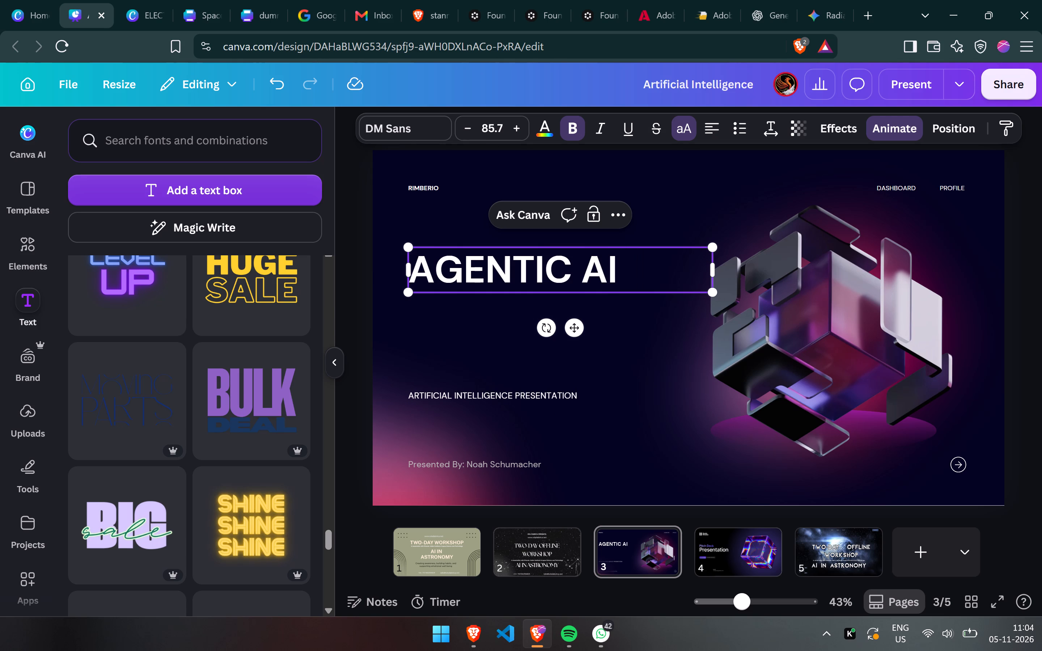
Insert "generative and" at the start of the page 3 title, before AGENTIC AI.
{"action": "key", "text": "ctrl+Left"}
{"action": "key", "text": "ctrl+Left"}
{"action": "key", "text": "ctrl+Left"}
{"action": "key", "text": "ctrl+Left"}
{"action": "left_click", "coordinate": [415, 267]}
{"action": "left_click", "coordinate": [415, 267]}
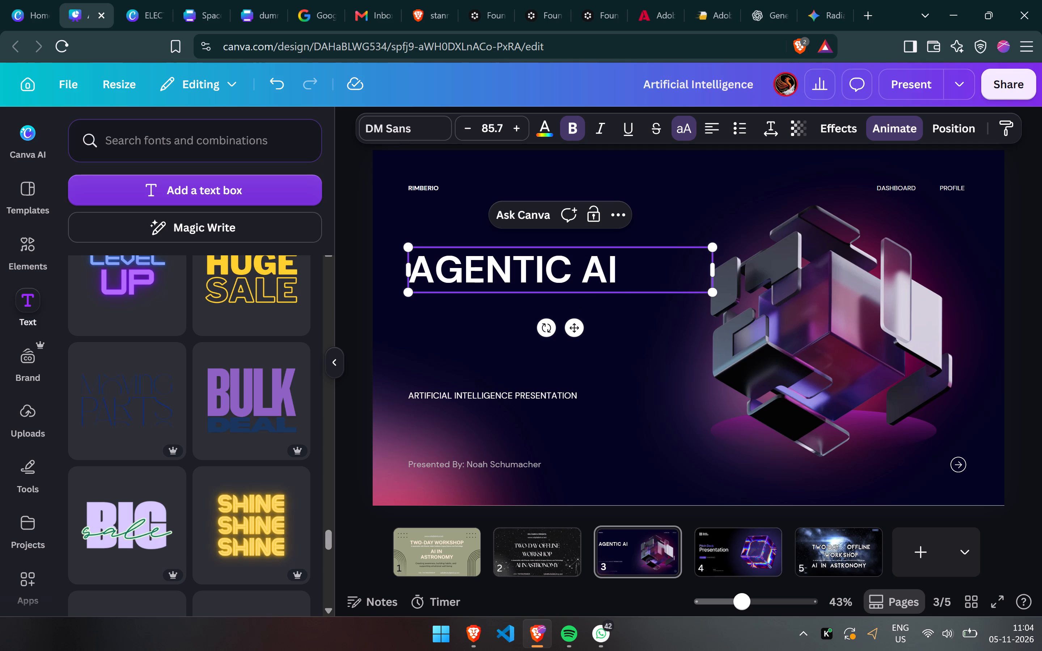
{"action": "type", "text": "generative"}
{"action": "key", "text": "space"}
{"action": "type", "text": "and"}
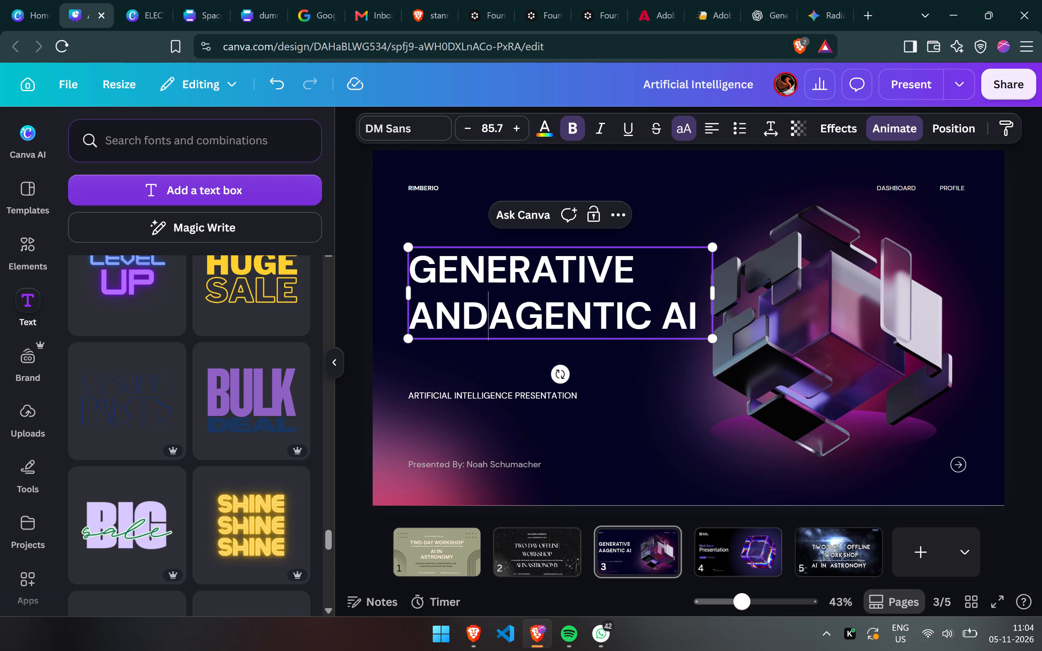
{"action": "key", "text": "space"}
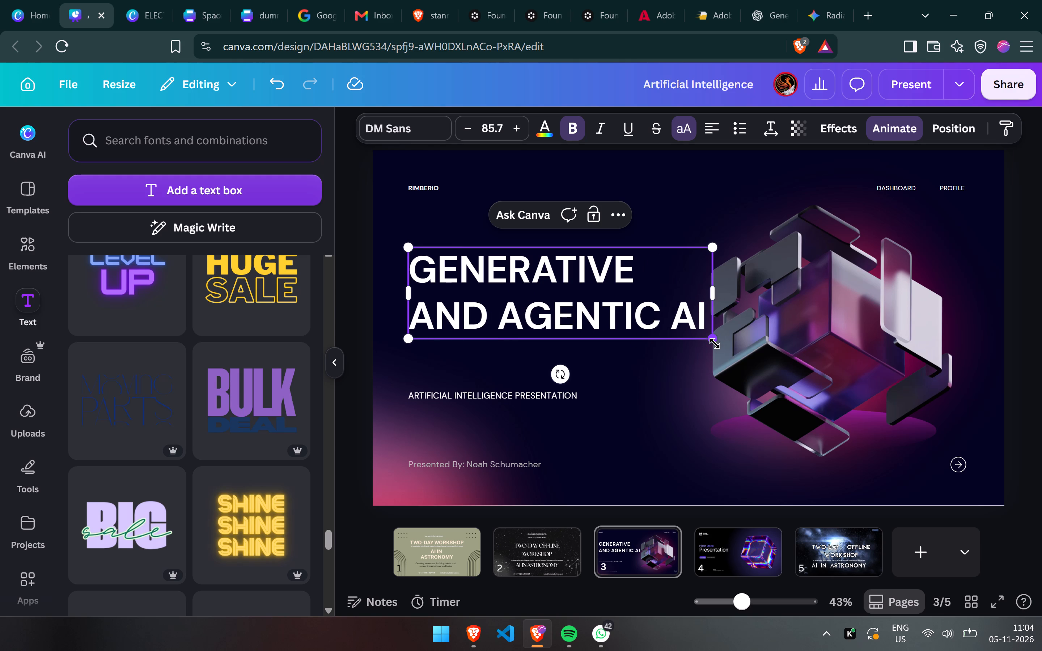
Shrink the page 3 title to font size 58.2 and move it down, just above the ARTIFICIAL INTELLIGENCE PRESENTATION line.
{"action": "left_click_drag", "start_coordinate": [714, 342], "coordinate": [610, 334]}
{"action": "double_click", "coordinate": [562, 275]}
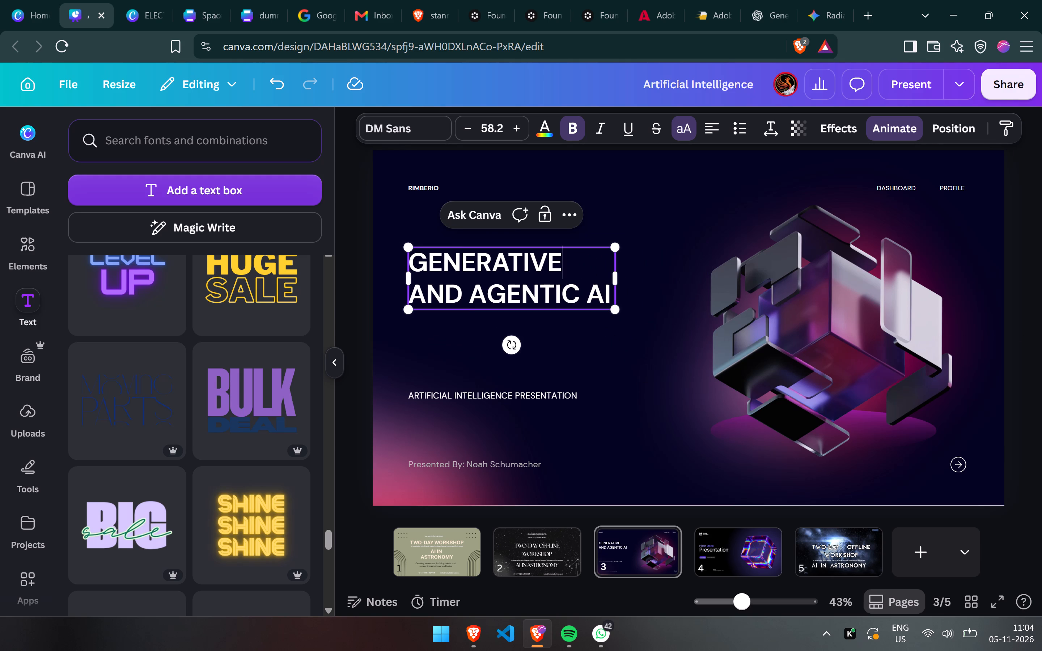
{"action": "left_click", "coordinate": [665, 242]}
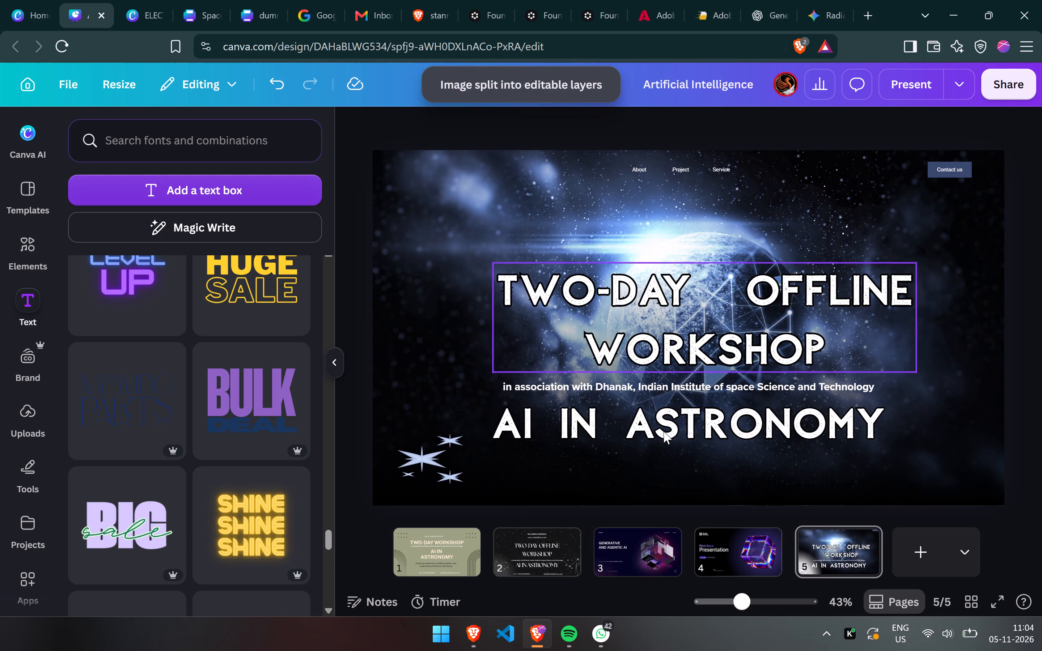
{"action": "left_click", "coordinate": [623, 565]}
{"action": "left_click_drag", "start_coordinate": [530, 250], "coordinate": [525, 294]}
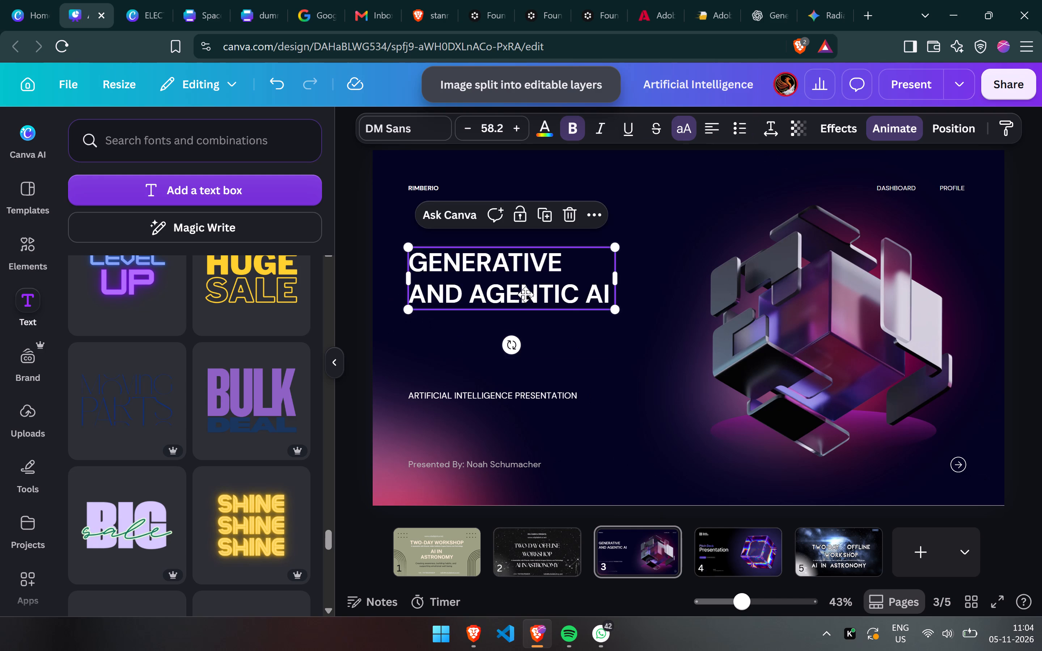
{"action": "left_click_drag", "start_coordinate": [525, 294], "coordinate": [516, 315]}
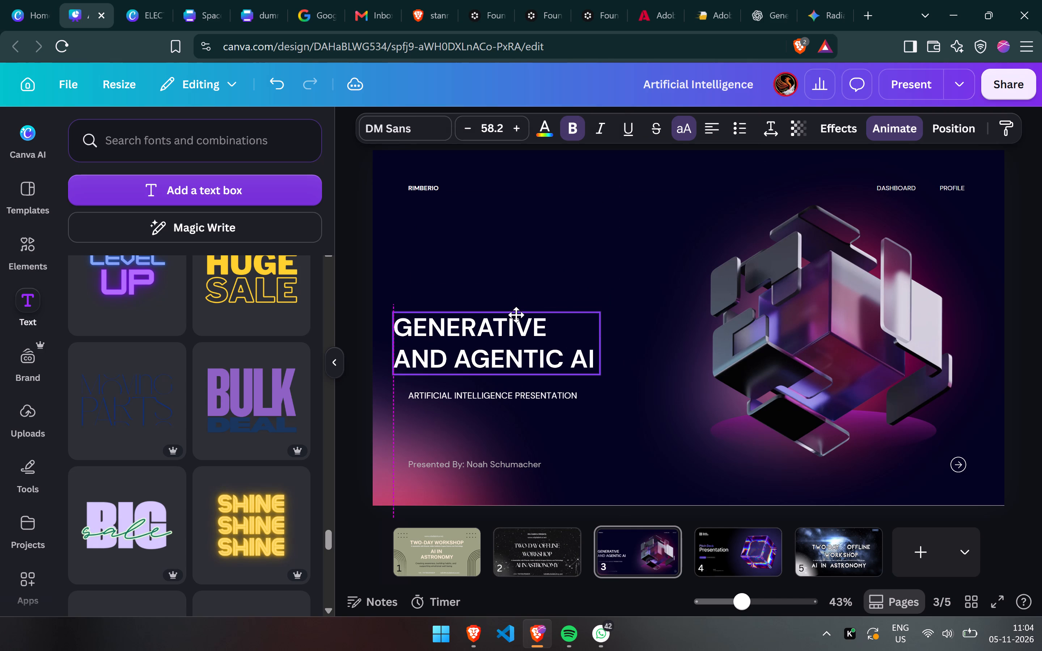
{"action": "left_click_drag", "start_coordinate": [516, 315], "coordinate": [515, 310]}
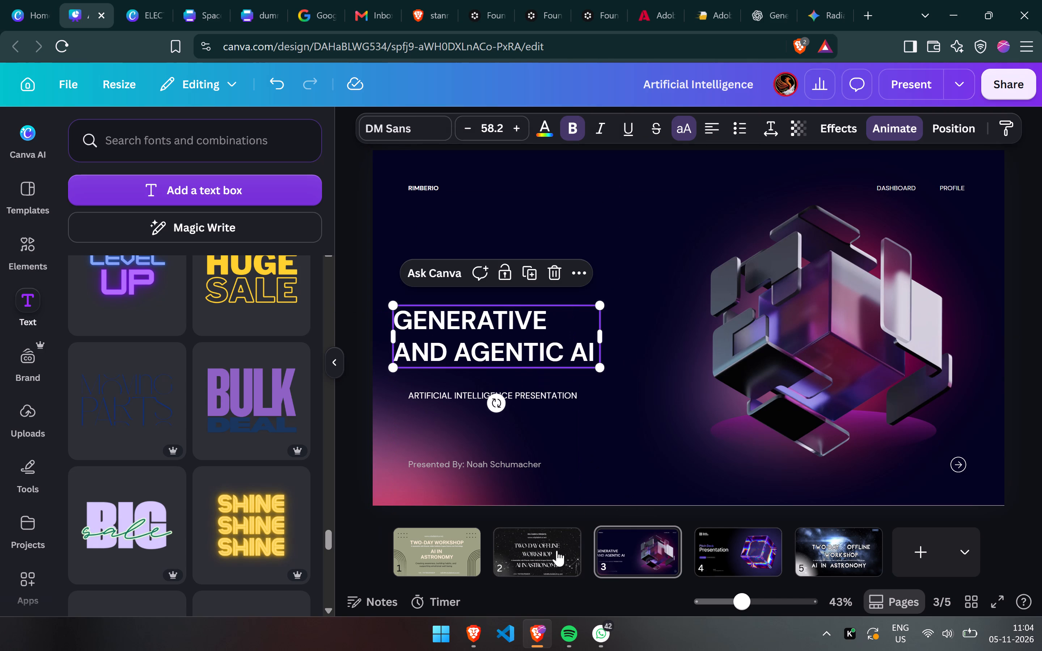
Copy the TWO-DAY WORKSHOP heading and its association line from page 1 and paste them onto page 3.
{"action": "left_click", "coordinate": [454, 554]}
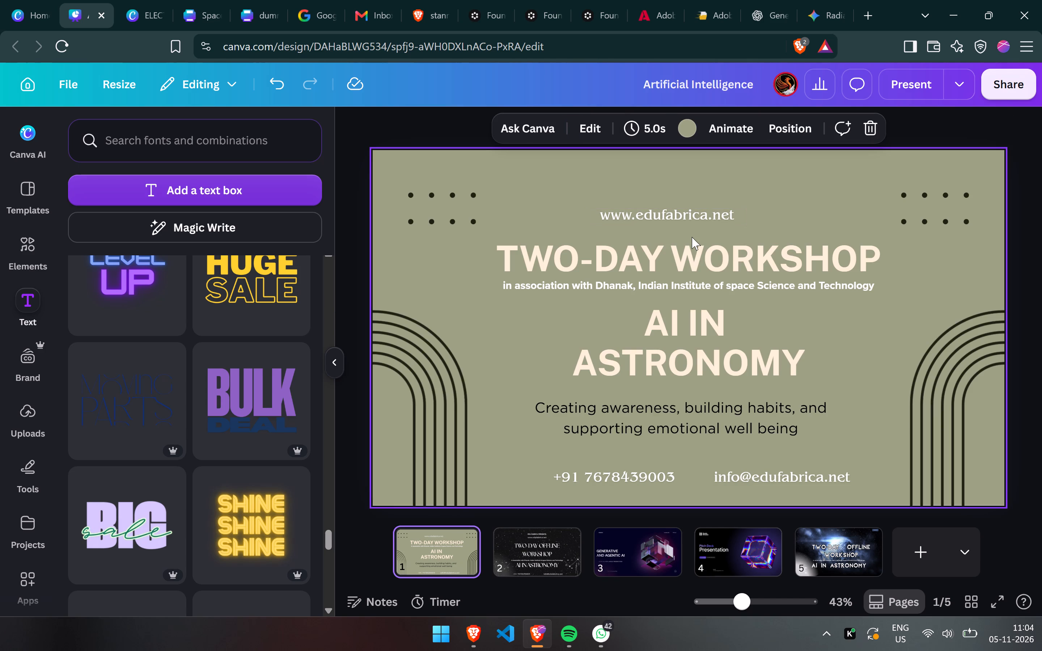
{"action": "left_click", "coordinate": [685, 249]}
{"action": "left_click", "coordinate": [693, 287], "text": "shift"}
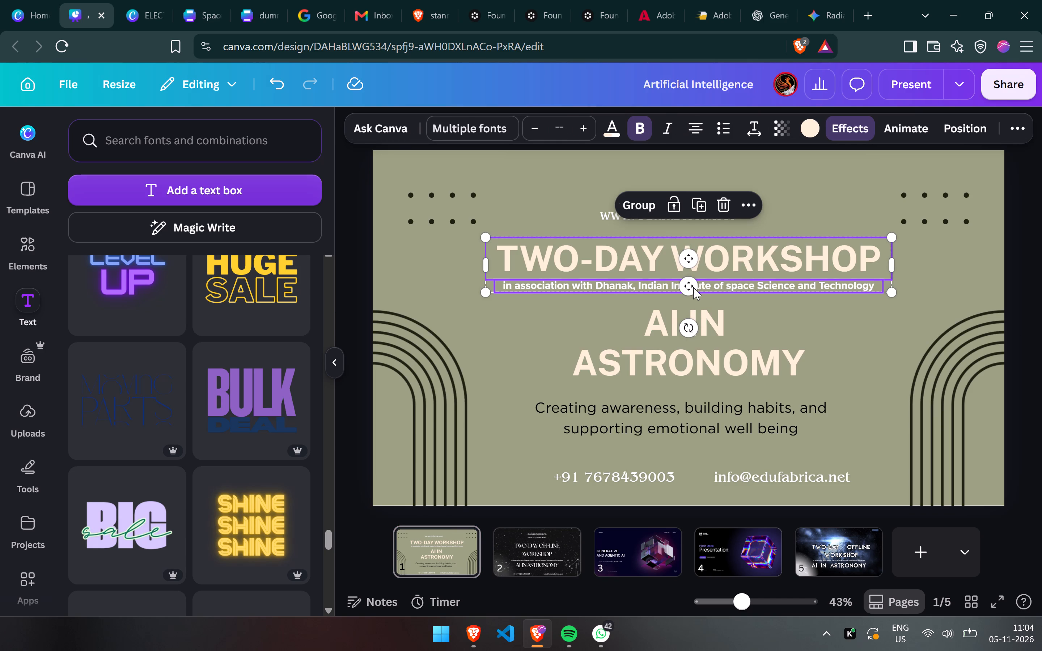
{"action": "key", "text": "ctrl+c"}
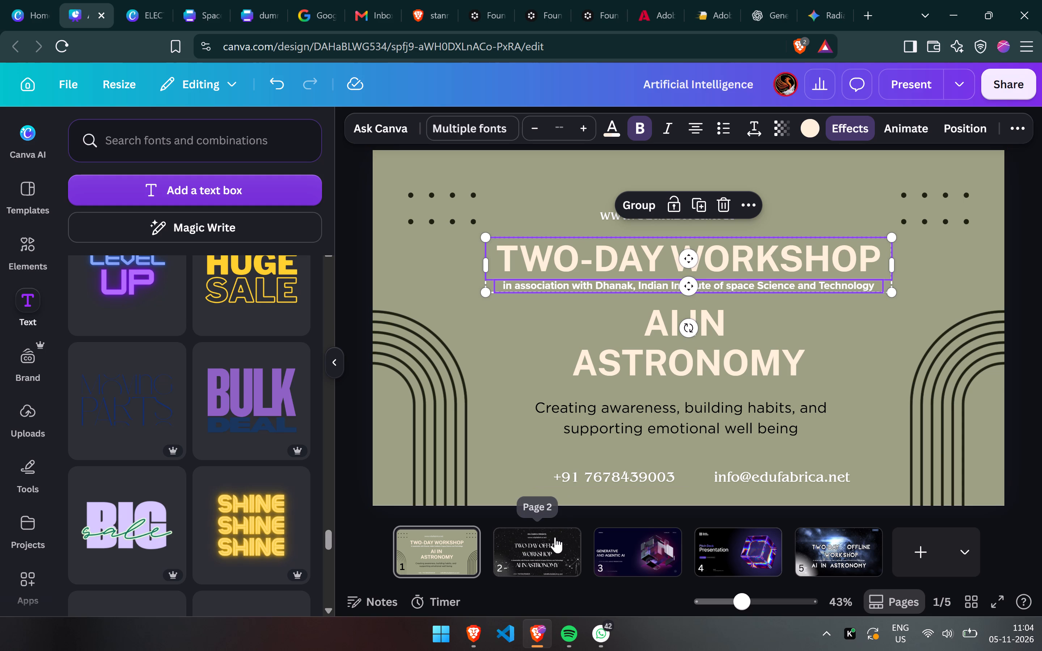
{"action": "left_click", "coordinate": [617, 545]}
{"action": "left_click", "coordinate": [487, 234]}
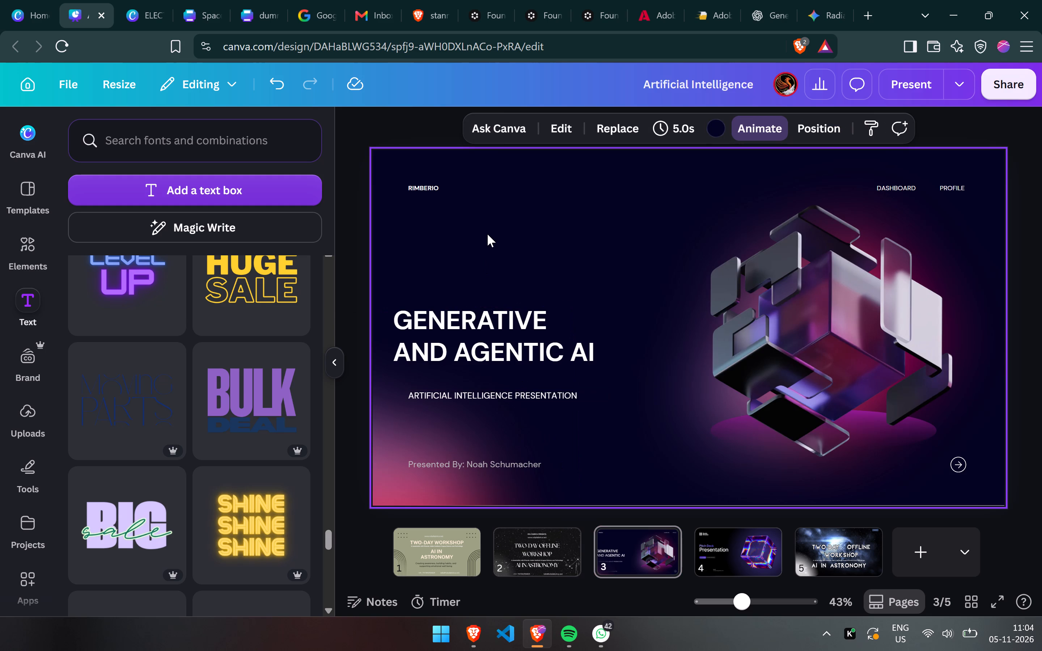
{"action": "key", "text": "ctrl+v"}
Position the pasted heading and association line above the GENERATIVE AND AGENTIC AI title and narrow them so each wraps onto two lines.
{"action": "left_click_drag", "start_coordinate": [585, 266], "coordinate": [490, 274]}
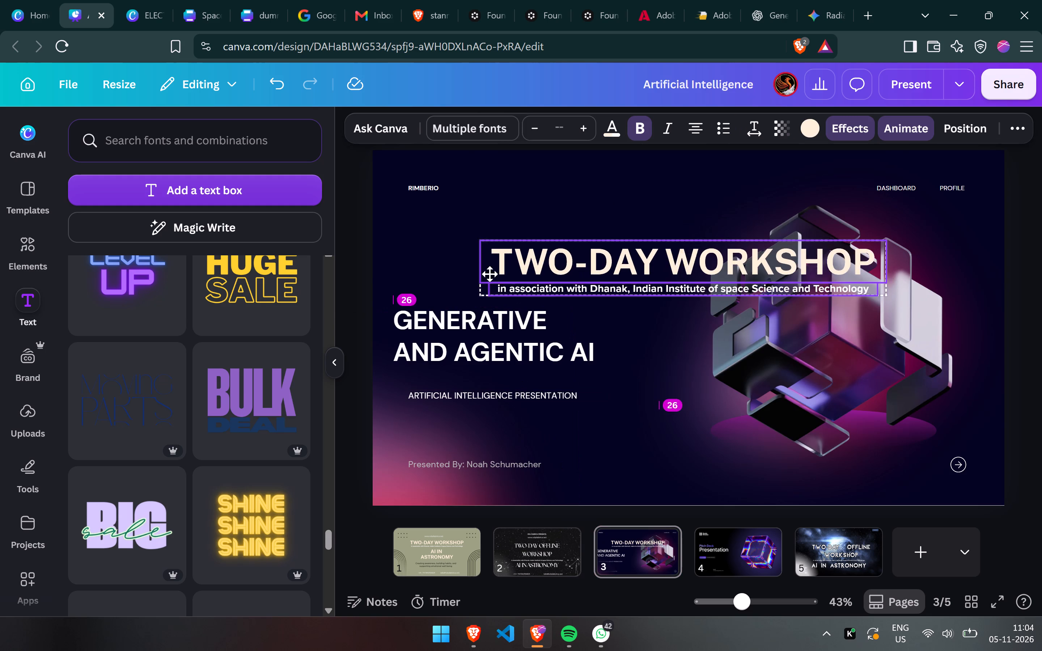
{"action": "left_click_drag", "start_coordinate": [490, 274], "coordinate": [448, 264]}
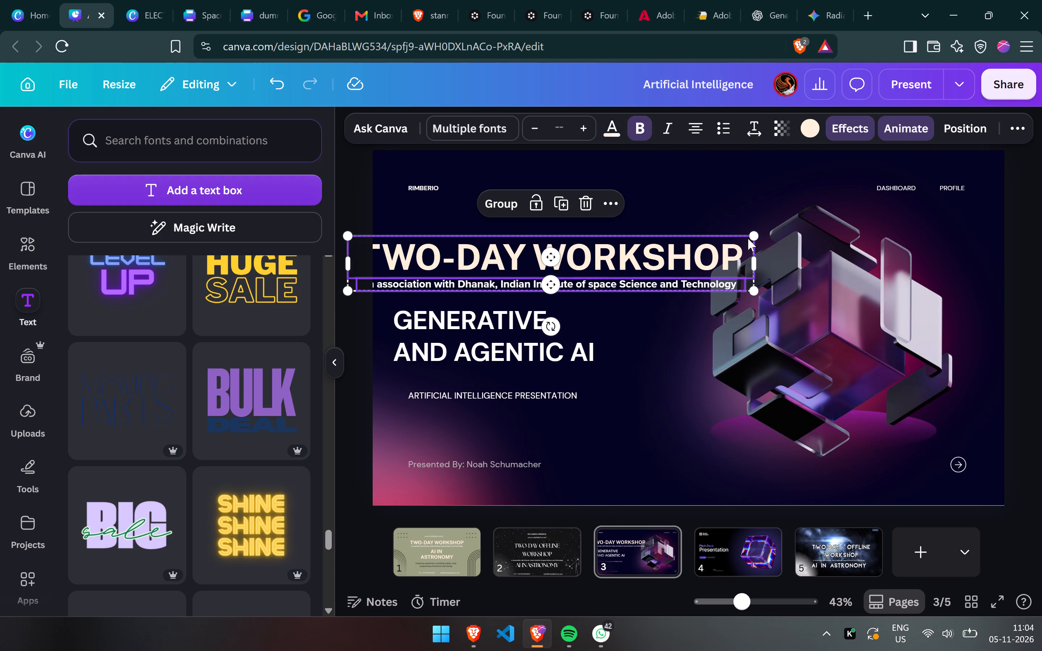
{"action": "left_click", "coordinate": [520, 256]}
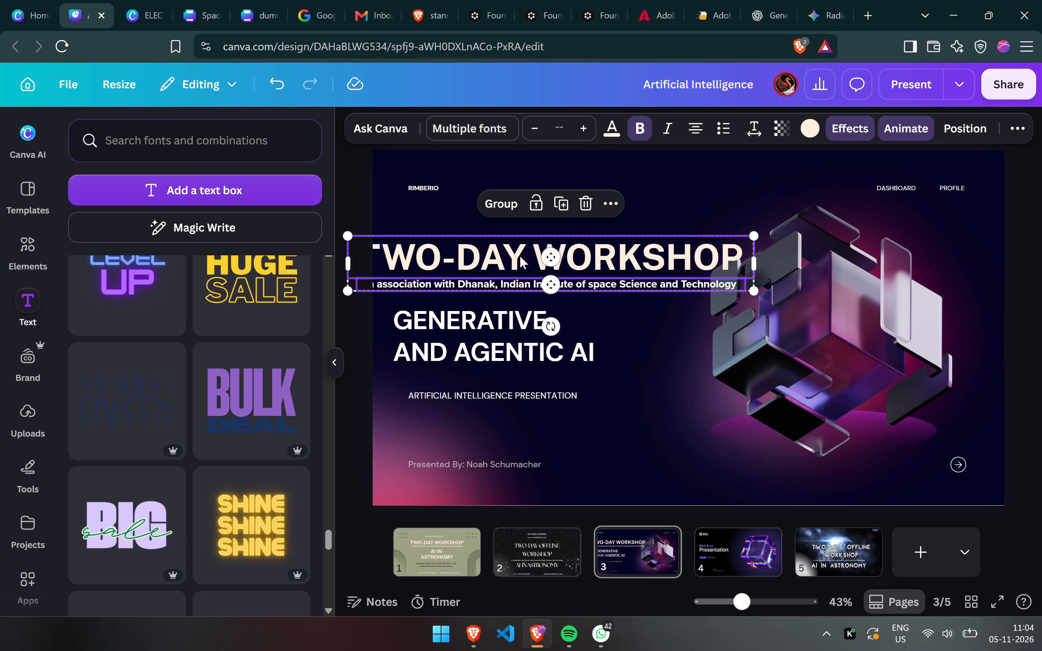
{"action": "left_click", "coordinate": [520, 256]}
{"action": "left_click", "coordinate": [544, 257]}
{"action": "left_click_drag", "start_coordinate": [708, 282], "coordinate": [732, 273]}
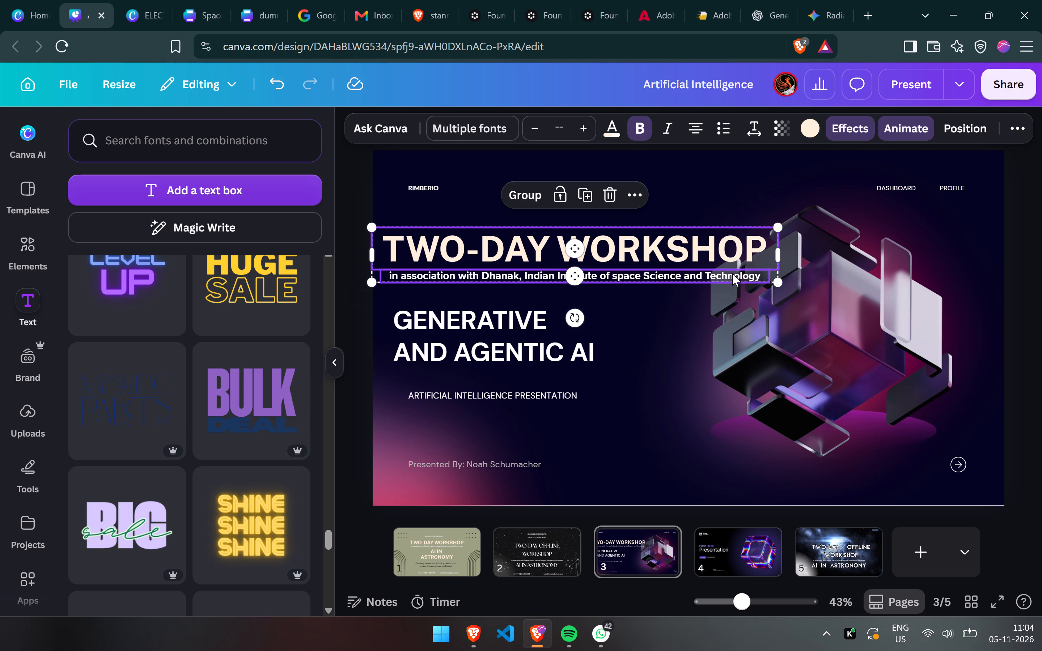
{"action": "left_click_drag", "start_coordinate": [782, 255], "coordinate": [684, 261]}
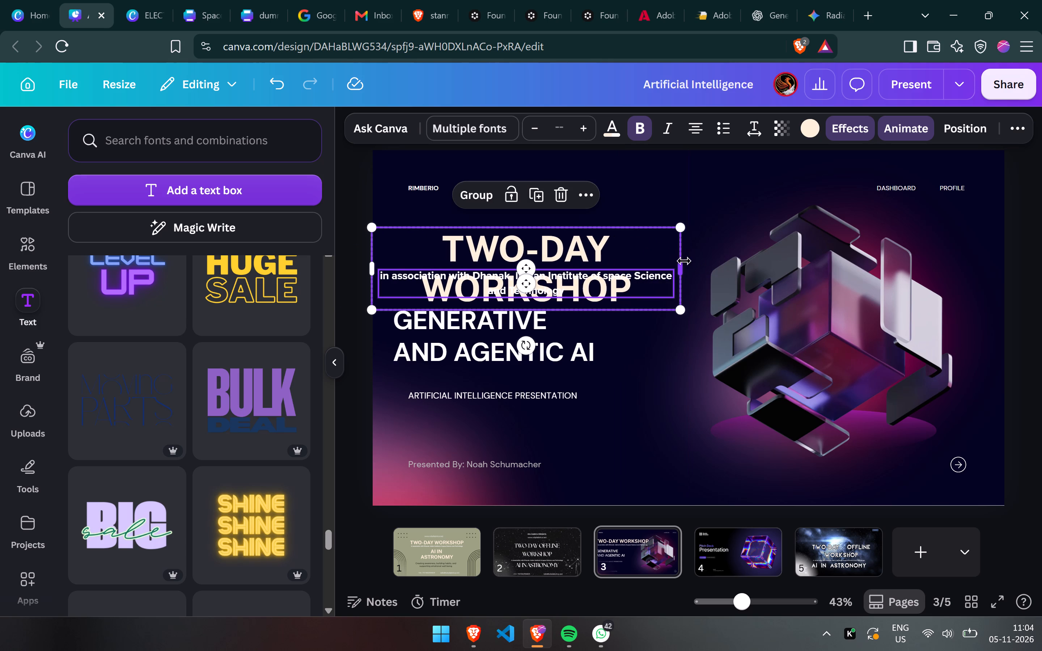
{"action": "left_click_drag", "start_coordinate": [655, 278], "coordinate": [660, 260]}
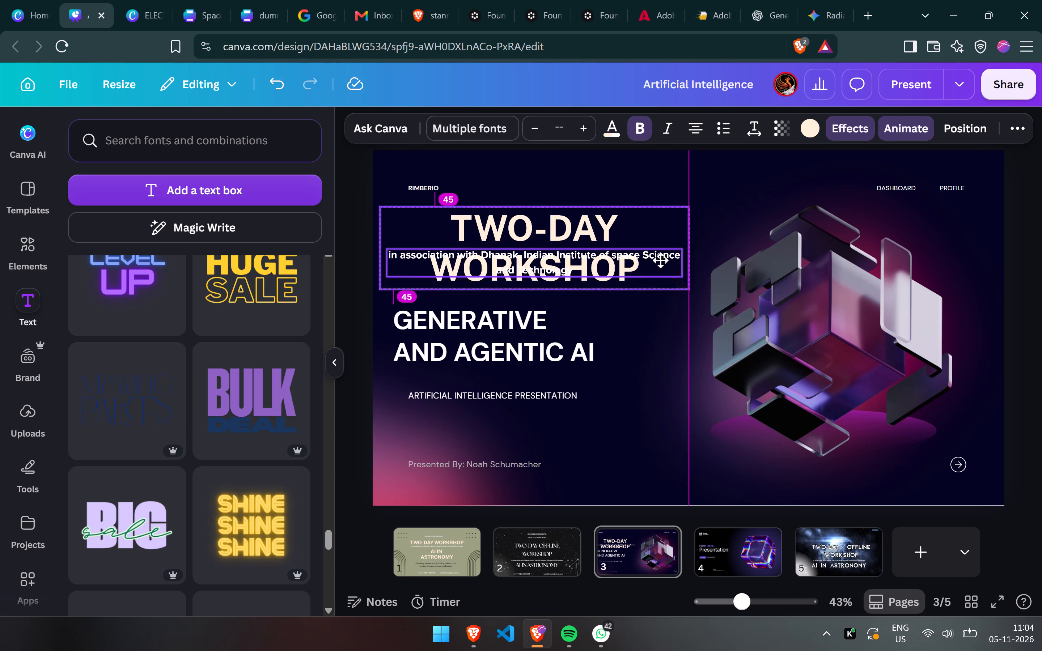
{"action": "left_click_drag", "start_coordinate": [660, 260], "coordinate": [664, 269]}
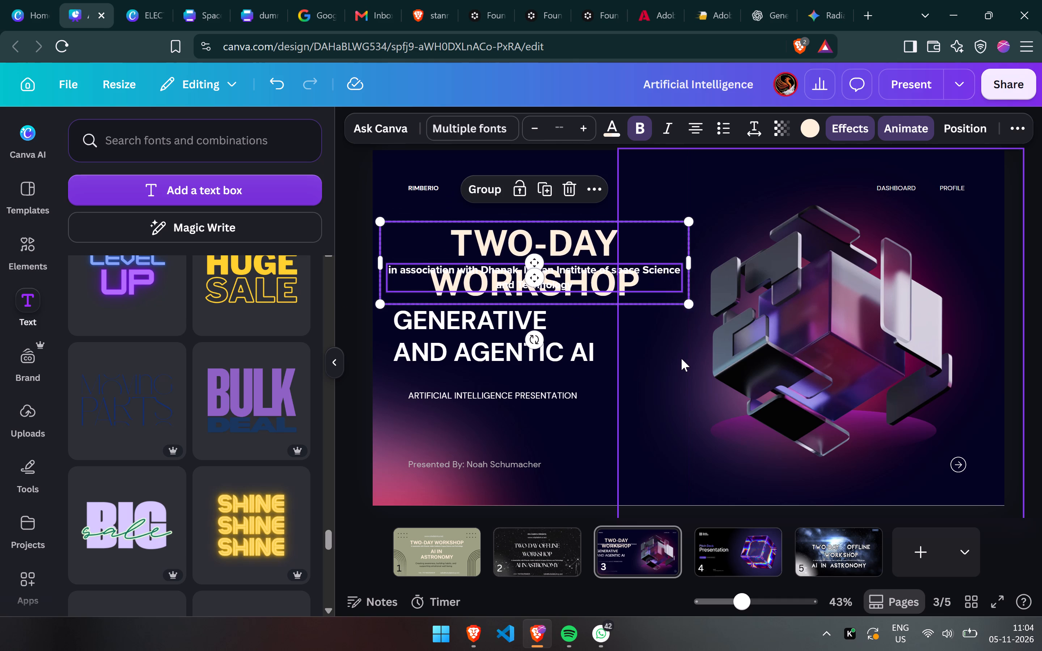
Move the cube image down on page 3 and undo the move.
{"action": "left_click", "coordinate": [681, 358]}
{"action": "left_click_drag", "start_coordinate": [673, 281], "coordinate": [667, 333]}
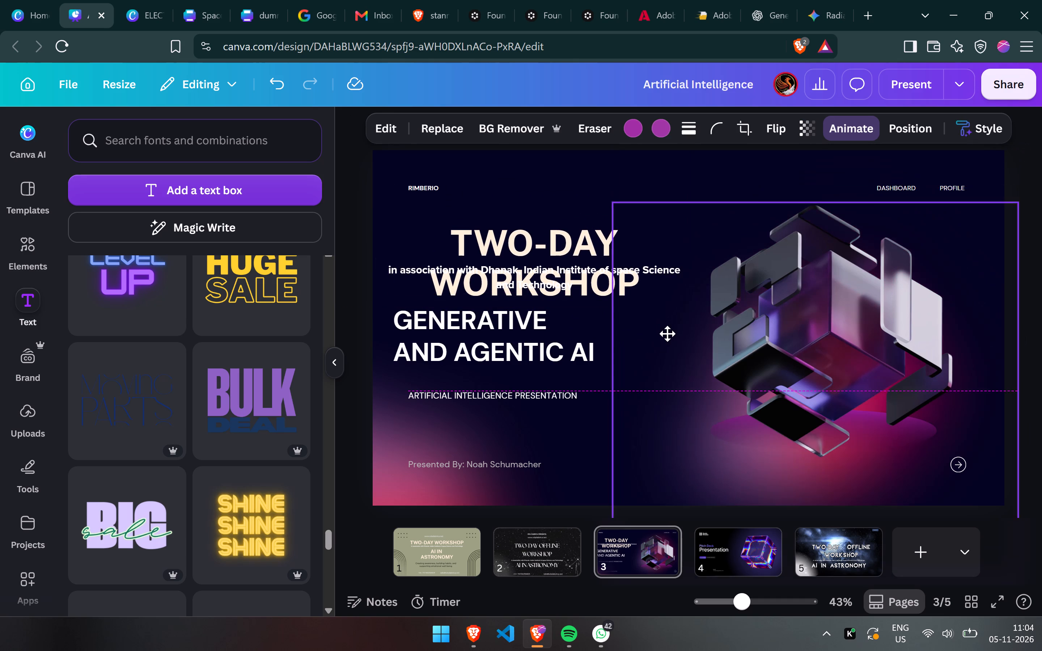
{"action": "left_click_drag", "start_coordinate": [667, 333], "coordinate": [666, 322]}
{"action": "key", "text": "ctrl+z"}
Move the association line down below the TWO-DAY WORKSHOP heading, and shift the heading slightly right and up.
{"action": "left_click", "coordinate": [403, 284]}
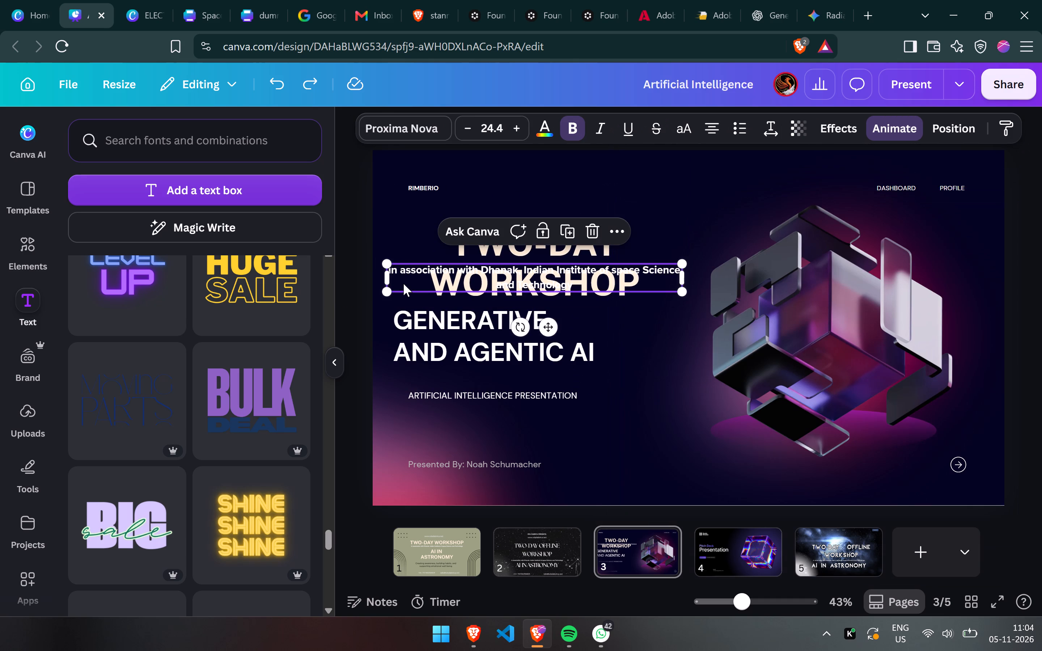
{"action": "left_click_drag", "start_coordinate": [403, 284], "coordinate": [412, 347]}
{"action": "left_click_drag", "start_coordinate": [516, 259], "coordinate": [516, 257]}
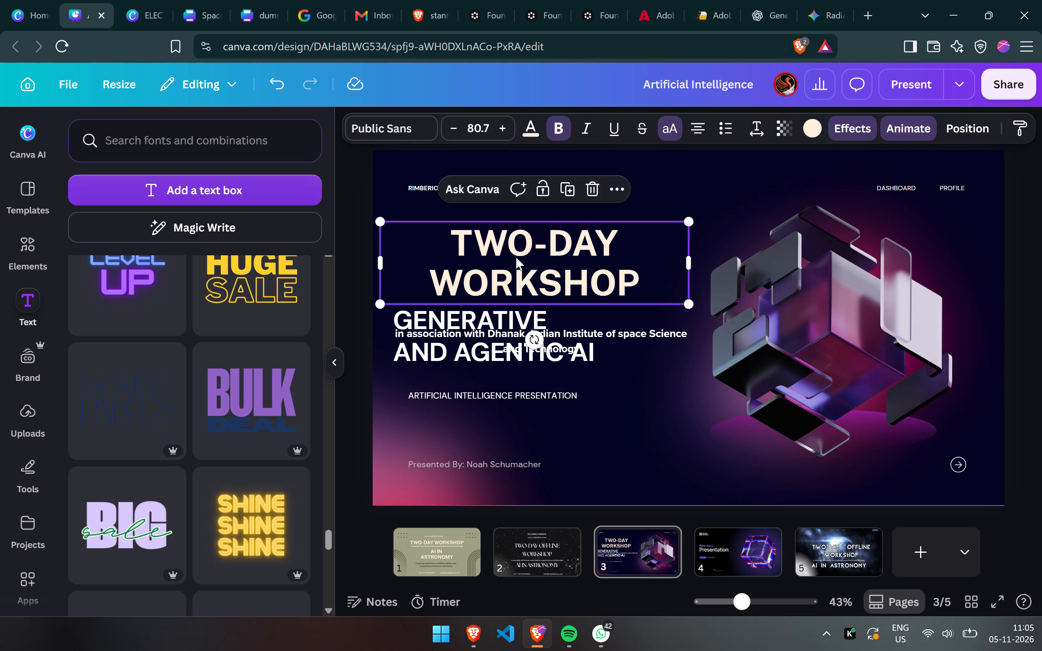
{"action": "left_click_drag", "start_coordinate": [516, 257], "coordinate": [563, 248]}
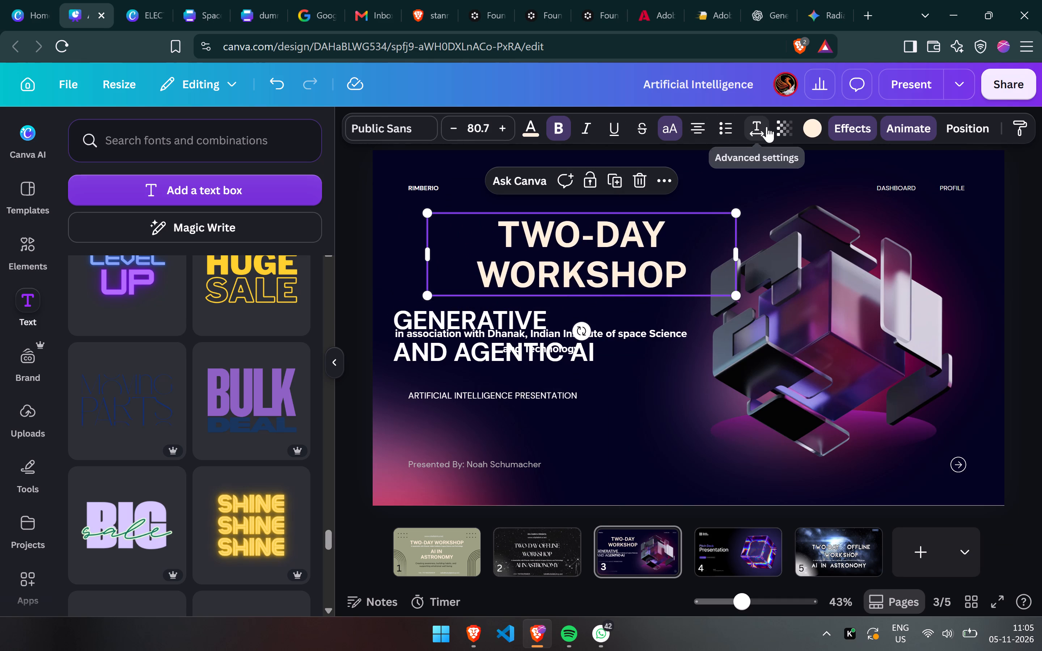
Right-align the TWO-DAY WORKSHOP heading on page 3 and move it left to the page edge and slightly up.
{"action": "left_click", "coordinate": [700, 130]}
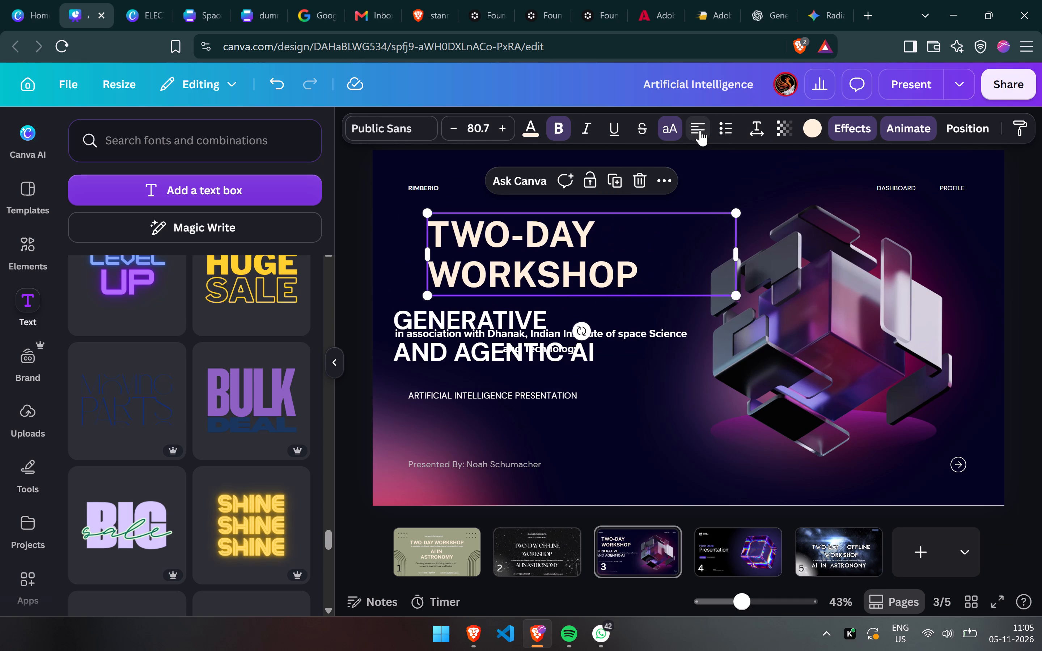
{"action": "left_click", "coordinate": [700, 130]}
{"action": "left_click", "coordinate": [700, 130]}
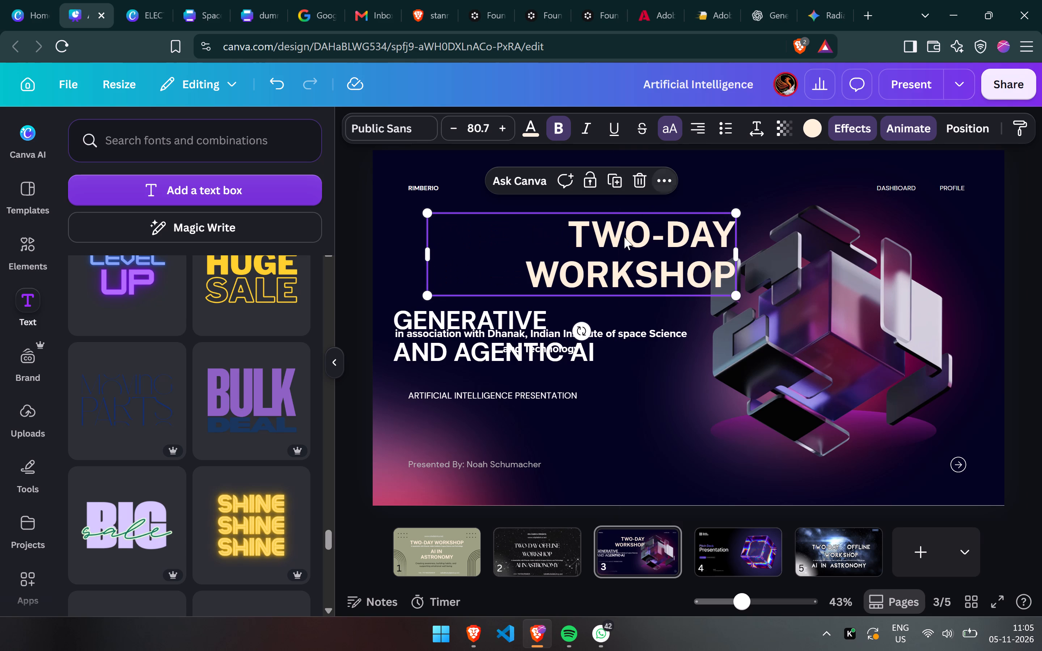
{"action": "left_click_drag", "start_coordinate": [622, 240], "coordinate": [567, 240]}
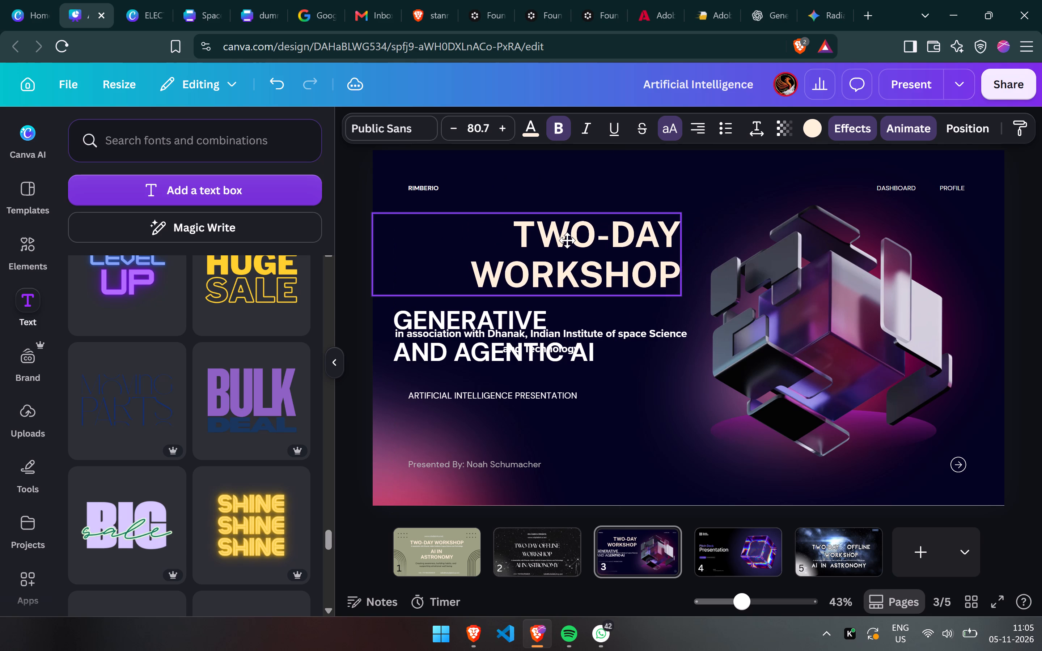
{"action": "left_click_drag", "start_coordinate": [567, 240], "coordinate": [570, 235]}
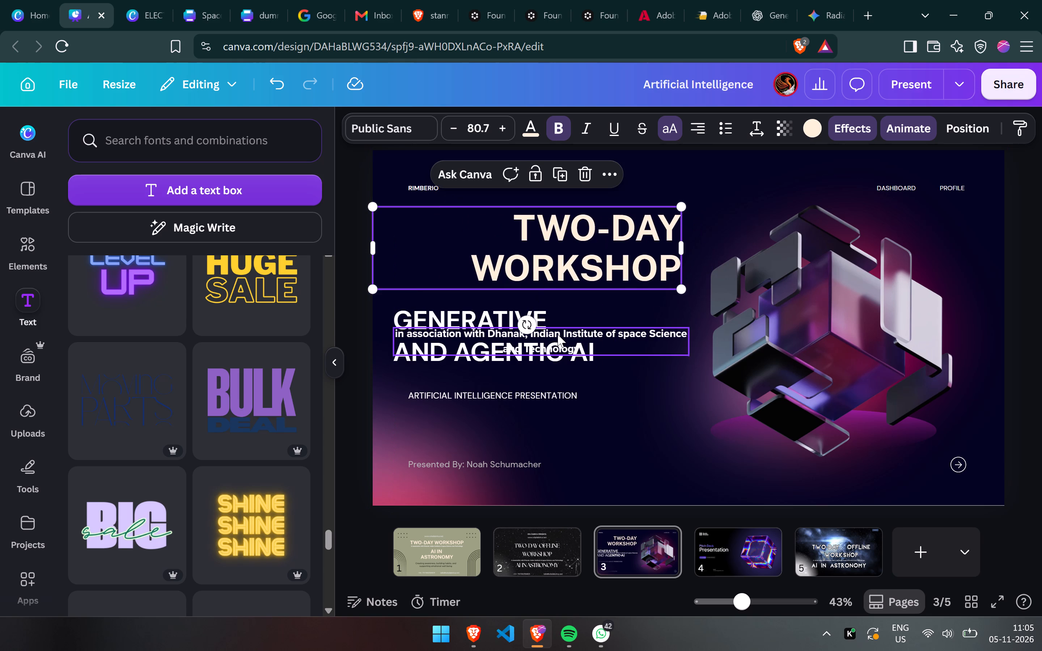
Right-align the association line, narrow it to about 760 wide, and place it just under the heading, flush with its right edge.
{"action": "left_click_drag", "start_coordinate": [567, 333], "coordinate": [577, 288]}
{"action": "left_click", "coordinate": [710, 127]}
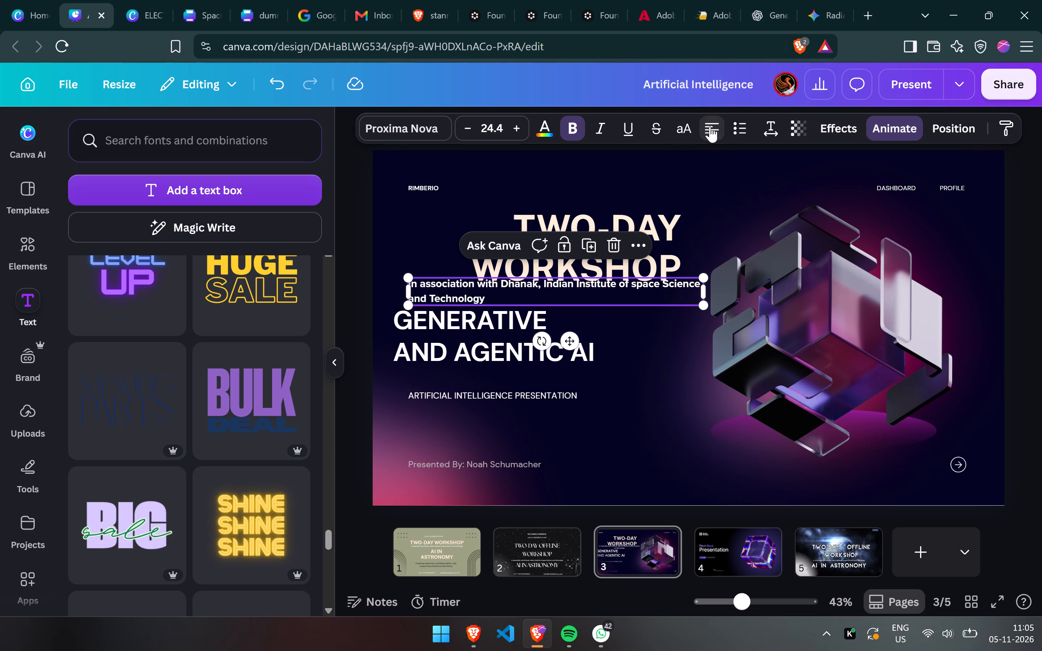
{"action": "left_click", "coordinate": [710, 127]}
{"action": "left_click", "coordinate": [710, 127]}
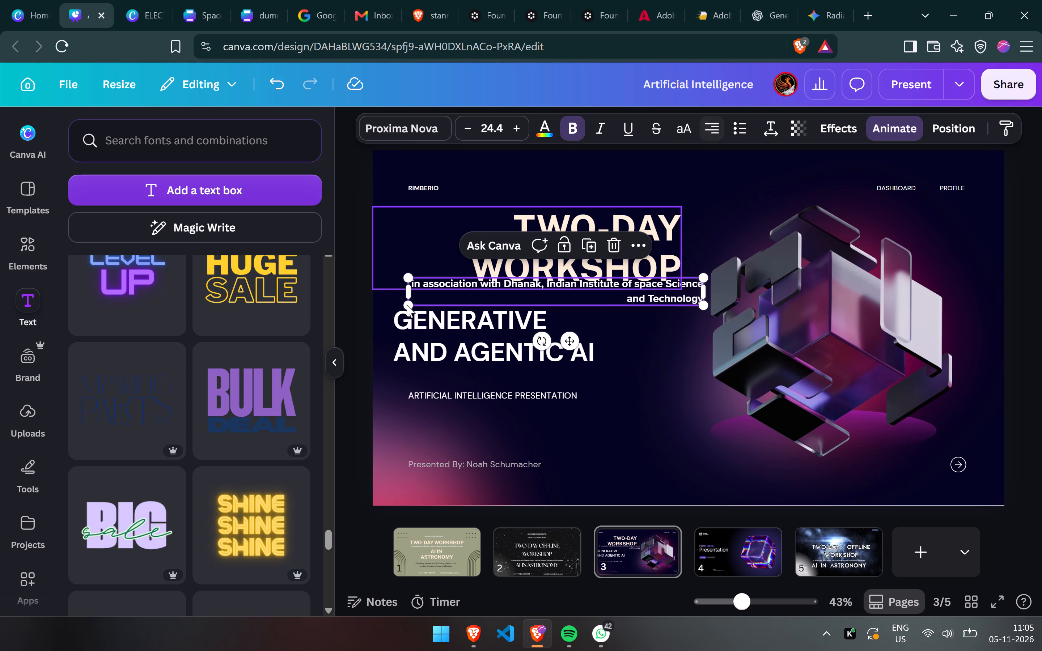
{"action": "left_click_drag", "start_coordinate": [403, 294], "coordinate": [448, 290]}
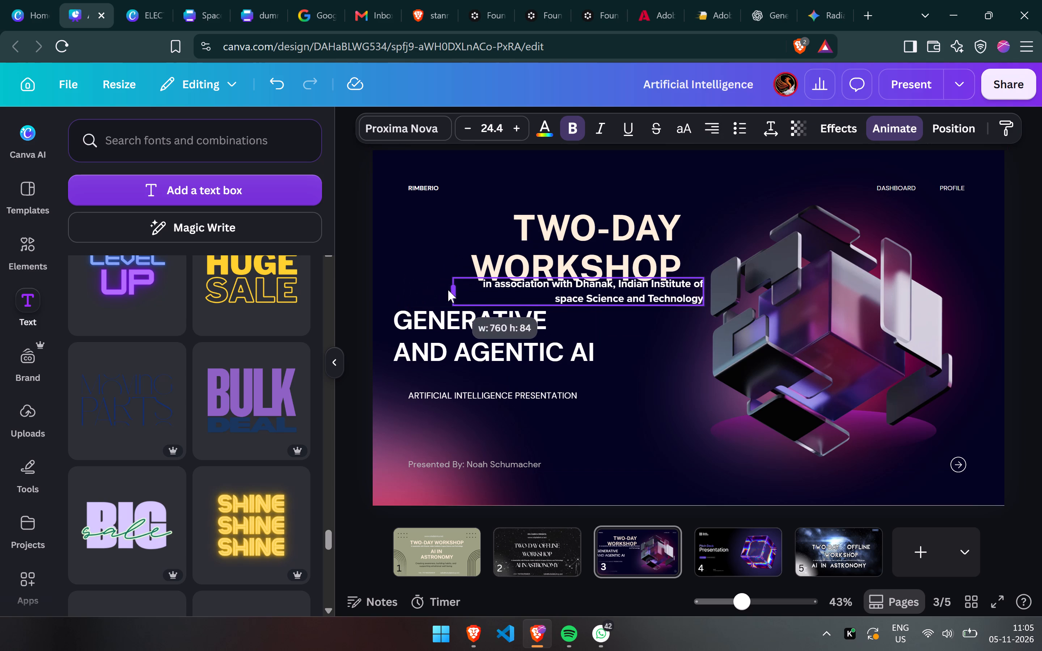
{"action": "left_click_drag", "start_coordinate": [448, 290], "coordinate": [449, 290]}
{"action": "left_click_drag", "start_coordinate": [551, 286], "coordinate": [529, 290]}
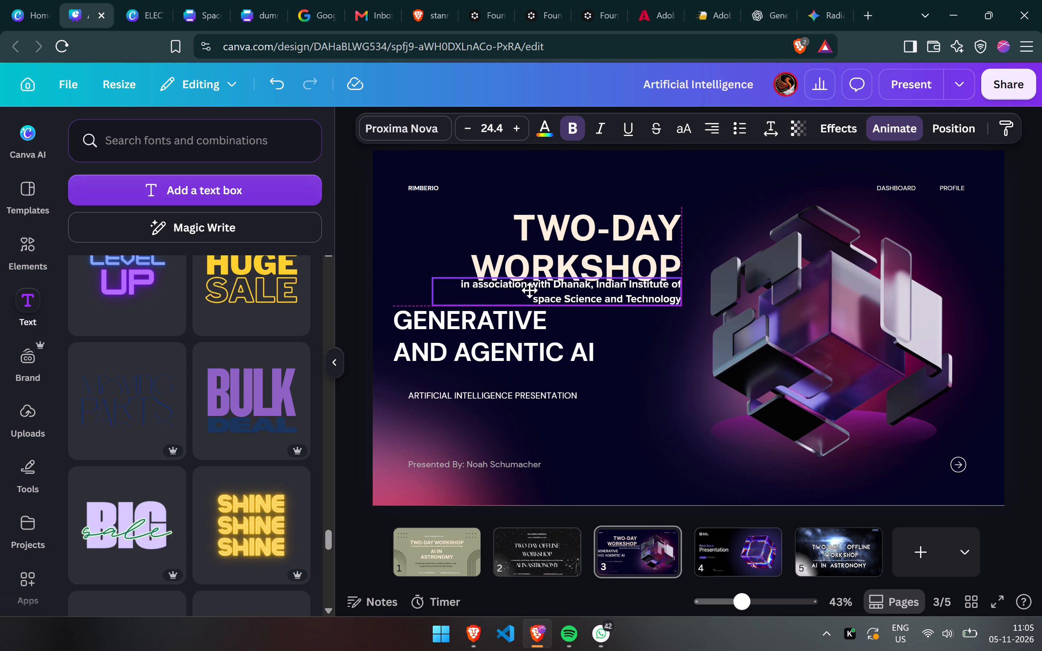
{"action": "left_click_drag", "start_coordinate": [529, 290], "coordinate": [530, 295]}
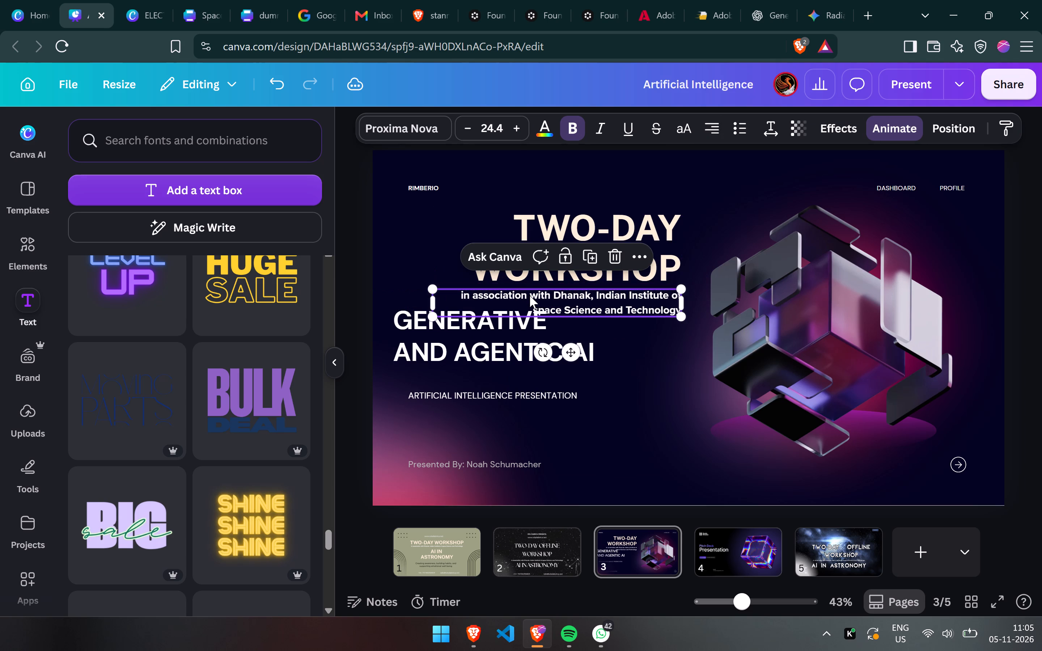
Move the GENERATIVE AND AGENTIC AI title down clear of the association line and delete the ARTIFICIAL INTELLIGENCE PRESENTATION subtitle.
{"action": "left_click_drag", "start_coordinate": [512, 342], "coordinate": [596, 379]}
{"action": "left_click", "coordinate": [446, 397]}
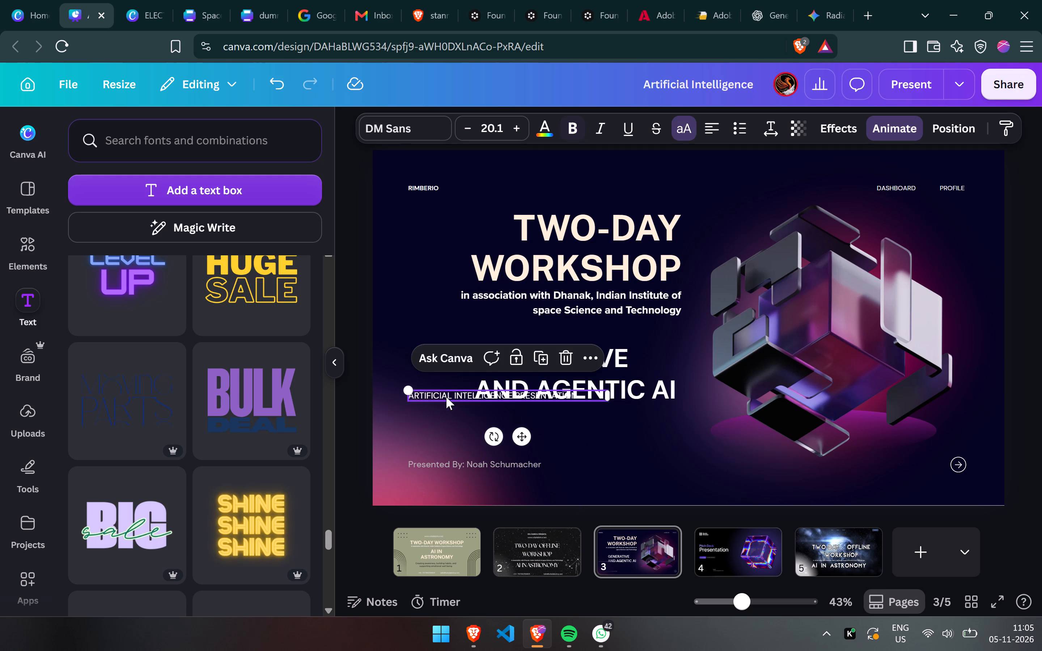
{"action": "key", "text": "BackSpace"}
Enlarge the GENERATIVE AND AGENTIC AI title to font size 84.8 and position it below the association line.
{"action": "left_click_drag", "start_coordinate": [593, 386], "coordinate": [547, 383]}
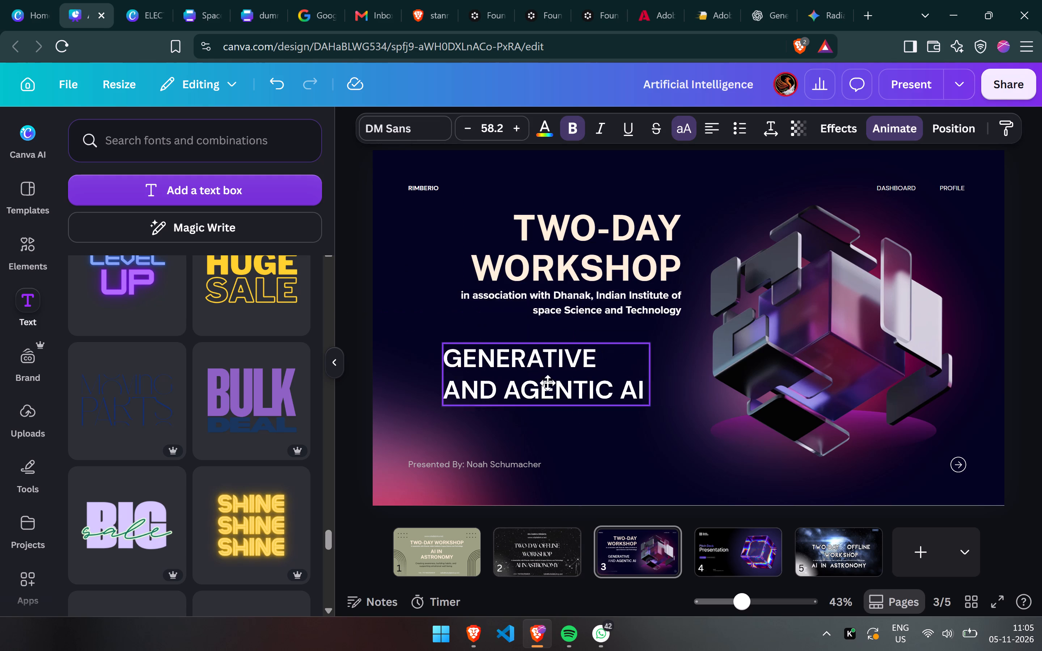
{"action": "left_click_drag", "start_coordinate": [547, 383], "coordinate": [526, 370]}
{"action": "left_click_drag", "start_coordinate": [614, 390], "coordinate": [695, 435]}
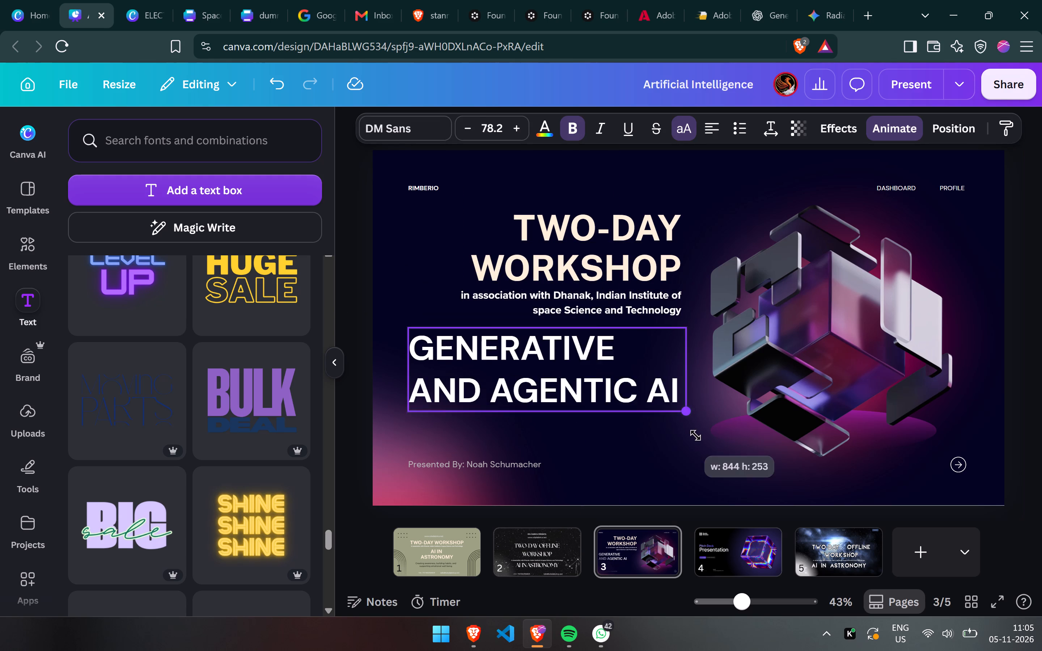
{"action": "left_click_drag", "start_coordinate": [695, 435], "coordinate": [702, 441]}
{"action": "left_click_drag", "start_coordinate": [571, 352], "coordinate": [558, 354]}
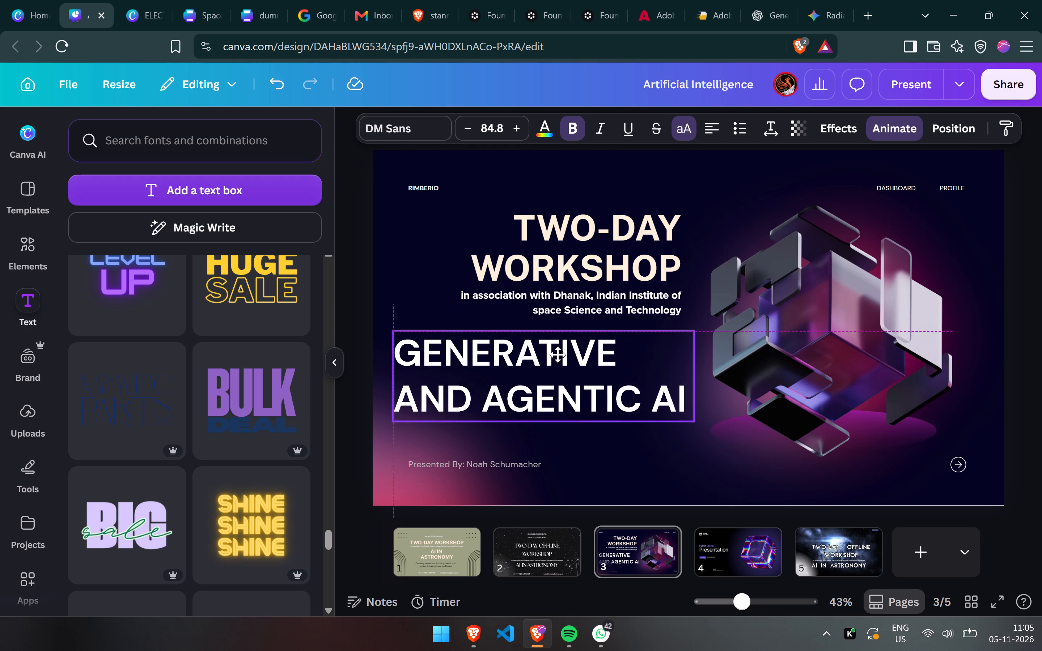
{"action": "left_click_drag", "start_coordinate": [558, 354], "coordinate": [554, 355]}
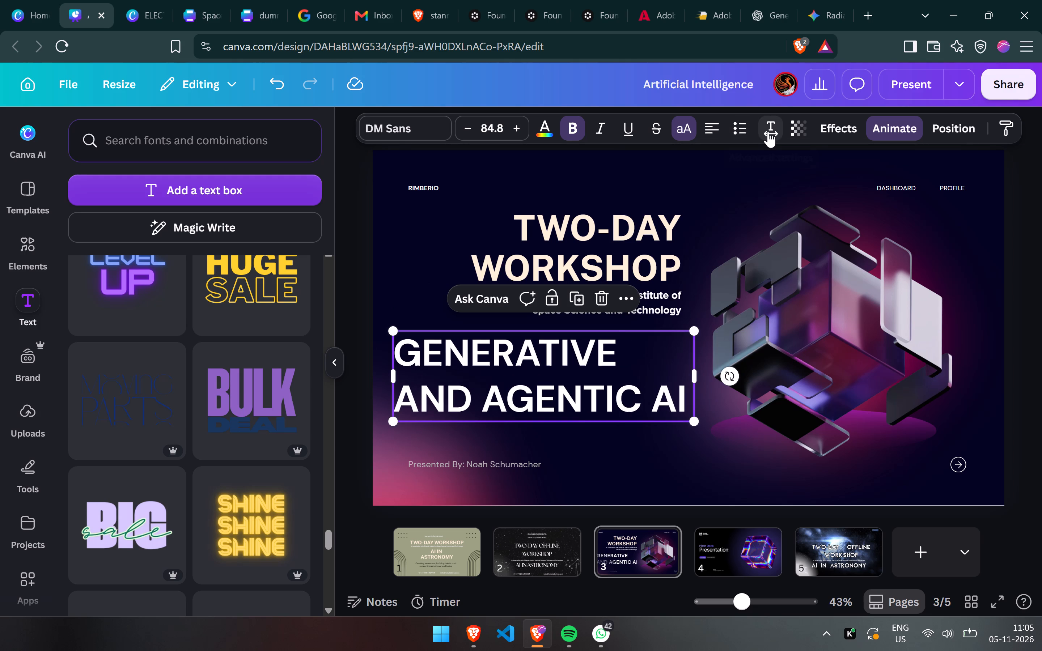
Right-align the GENERATIVE AND AGENTIC AI title and line its box up with the right edge of the heading above.
{"action": "double_click", "coordinate": [707, 125]}
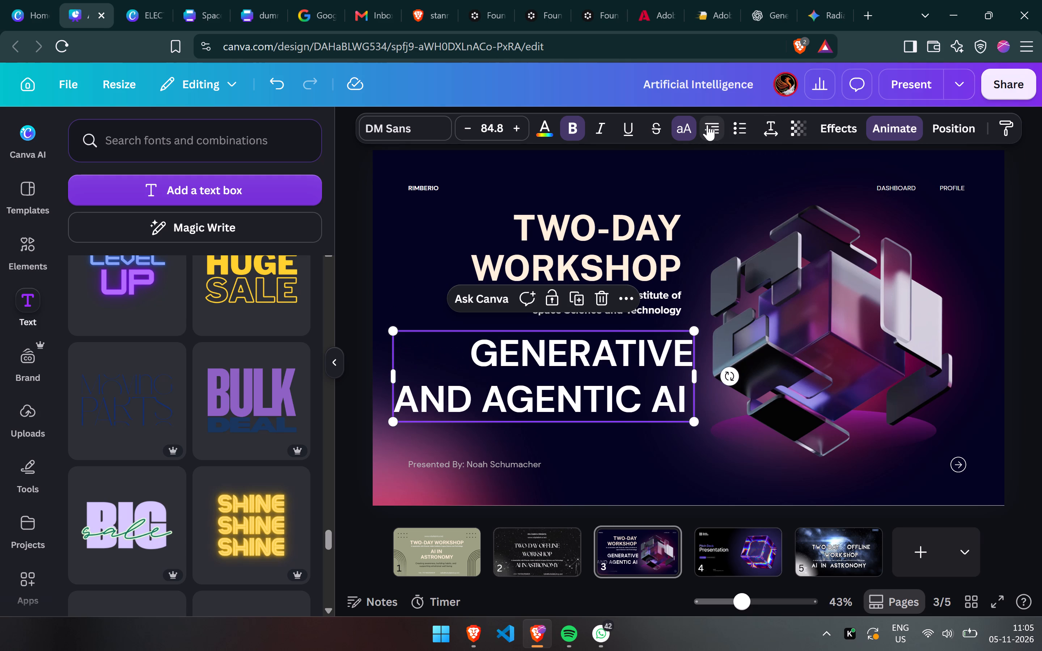
{"action": "left_click_drag", "start_coordinate": [584, 402], "coordinate": [575, 401]}
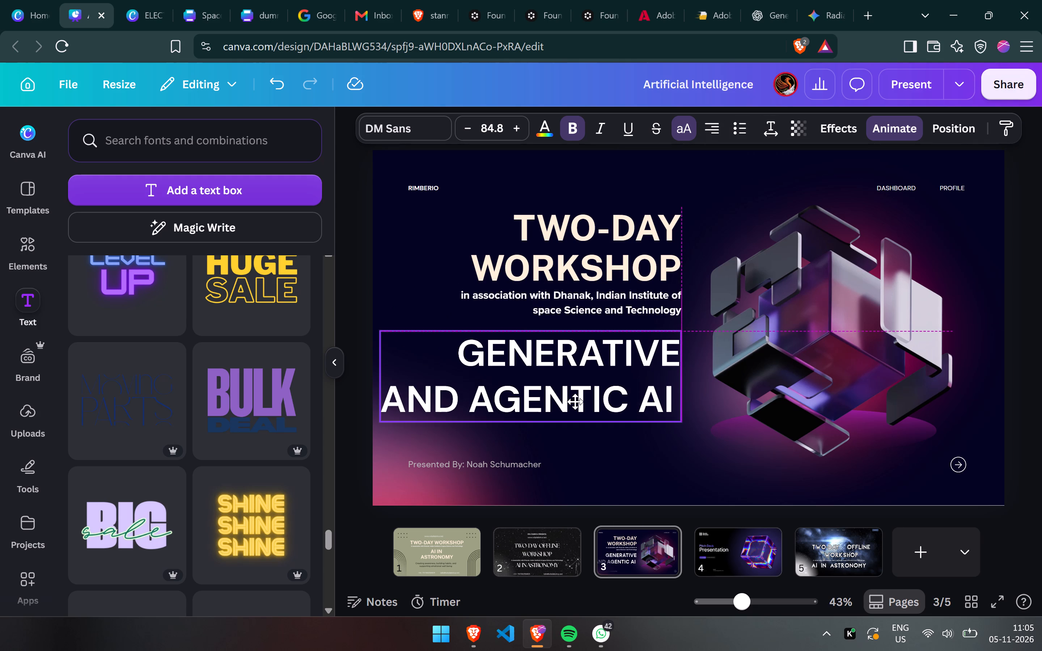
{"action": "left_click_drag", "start_coordinate": [575, 401], "coordinate": [576, 405]}
{"action": "left_click_drag", "start_coordinate": [575, 405], "coordinate": [571, 405]}
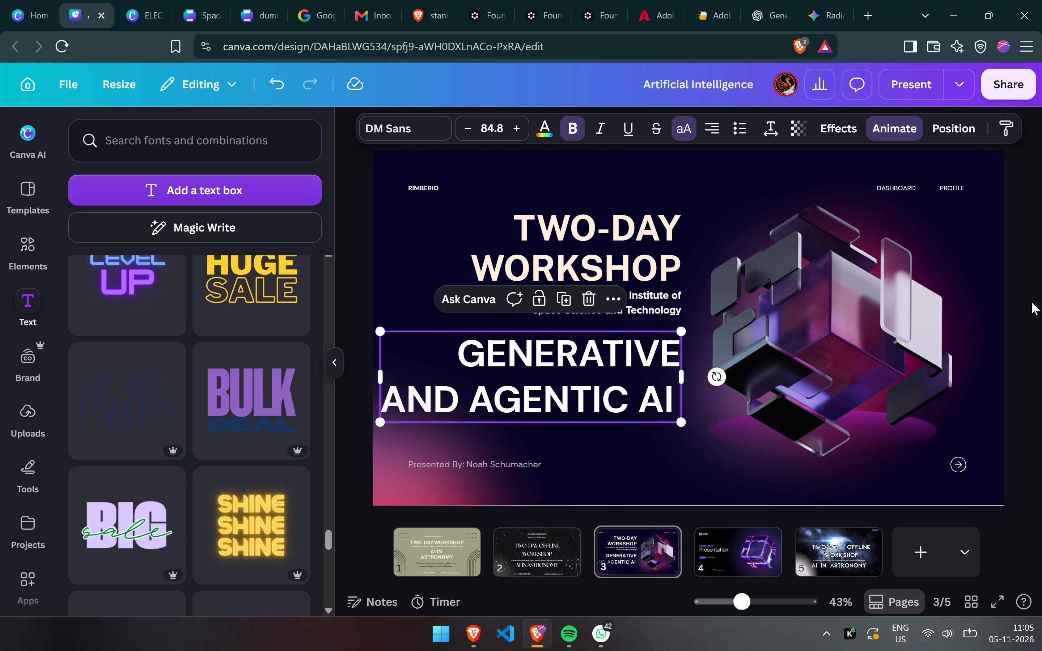
{"action": "left_click", "coordinate": [1032, 302]}
{"action": "left_click", "coordinate": [1032, 302]}
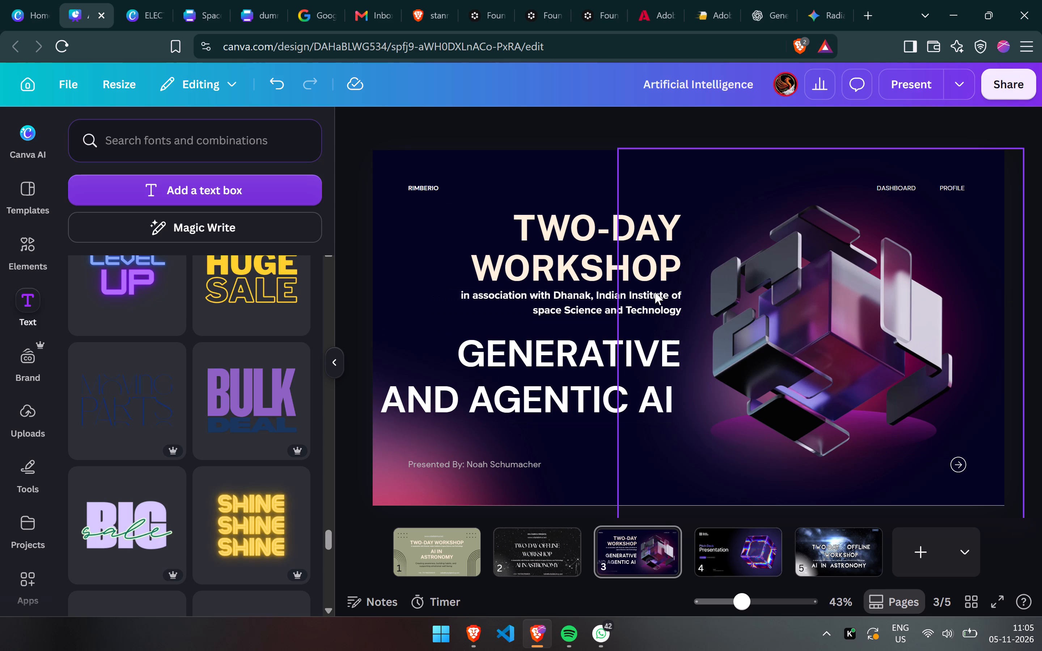
Replace the TWO-DAY WORKSHOP heading's drop shadow with a black Outline effect of thickness 23.
{"action": "left_click", "coordinate": [600, 261]}
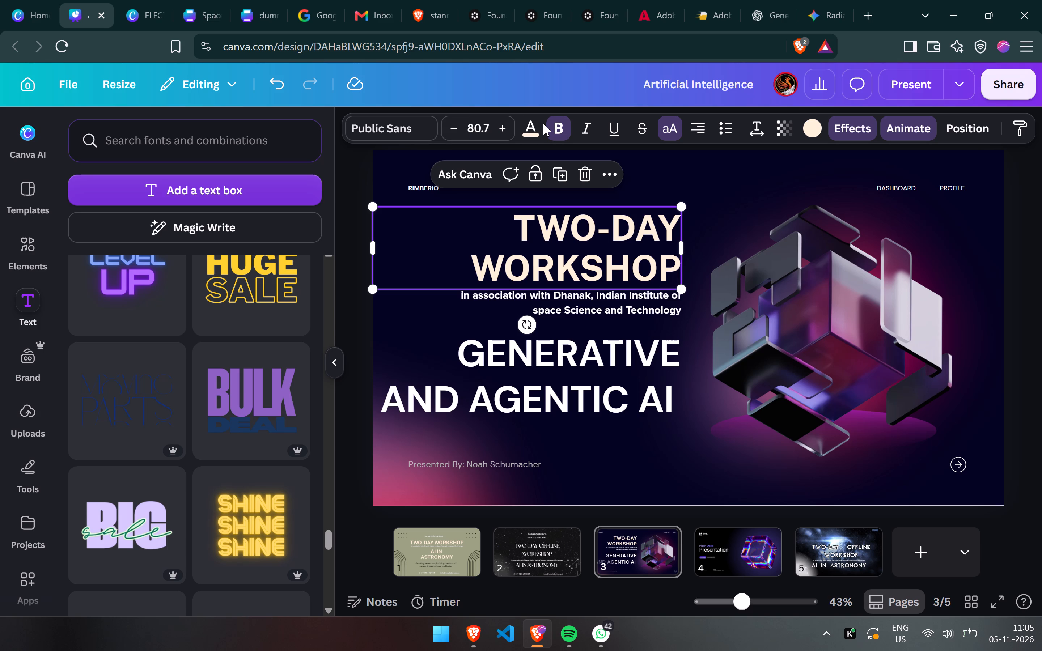
{"action": "left_click", "coordinate": [855, 125]}
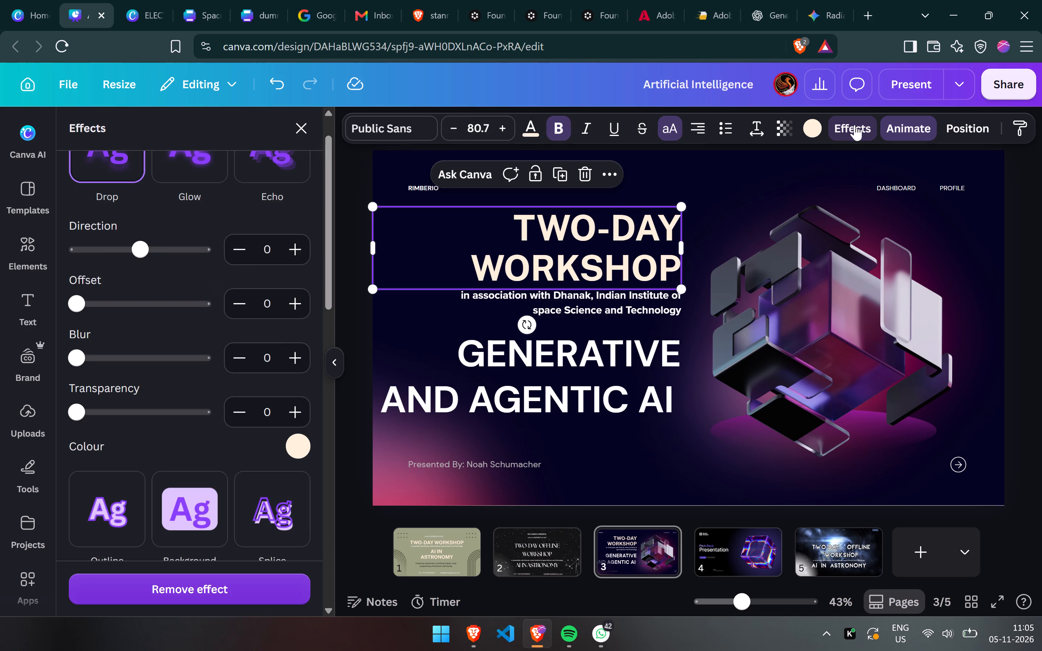
{"action": "left_click", "coordinate": [129, 503]}
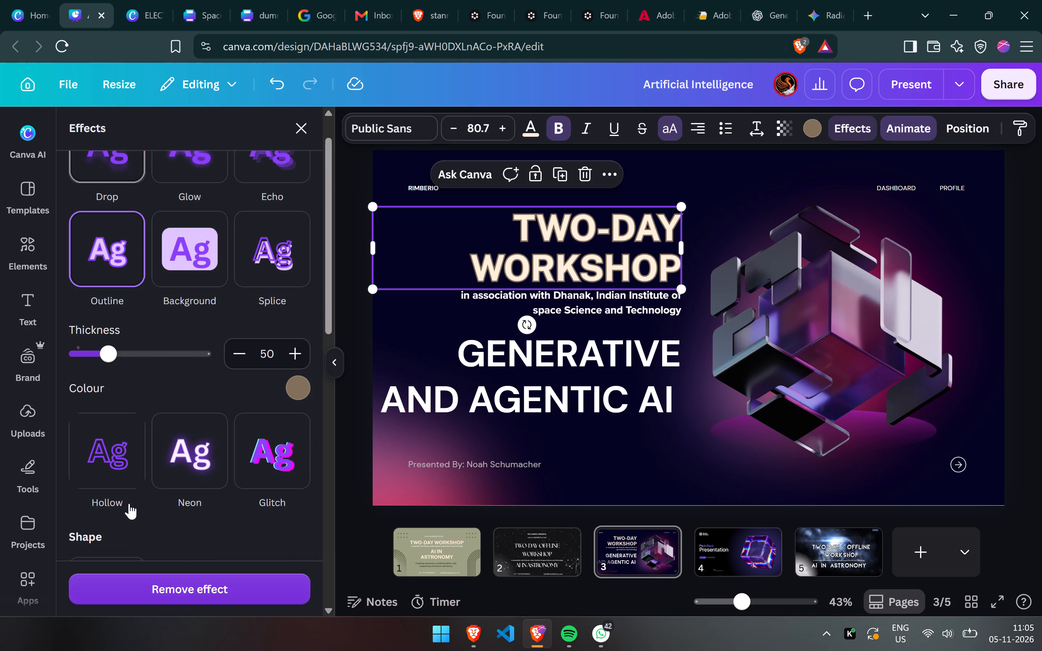
{"action": "left_click", "coordinate": [305, 386]}
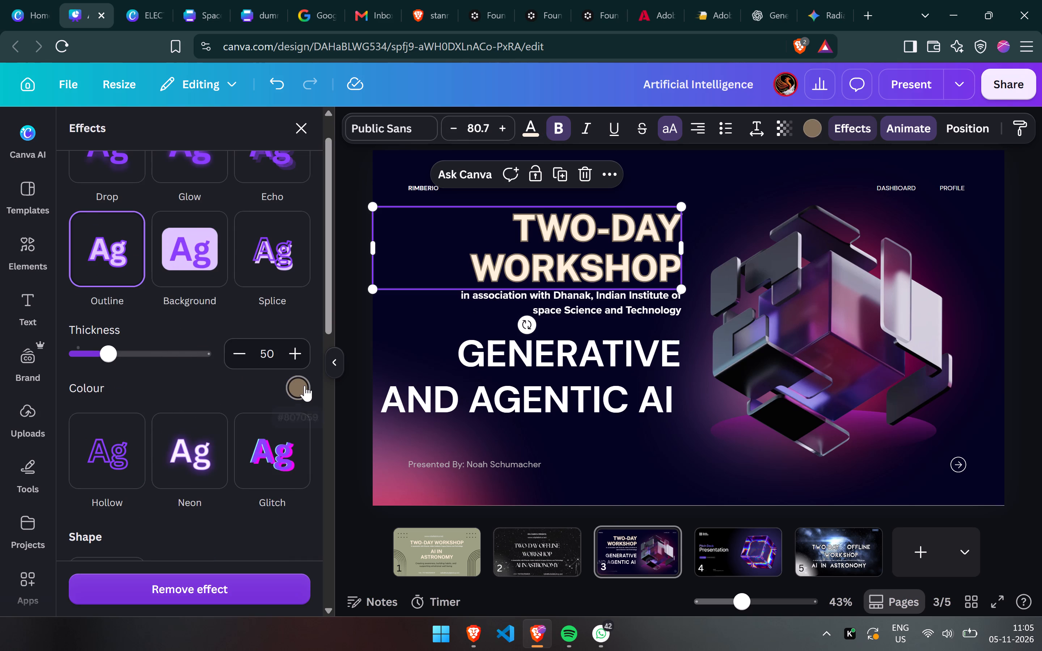
{"action": "left_click", "coordinate": [82, 327]}
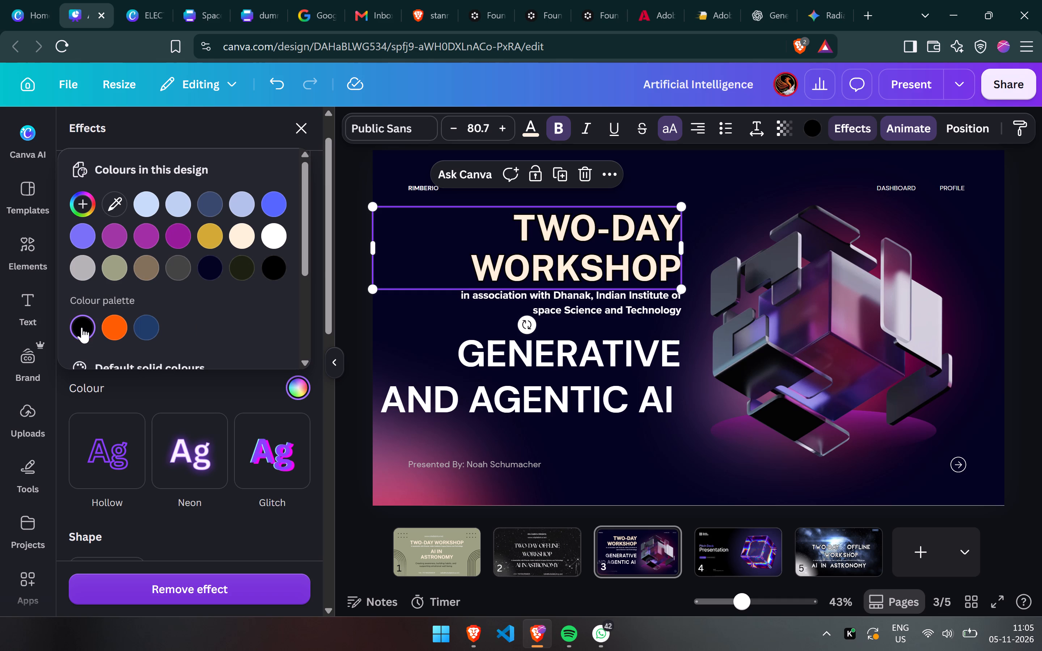
{"action": "left_click", "coordinate": [194, 377]}
{"action": "left_click_drag", "start_coordinate": [127, 351], "coordinate": [144, 351]}
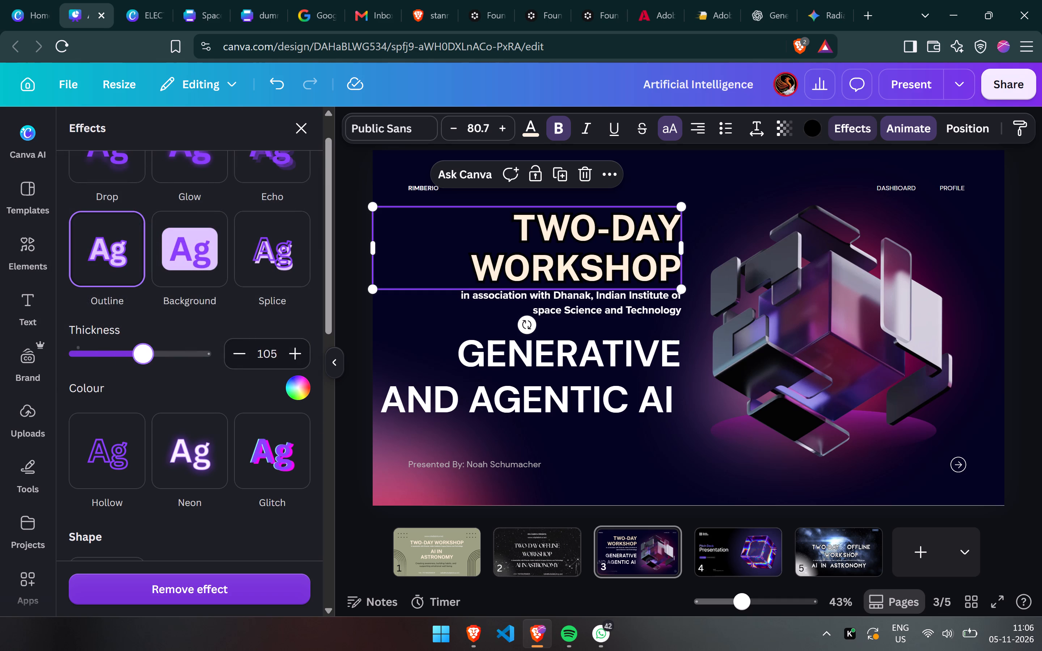
{"action": "left_click_drag", "start_coordinate": [144, 351], "coordinate": [124, 342]}
{"action": "left_click_drag", "start_coordinate": [124, 342], "coordinate": [90, 343]}
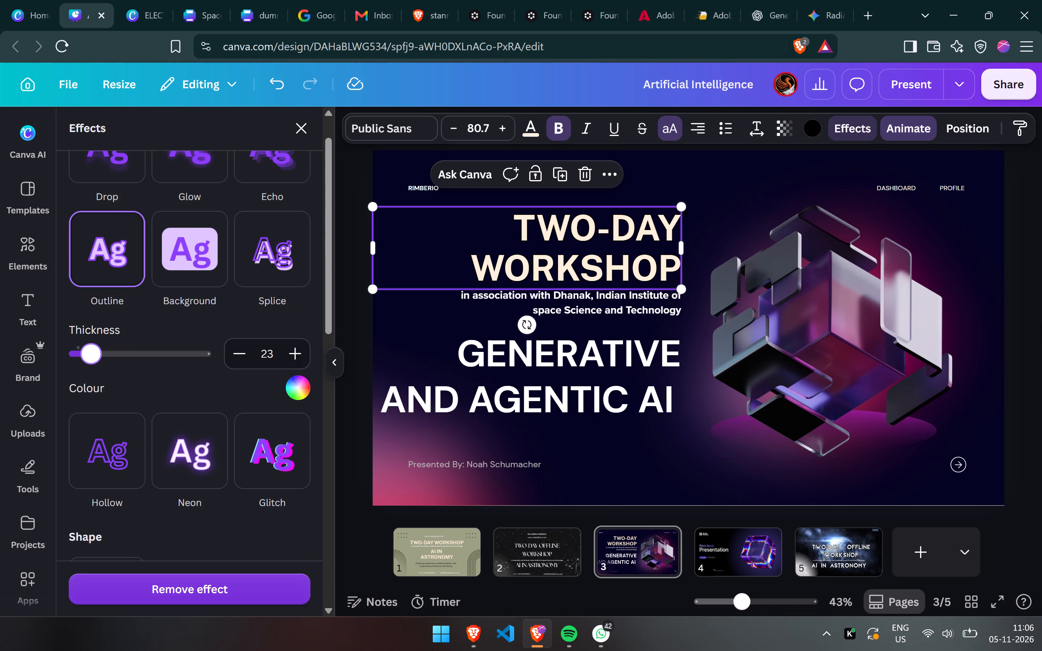
{"action": "left_click", "coordinate": [1041, 324]}
{"action": "left_click", "coordinate": [1024, 333]}
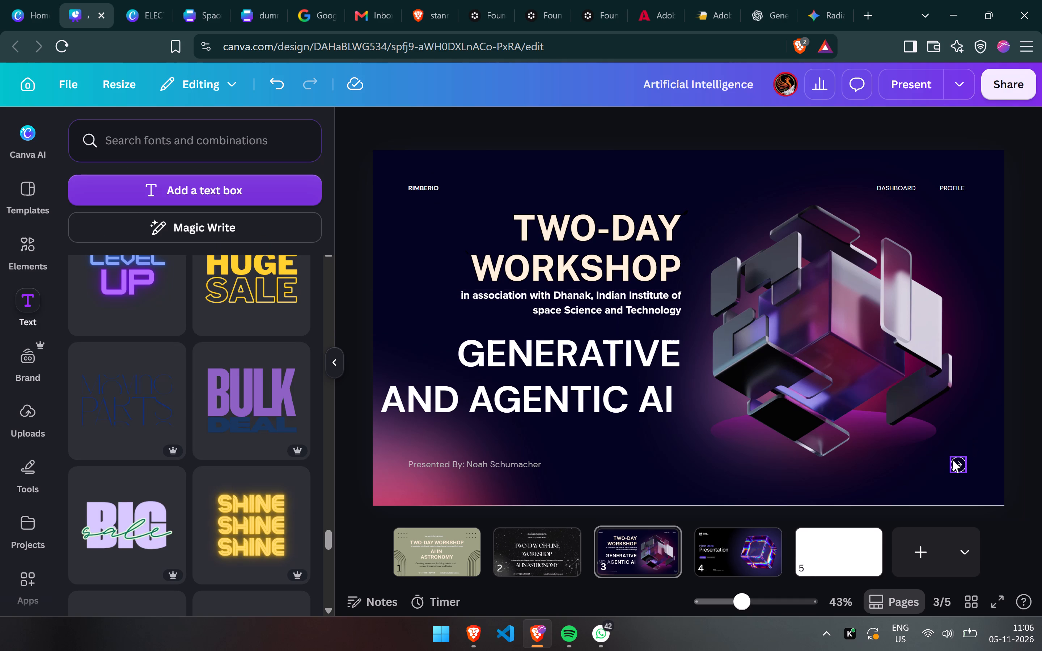
Delete the circled arrow icon and the Presented By line from the bottom of page 3.
{"action": "left_click", "coordinate": [953, 460]}
{"action": "key", "text": "BackSpace"}
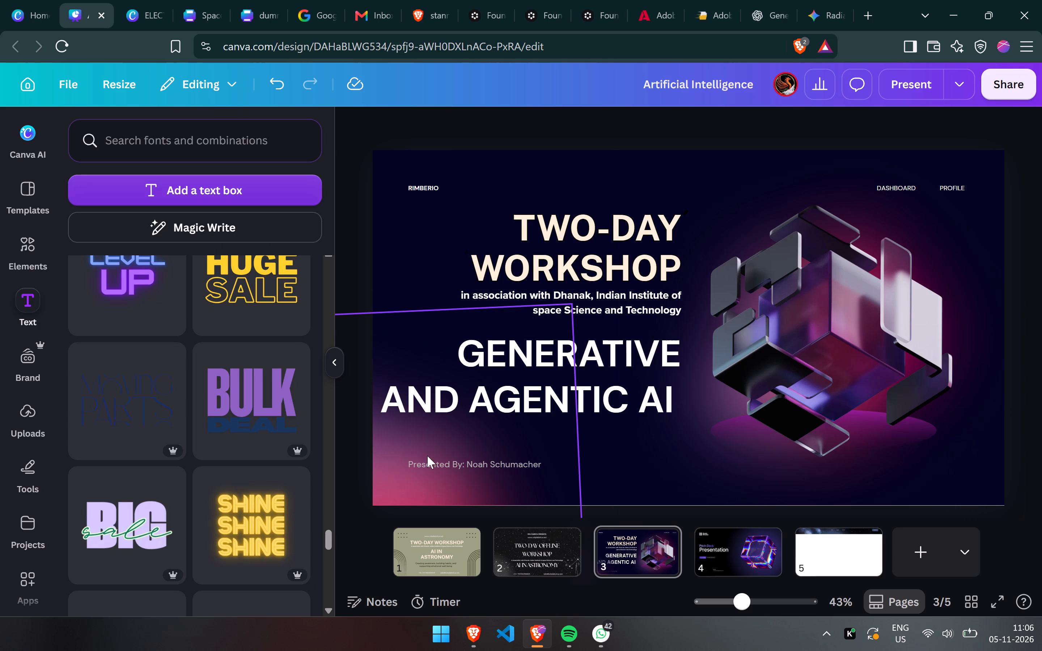
{"action": "left_click", "coordinate": [483, 464]}
{"action": "key", "text": "BackSpace"}
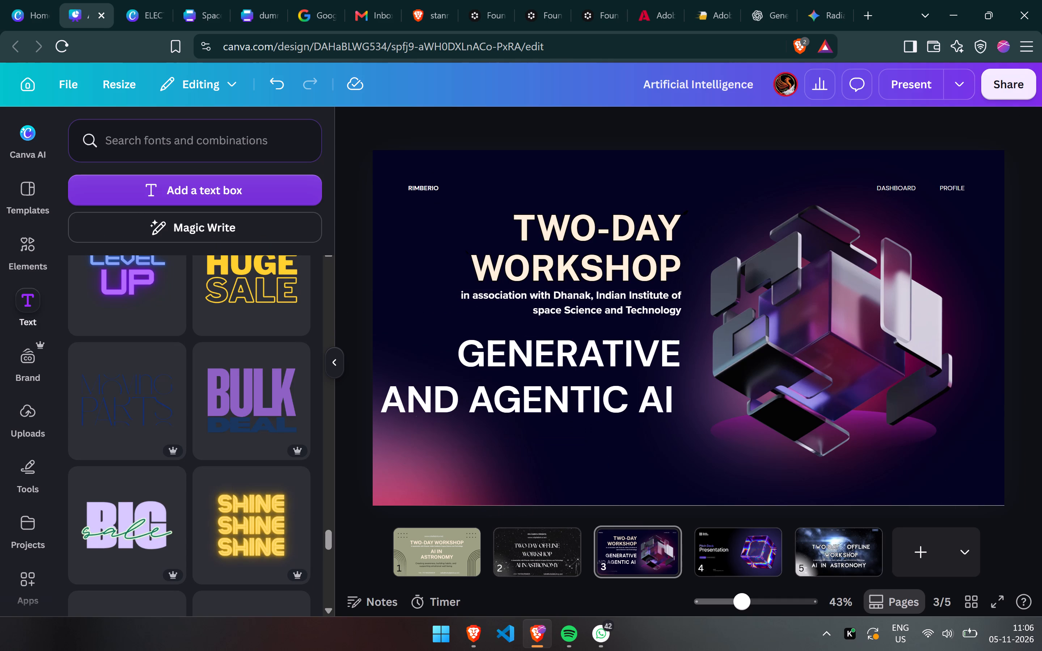
Copy the phone number and email contact lines from page 2 and paste them along the bottom of page 3.
{"action": "left_click", "coordinate": [550, 571]}
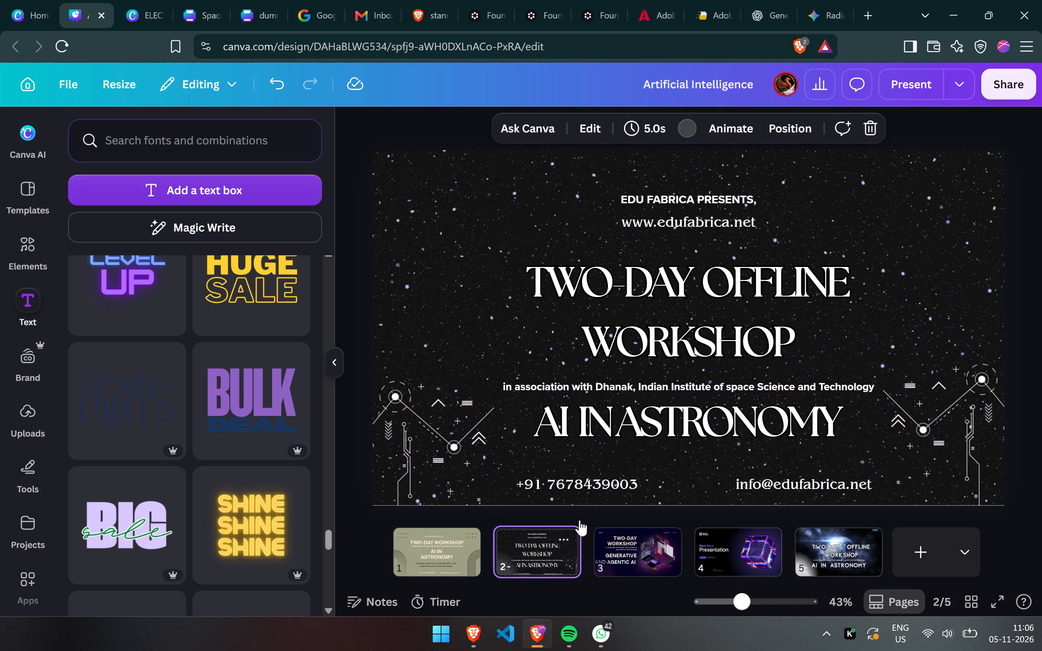
{"action": "left_click", "coordinate": [587, 485]}
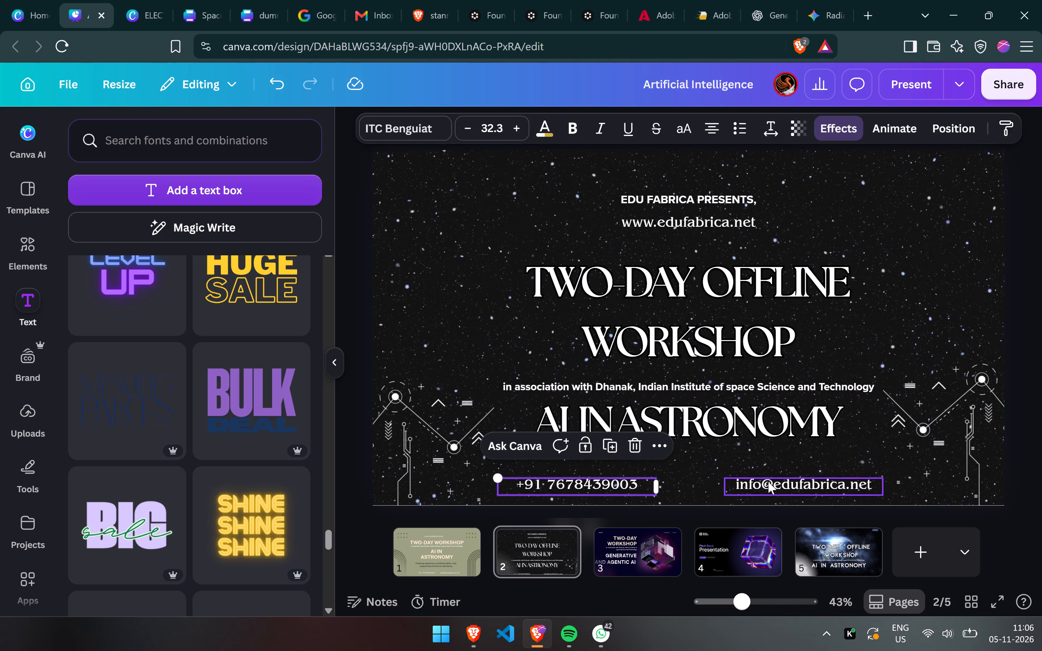
{"action": "left_click", "coordinate": [768, 481], "text": "shift"}
{"action": "key", "text": "ctrl+c"}
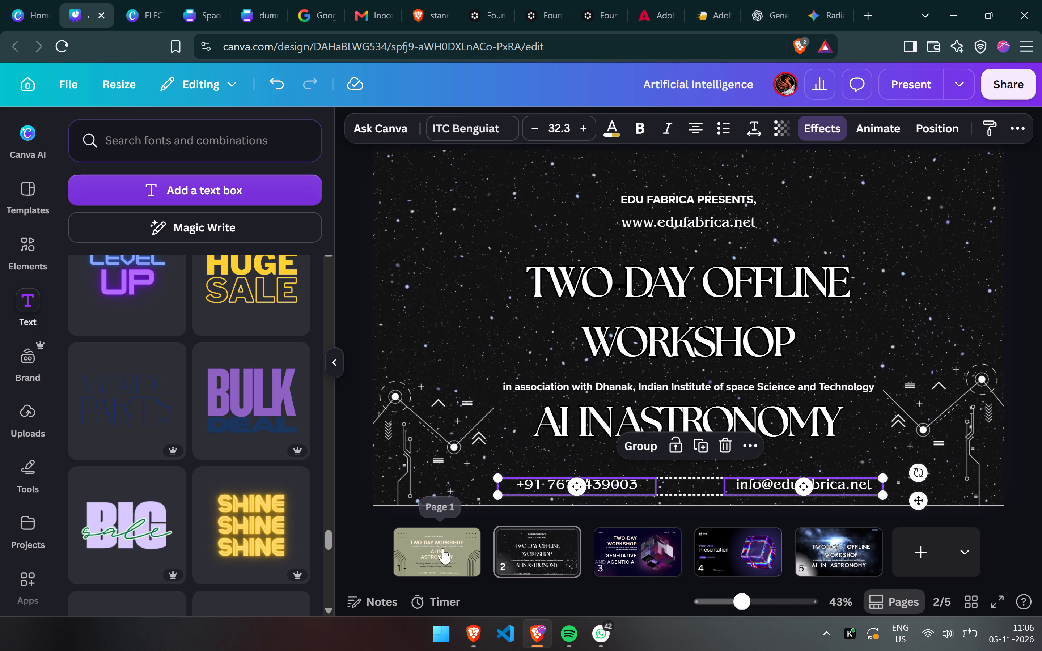
{"action": "left_click", "coordinate": [645, 561]}
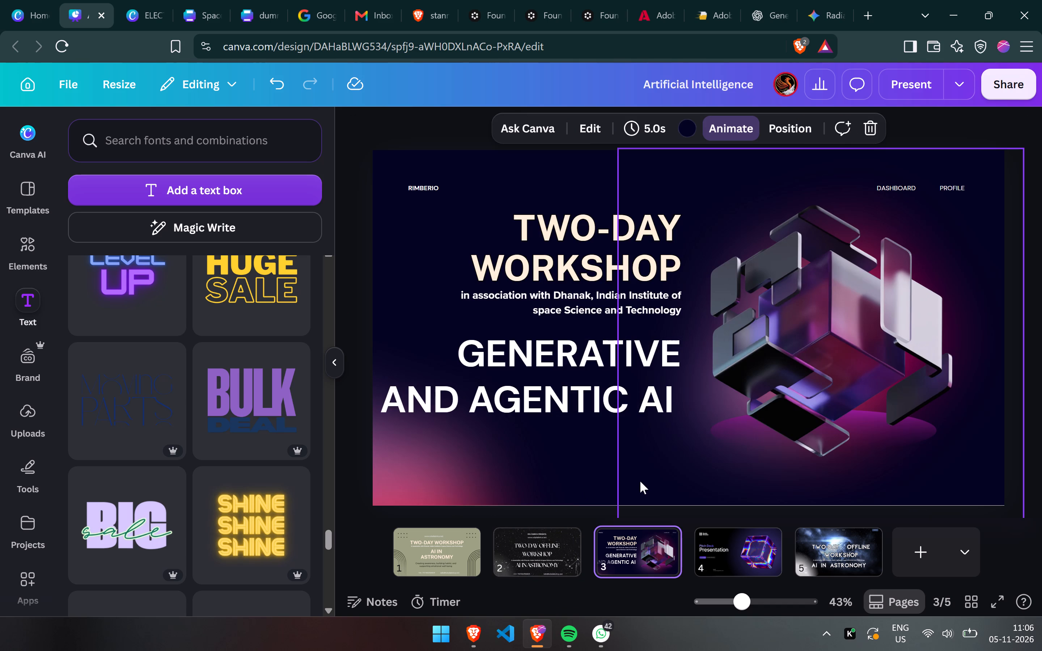
{"action": "left_click", "coordinate": [510, 476]}
{"action": "key", "text": "ctrl+v"}
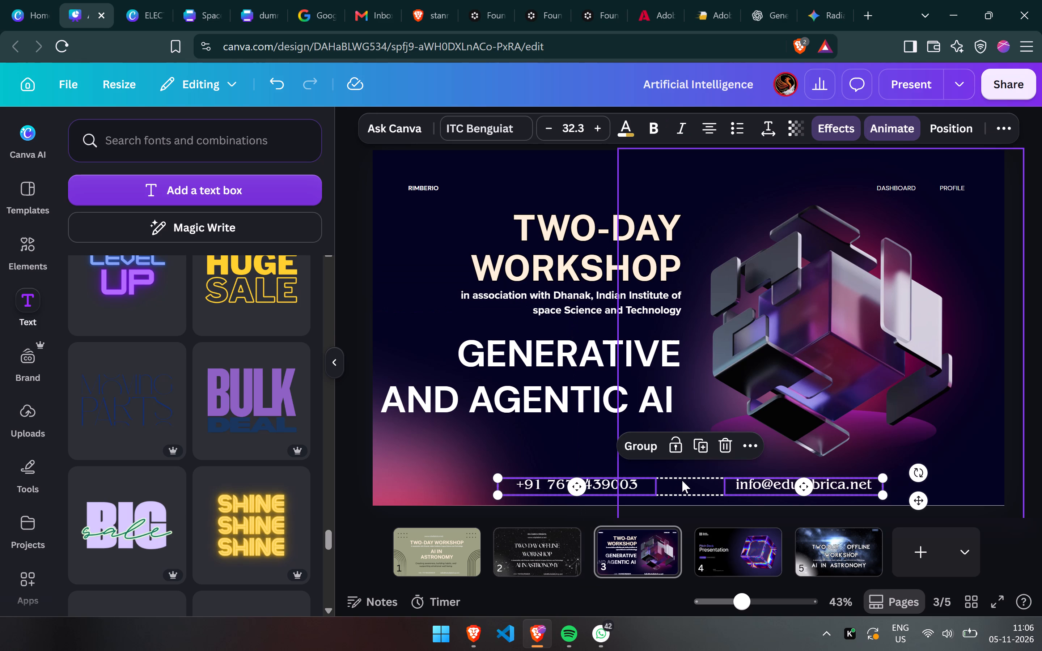
{"action": "left_click", "coordinate": [746, 492]}
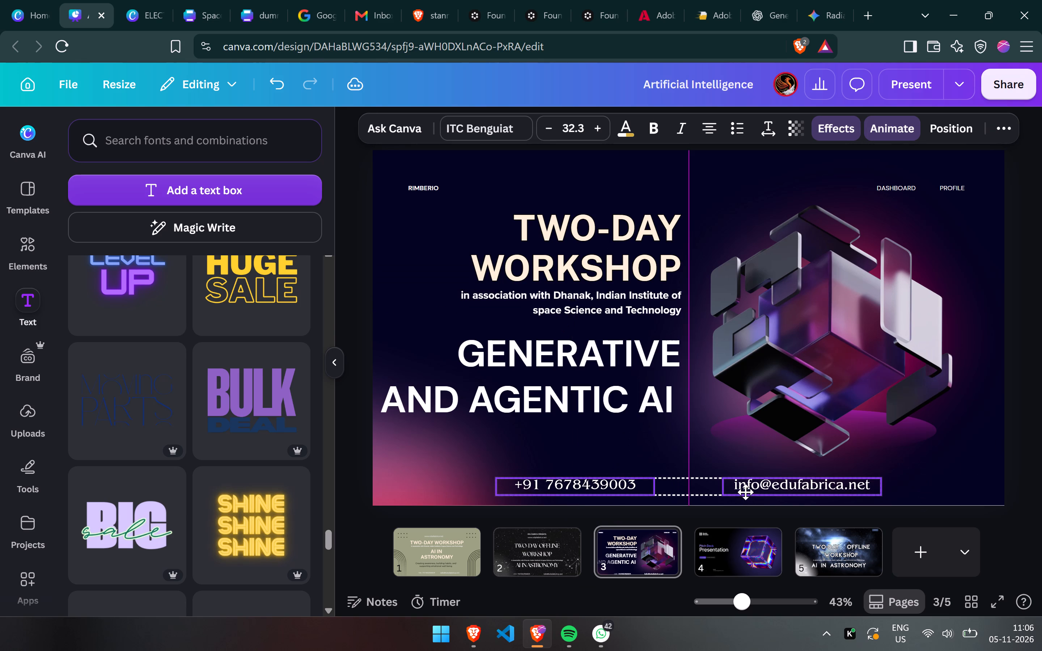
Delete the DASHBOARD, PROFILE and RIMBERIO labels from the top of page 3.
{"action": "left_click", "coordinate": [1032, 433]}
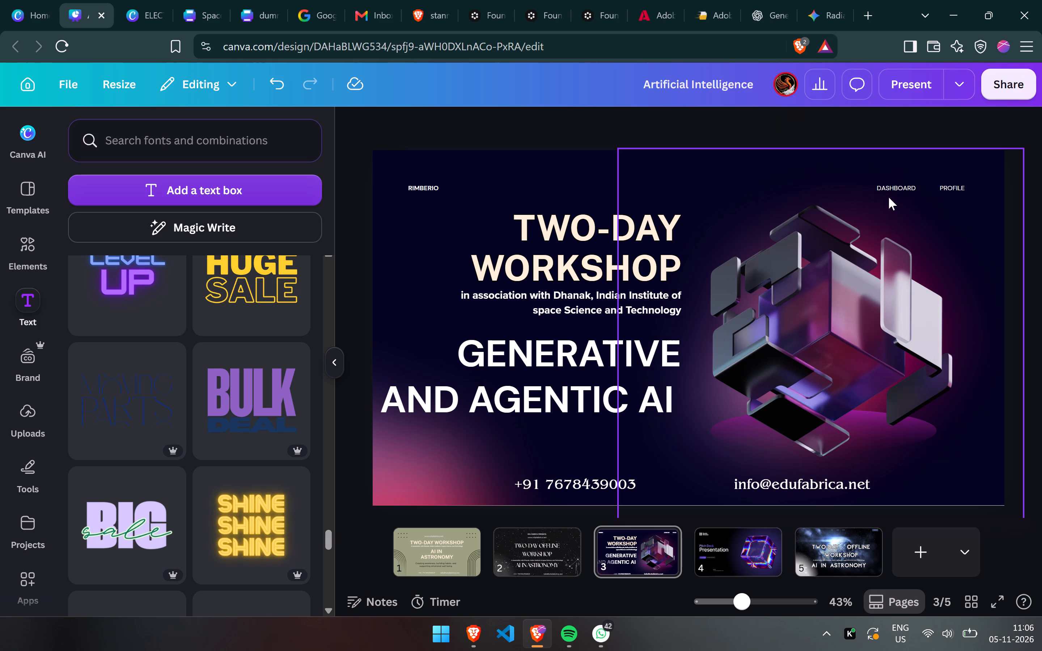
{"action": "left_click", "coordinate": [898, 187]}
{"action": "key", "text": "BackSpace"}
{"action": "left_click", "coordinate": [942, 188]}
{"action": "key", "text": "BackSpace"}
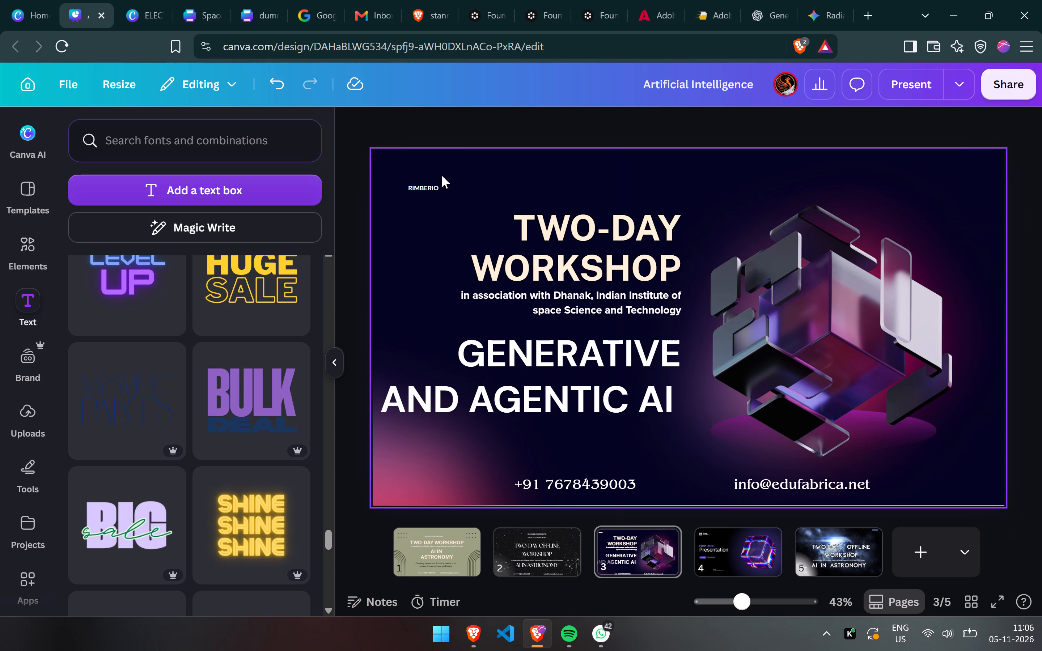
{"action": "left_click", "coordinate": [431, 184]}
{"action": "key", "text": "BackSpace"}
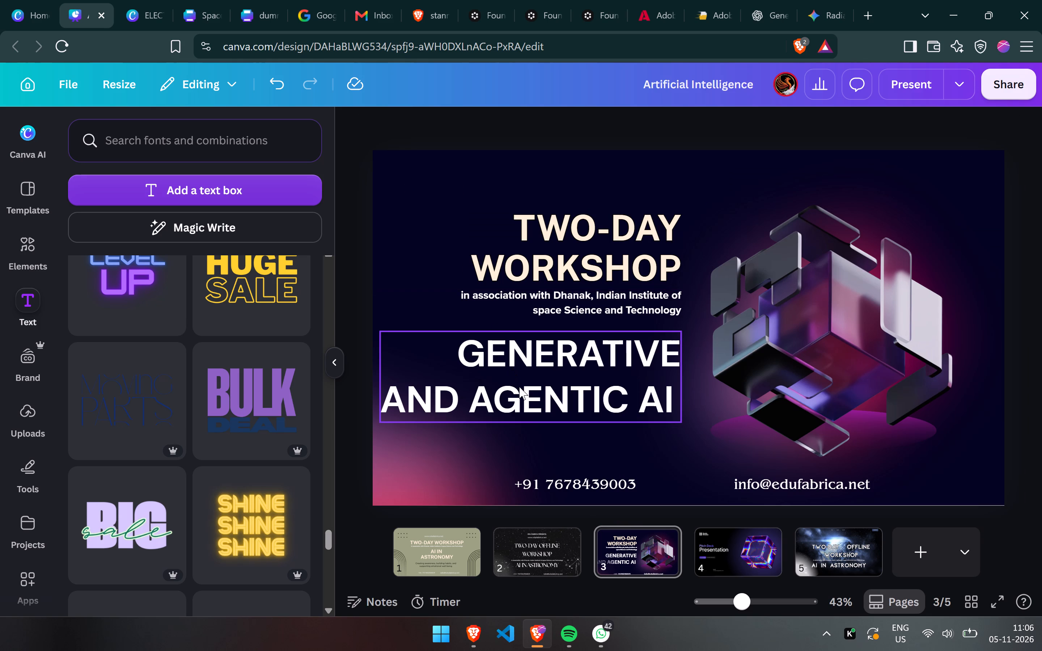
Move the GENERATIVE AND AGENTIC AI title down to just above the contact lines.
{"action": "left_click_drag", "start_coordinate": [519, 387], "coordinate": [545, 425]}
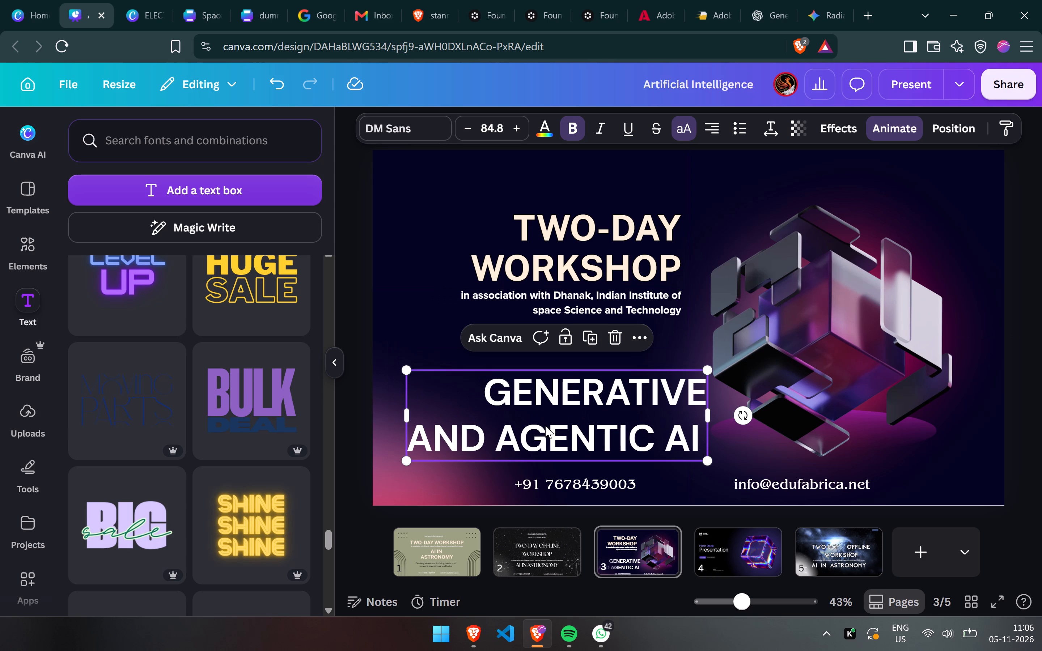
Move the 'in association with Dhanak' text down to just above the GENERATIVE AND AGENTIC AI title and centre-align it.
{"action": "left_click_drag", "start_coordinate": [611, 297], "coordinate": [602, 314]}
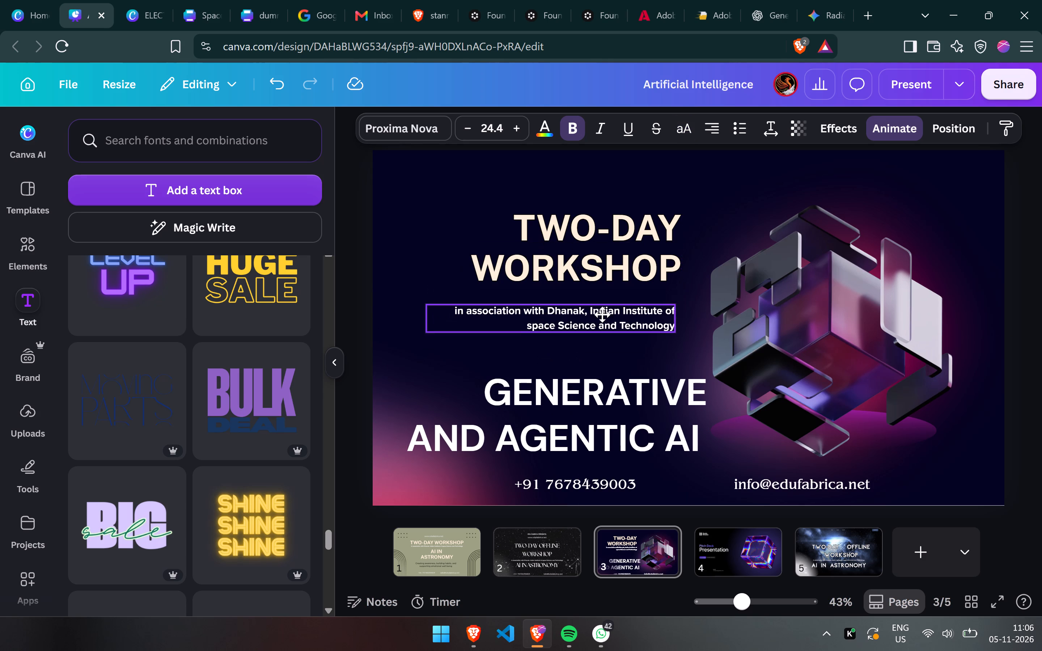
{"action": "left_click_drag", "start_coordinate": [602, 314], "coordinate": [558, 330]}
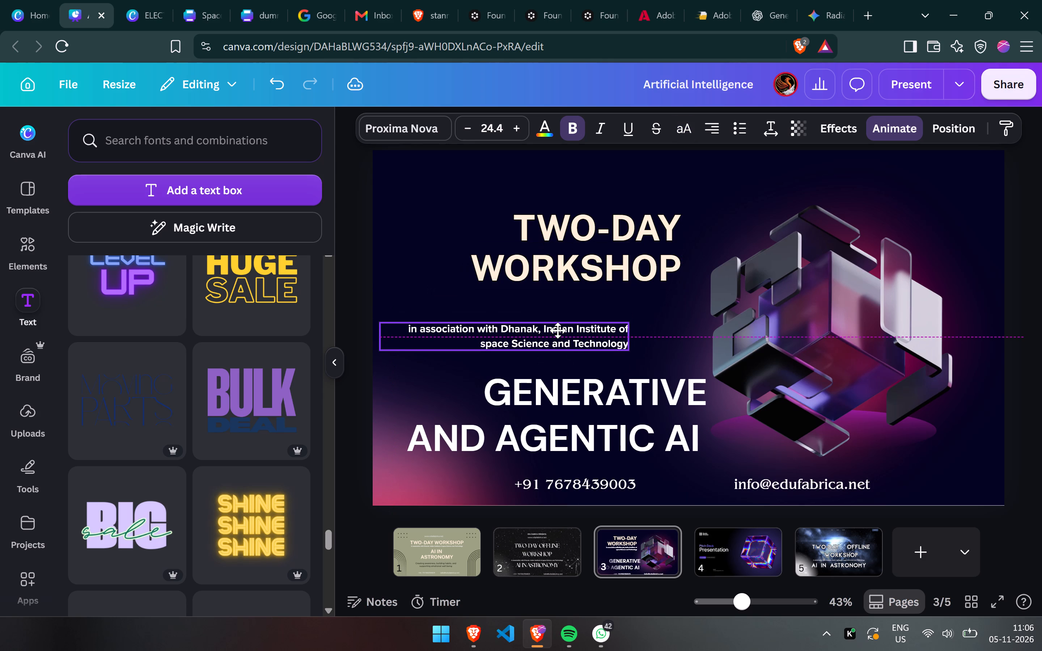
{"action": "left_click_drag", "start_coordinate": [558, 330], "coordinate": [563, 329]}
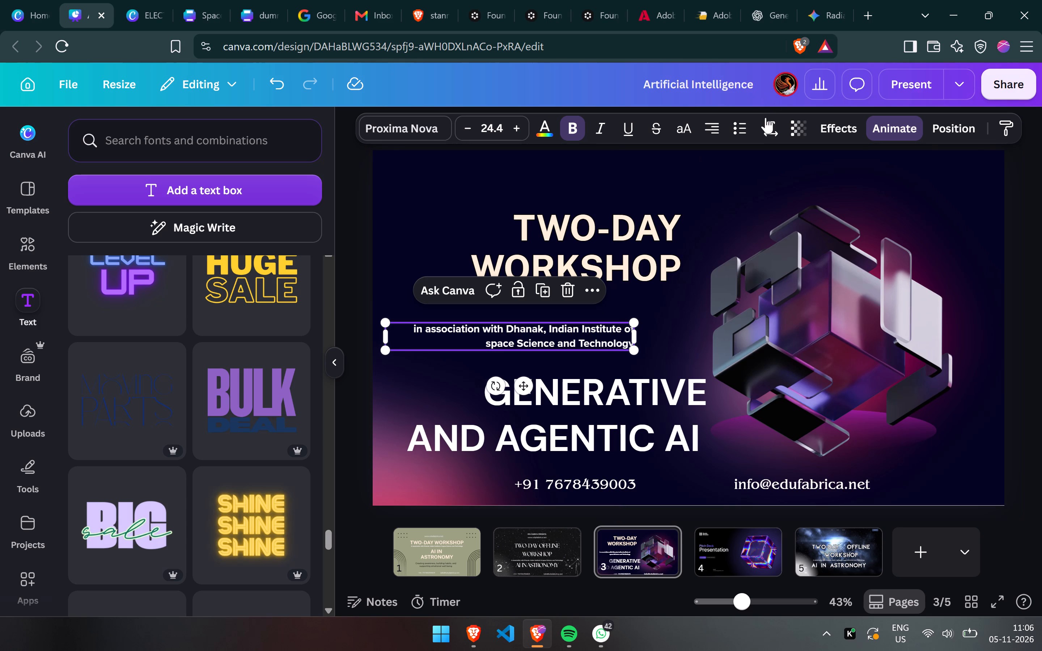
{"action": "left_click", "coordinate": [709, 127]}
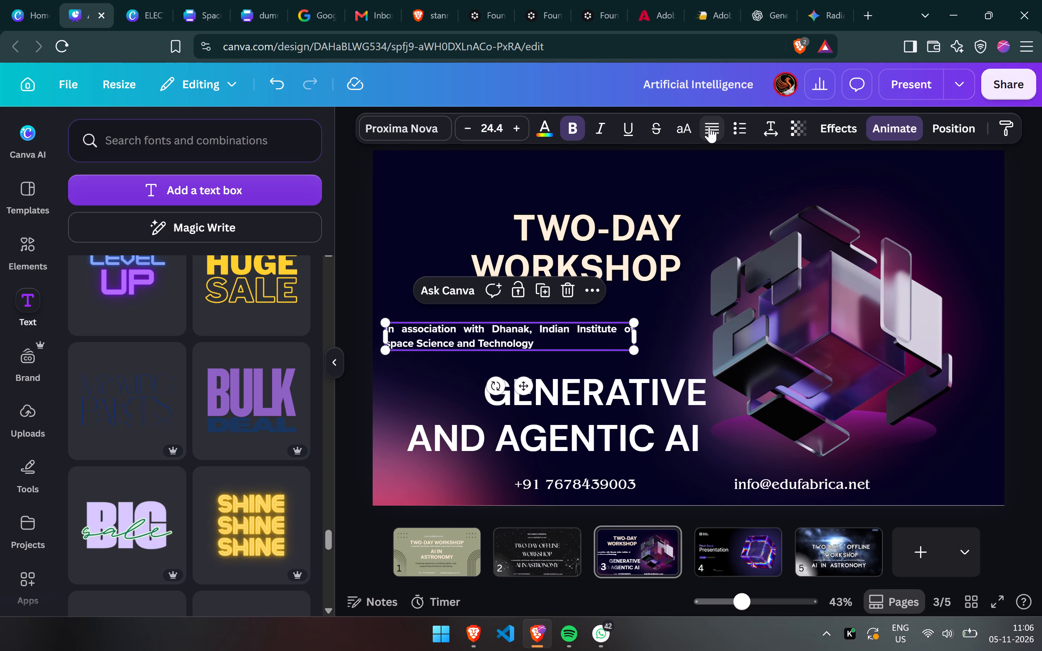
{"action": "left_click", "coordinate": [709, 127]}
{"action": "left_click_drag", "start_coordinate": [715, 116], "coordinate": [712, 129]}
{"action": "left_click", "coordinate": [712, 129]}
{"action": "double_click", "coordinate": [712, 129]}
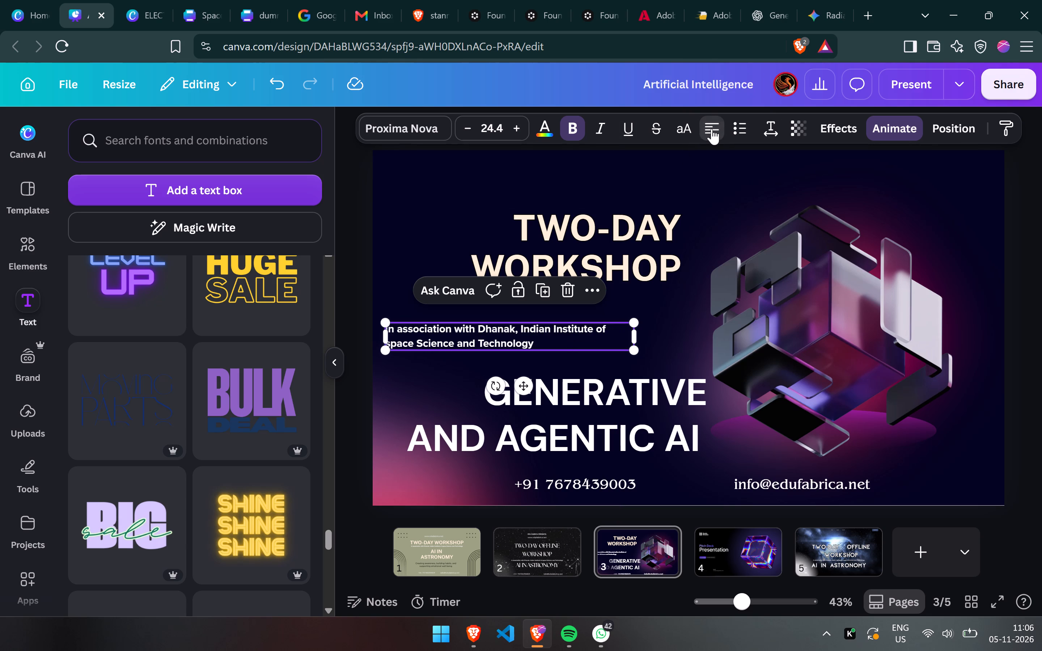
{"action": "left_click", "coordinate": [712, 129]}
{"action": "left_click_drag", "start_coordinate": [565, 337], "coordinate": [588, 335]}
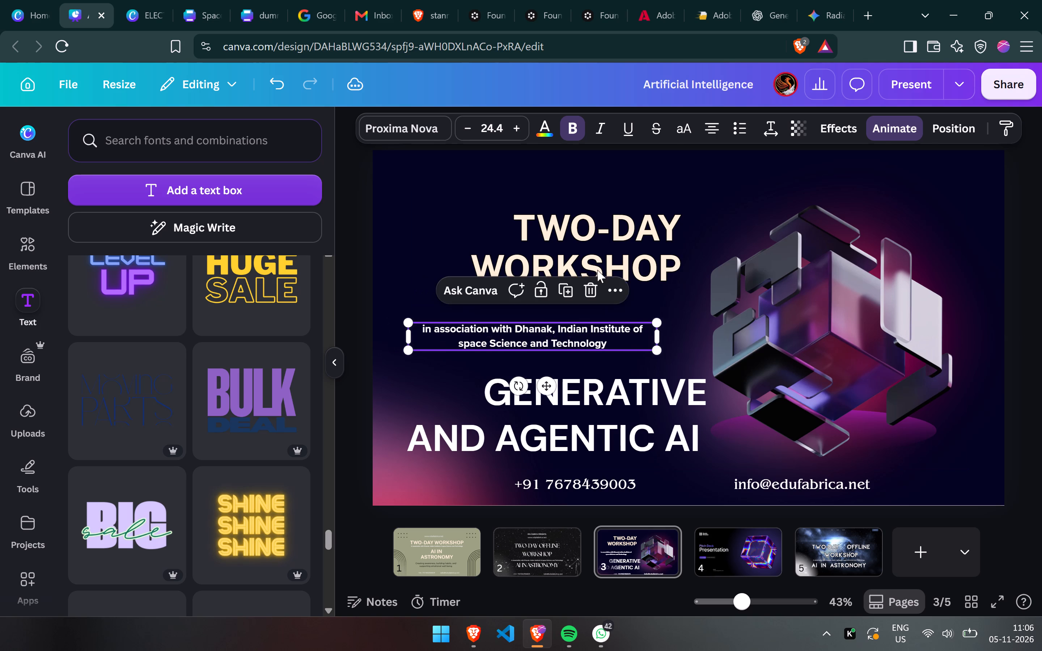
Centre-align the TWO-DAY WORKSHOP heading and place it directly above the association text, centred over it.
{"action": "left_click_drag", "start_coordinate": [602, 258], "coordinate": [633, 263]}
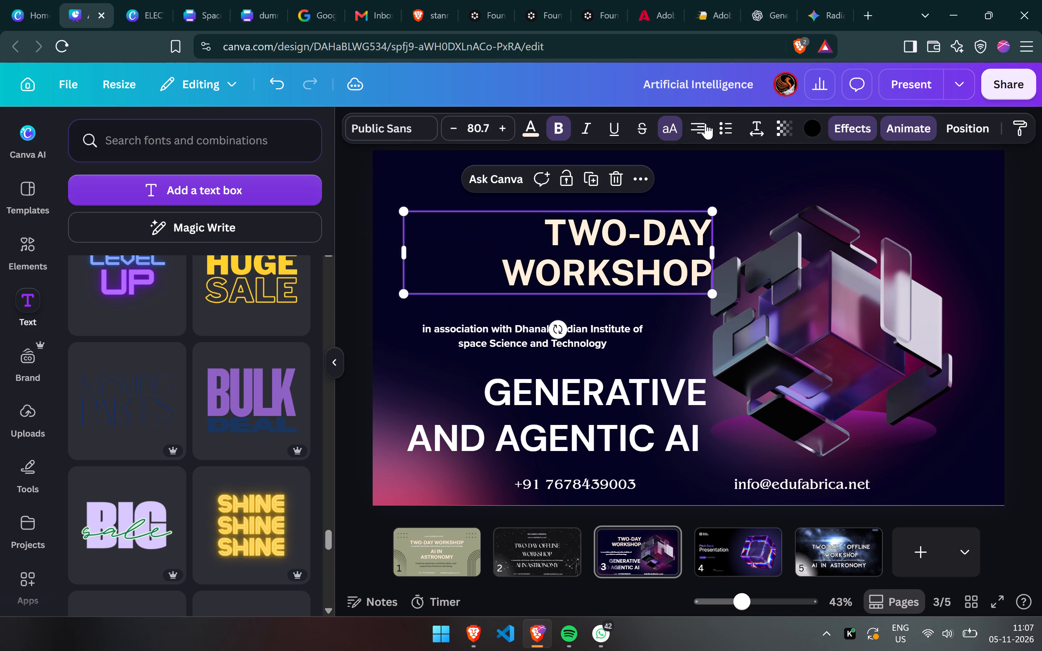
{"action": "left_click", "coordinate": [706, 122]}
{"action": "left_click", "coordinate": [706, 122]}
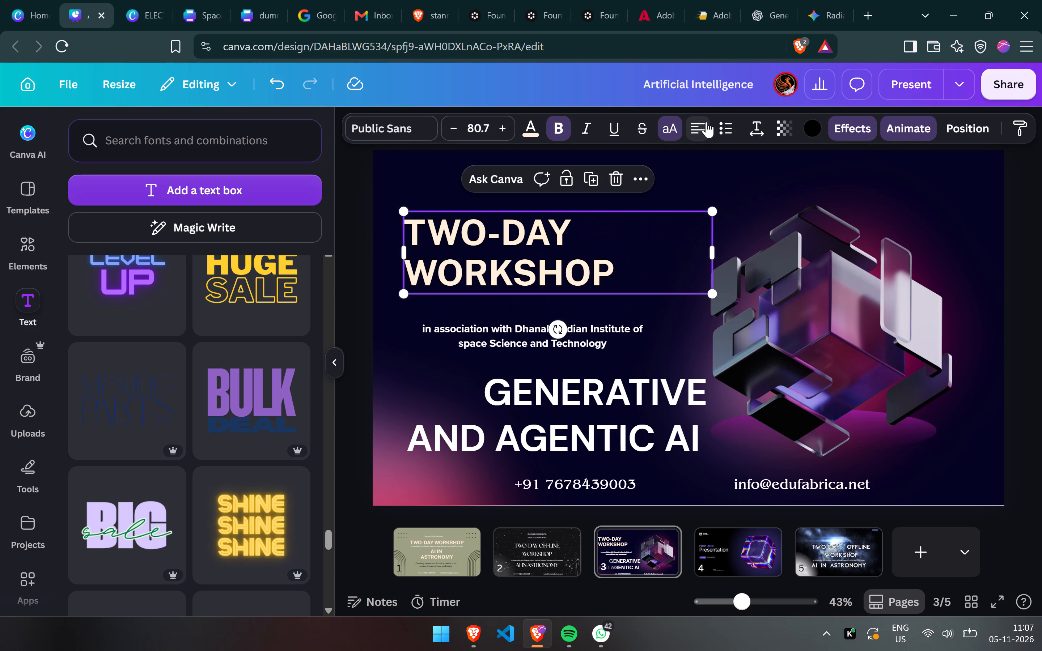
{"action": "left_click", "coordinate": [706, 122]}
{"action": "left_click_drag", "start_coordinate": [591, 244], "coordinate": [589, 248]}
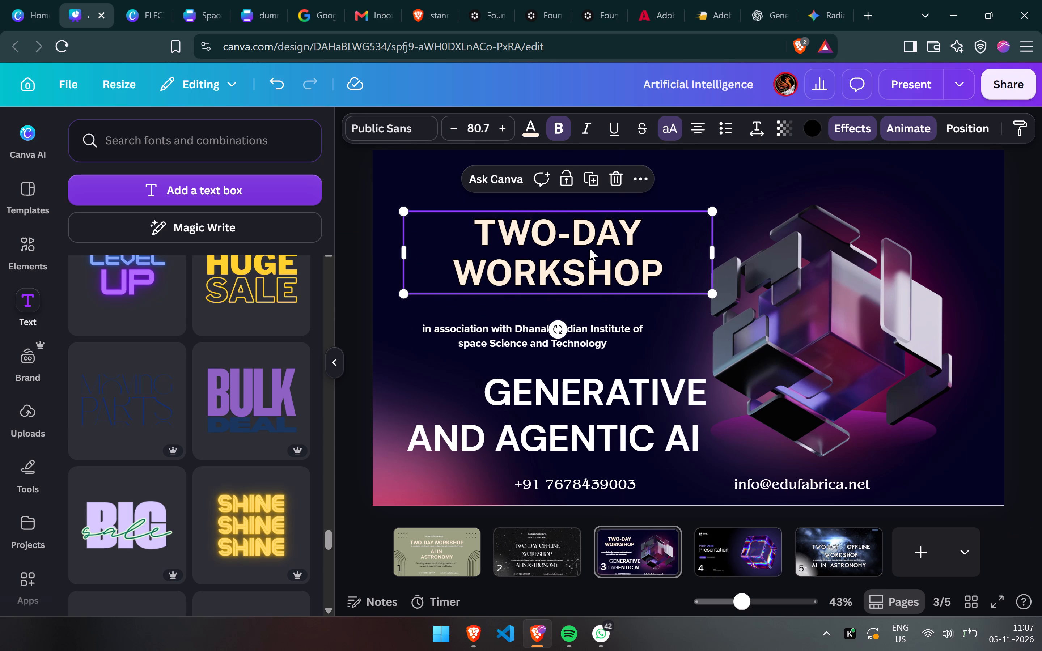
{"action": "left_click_drag", "start_coordinate": [589, 248], "coordinate": [572, 269]}
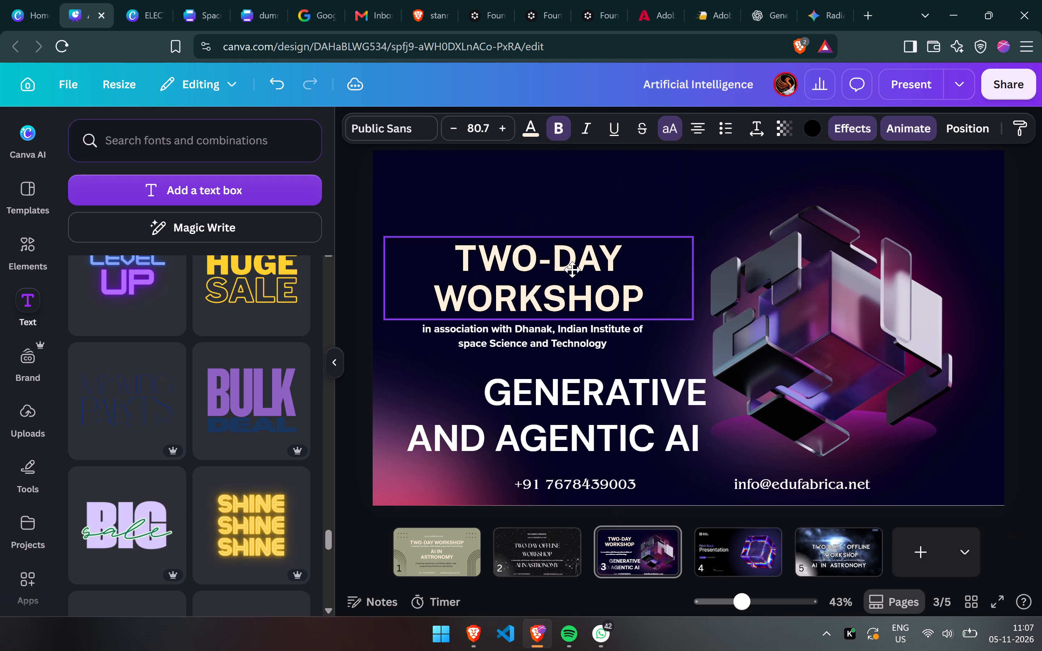
{"action": "left_click_drag", "start_coordinate": [572, 269], "coordinate": [581, 272]}
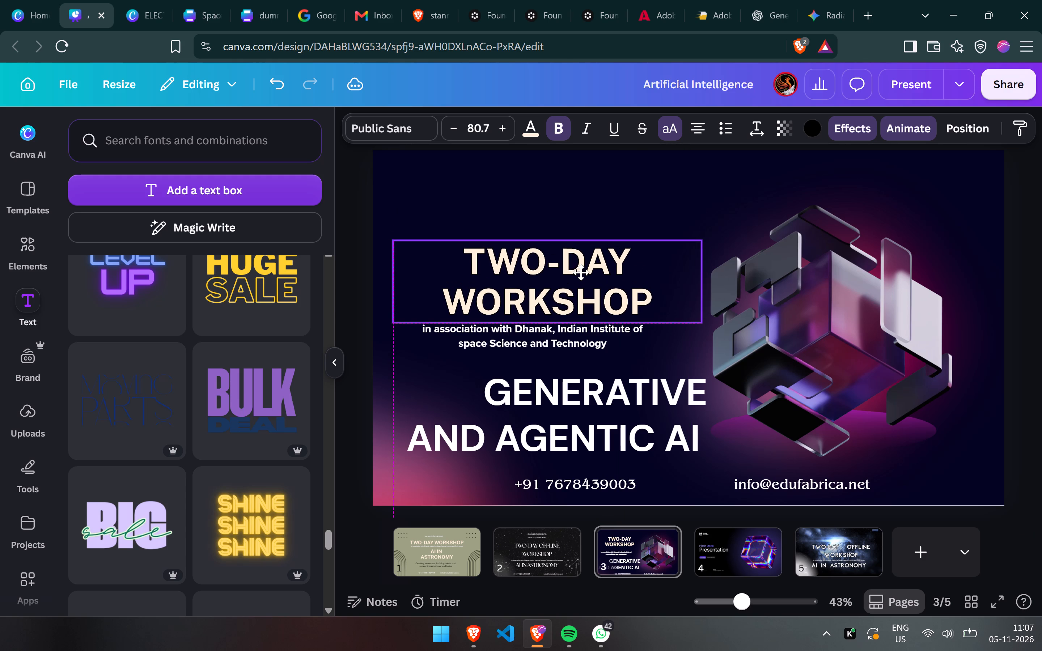
{"action": "left_click_drag", "start_coordinate": [581, 272], "coordinate": [578, 271]}
{"action": "left_click_drag", "start_coordinate": [578, 271], "coordinate": [580, 271]}
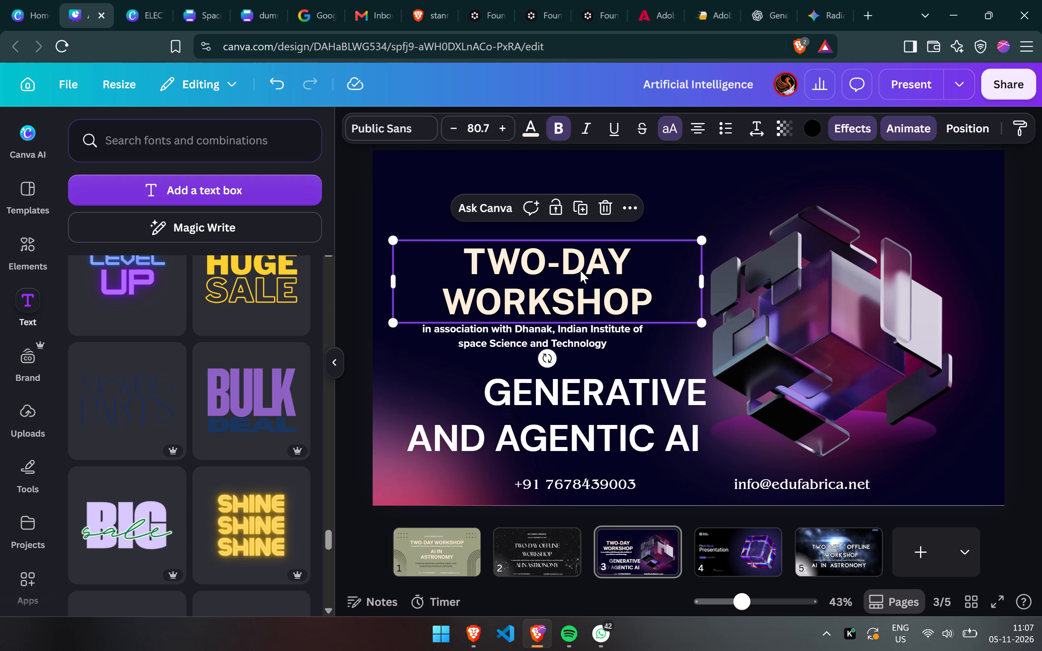
{"action": "left_click_drag", "start_coordinate": [580, 271], "coordinate": [574, 273]}
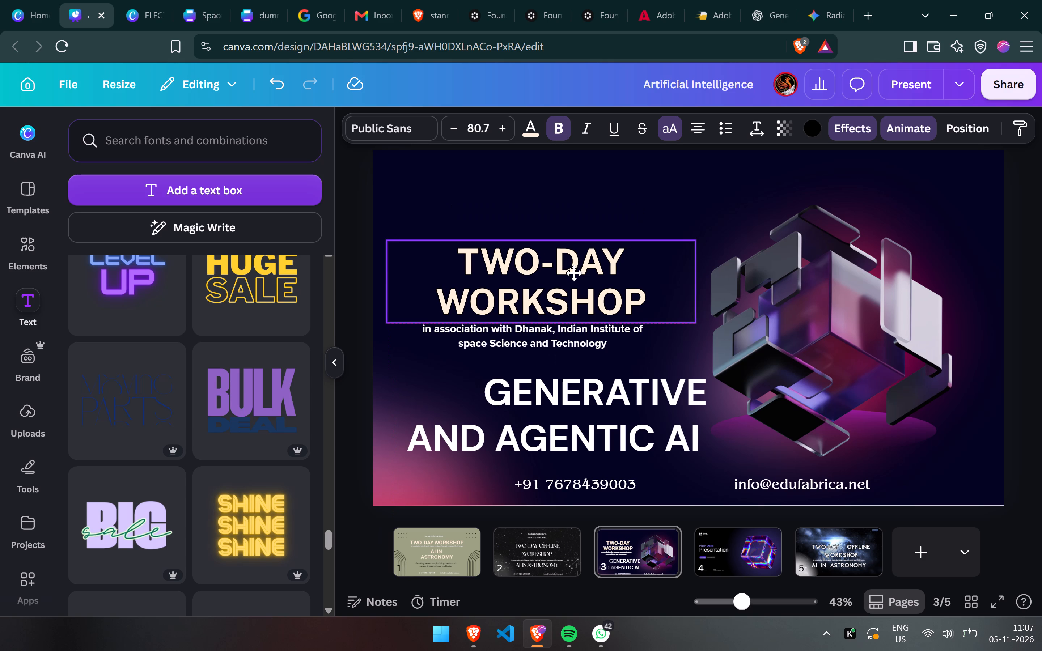
{"action": "left_click_drag", "start_coordinate": [574, 273], "coordinate": [572, 273]}
{"action": "left_click_drag", "start_coordinate": [572, 273], "coordinate": [565, 270]}
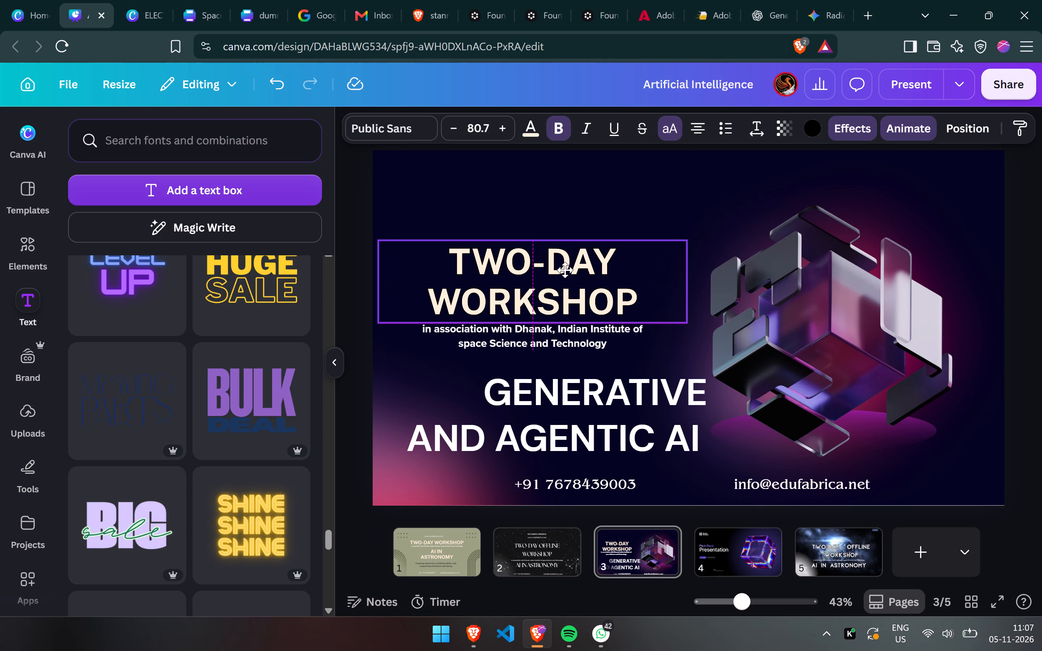
{"action": "left_click_drag", "start_coordinate": [565, 270], "coordinate": [565, 269]}
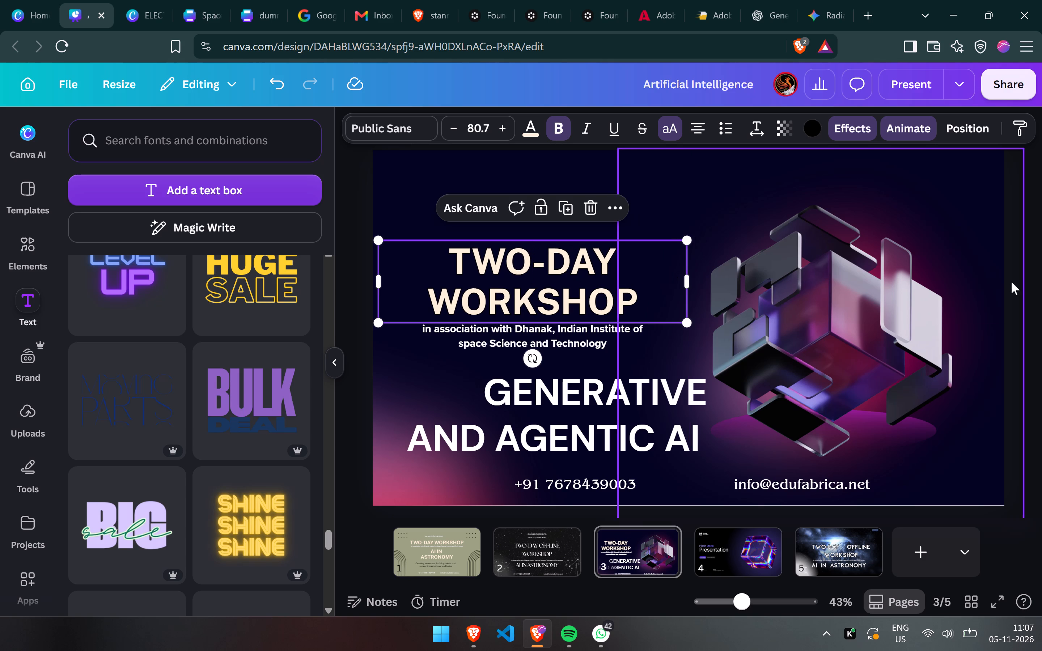
{"action": "left_click", "coordinate": [1022, 298]}
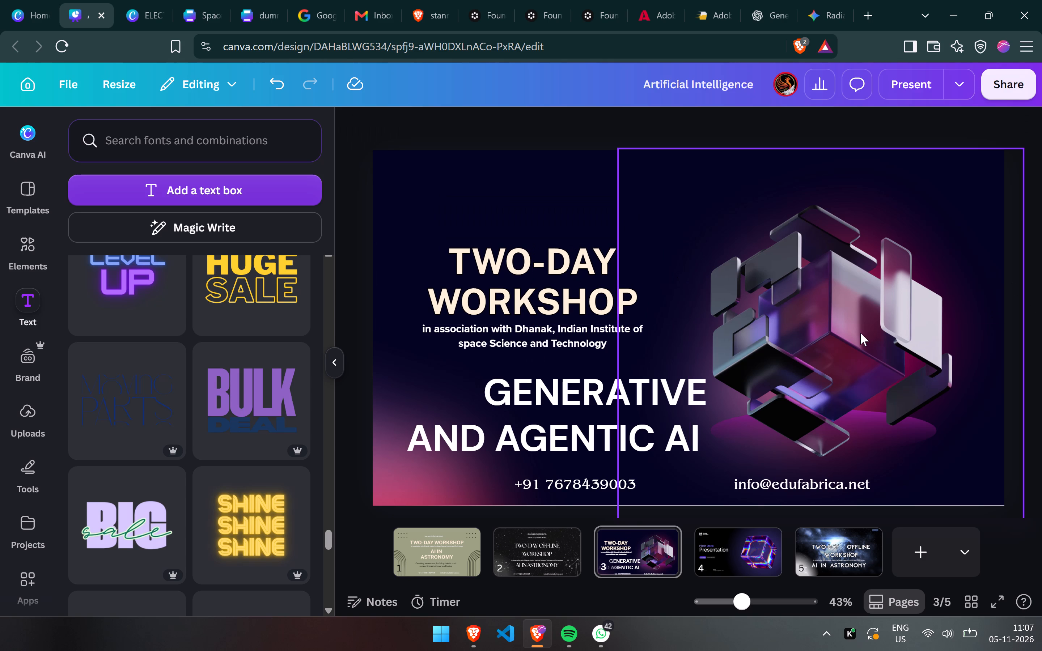
Shift the GENERATIVE AND AGENTIC AI title slightly left so it clears the cube graphic.
{"action": "left_click", "coordinate": [636, 403]}
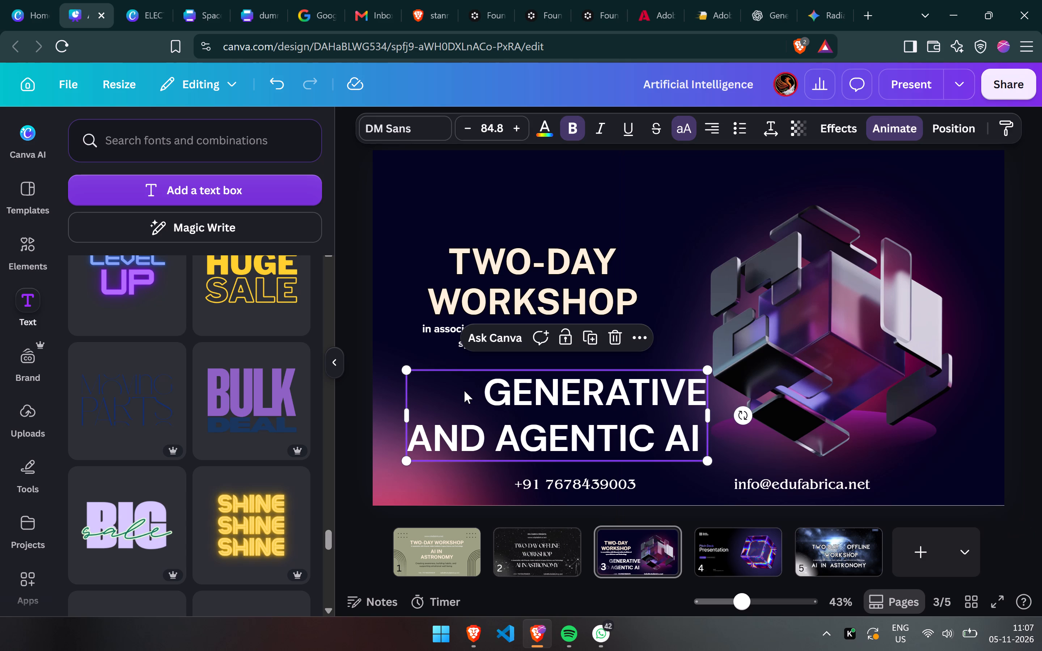
{"action": "left_click_drag", "start_coordinate": [464, 391], "coordinate": [455, 391]}
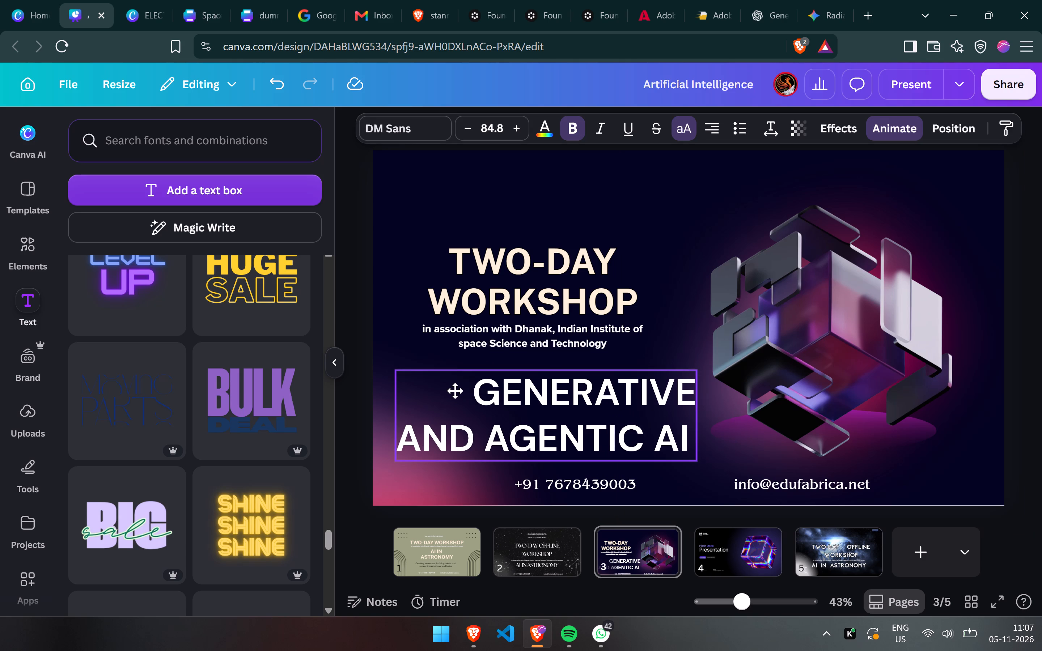
{"action": "left_click", "coordinate": [1020, 313]}
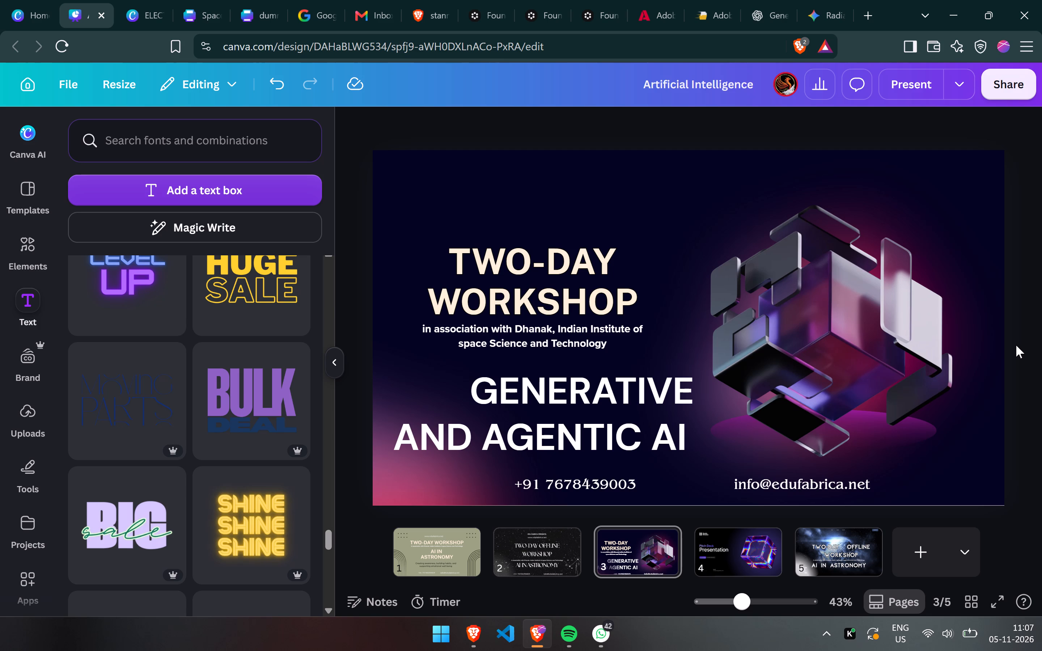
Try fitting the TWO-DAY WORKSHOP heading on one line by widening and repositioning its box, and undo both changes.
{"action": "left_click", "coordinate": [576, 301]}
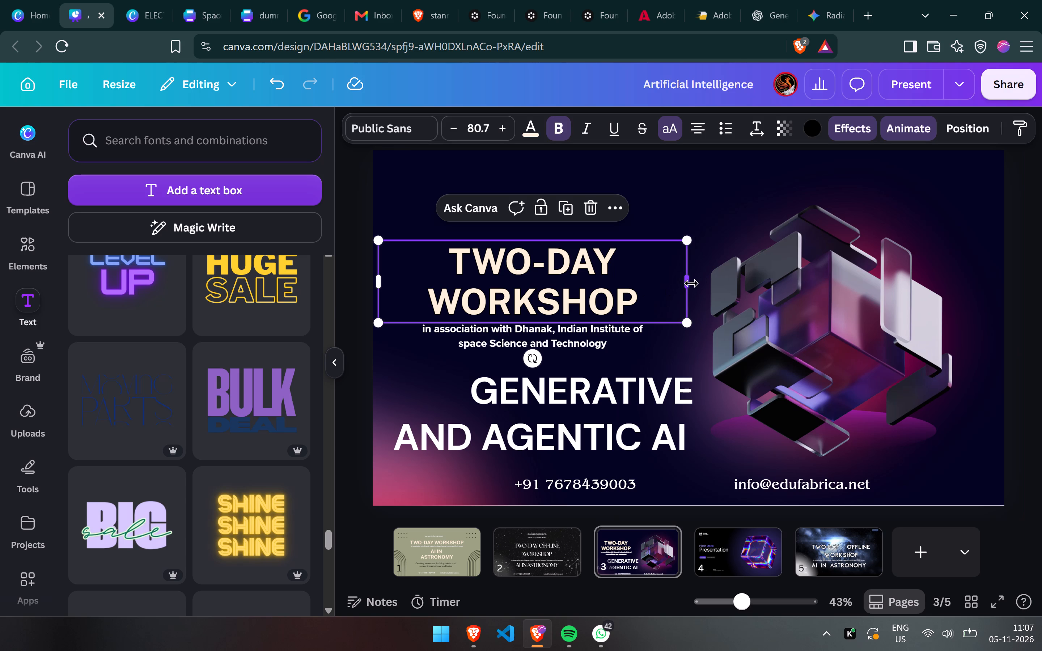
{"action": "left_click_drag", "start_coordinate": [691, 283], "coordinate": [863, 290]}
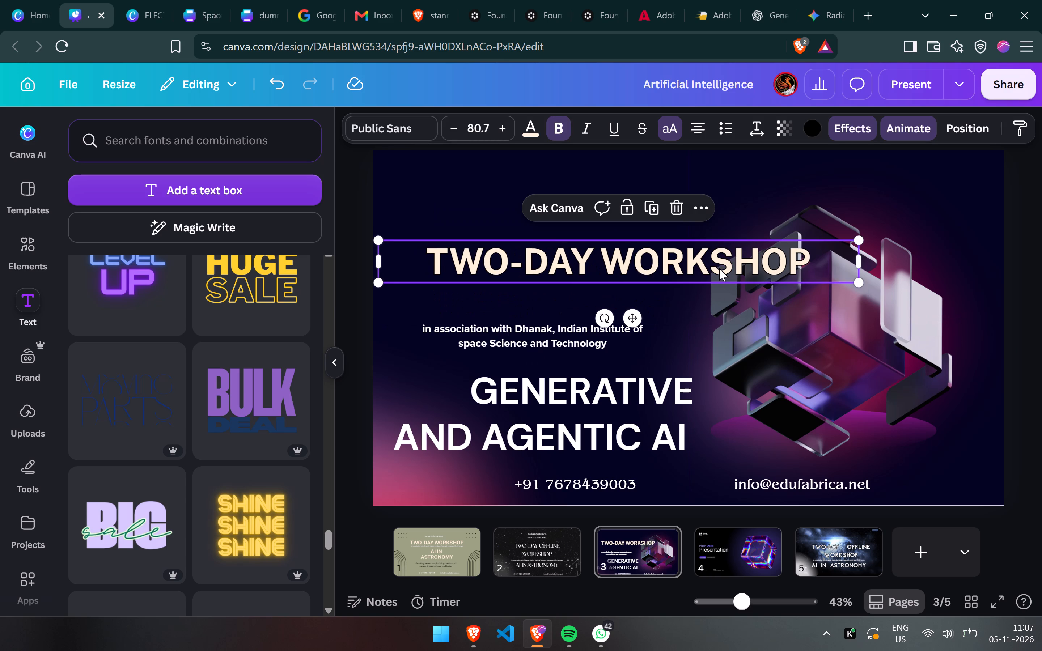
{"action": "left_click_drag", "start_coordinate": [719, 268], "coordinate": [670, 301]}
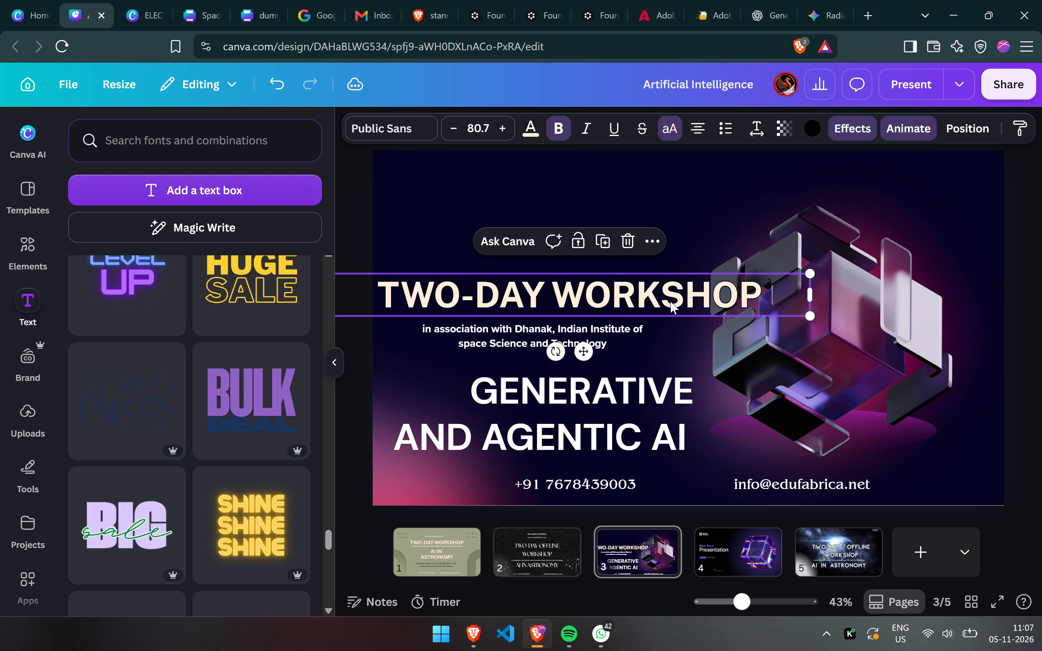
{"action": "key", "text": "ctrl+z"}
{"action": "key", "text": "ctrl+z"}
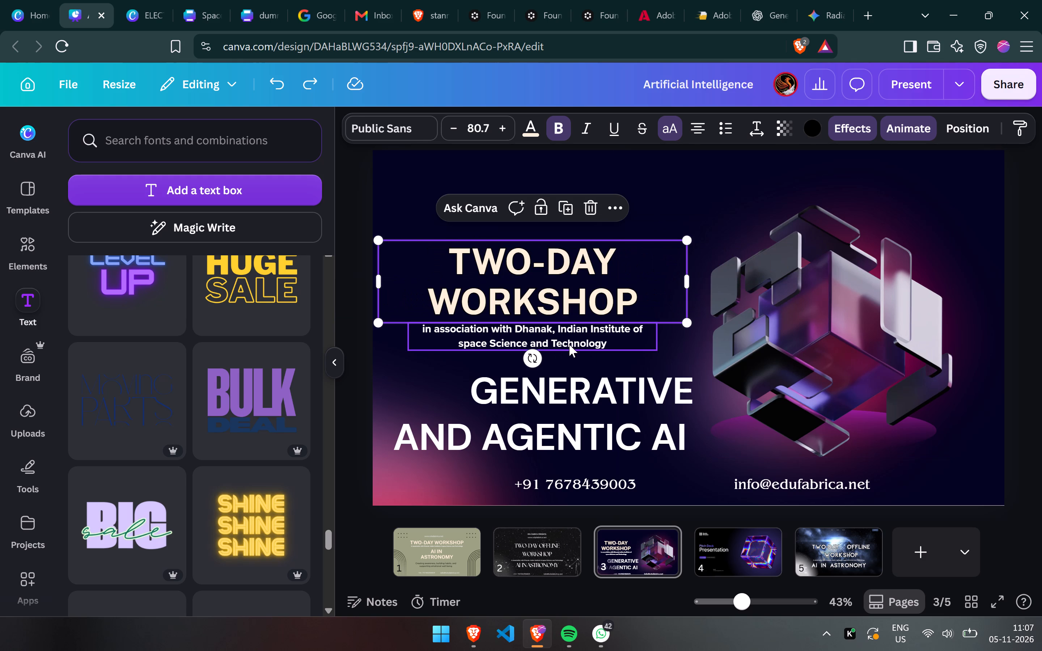
Widen the association text box to about 900 so 'and Technology' forms the second line, and reposition it beneath the TWO-DAY WORKSHOP heading.
{"action": "left_click", "coordinate": [569, 344]}
{"action": "left_click_drag", "start_coordinate": [660, 335], "coordinate": [690, 335]}
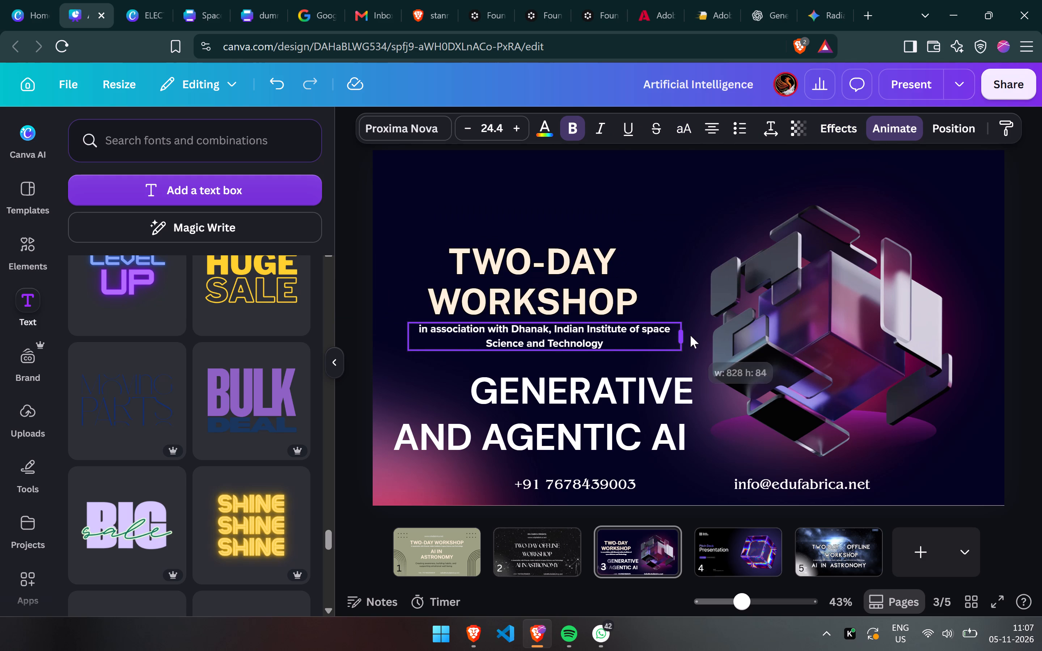
{"action": "left_click_drag", "start_coordinate": [690, 335], "coordinate": [741, 334]}
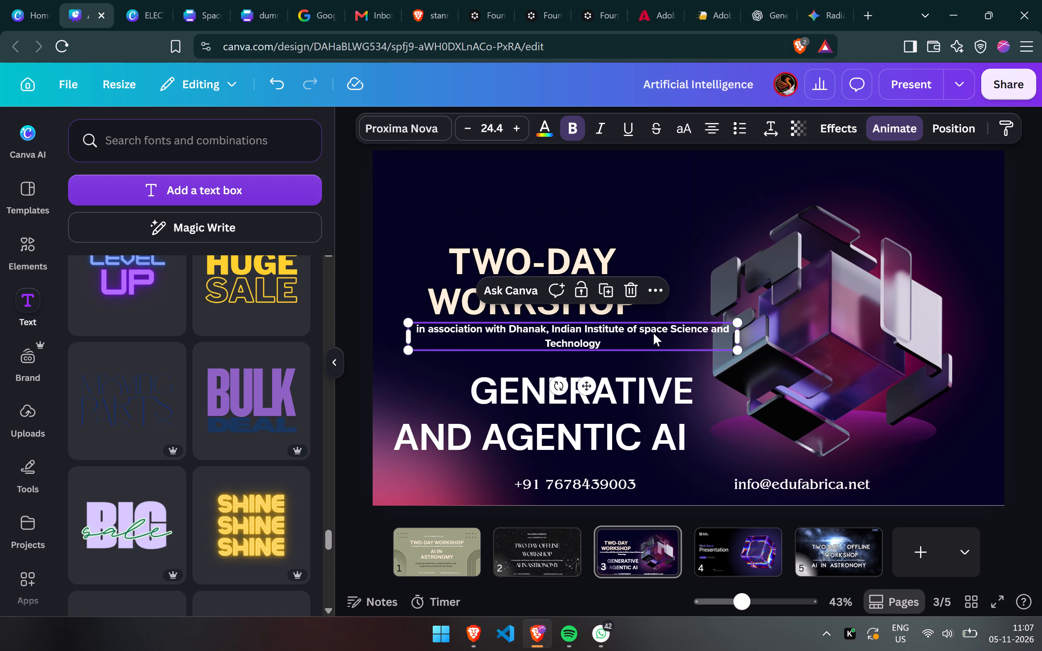
{"action": "left_click_drag", "start_coordinate": [653, 333], "coordinate": [628, 335]}
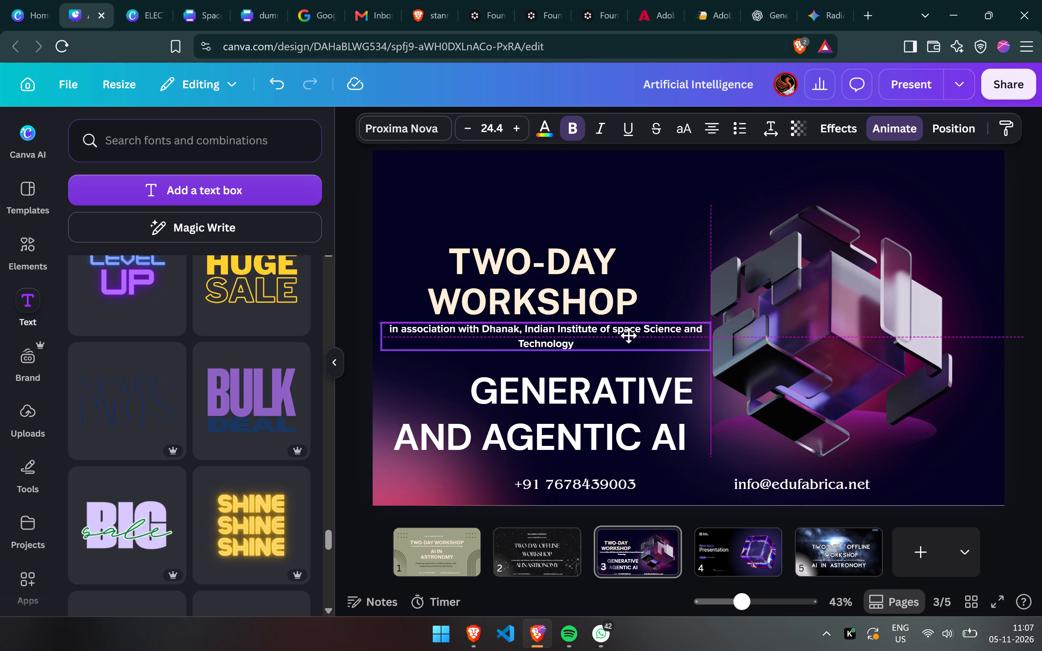
{"action": "left_click_drag", "start_coordinate": [628, 335], "coordinate": [628, 335]}
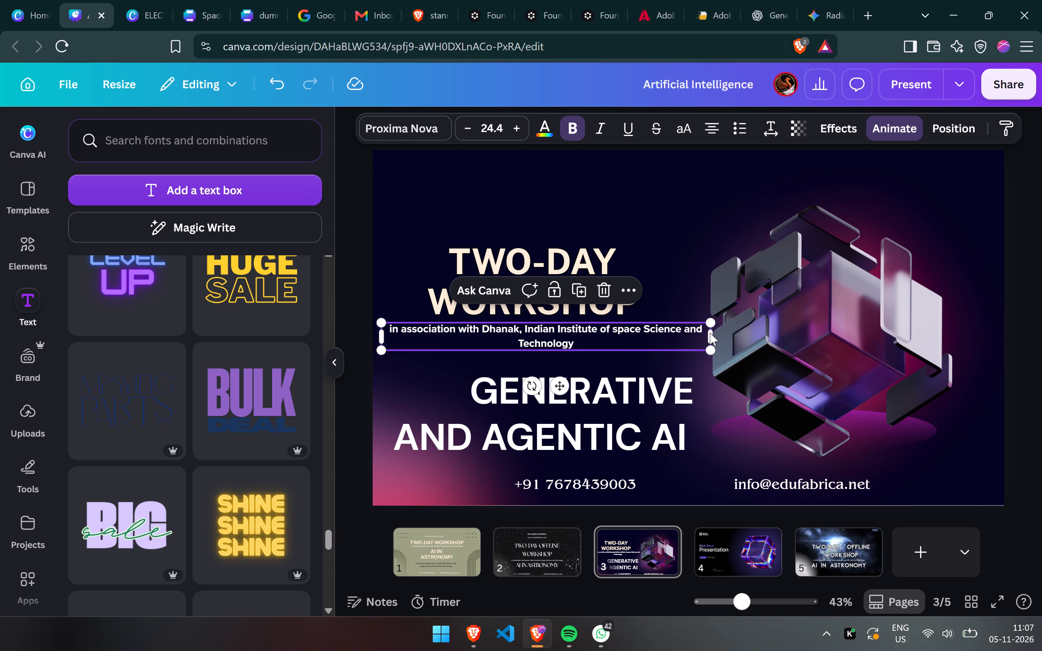
{"action": "left_click_drag", "start_coordinate": [713, 336], "coordinate": [704, 337]}
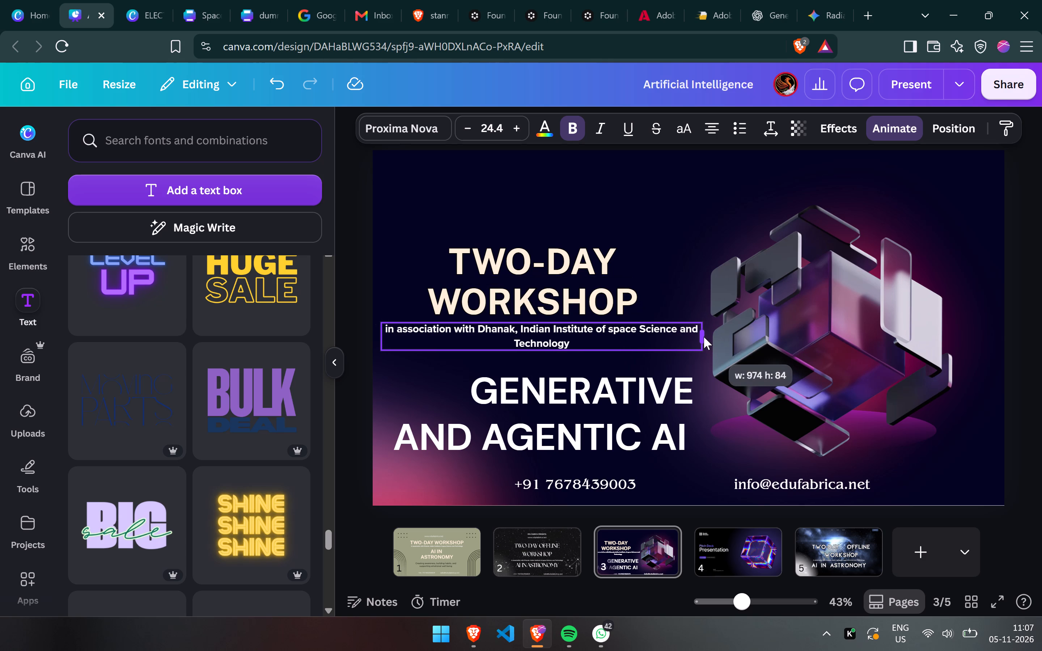
{"action": "left_click_drag", "start_coordinate": [704, 337], "coordinate": [700, 337]}
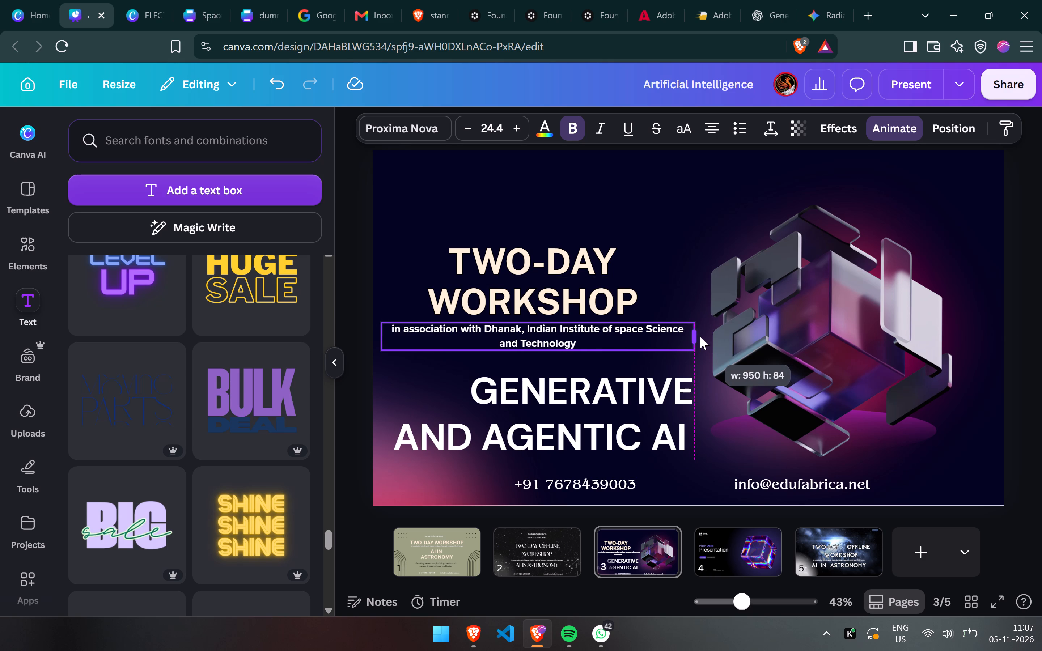
{"action": "left_click_drag", "start_coordinate": [700, 337], "coordinate": [681, 336]}
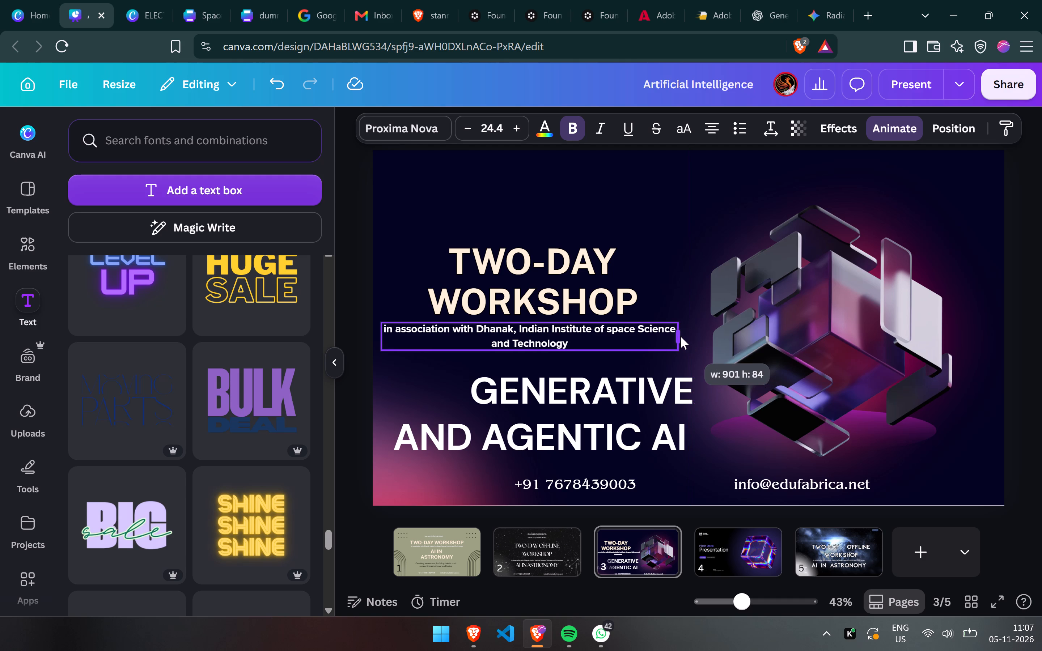
{"action": "left_click_drag", "start_coordinate": [681, 336], "coordinate": [677, 336]}
{"action": "left_click_drag", "start_coordinate": [619, 333], "coordinate": [630, 332]}
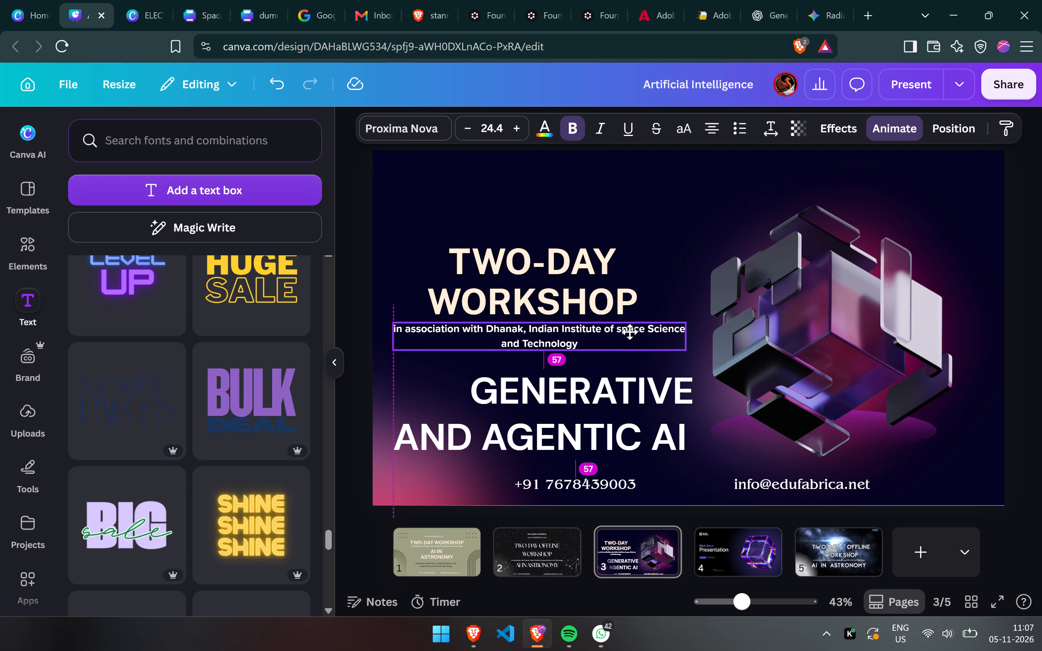
{"action": "left_click_drag", "start_coordinate": [630, 332], "coordinate": [635, 331]}
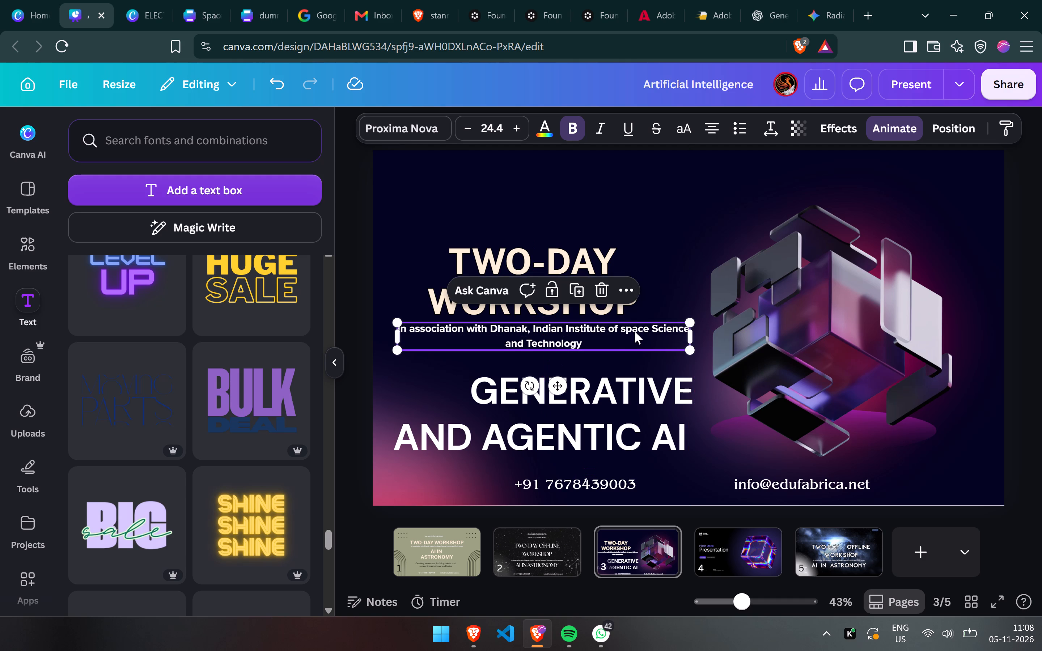
{"action": "left_click", "coordinate": [1021, 349]}
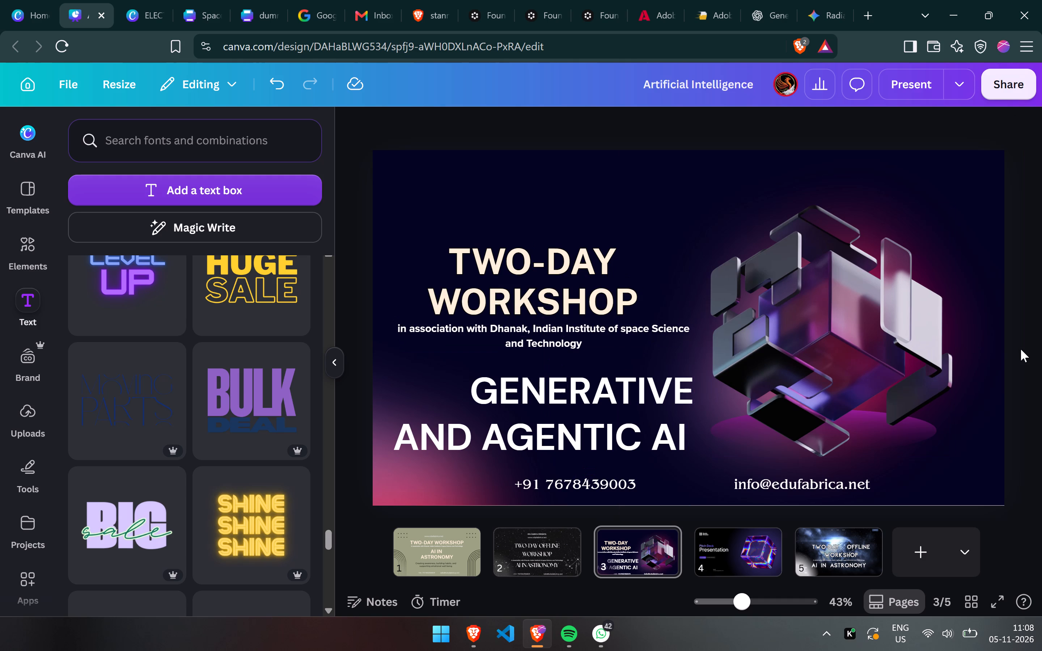
Move the GENERATIVE AND AGENTIC AI title slightly up and left, closer to the association text.
{"action": "left_click", "coordinate": [530, 403]}
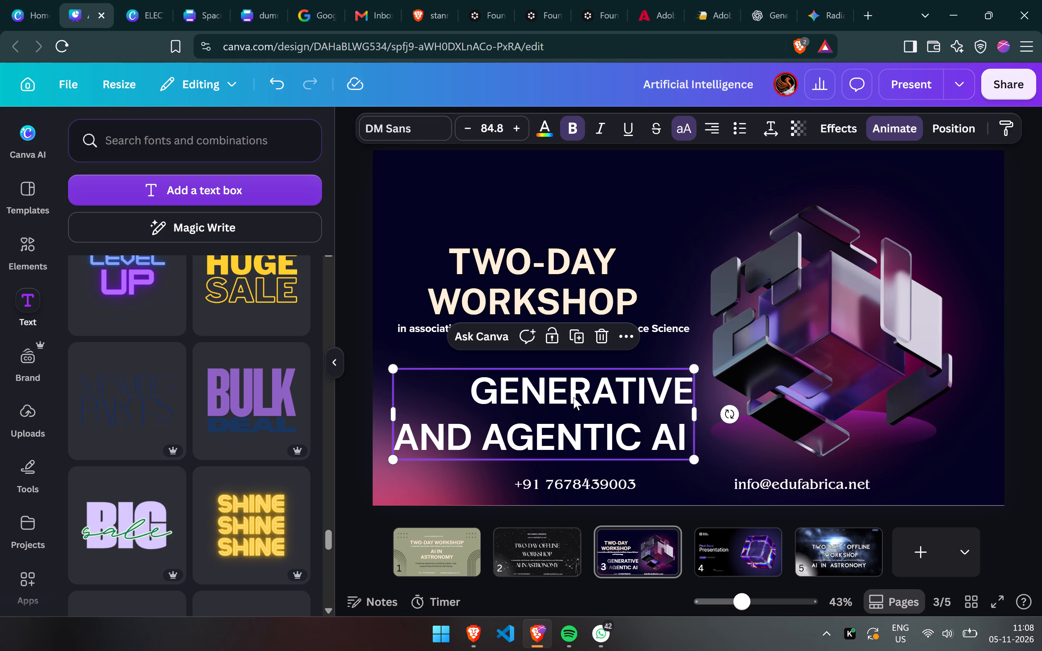
{"action": "left_click_drag", "start_coordinate": [573, 397], "coordinate": [577, 392]}
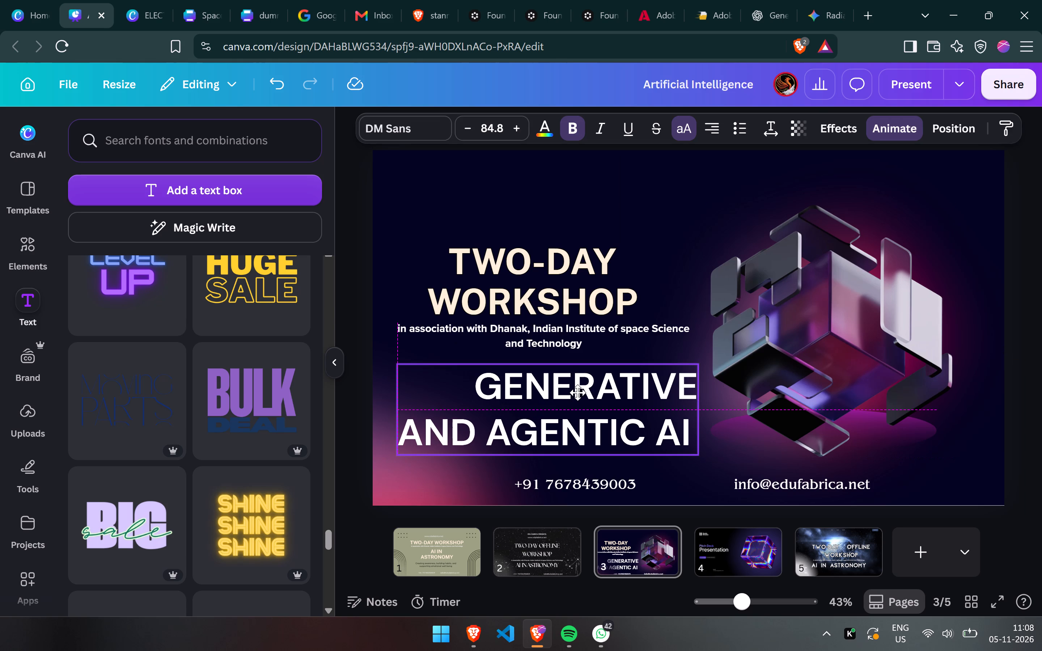
{"action": "left_click_drag", "start_coordinate": [577, 392], "coordinate": [571, 389]}
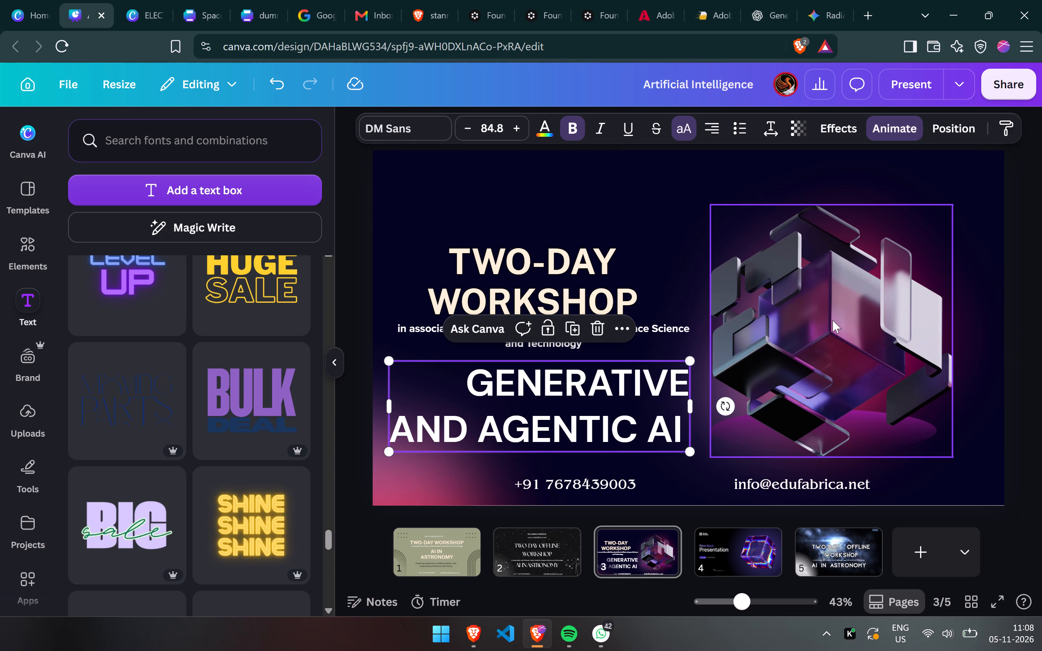
{"action": "left_click", "coordinate": [1022, 312]}
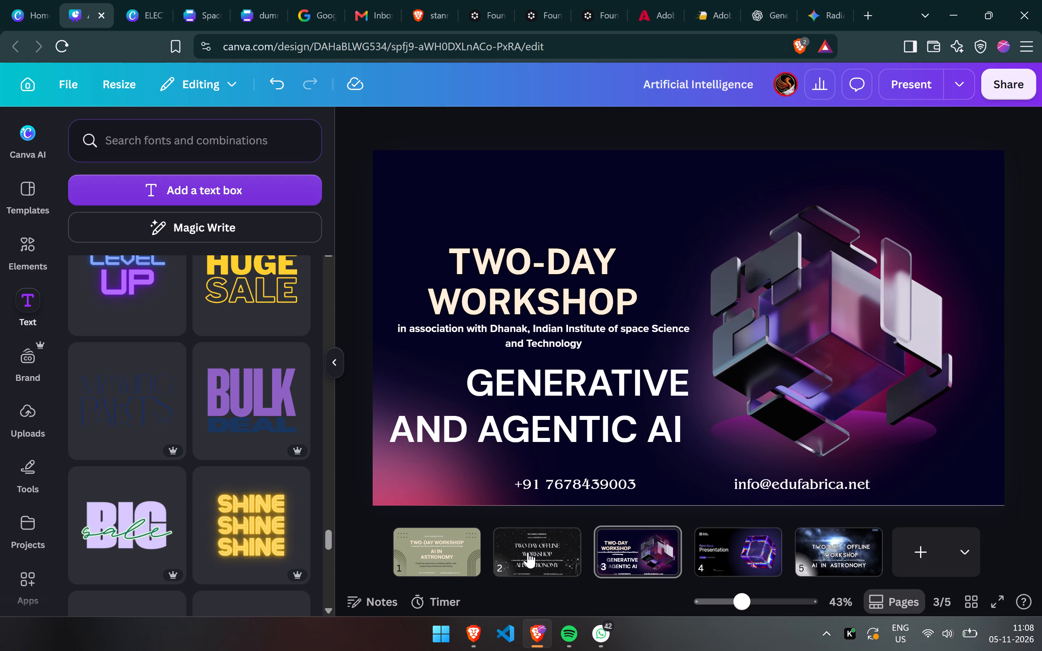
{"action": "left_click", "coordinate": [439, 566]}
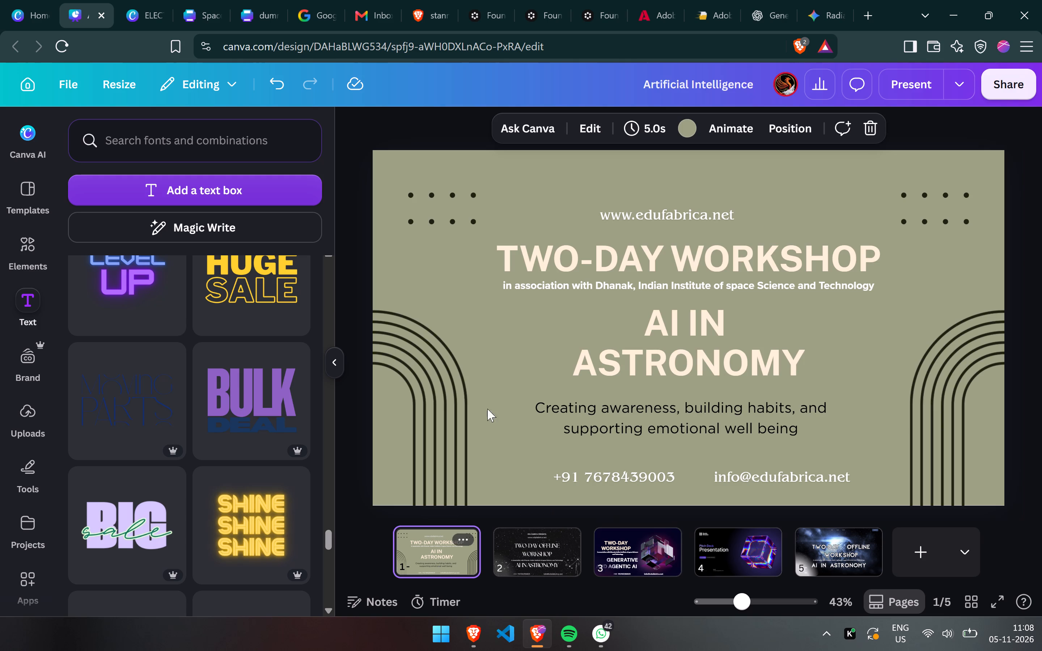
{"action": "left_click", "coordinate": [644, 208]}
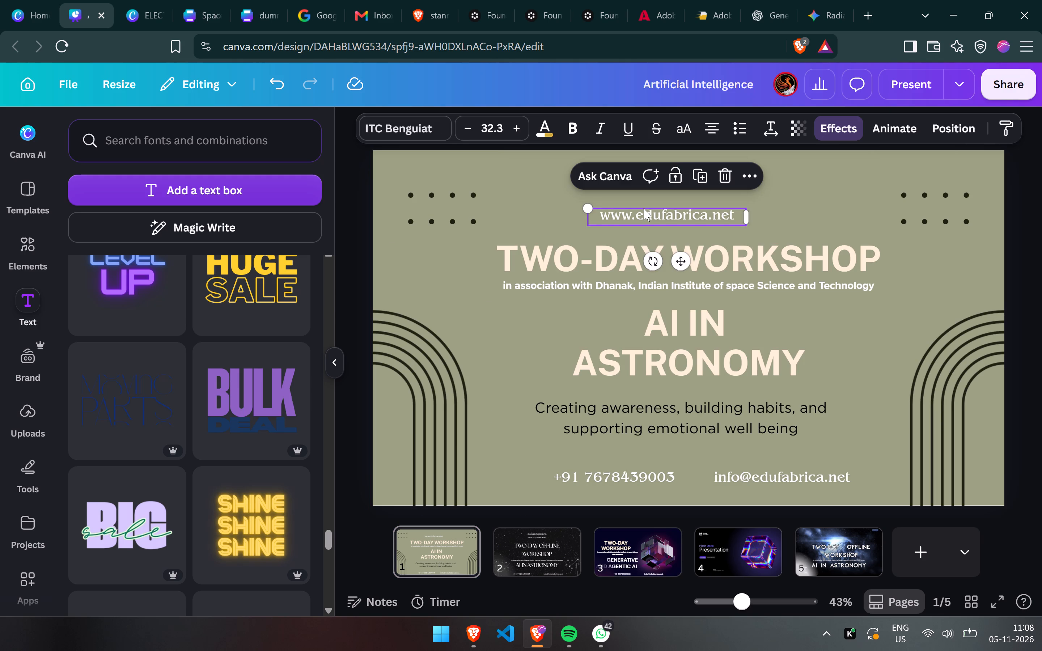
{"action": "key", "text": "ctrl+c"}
Copy the 'EDU FABRICA PRESENTS,' line from page 2 and return to page 1.
{"action": "left_click", "coordinate": [554, 562]}
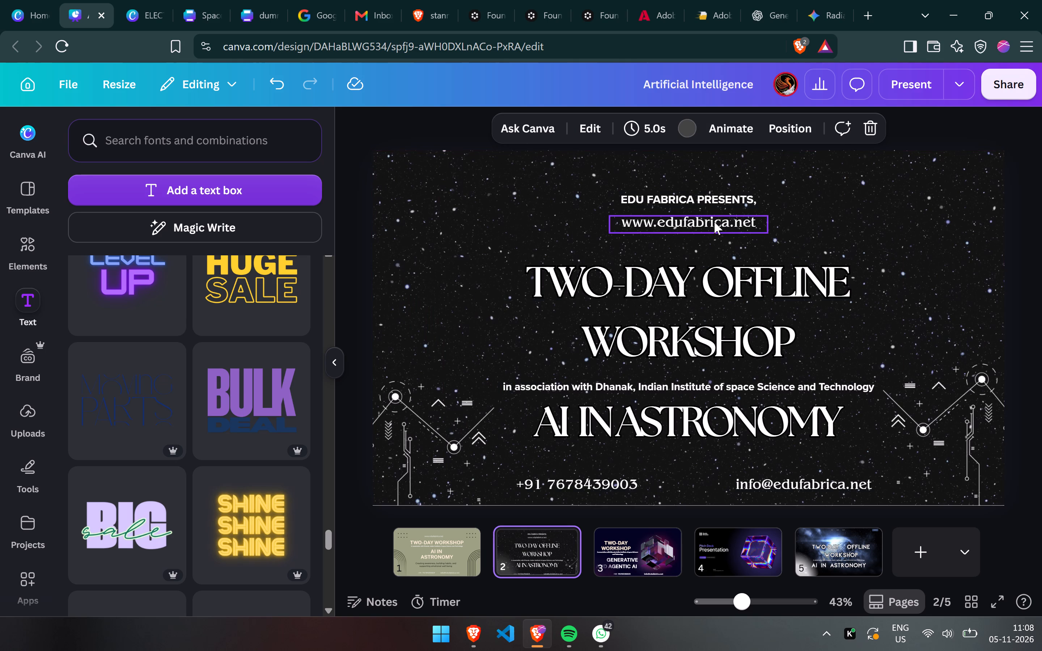
{"action": "left_click", "coordinate": [724, 200]}
{"action": "key", "text": "ctrl+c"}
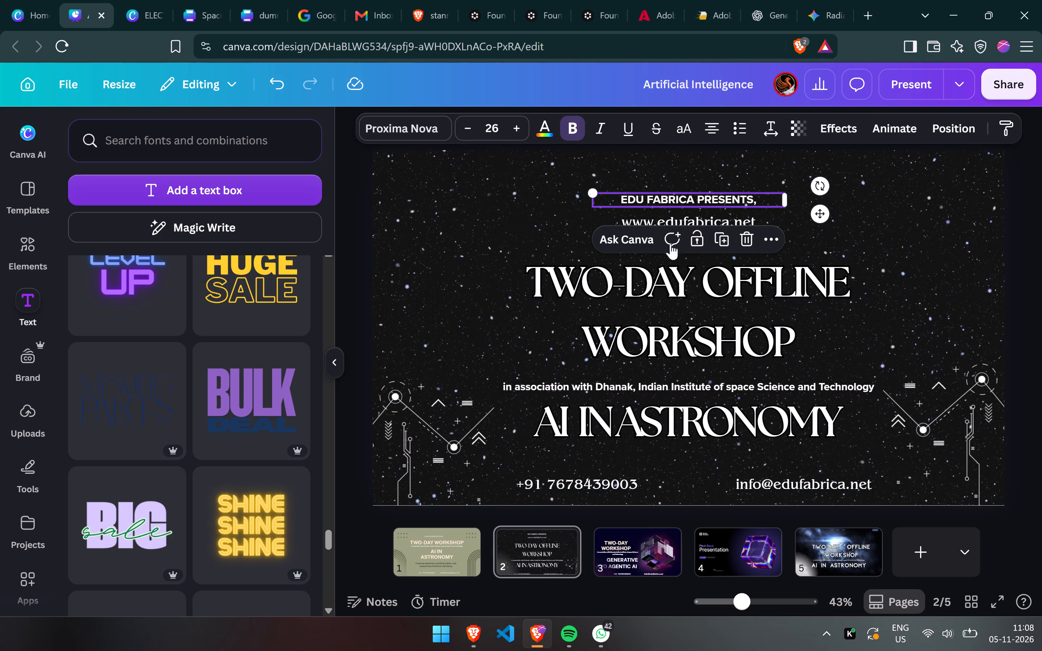
{"action": "left_click", "coordinate": [429, 538]}
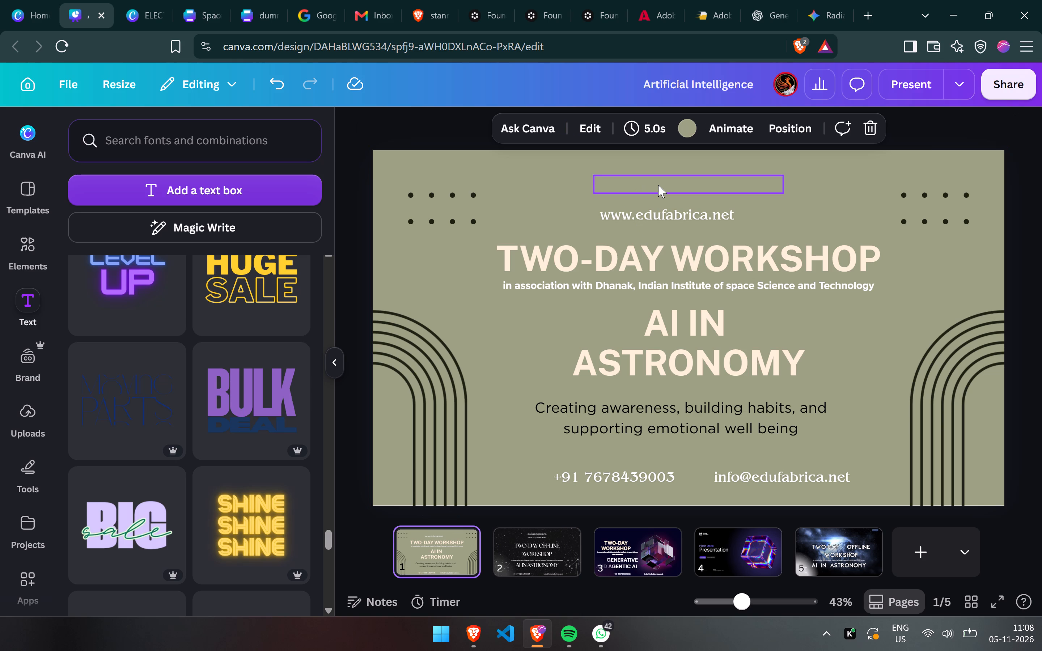
Inspect the empty text box above the website address on page 1, checking its text colour and its place among the layers.
{"action": "left_click", "coordinate": [658, 185]}
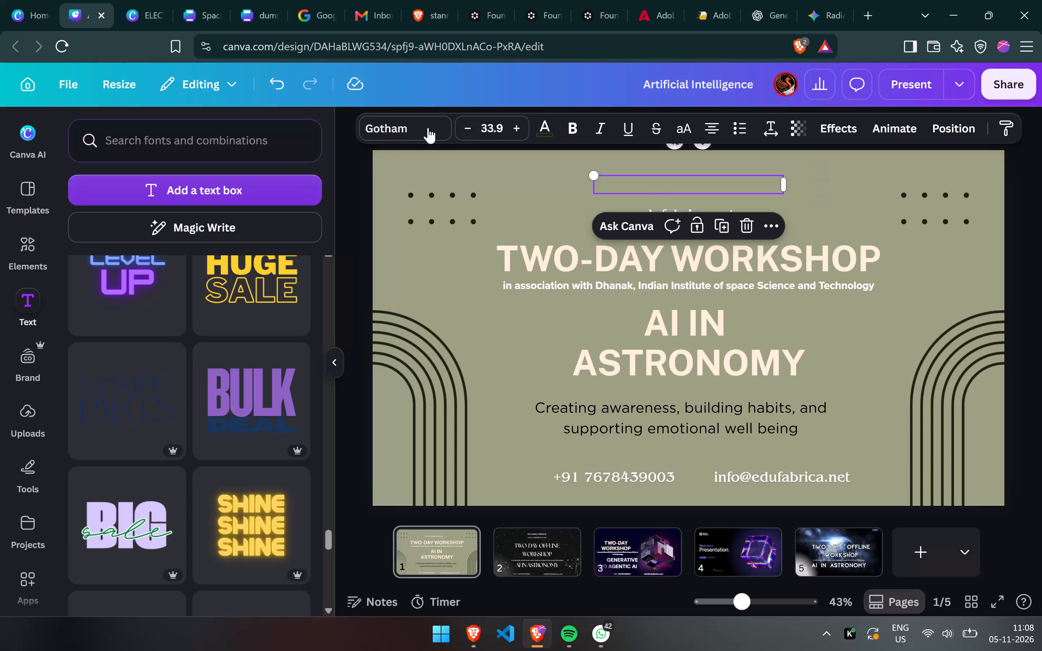
{"action": "left_click", "coordinate": [546, 131]}
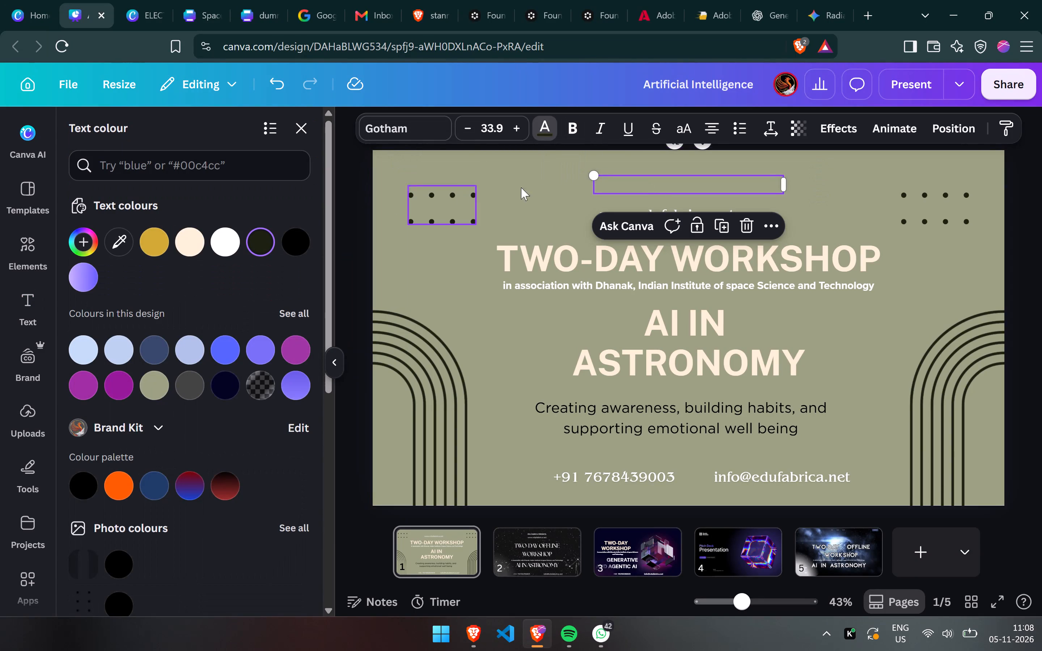
{"action": "left_click", "coordinate": [950, 131]}
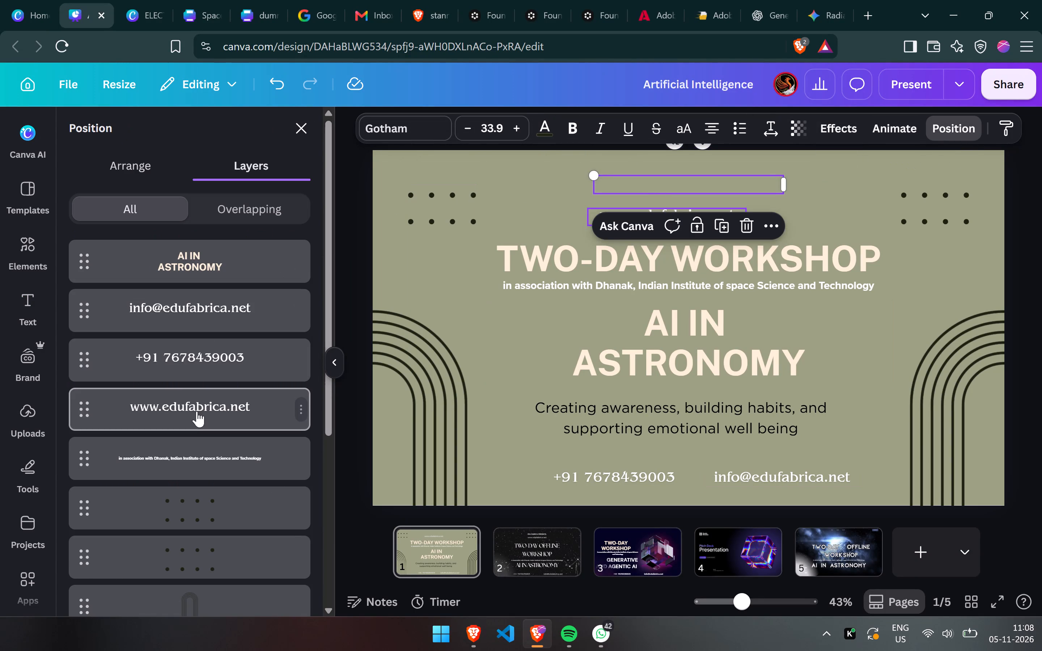
{"action": "scroll", "coordinate": [289, 532], "scroll_direction": "down", "scroll_amount": 6}
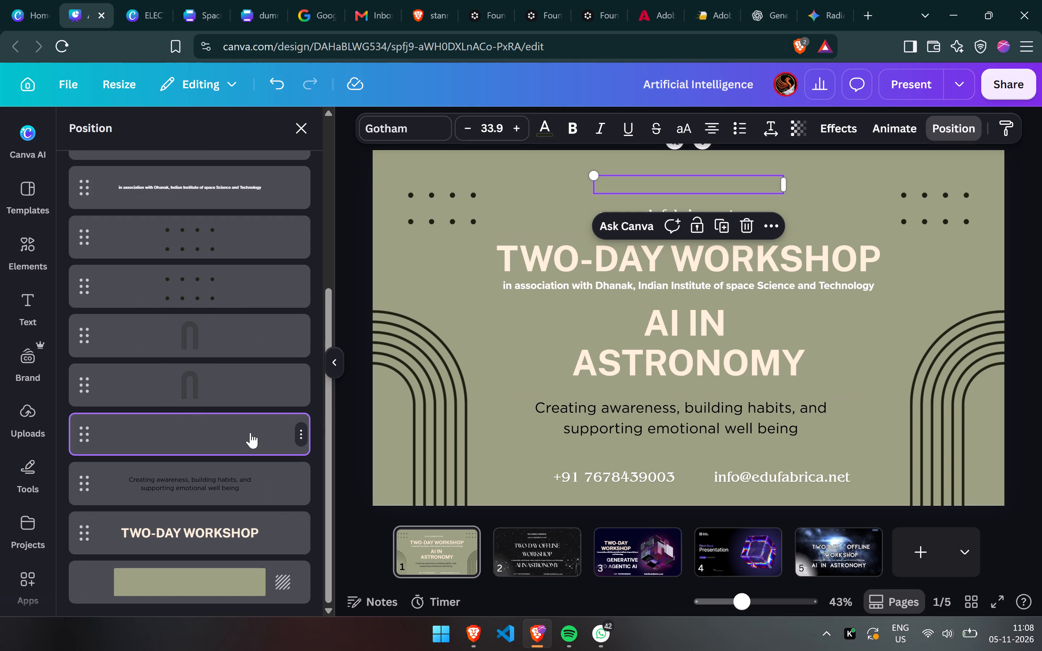
Paste the 'EDU FABRICA PRESENTS,' line onto page 1 and place it just above the website address.
{"action": "left_click", "coordinate": [552, 192]}
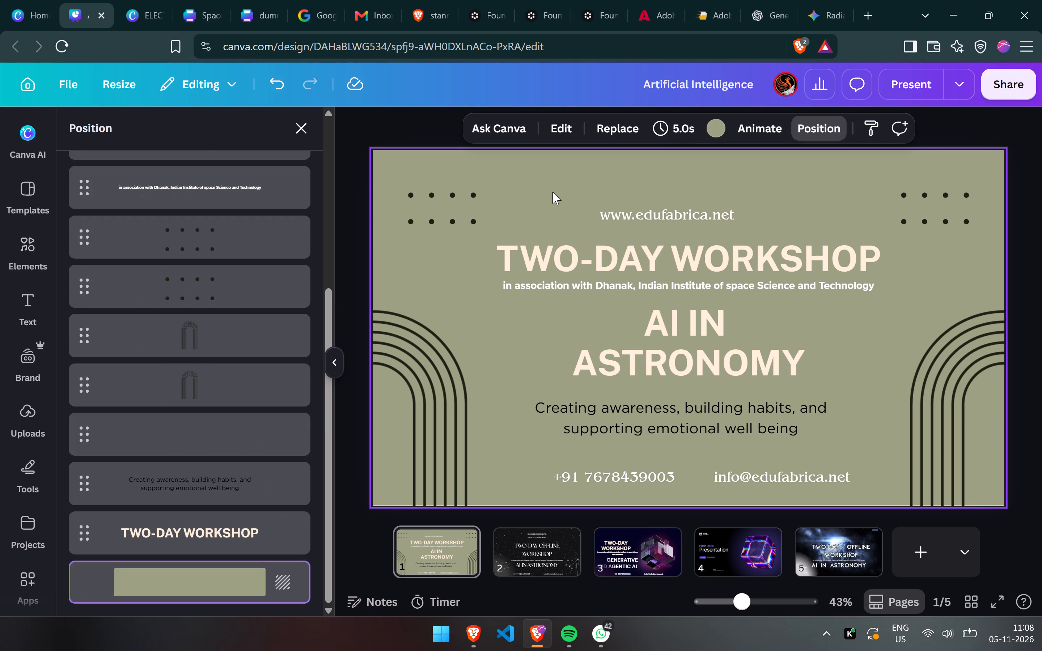
{"action": "key", "text": "ctrl+v"}
{"action": "left_click_drag", "start_coordinate": [706, 201], "coordinate": [698, 195]}
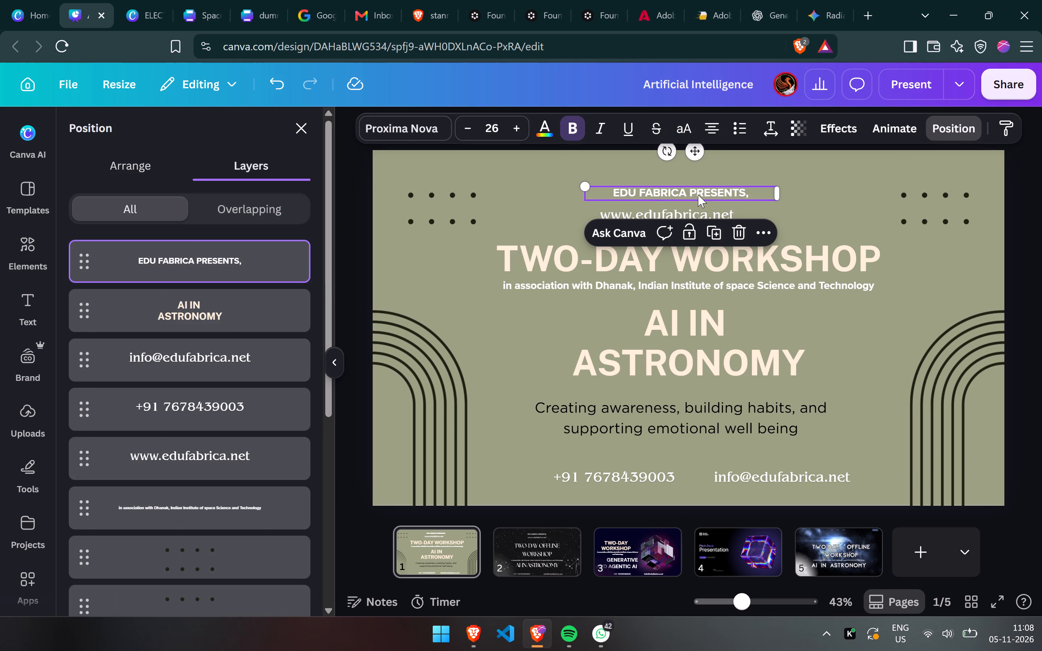
Paste the 'EDU FABRICA PRESENTS,' line onto page 3 and place it centred just above the TWO-DAY WORKSHOP heading.
{"action": "left_click", "coordinate": [648, 557]}
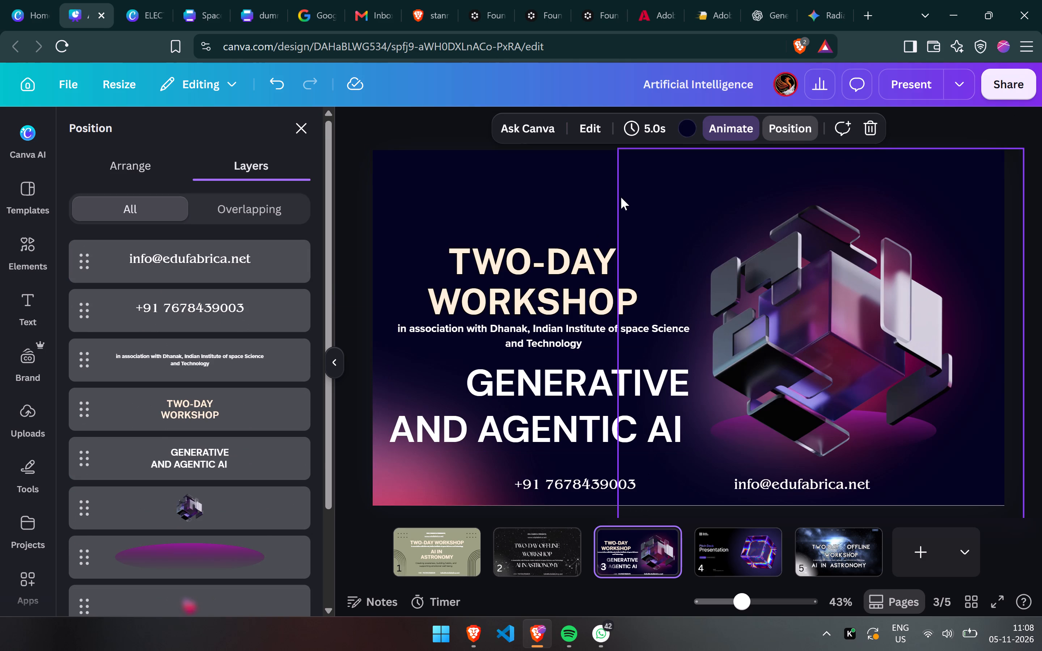
{"action": "left_click", "coordinate": [583, 199]}
{"action": "key", "text": "ctrl+v"}
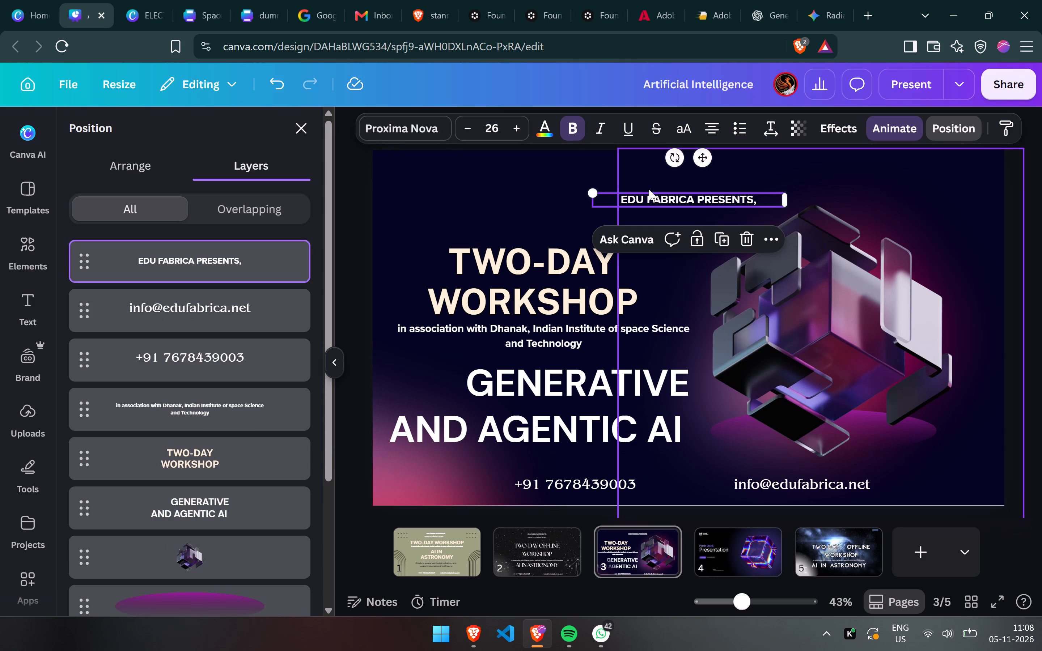
{"action": "left_click_drag", "start_coordinate": [654, 197], "coordinate": [488, 229]}
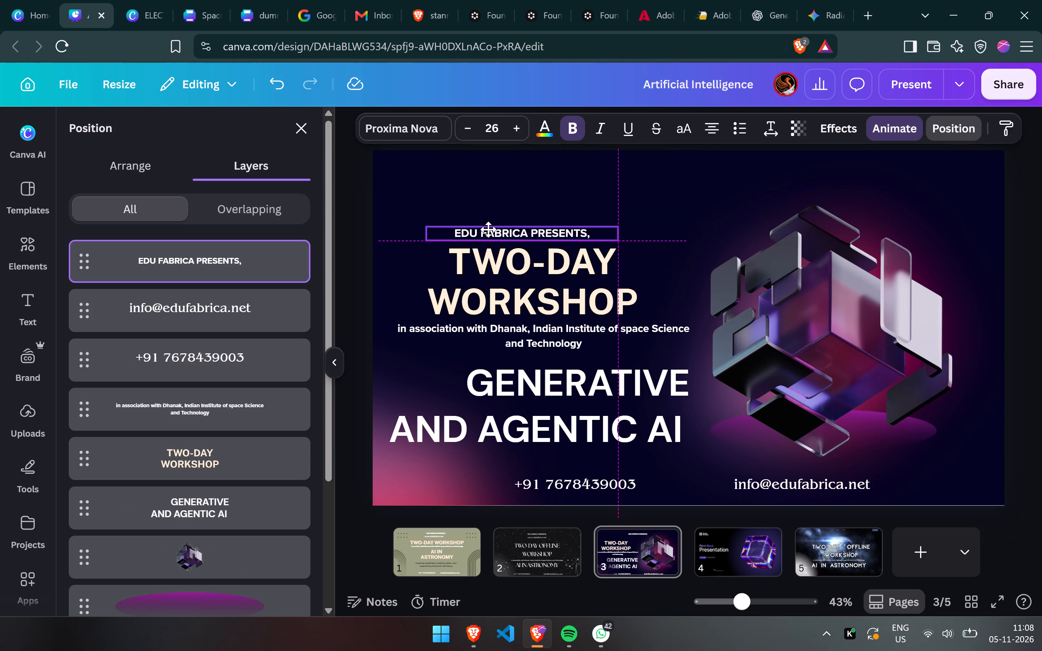
{"action": "left_click_drag", "start_coordinate": [488, 229], "coordinate": [504, 220]}
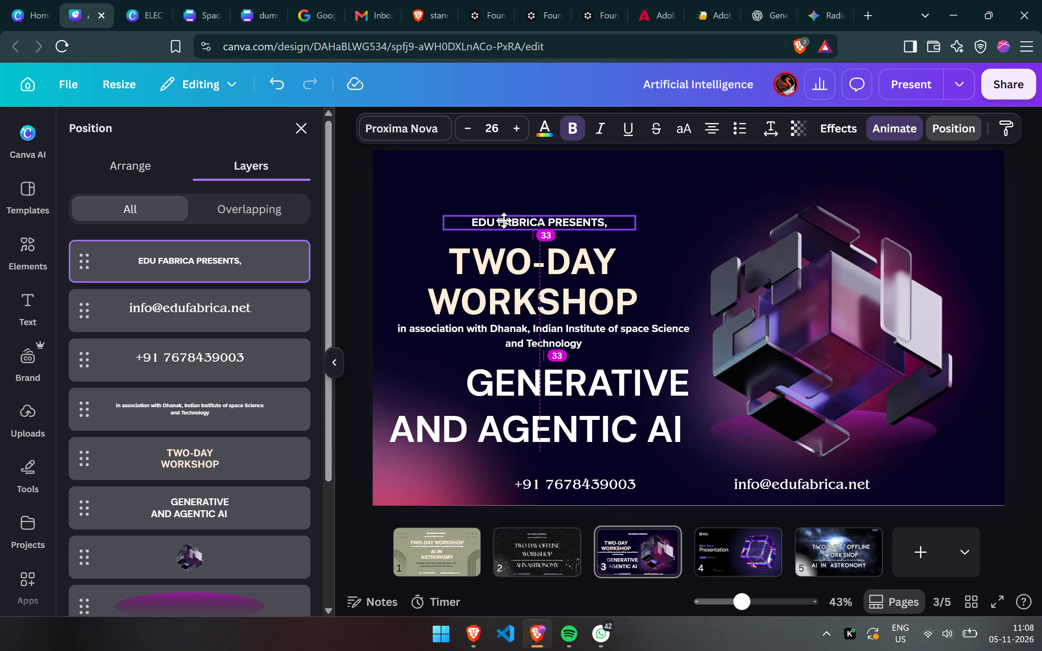
{"action": "left_click_drag", "start_coordinate": [504, 220], "coordinate": [500, 221]}
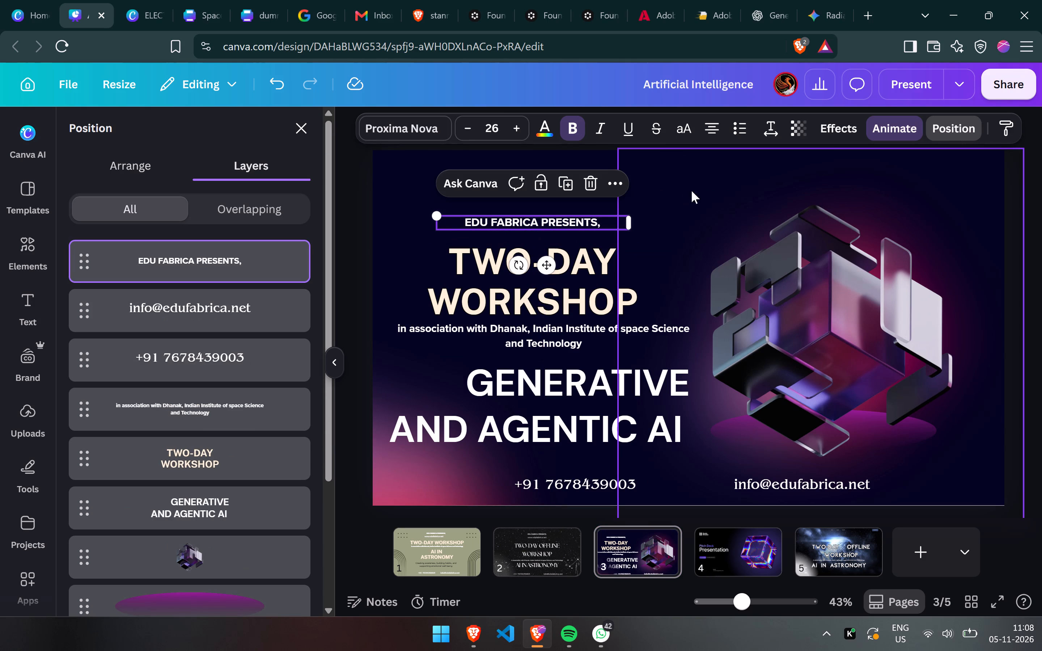
{"action": "left_click", "coordinate": [722, 190]}
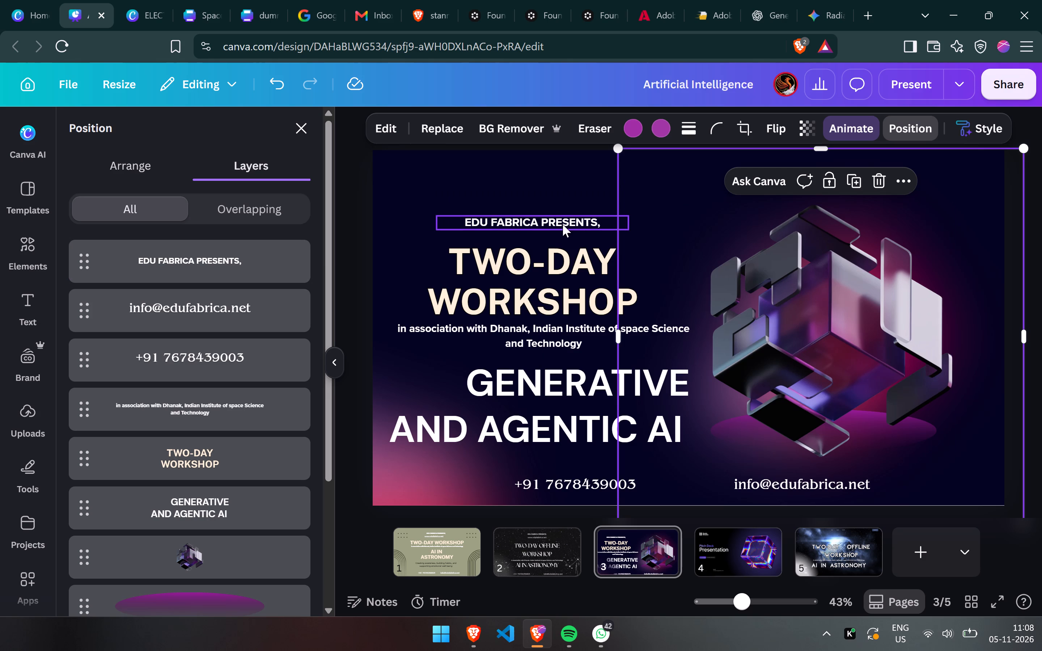
Move the 'EDU FABRICA PRESENTS,' line on page 3 up near the page's top edge, slightly left of the page centre.
{"action": "left_click_drag", "start_coordinate": [563, 224], "coordinate": [673, 179]}
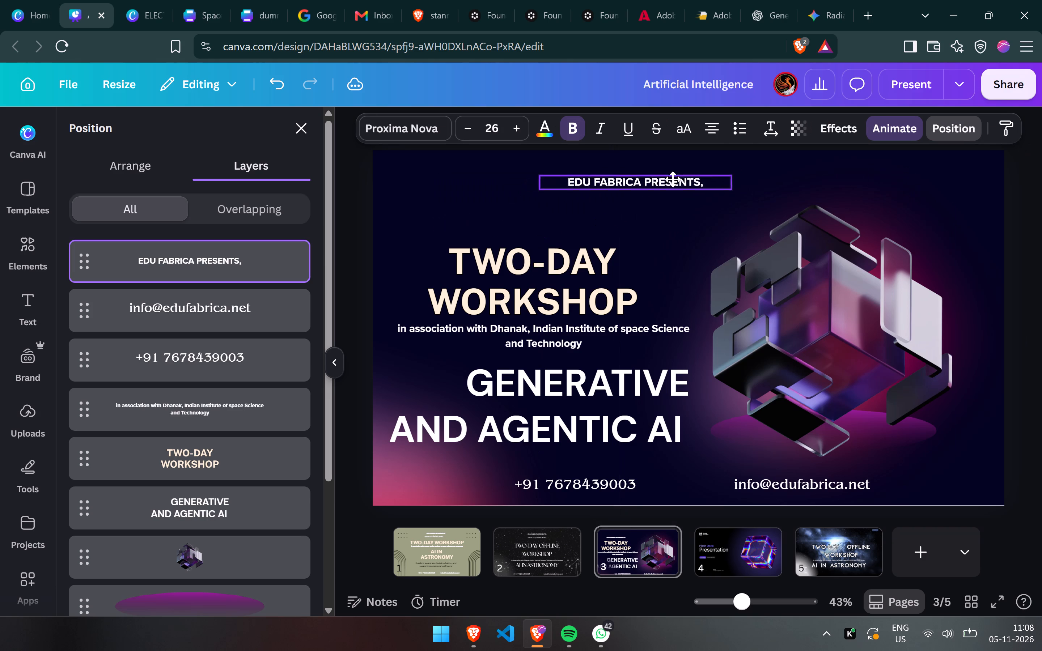
{"action": "left_click_drag", "start_coordinate": [673, 179], "coordinate": [680, 173]}
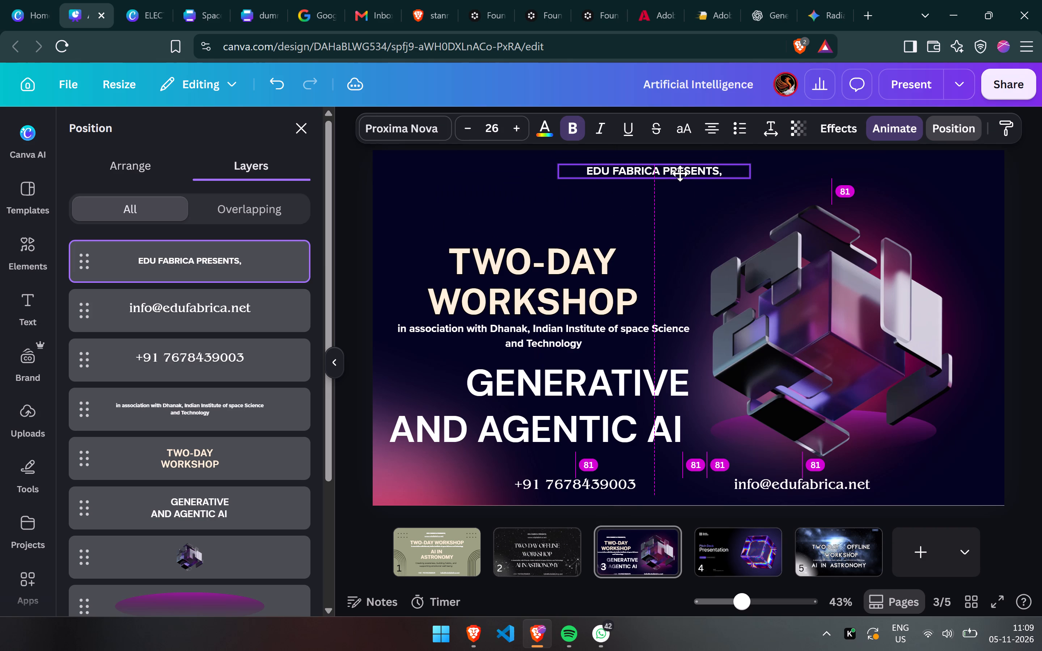
{"action": "left_click_drag", "start_coordinate": [680, 173], "coordinate": [680, 173]}
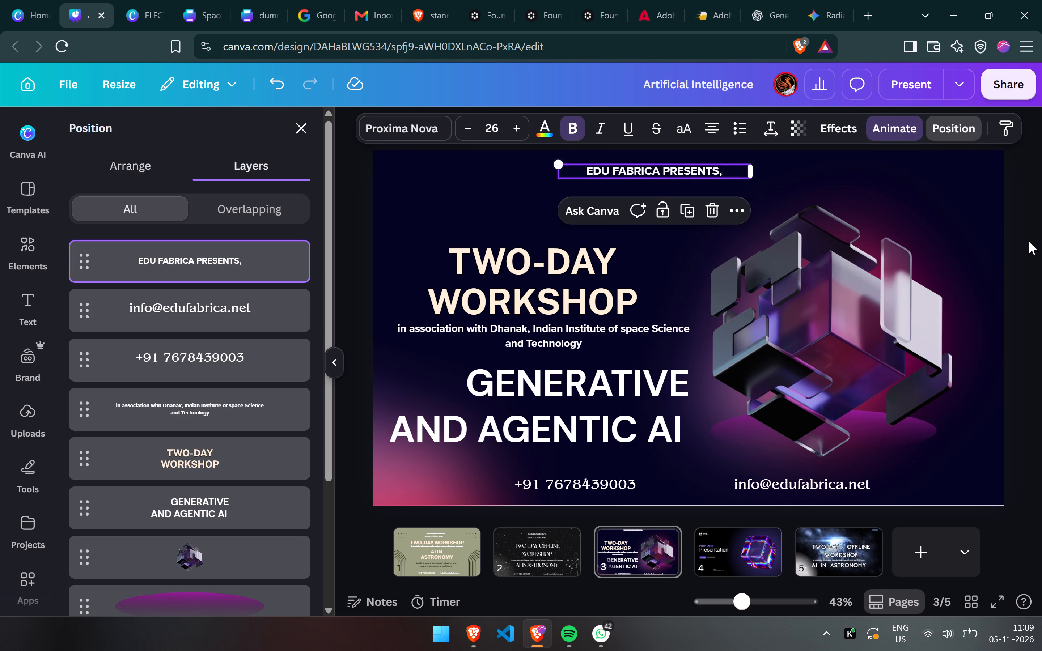
Move page 3's TWO-DAY WORKSHOP heading up near the page's top edge and widen its box to fit one line, clearing the 'EDU FABRICA PRESENTS,' line away.
{"action": "left_click", "coordinate": [1029, 242]}
{"action": "left_click", "coordinate": [1029, 242]}
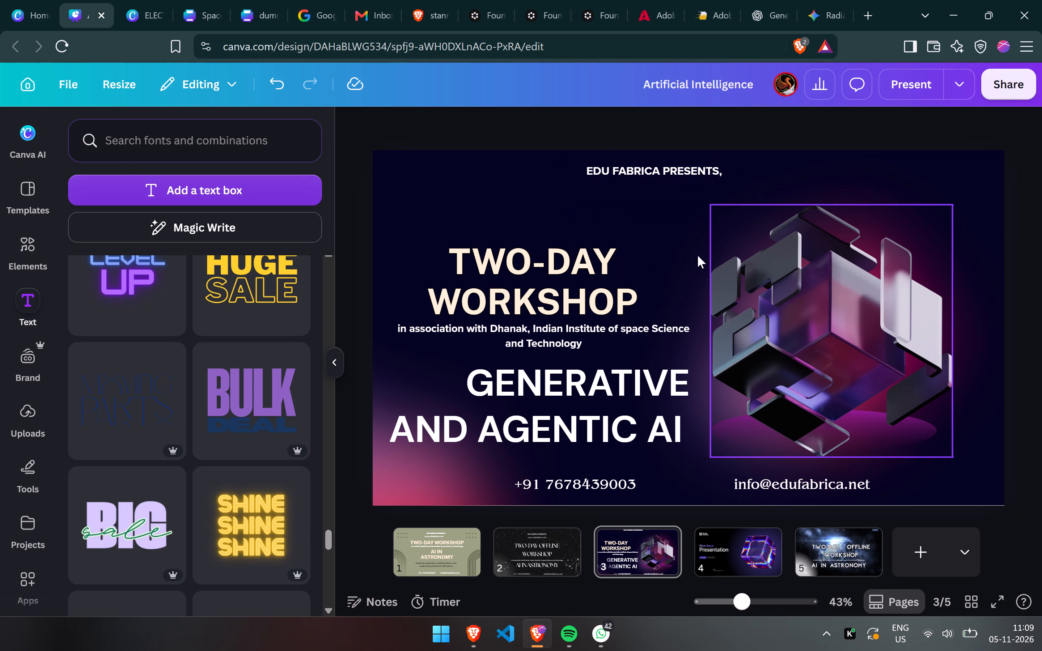
{"action": "left_click", "coordinate": [610, 289]}
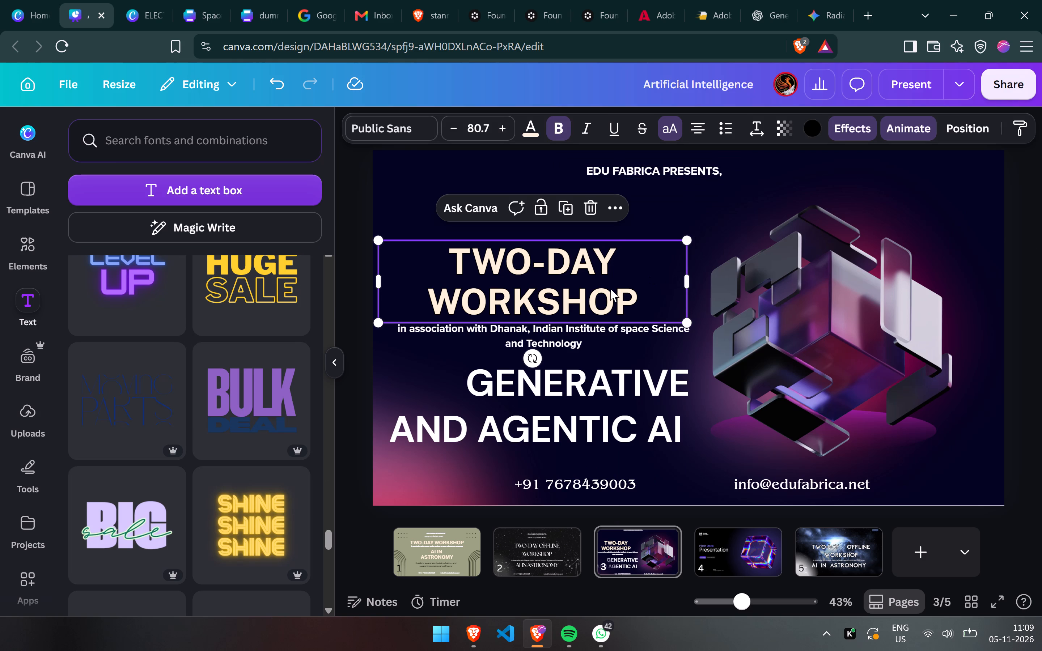
{"action": "left_click_drag", "start_coordinate": [688, 179], "coordinate": [690, 221]}
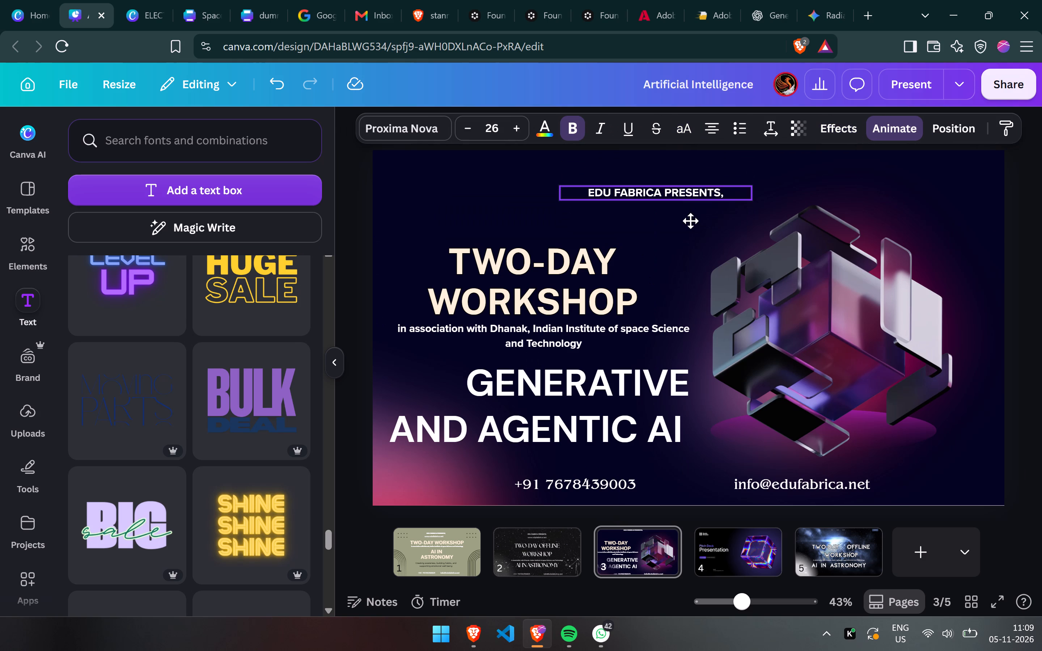
{"action": "left_click_drag", "start_coordinate": [690, 221], "coordinate": [691, 378]}
{"action": "left_click_drag", "start_coordinate": [569, 290], "coordinate": [534, 199]}
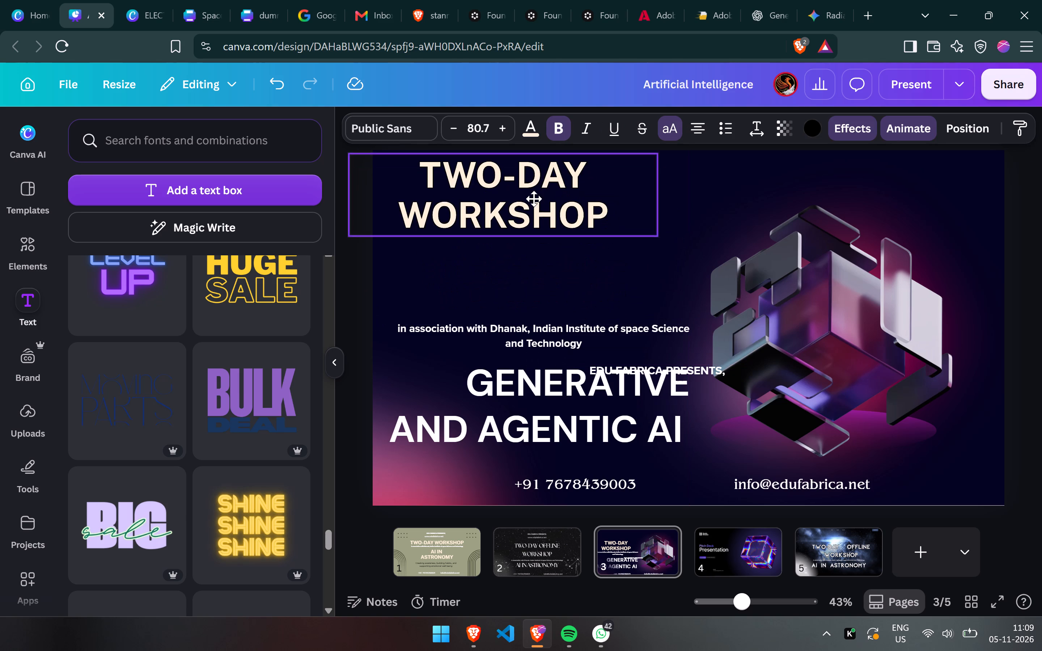
{"action": "left_click_drag", "start_coordinate": [534, 199], "coordinate": [530, 198]}
{"action": "left_click_drag", "start_coordinate": [654, 196], "coordinate": [757, 203]}
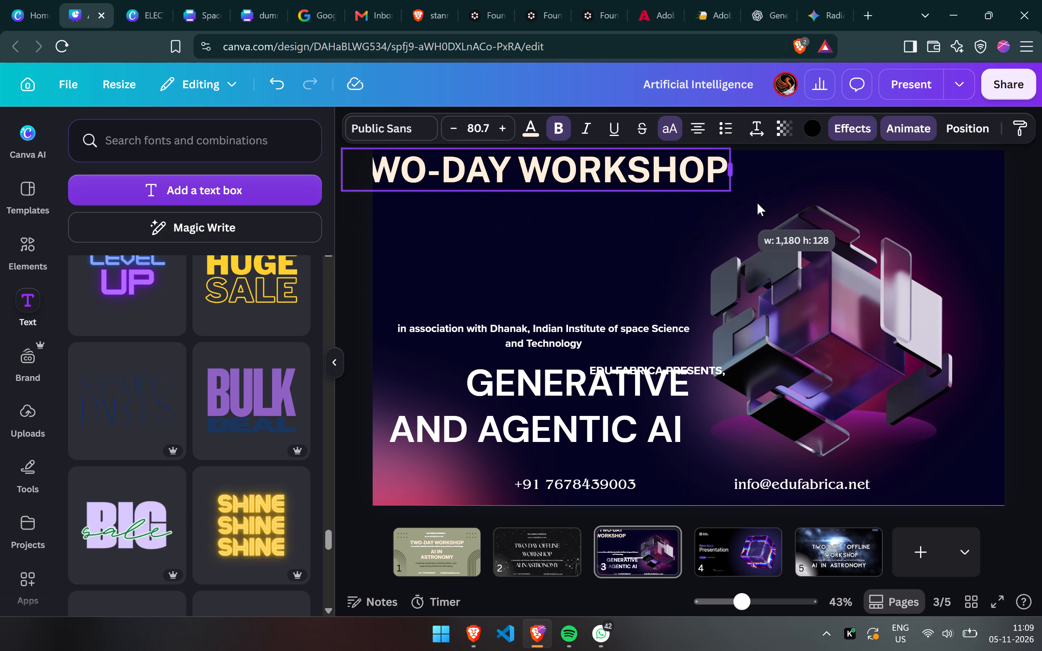
{"action": "left_click_drag", "start_coordinate": [757, 203], "coordinate": [775, 200]}
{"action": "left_click_drag", "start_coordinate": [614, 180], "coordinate": [643, 209]}
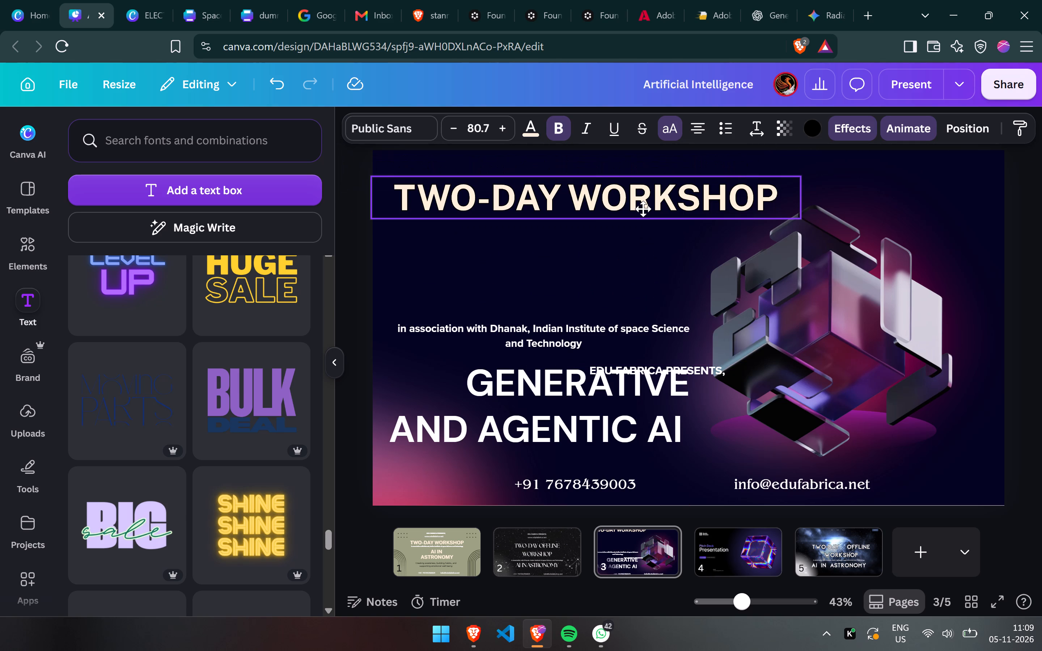
{"action": "left_click_drag", "start_coordinate": [643, 209], "coordinate": [642, 211]}
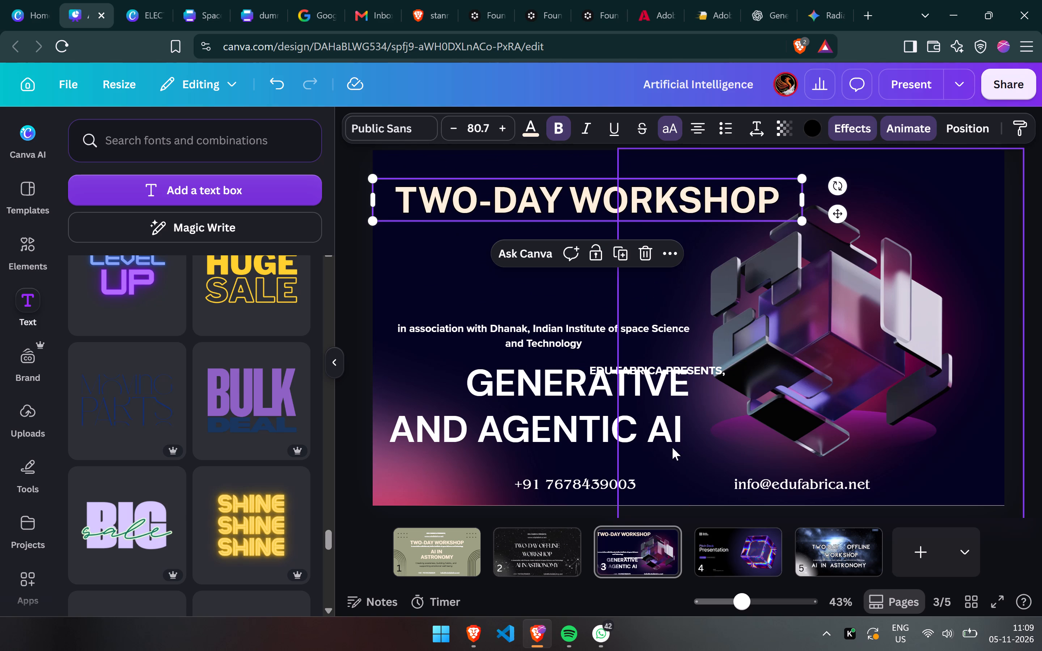
Place the 'EDU FABRICA PRESENTS,' line just above the start of the TWO-DAY WORKSHOP heading, against the page's left edge.
{"action": "left_click_drag", "start_coordinate": [649, 370], "coordinate": [470, 168]}
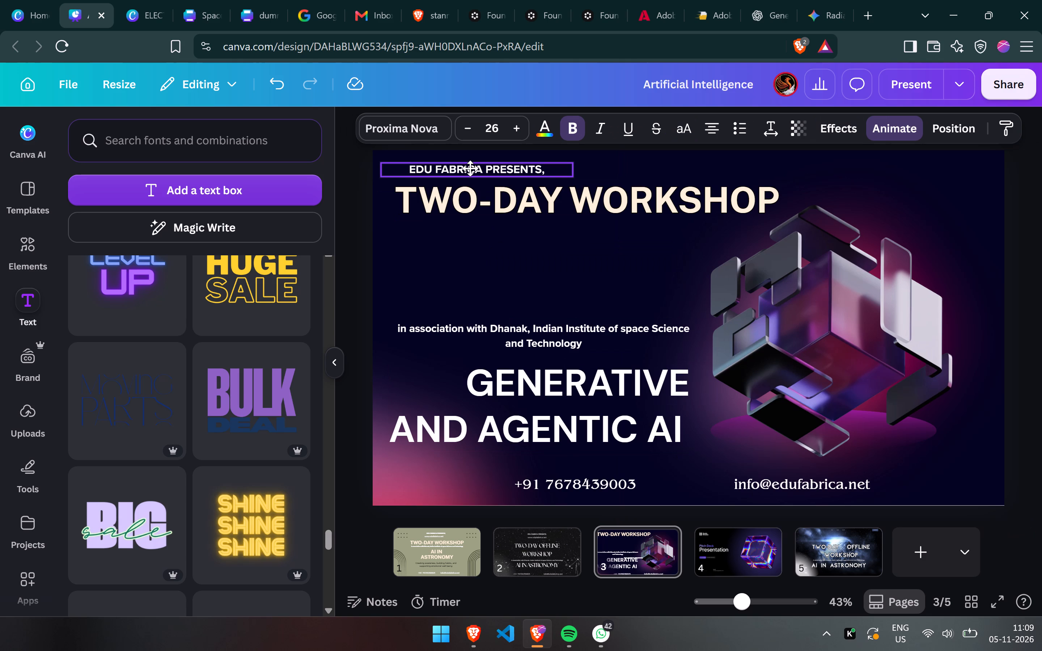
{"action": "left_click_drag", "start_coordinate": [470, 168], "coordinate": [463, 169]}
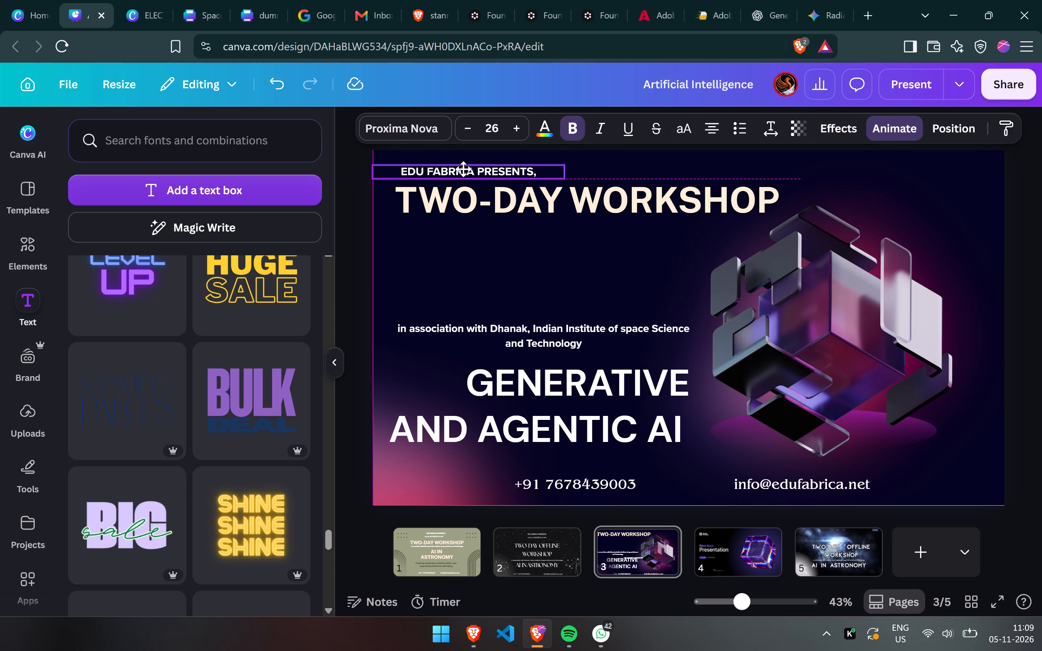
{"action": "left_click_drag", "start_coordinate": [463, 169], "coordinate": [464, 170]}
Move the 'in association with Dhanak' text directly beneath the TWO-DAY WORKSHOP heading and widen its box to fit one line.
{"action": "left_click_drag", "start_coordinate": [556, 329], "coordinate": [550, 225]}
{"action": "left_click", "coordinate": [678, 247]}
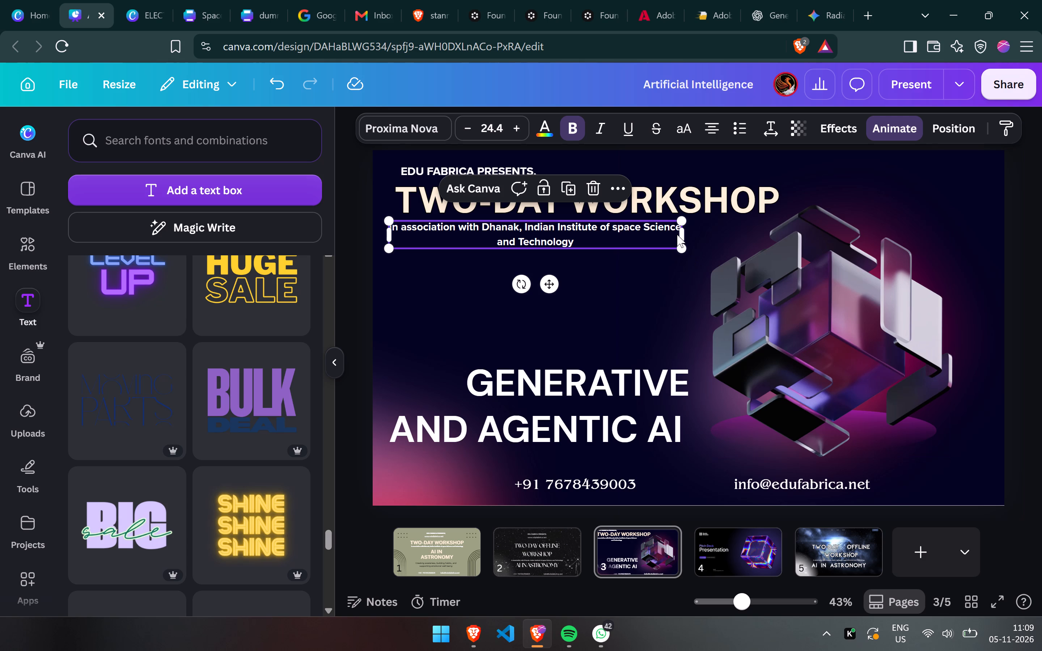
{"action": "left_click_drag", "start_coordinate": [685, 235], "coordinate": [776, 217]}
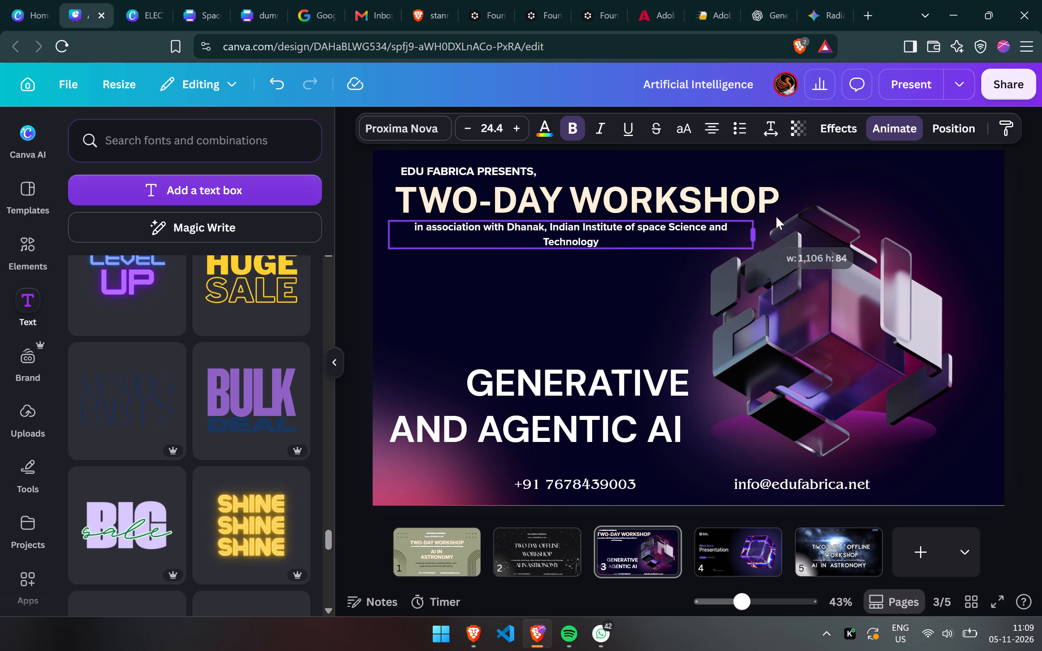
{"action": "left_click_drag", "start_coordinate": [776, 217], "coordinate": [795, 217]}
{"action": "left_click", "coordinate": [723, 220]}
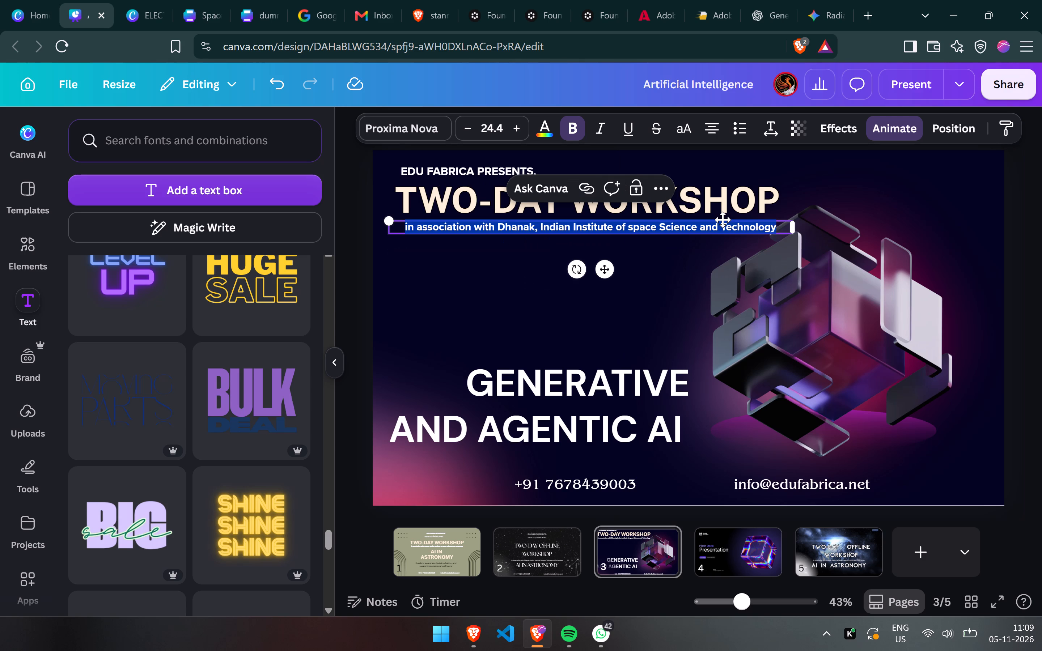
{"action": "left_click", "coordinate": [1039, 277]}
{"action": "left_click_drag", "start_coordinate": [736, 226], "coordinate": [730, 220]}
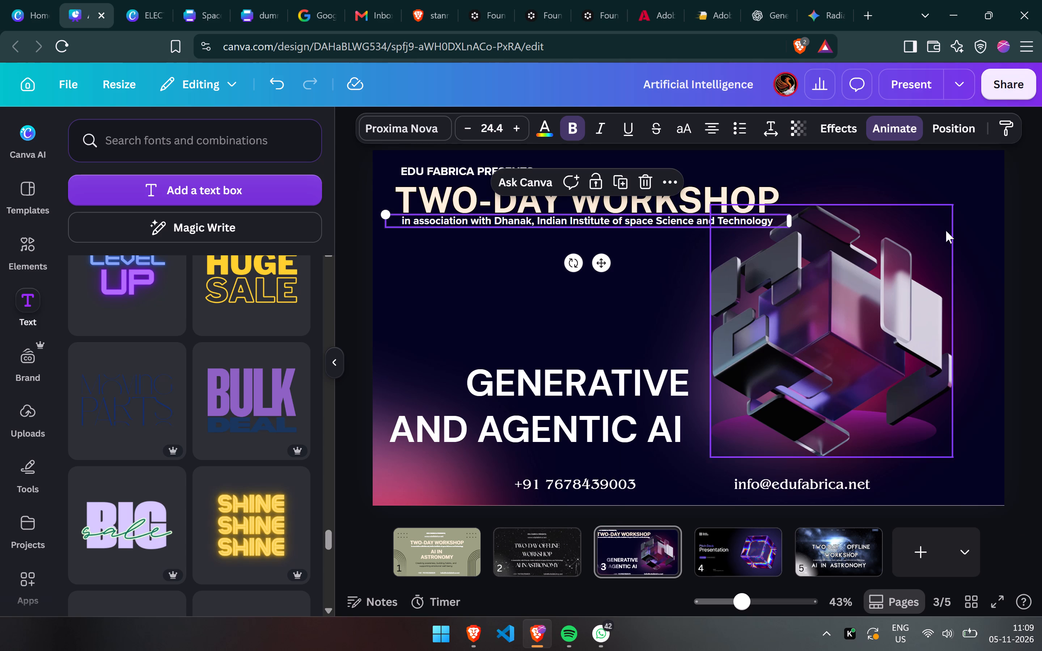
{"action": "left_click", "coordinate": [1037, 244]}
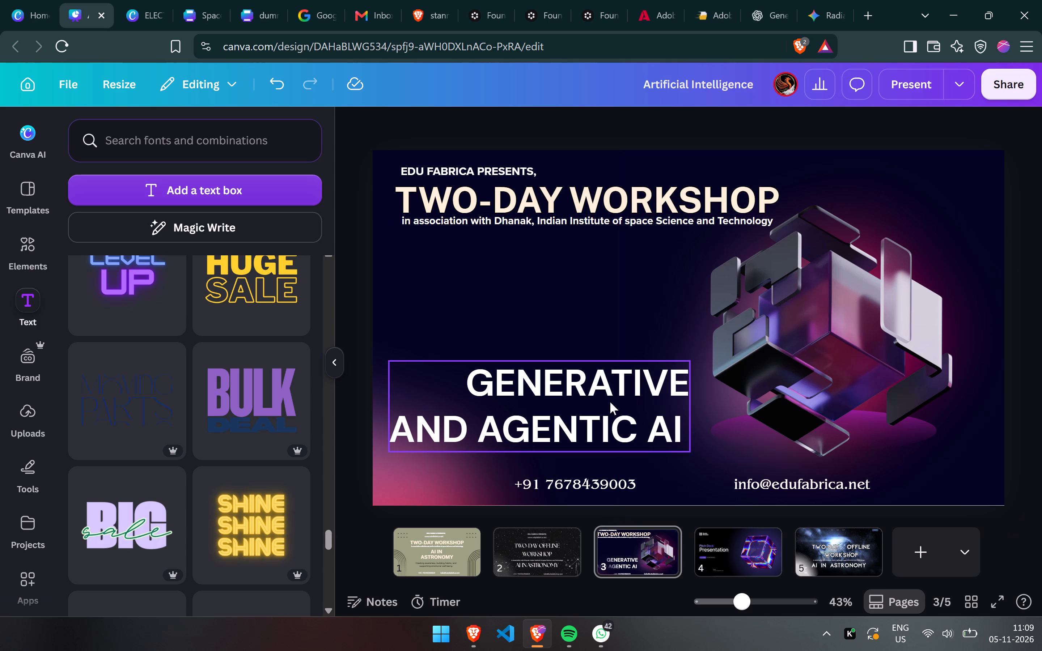
Move the GENERATIVE AND AGENTIC AI title up, enlarge it to font size 109 and narrow its box so it wraps onto three lines.
{"action": "left_click_drag", "start_coordinate": [602, 405], "coordinate": [572, 299]}
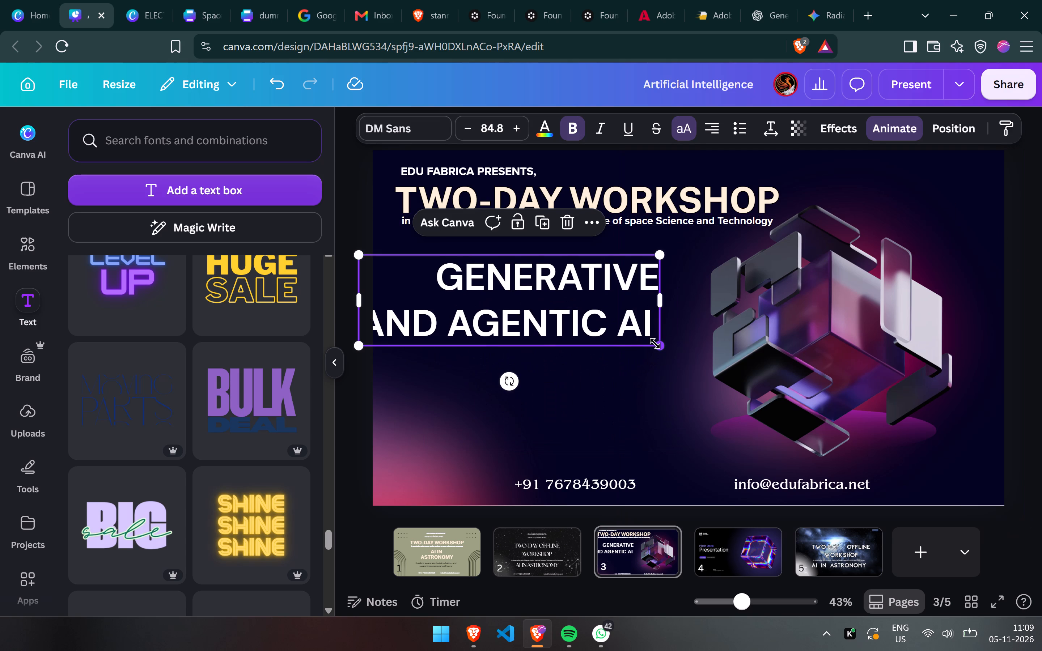
{"action": "left_click_drag", "start_coordinate": [655, 343], "coordinate": [727, 410]}
{"action": "left_click_drag", "start_coordinate": [746, 309], "coordinate": [682, 327]}
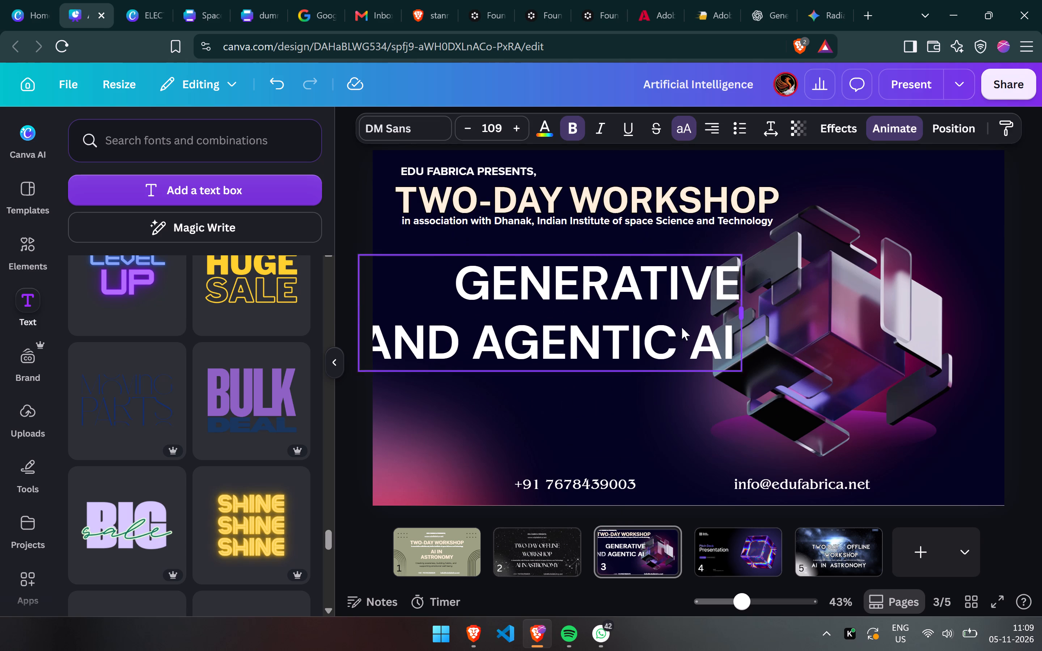
{"action": "left_click_drag", "start_coordinate": [682, 327], "coordinate": [657, 327]}
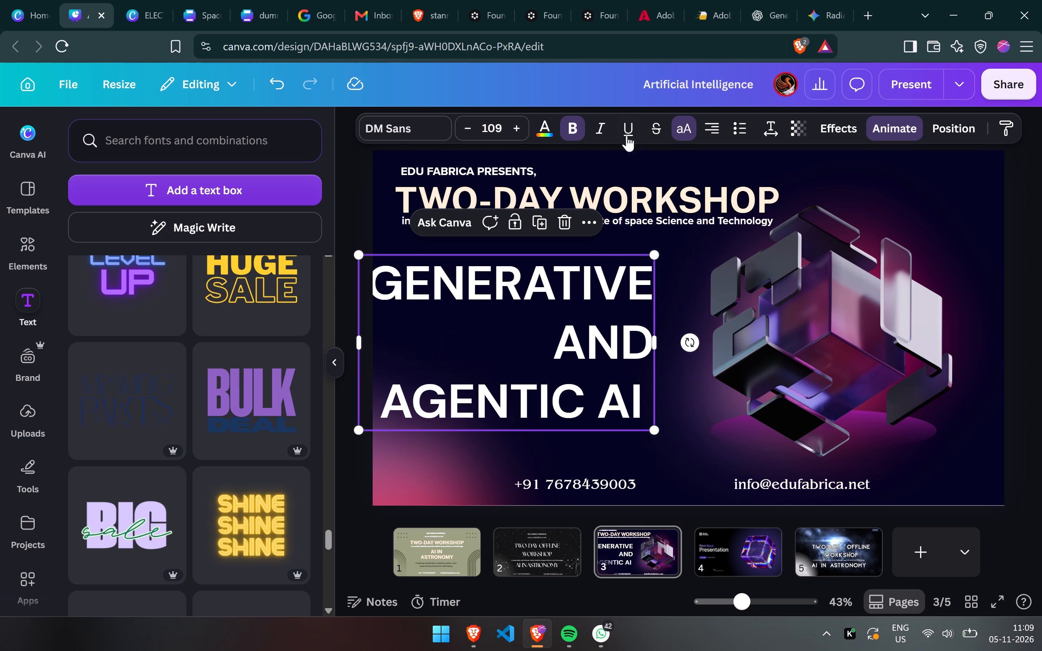
Left-align the GENERATIVE AND AGENTIC AI title and place it just below the association line, roughly in line with the heading's left edge.
{"action": "left_click", "coordinate": [706, 127]}
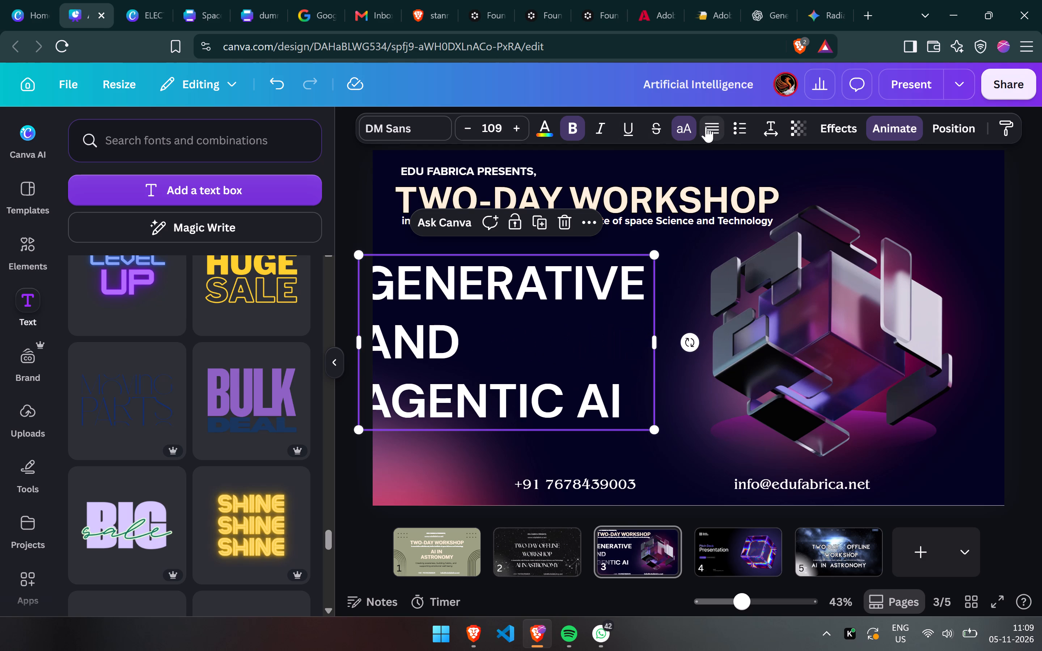
{"action": "left_click", "coordinate": [706, 127]}
{"action": "left_click_drag", "start_coordinate": [454, 370], "coordinate": [491, 350]}
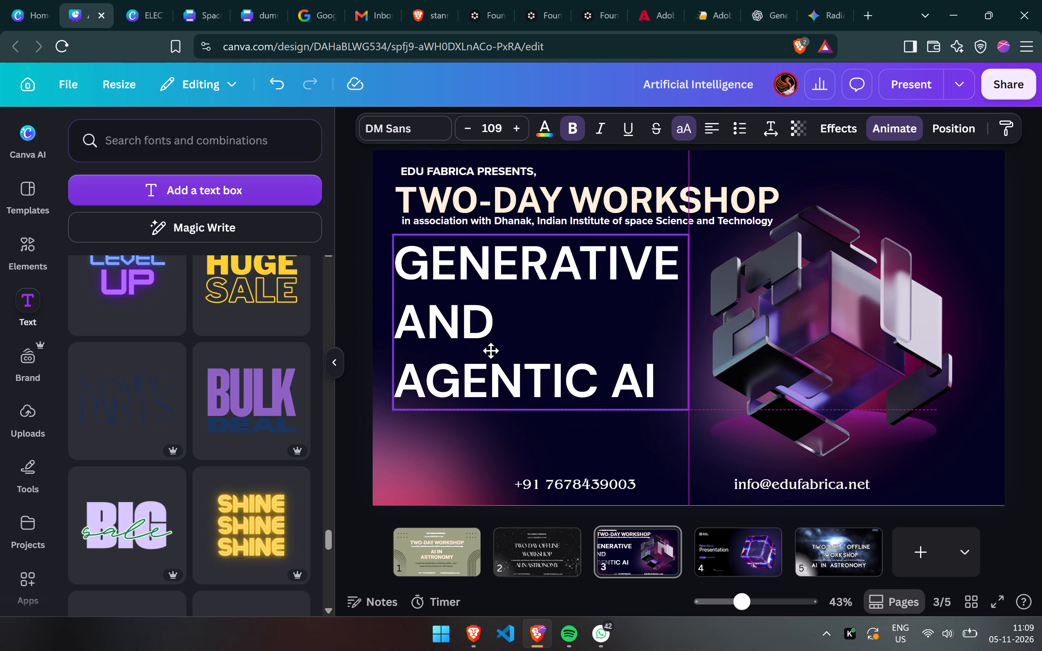
{"action": "left_click_drag", "start_coordinate": [491, 350], "coordinate": [486, 346]}
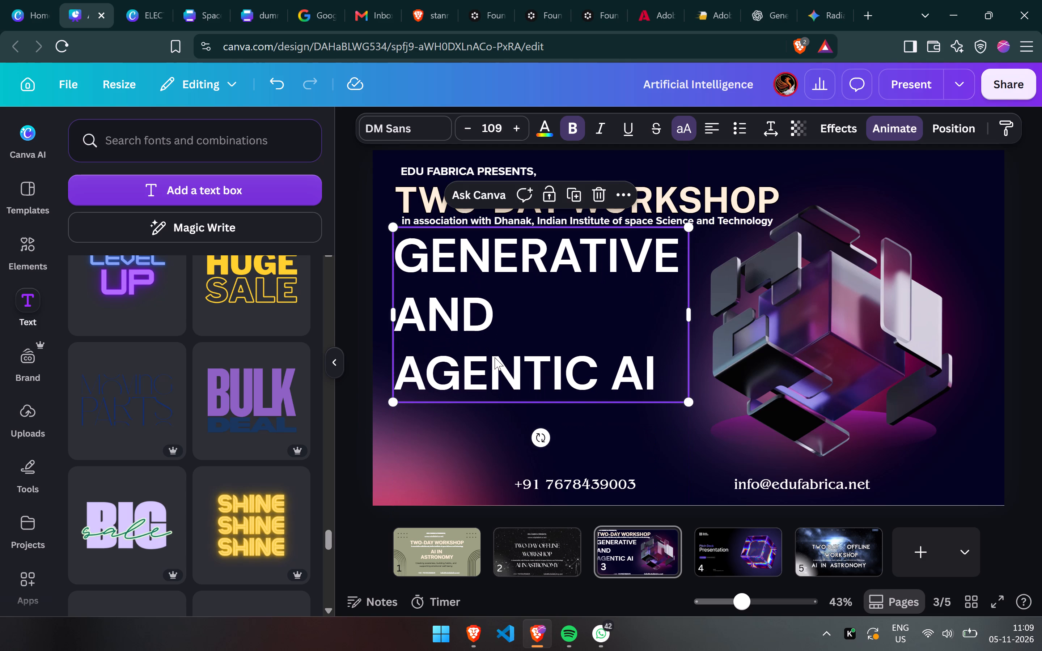
{"action": "left_click_drag", "start_coordinate": [495, 357], "coordinate": [495, 370]}
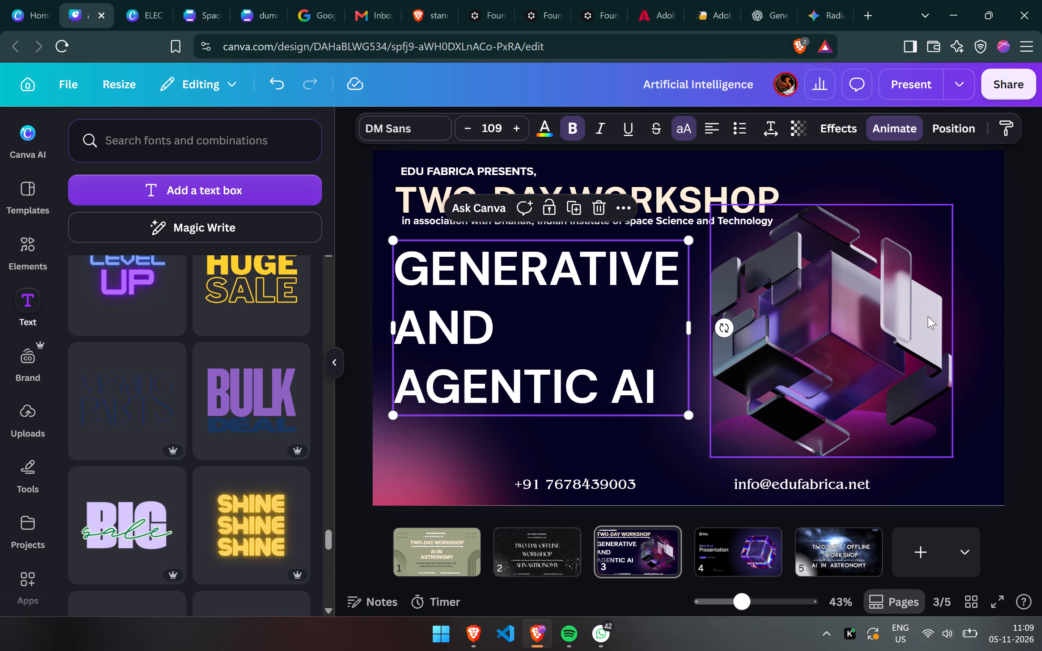
{"action": "left_click", "coordinate": [1022, 341]}
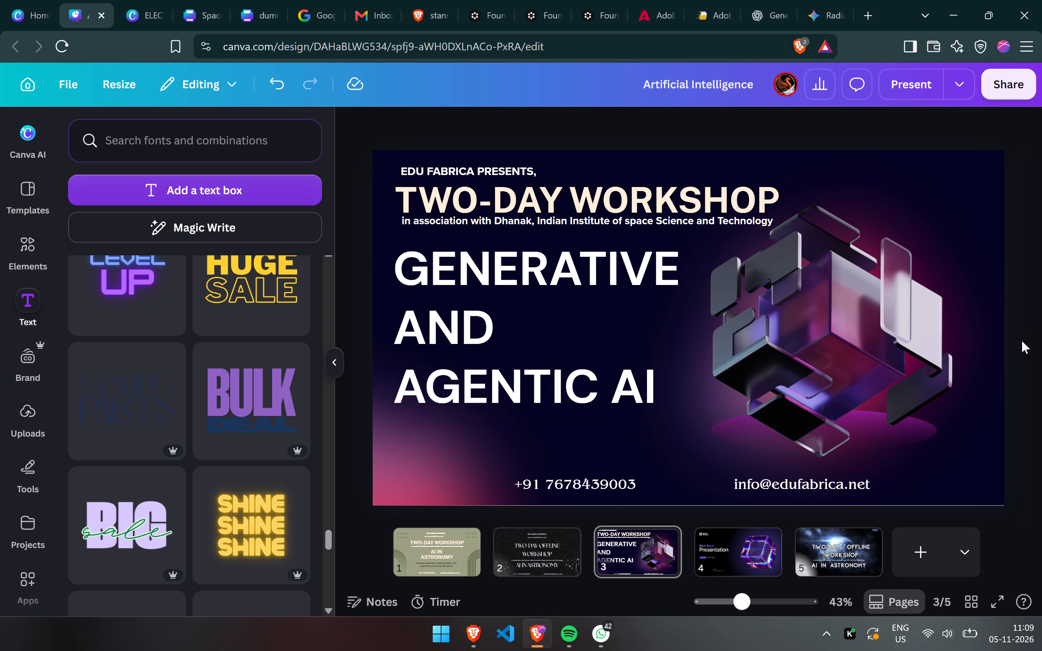
Apply the Outline effect to the GENERATIVE AND AGENTIC AI title with a thickness of 44.
{"action": "left_click", "coordinate": [596, 363]}
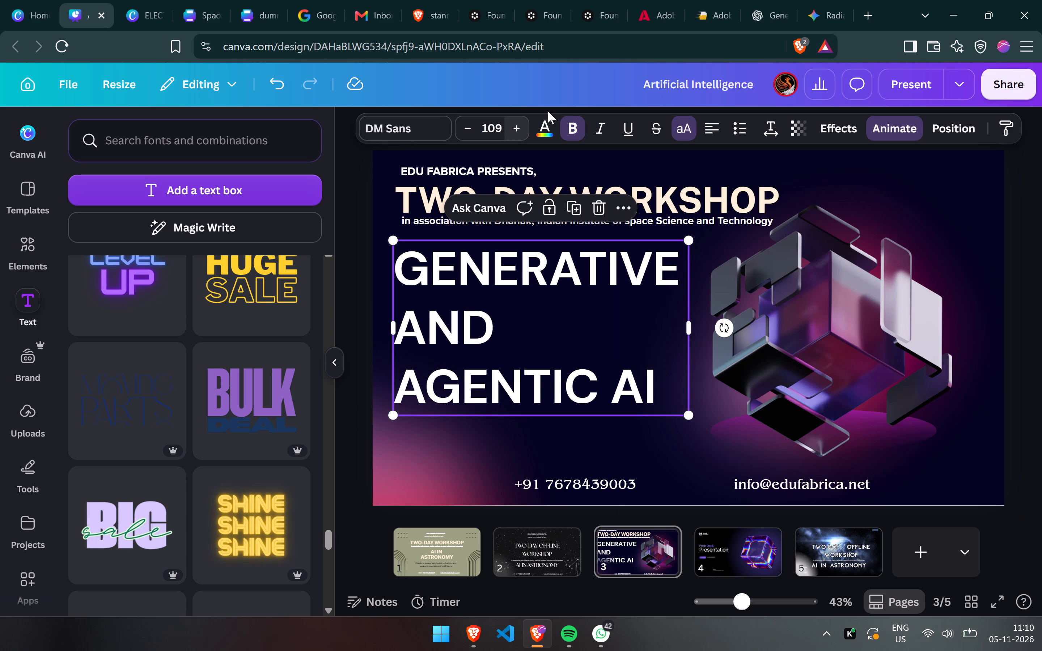
{"action": "left_click", "coordinate": [833, 118]}
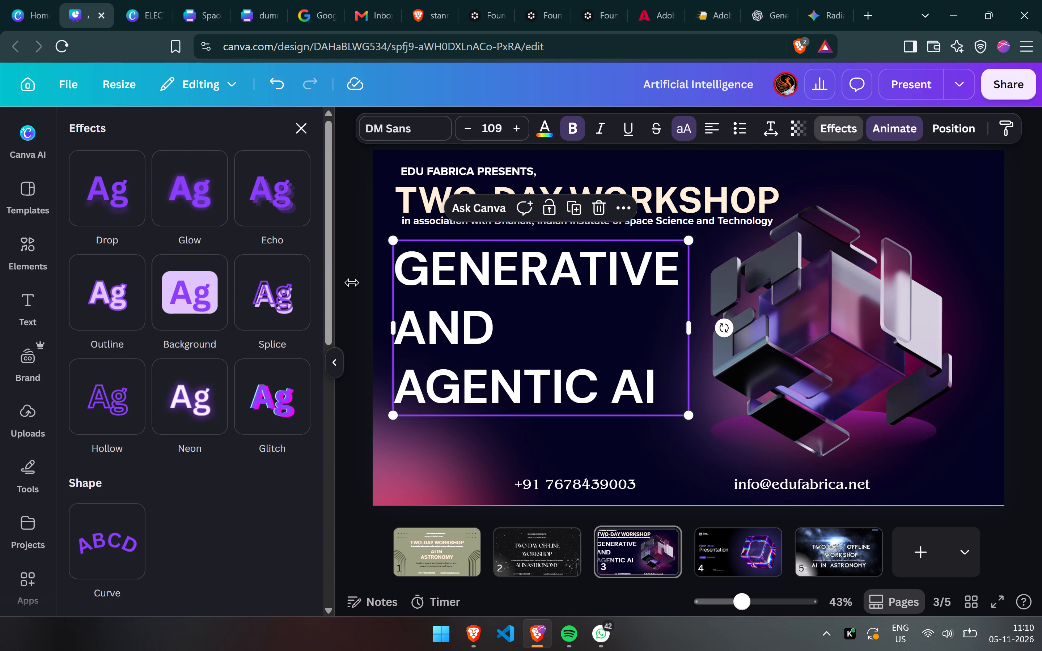
{"action": "left_click", "coordinate": [117, 326]}
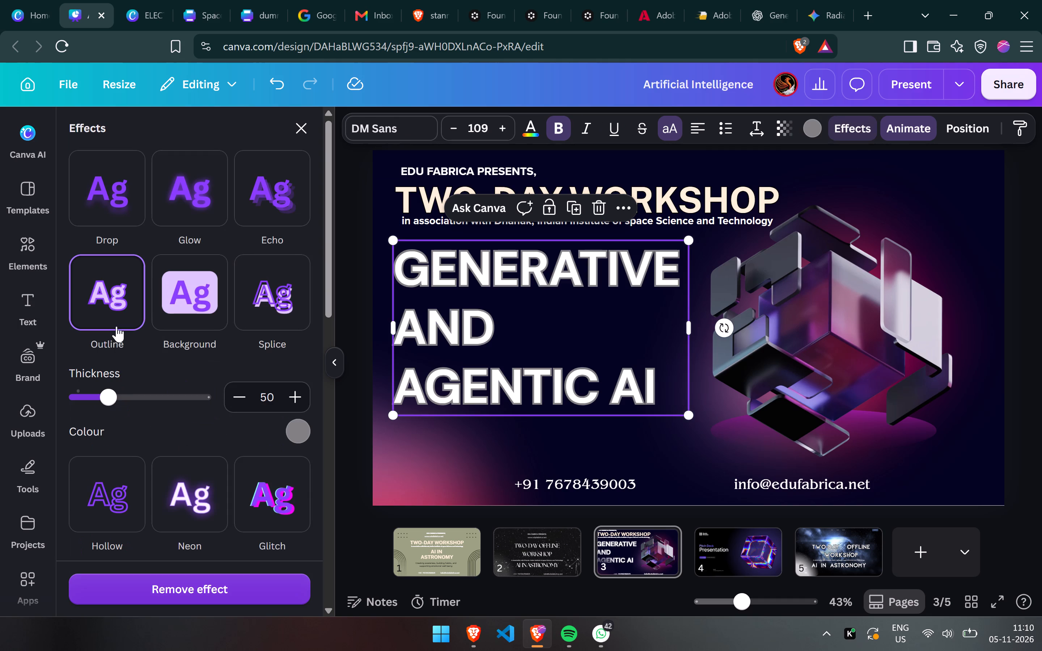
{"action": "left_click_drag", "start_coordinate": [122, 393], "coordinate": [149, 395]}
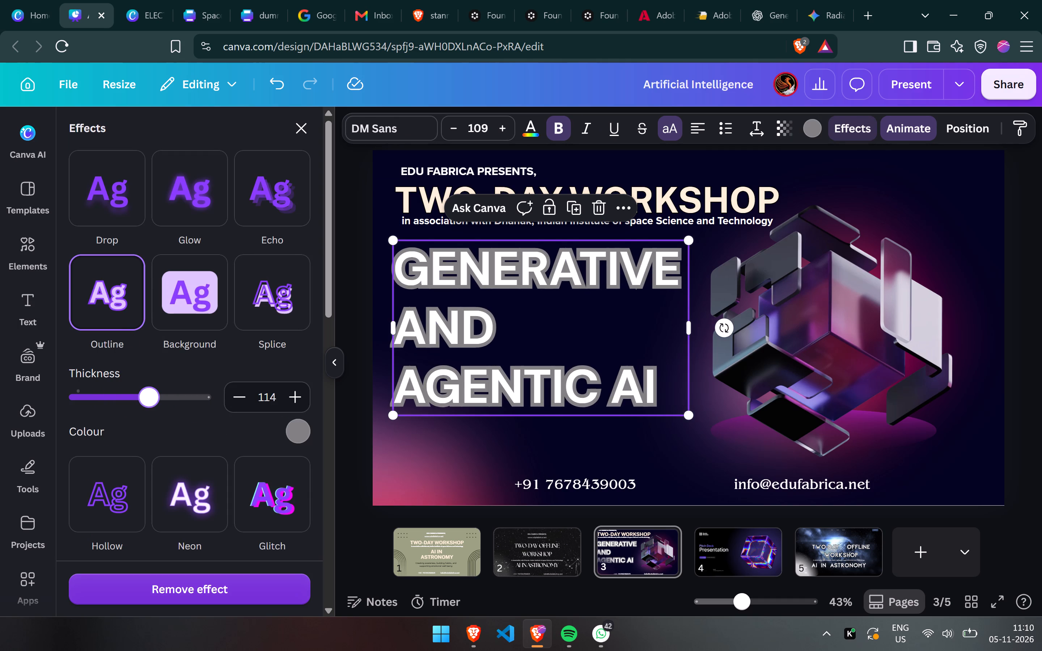
{"action": "left_click_drag", "start_coordinate": [145, 395], "coordinate": [104, 394]}
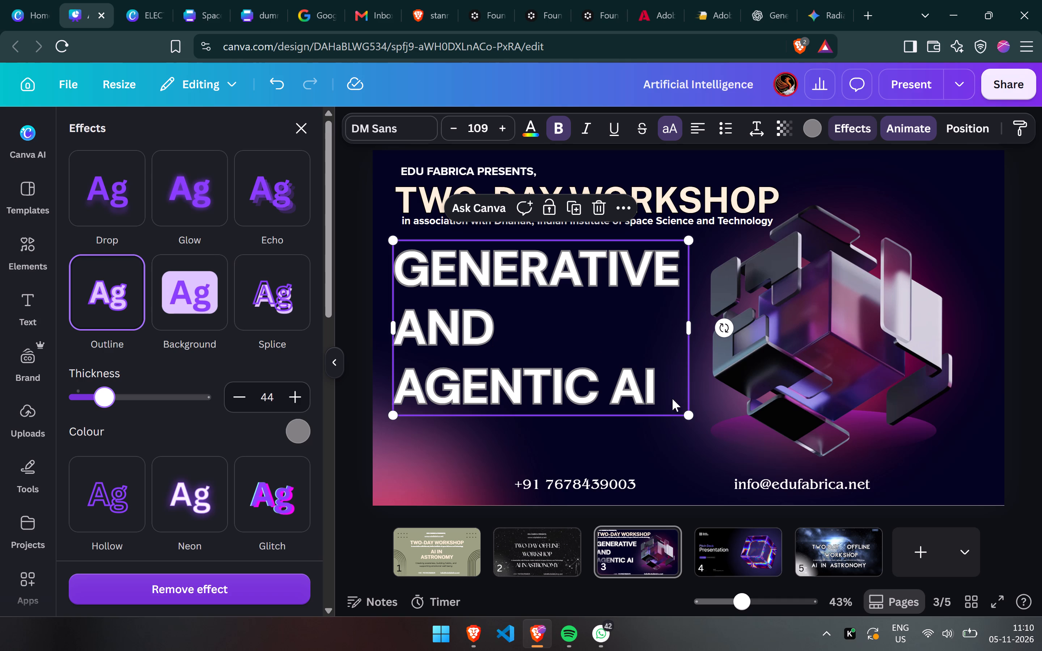
Scale the GENERATIVE AND AGENTIC AI title down to font size 93.7, keeping it on three lines.
{"action": "left_click", "coordinate": [530, 289]}
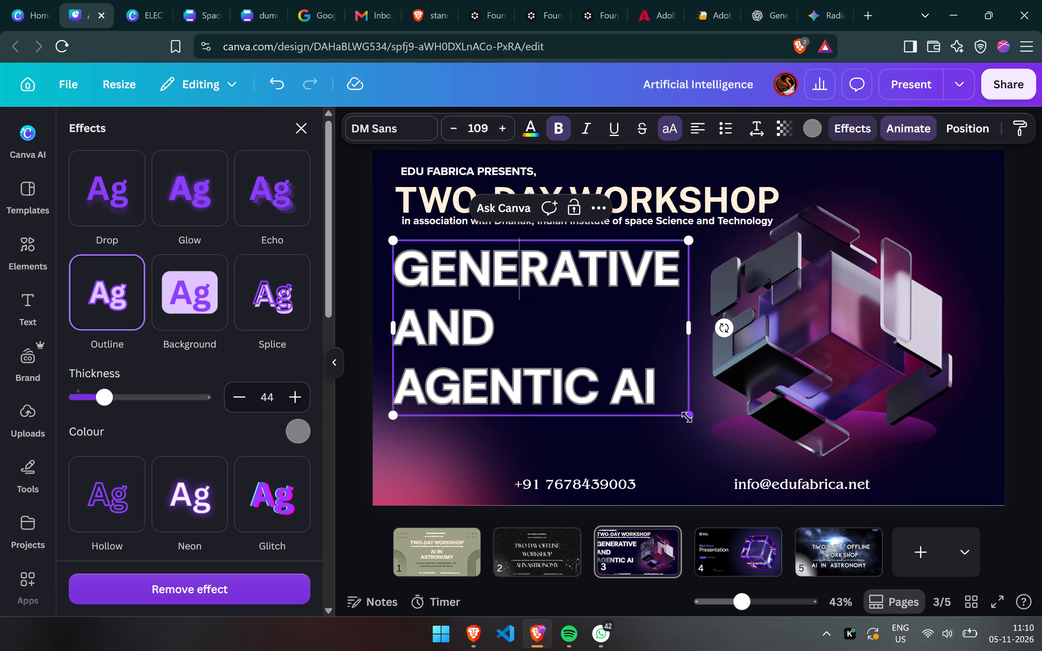
{"action": "left_click_drag", "start_coordinate": [691, 414], "coordinate": [653, 387]}
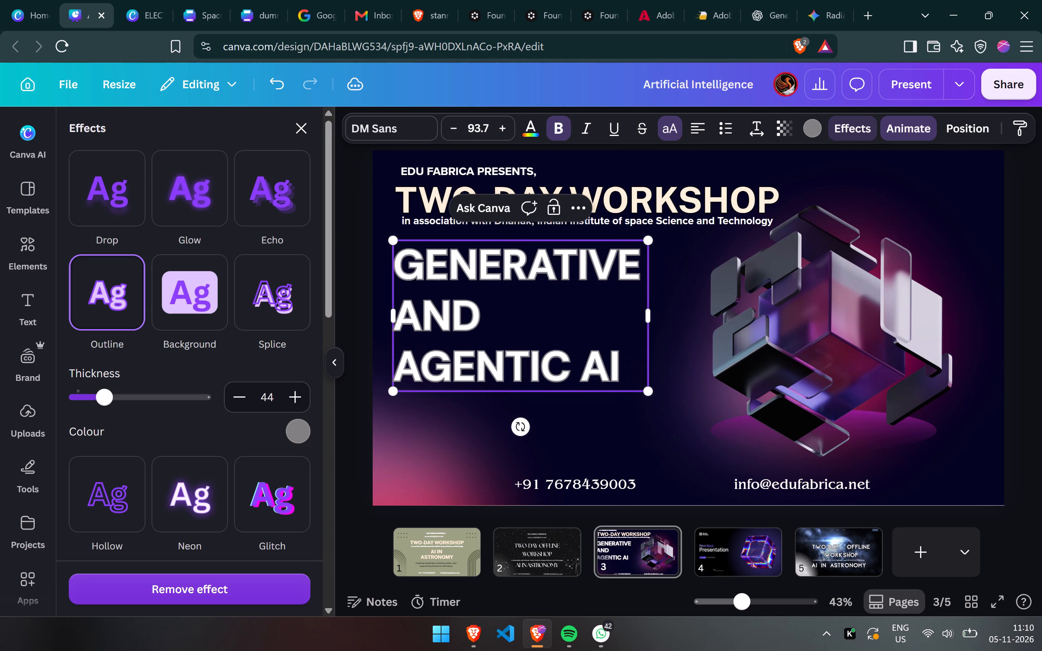
{"action": "left_click_drag", "start_coordinate": [581, 342], "coordinate": [604, 342]}
{"action": "left_click", "coordinate": [659, 433]}
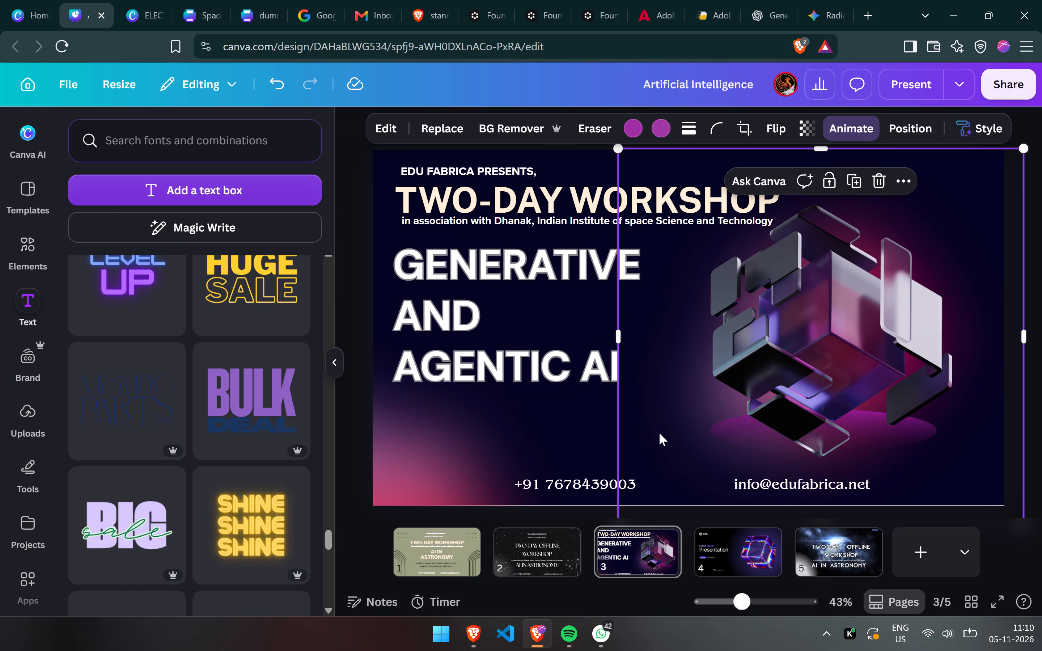
{"action": "left_click", "coordinate": [538, 424]}
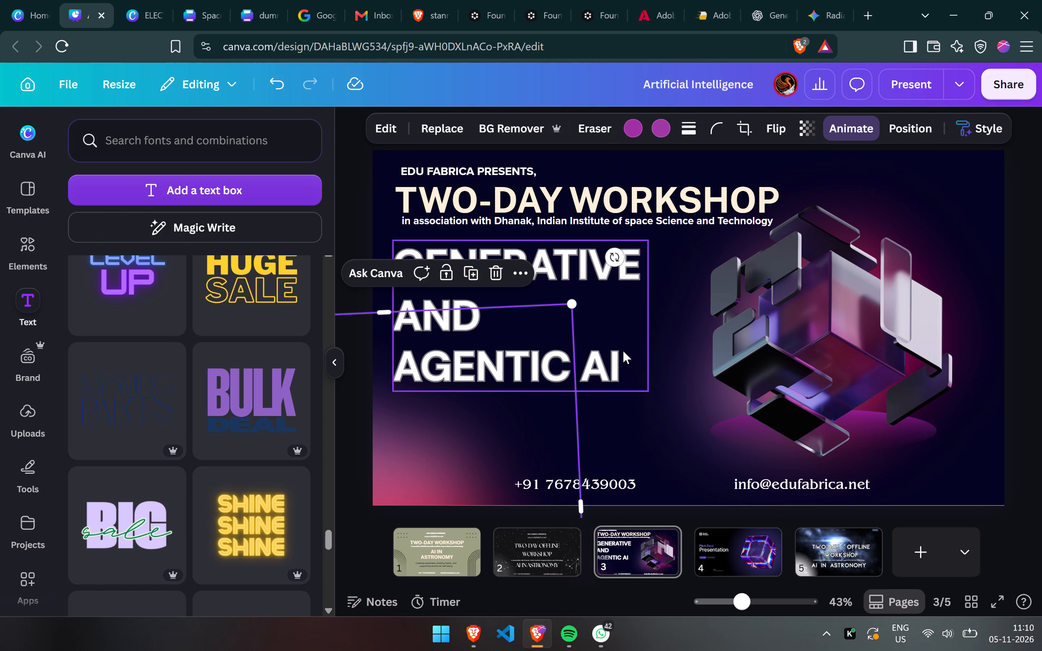
Centre-align the text of the GENERATIVE AND AGENTIC AI title and shift it slightly right and up beneath the association line.
{"action": "left_click_drag", "start_coordinate": [622, 345], "coordinate": [635, 345]}
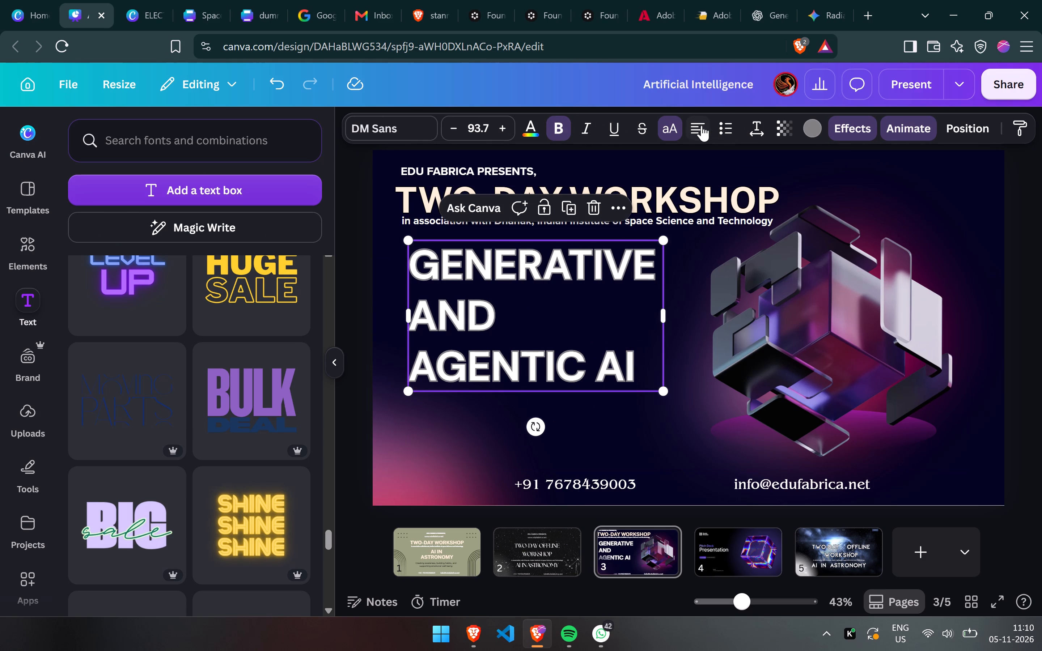
{"action": "left_click", "coordinate": [698, 125]}
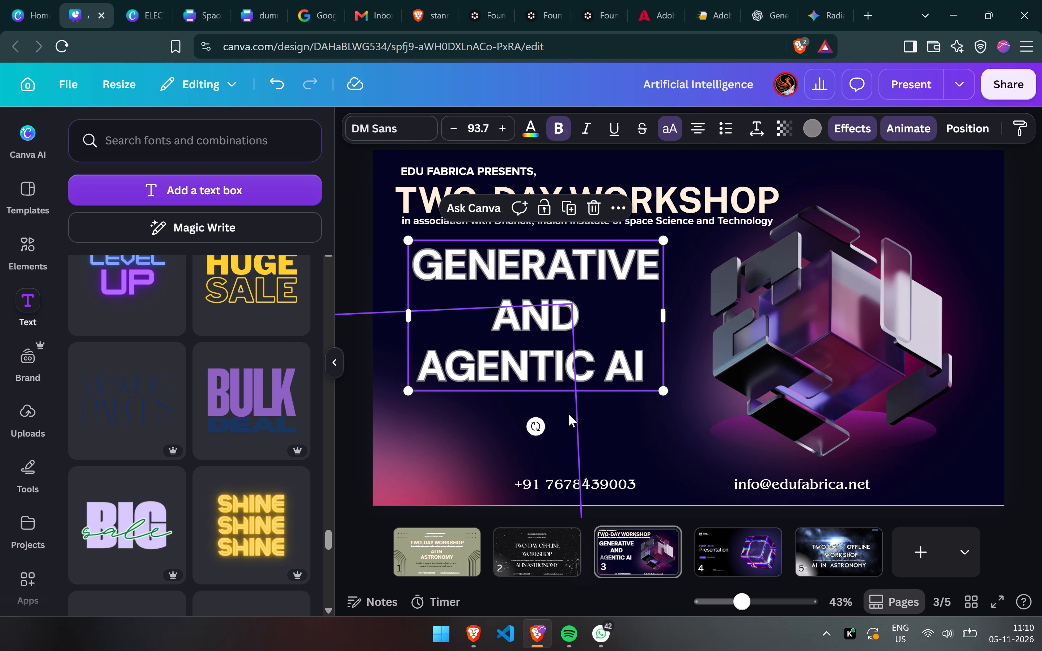
{"action": "left_click_drag", "start_coordinate": [617, 378], "coordinate": [617, 374]}
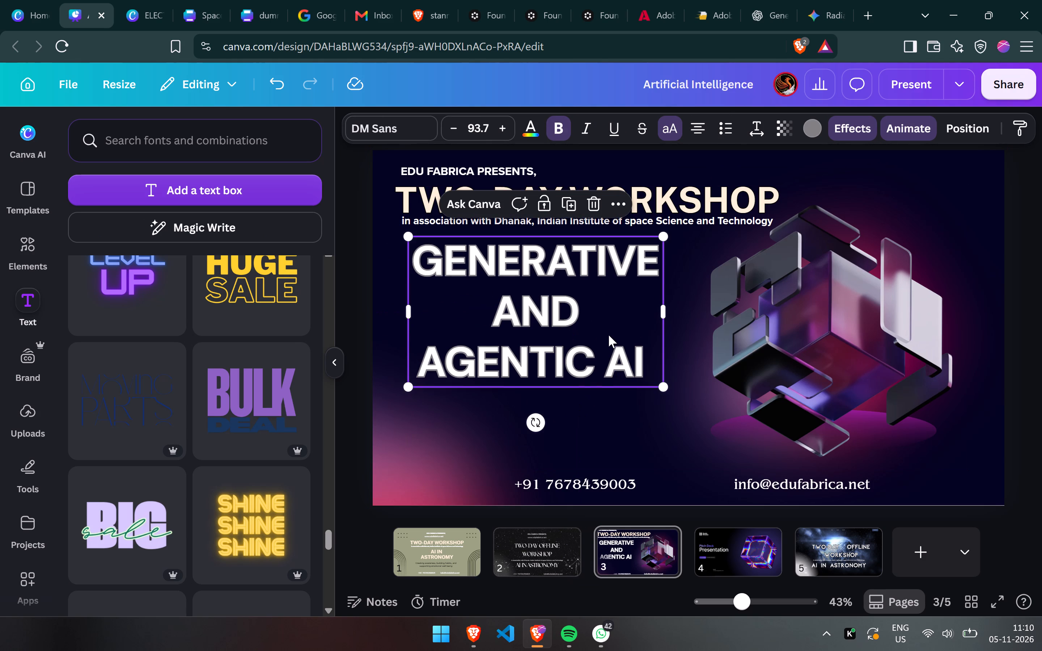
Try the Hollow effect on the GENERATIVE AND AGENTIC AI title and return to Outline at thickness 50 with a black outline colour.
{"action": "double_click", "coordinate": [706, 204]}
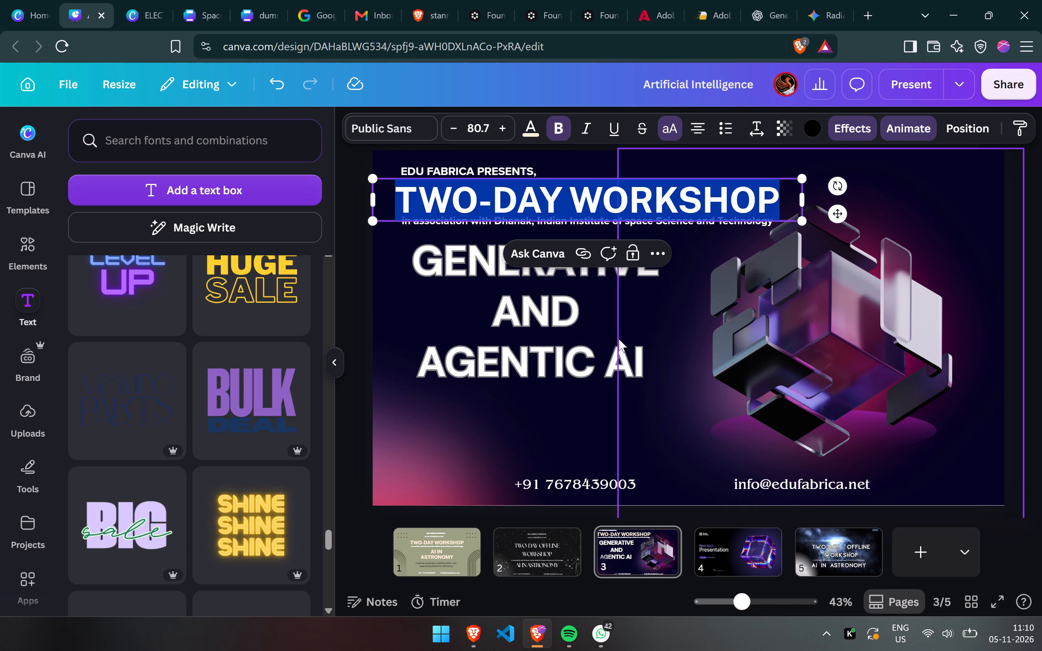
{"action": "left_click", "coordinate": [597, 357]}
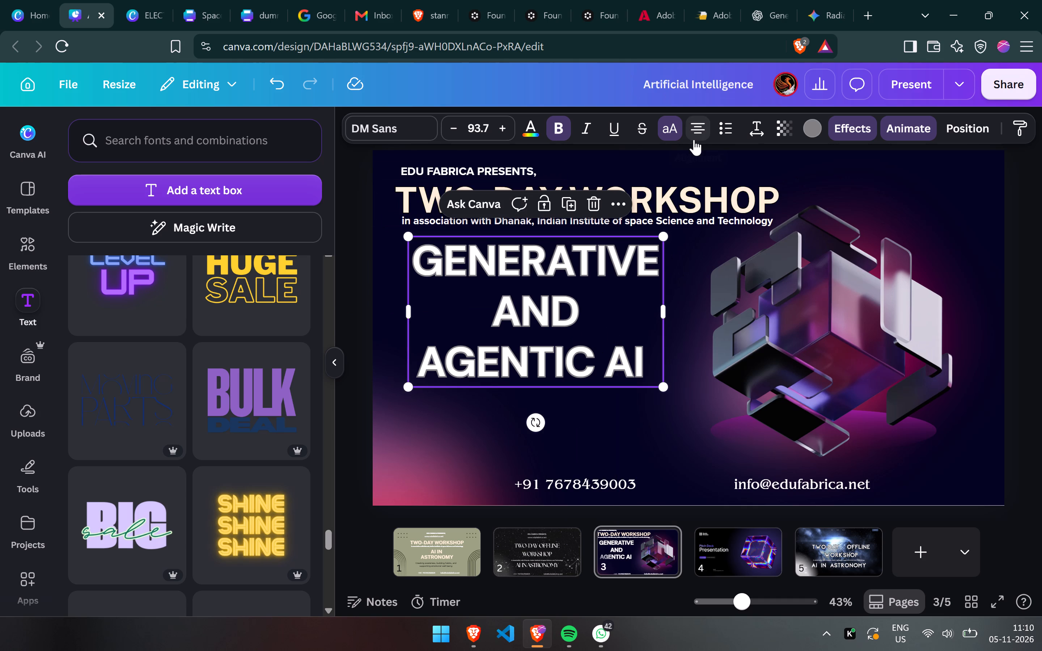
{"action": "left_click", "coordinate": [847, 127]}
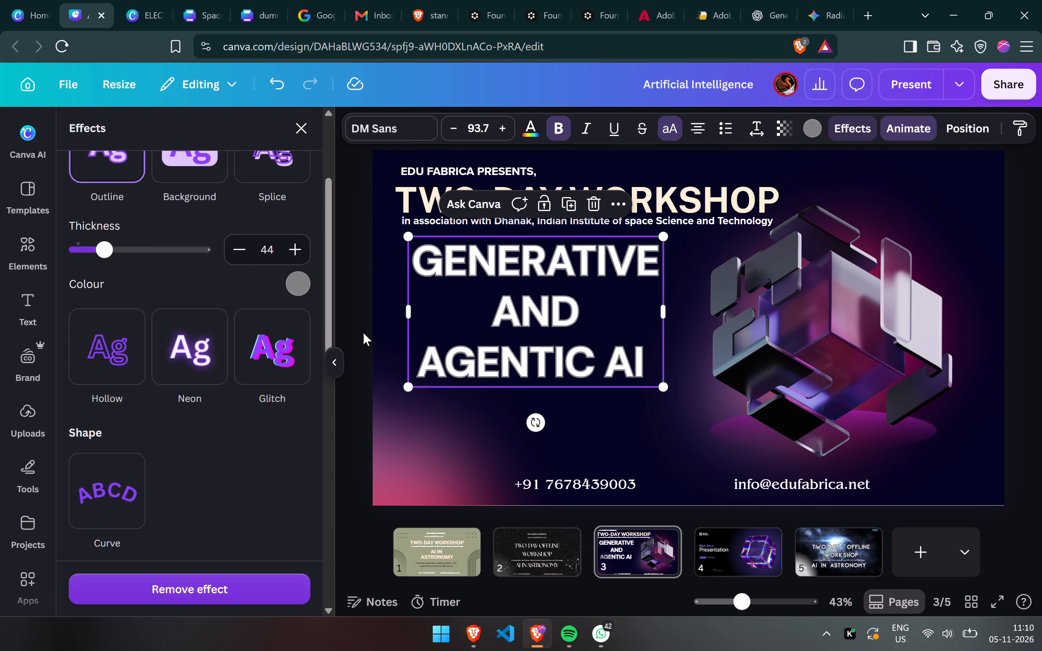
{"action": "left_click", "coordinate": [137, 365]}
{"action": "scroll", "coordinate": [137, 365], "scroll_direction": "up", "scroll_amount": 1}
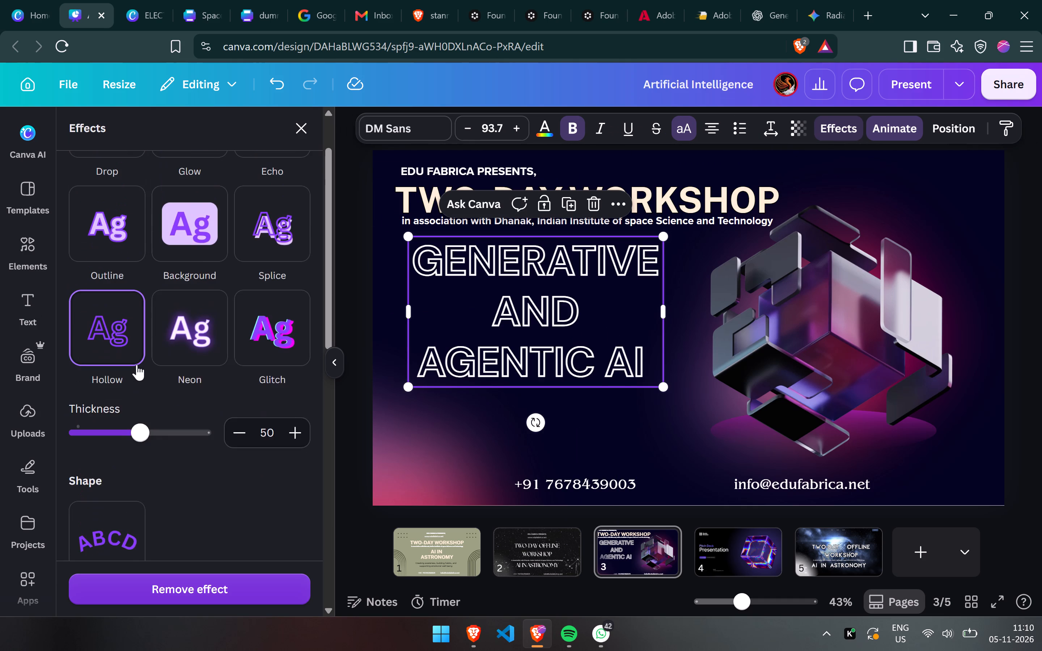
{"action": "scroll", "coordinate": [137, 365], "scroll_direction": "up", "scroll_amount": 1}
{"action": "left_click", "coordinate": [120, 277]}
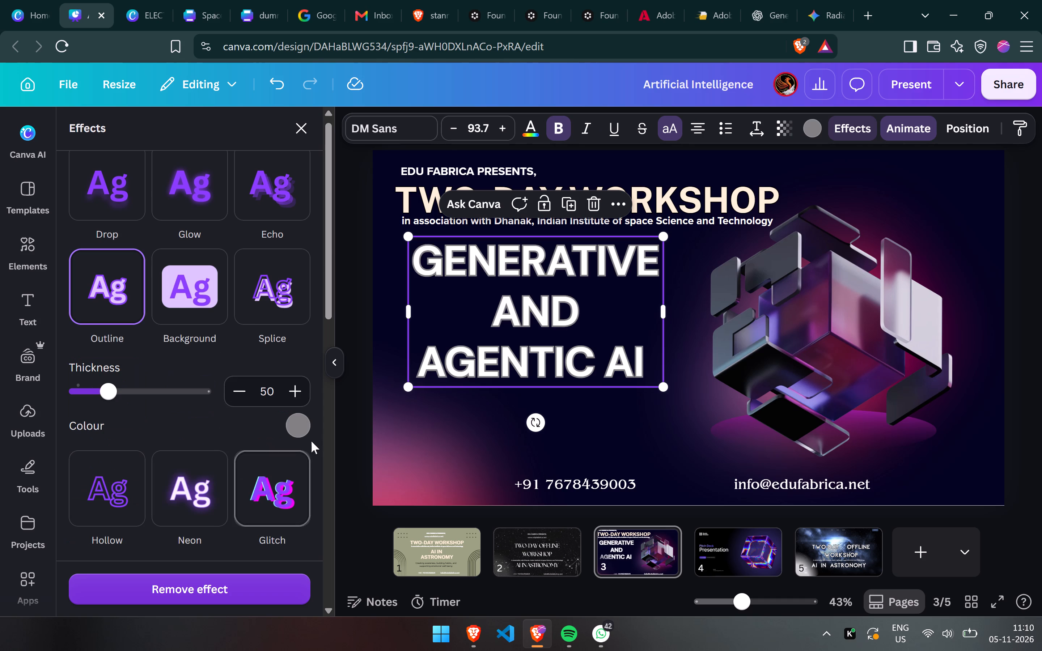
{"action": "left_click", "coordinate": [305, 421]}
{"action": "left_click", "coordinate": [240, 307]}
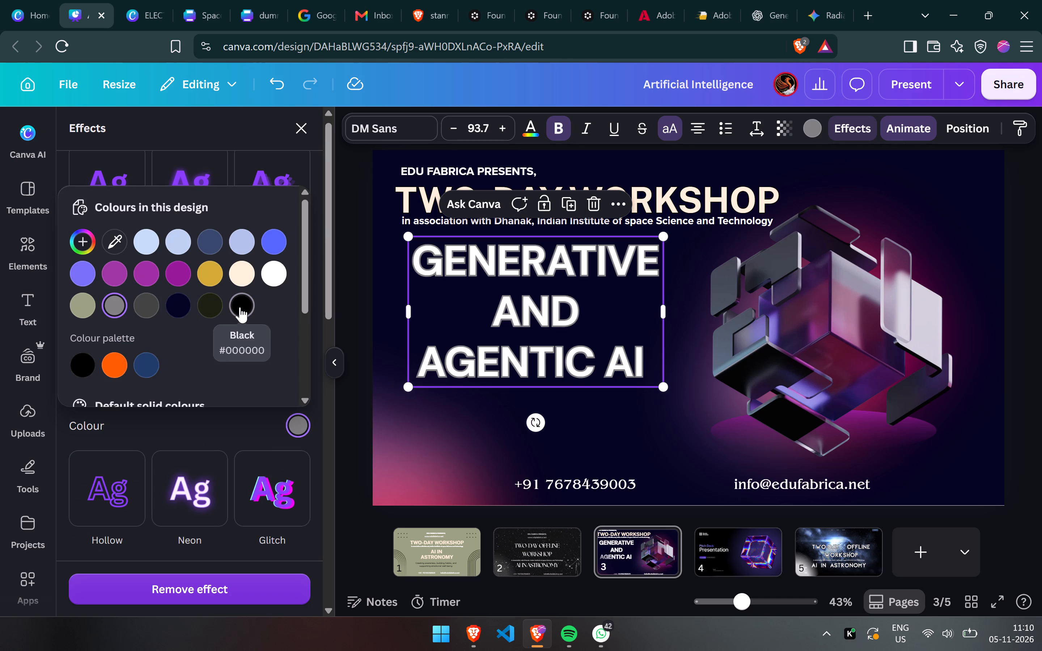
{"action": "left_click", "coordinate": [1023, 328]}
{"action": "left_click", "coordinate": [1023, 328]}
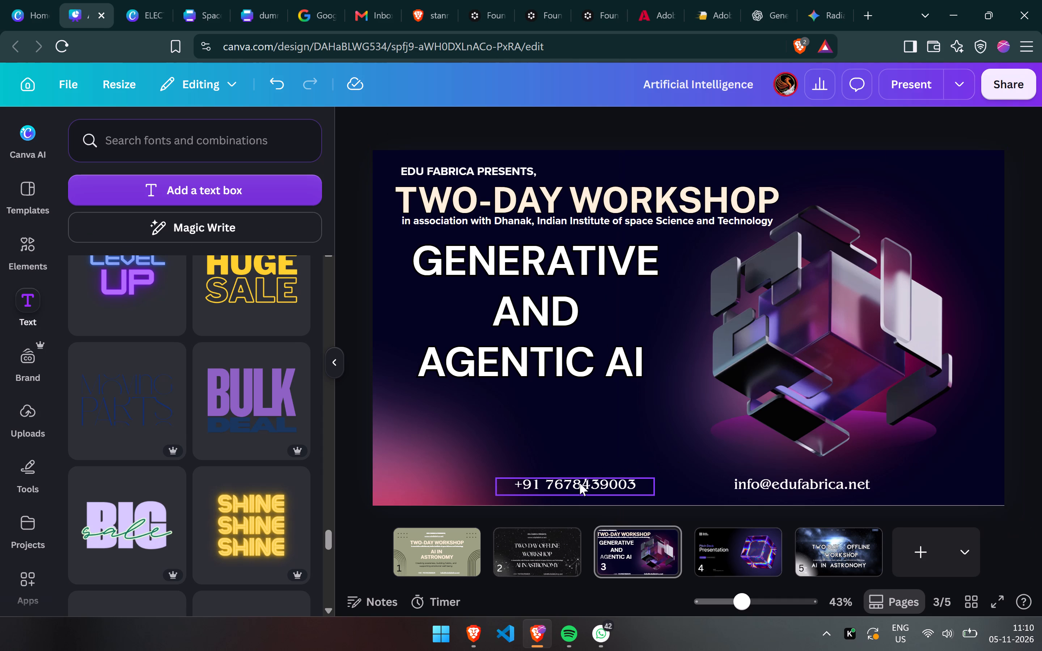
Spread the bottom contact details of page 3 apart, placing the phone number near the left edge and the e-mail address near the right edge.
{"action": "left_click_drag", "start_coordinate": [580, 483], "coordinate": [475, 484]}
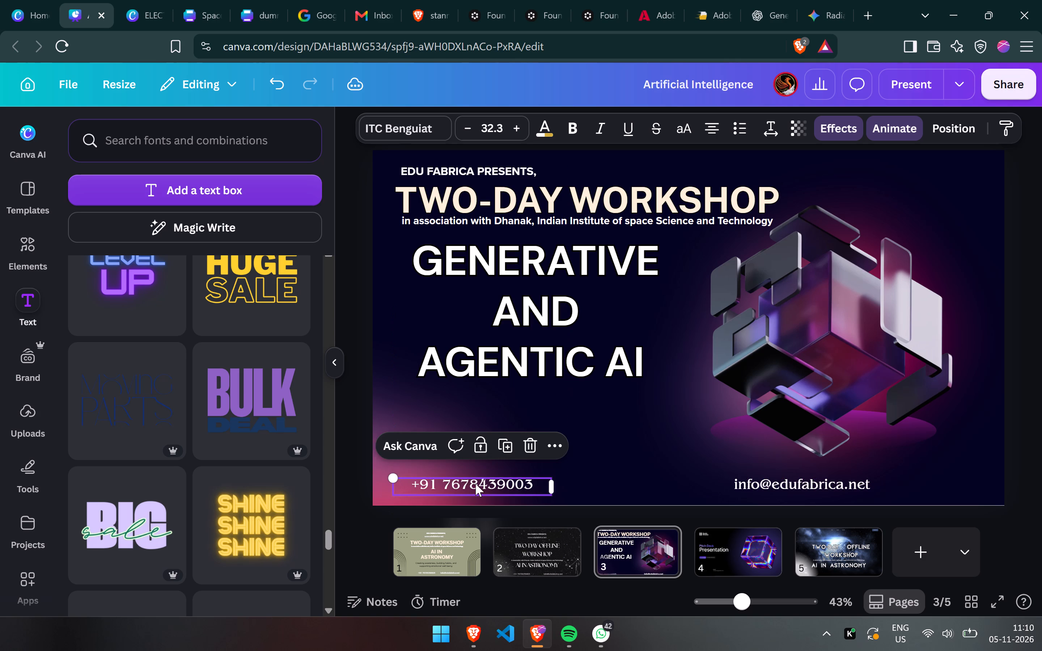
{"action": "left_click_drag", "start_coordinate": [760, 487], "coordinate": [896, 489]}
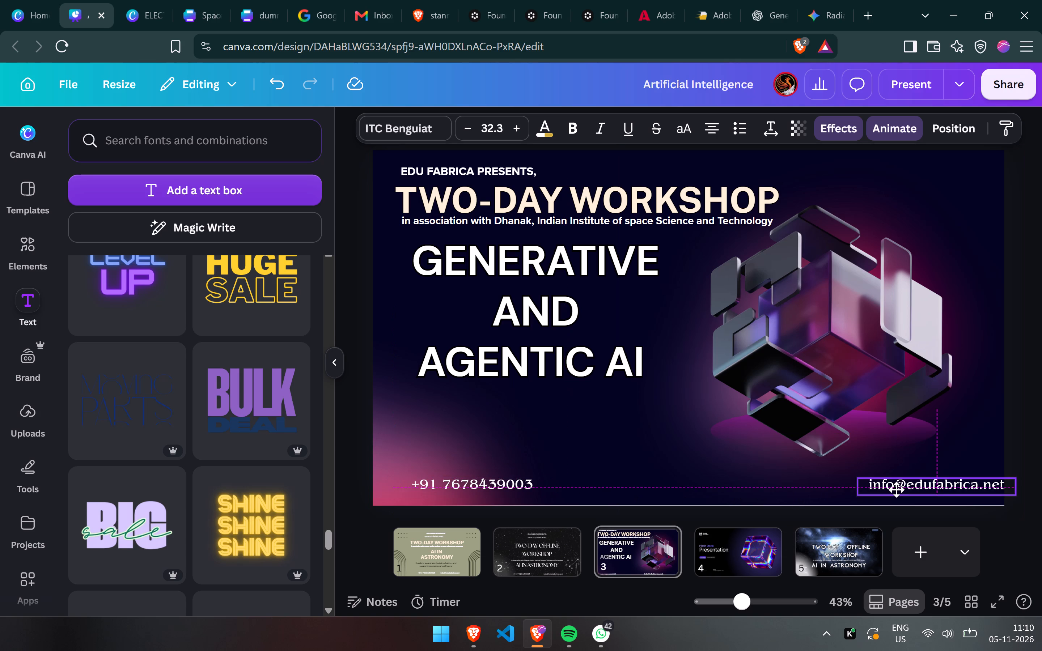
{"action": "left_click_drag", "start_coordinate": [896, 489], "coordinate": [871, 489]}
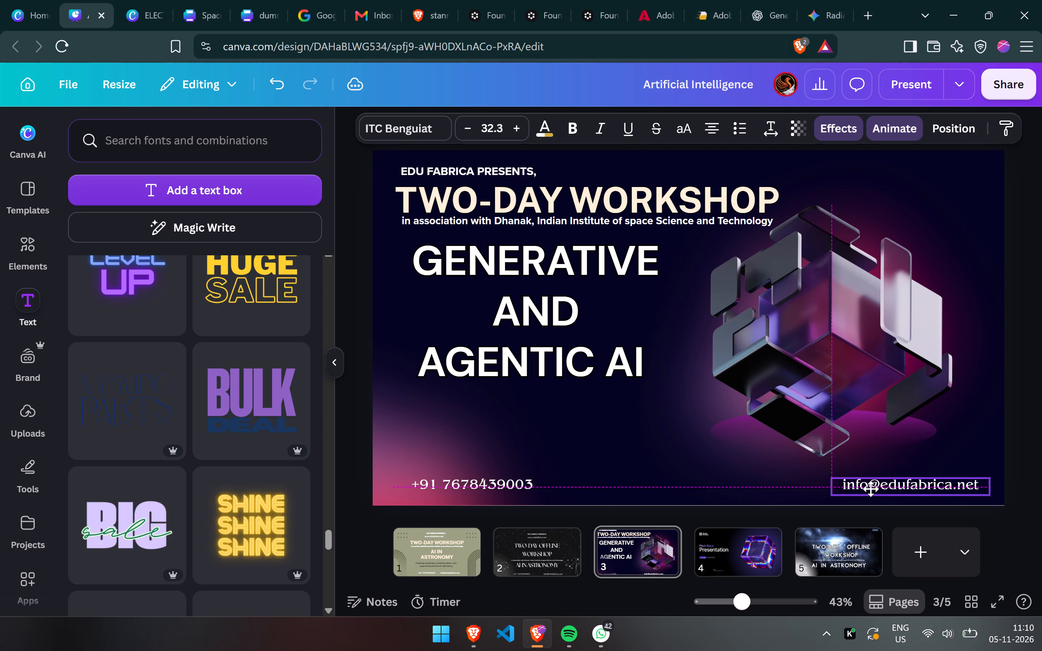
{"action": "left_click_drag", "start_coordinate": [871, 489], "coordinate": [871, 488]}
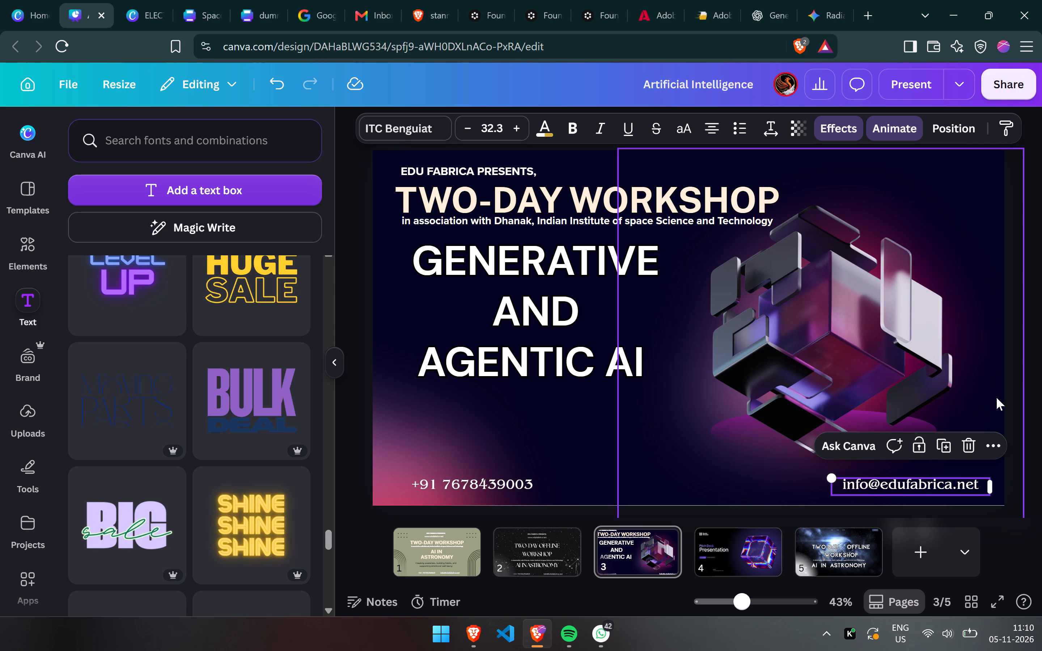
{"action": "left_click", "coordinate": [1026, 379]}
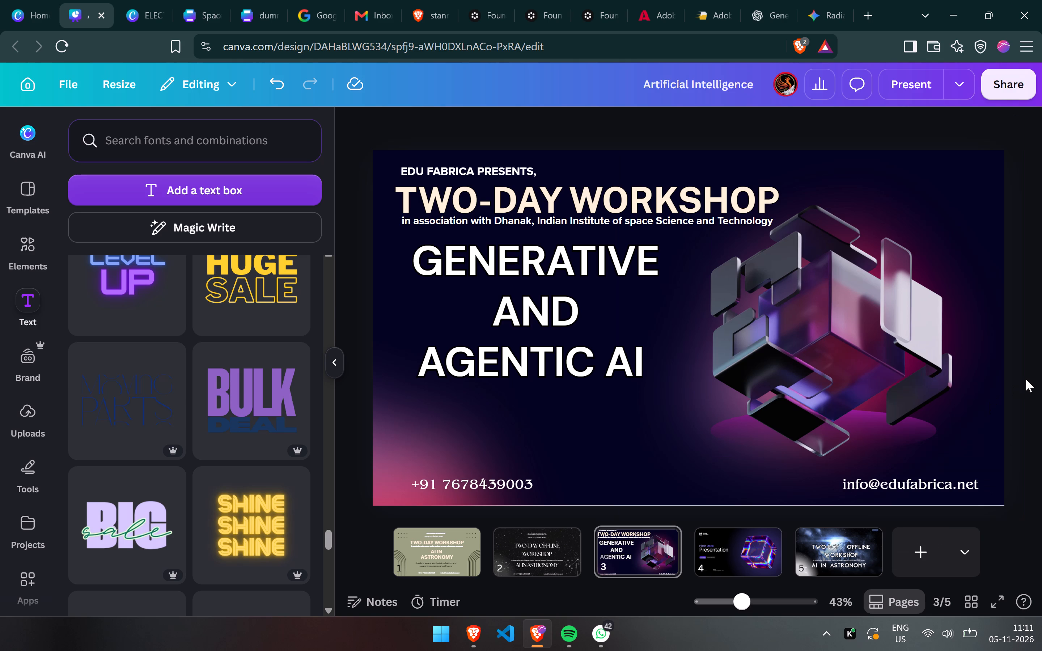
{"action": "left_click", "coordinate": [566, 547]}
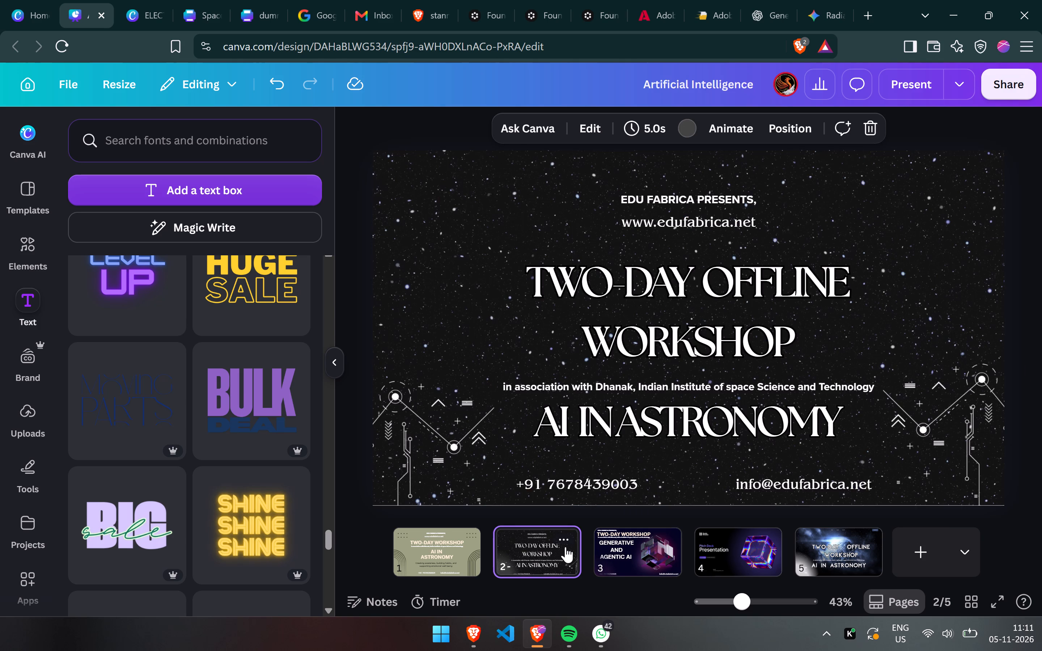
{"action": "left_click", "coordinate": [436, 548]}
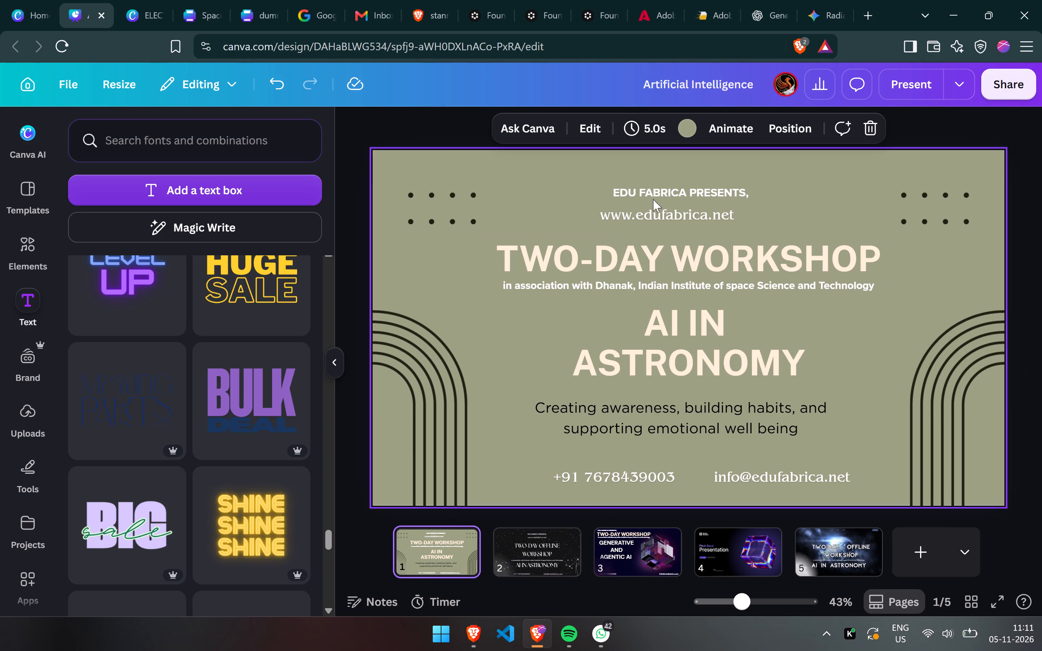
{"action": "left_click", "coordinate": [656, 214]}
{"action": "key", "text": "ctrl+c"}
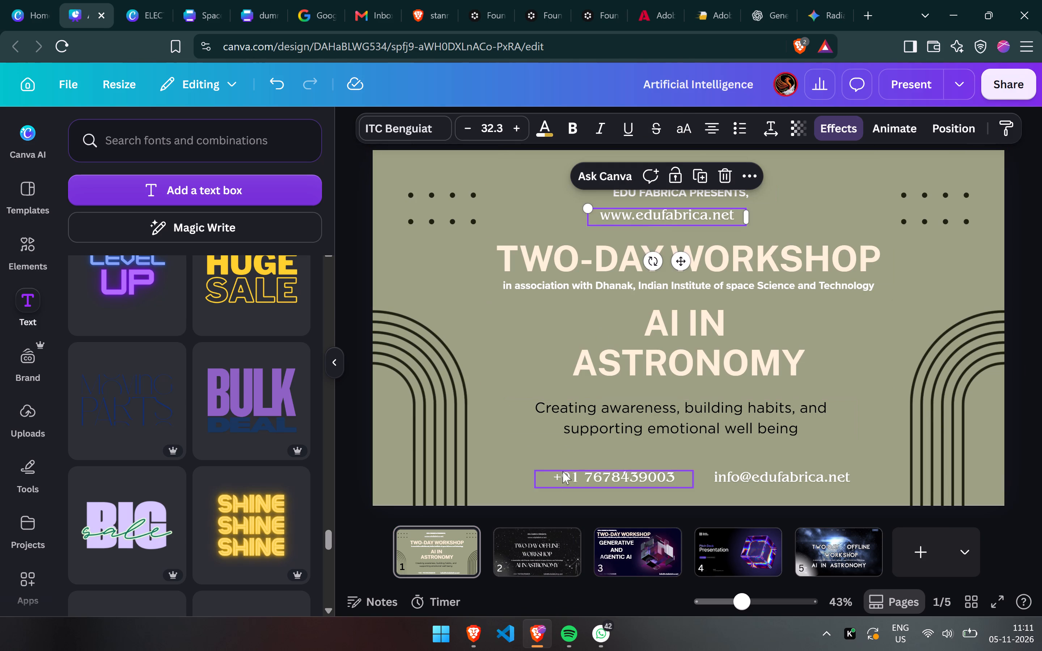
{"action": "left_click", "coordinate": [664, 551]}
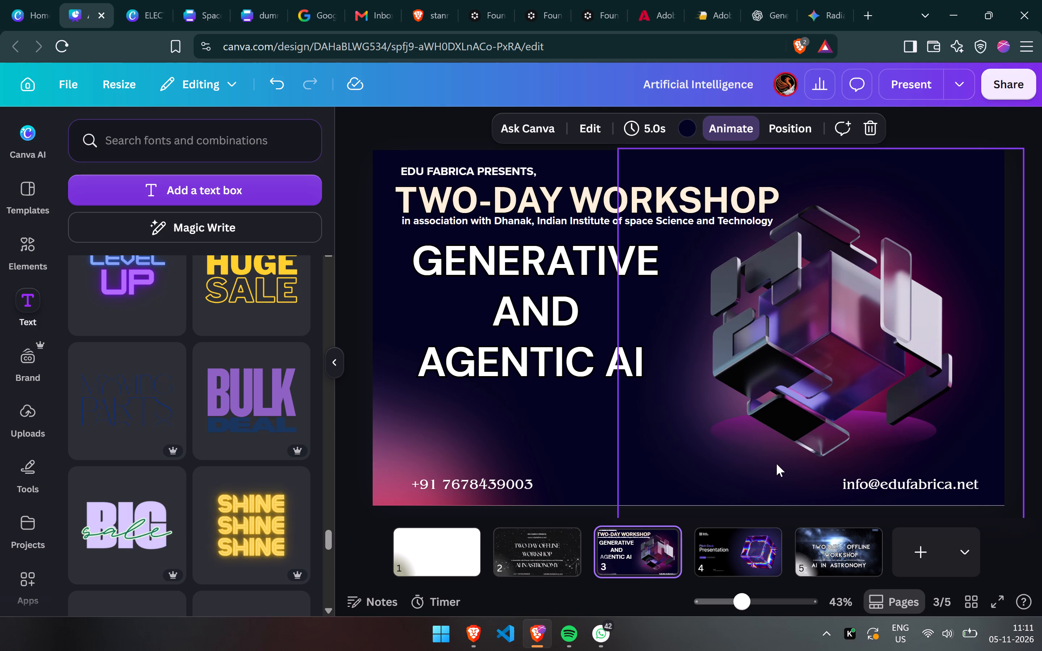
{"action": "key", "text": "ctrl+v"}
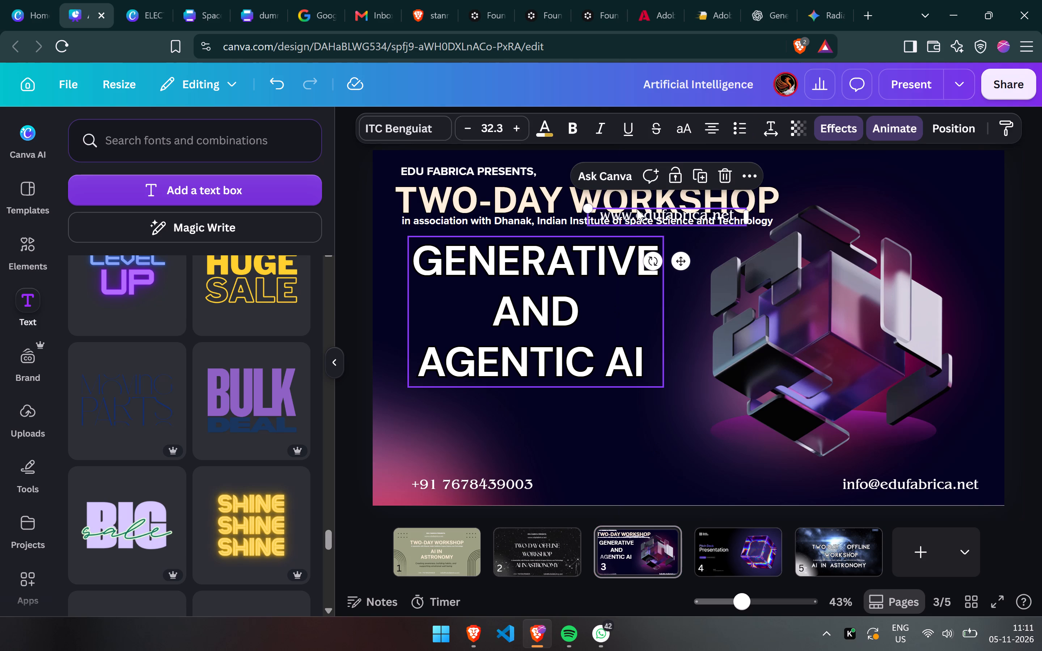
{"action": "left_click_drag", "start_coordinate": [642, 217], "coordinate": [656, 418]}
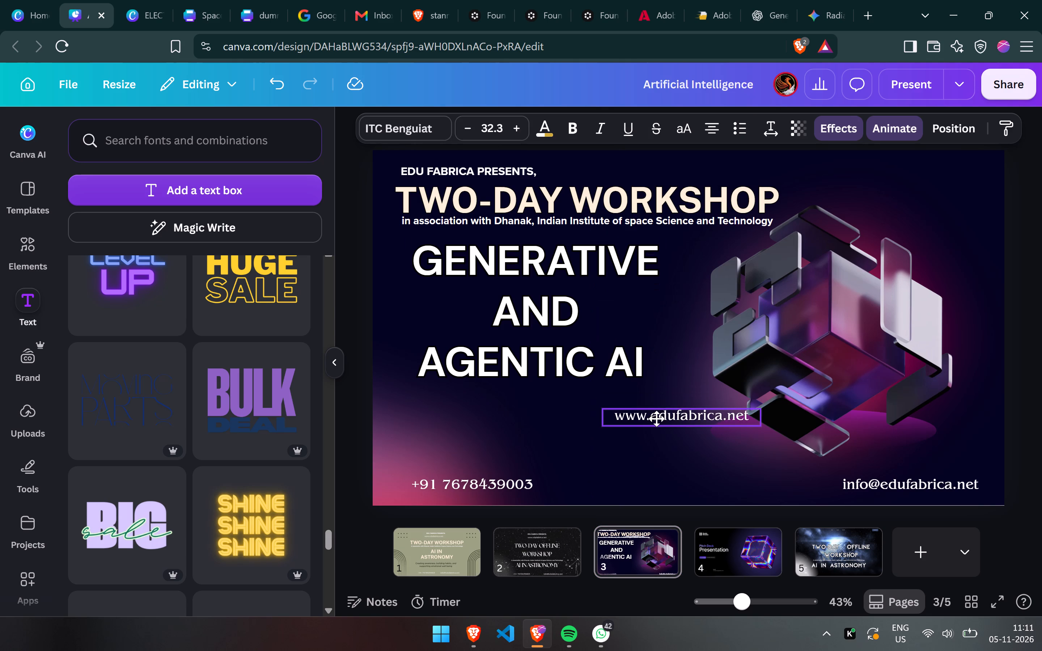
{"action": "left_click_drag", "start_coordinate": [656, 418], "coordinate": [647, 482]}
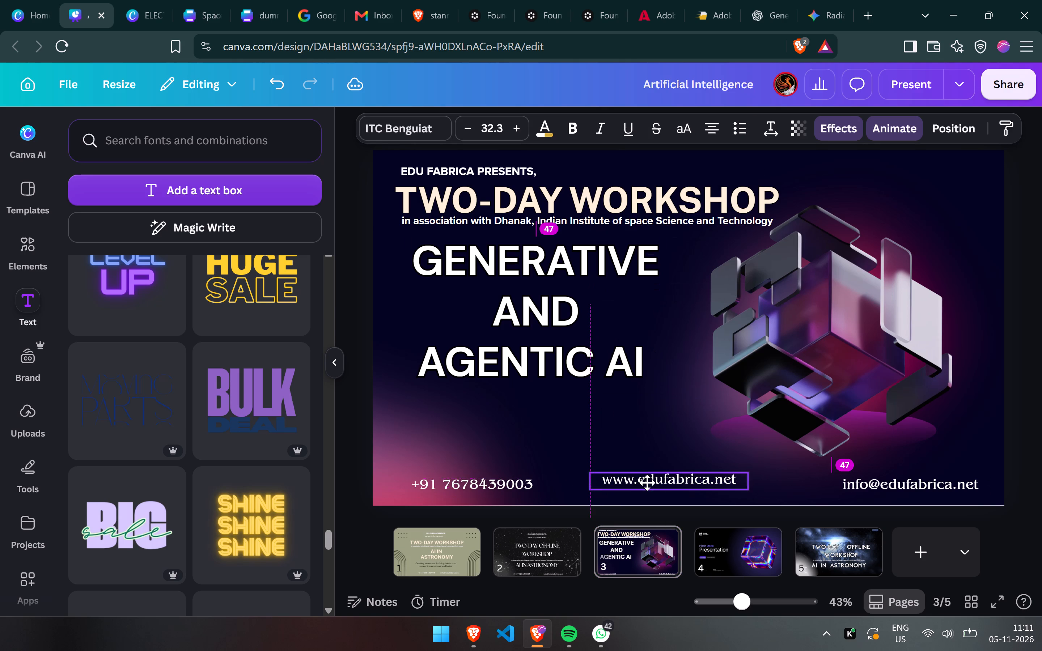
{"action": "left_click_drag", "start_coordinate": [647, 482], "coordinate": [643, 485]}
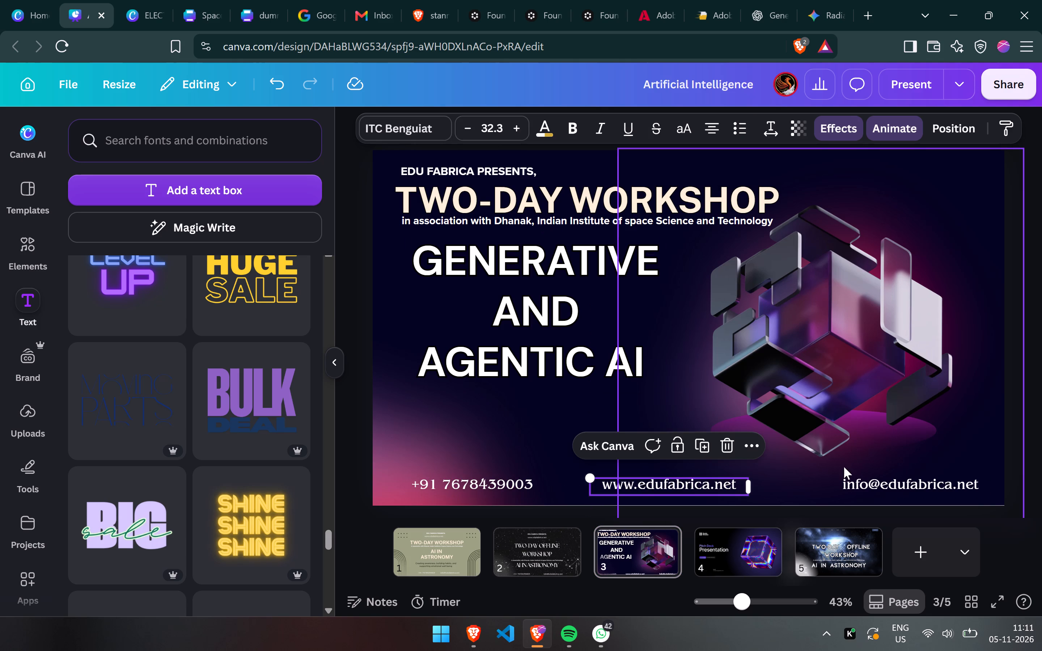
{"action": "left_click_drag", "start_coordinate": [865, 481], "coordinate": [857, 481]}
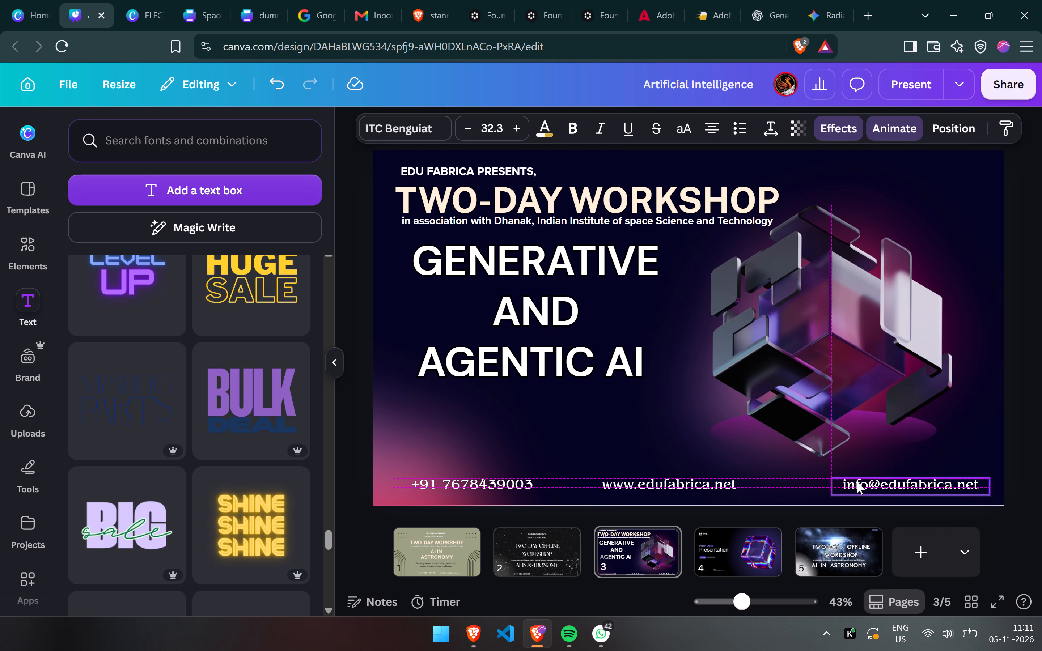
{"action": "left_click", "coordinate": [1021, 415]}
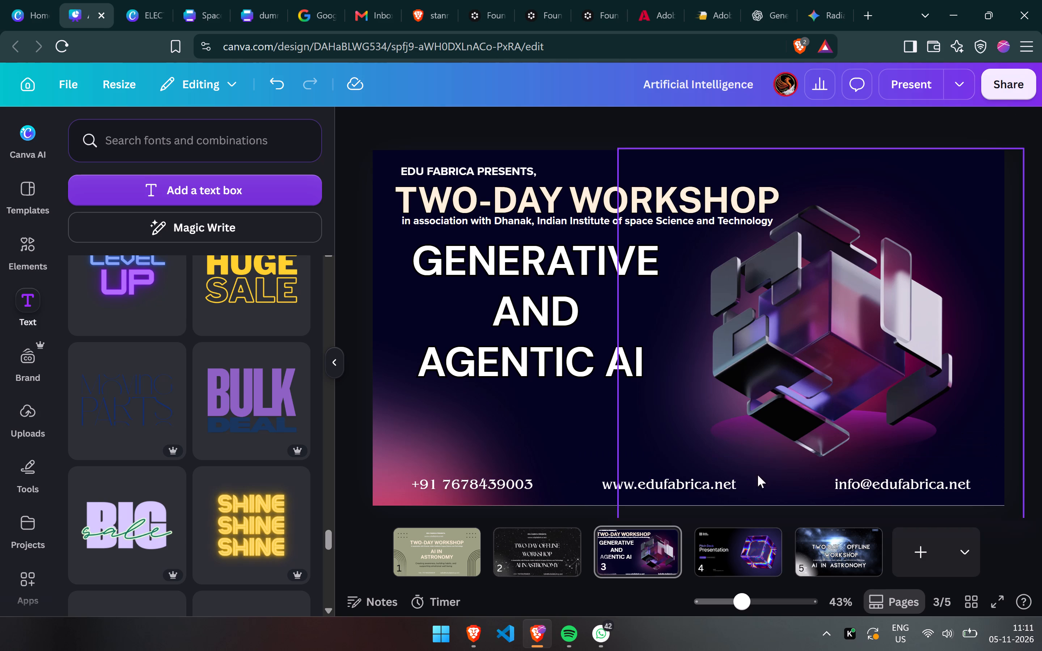
{"action": "left_click_drag", "start_coordinate": [715, 481], "coordinate": [731, 481]}
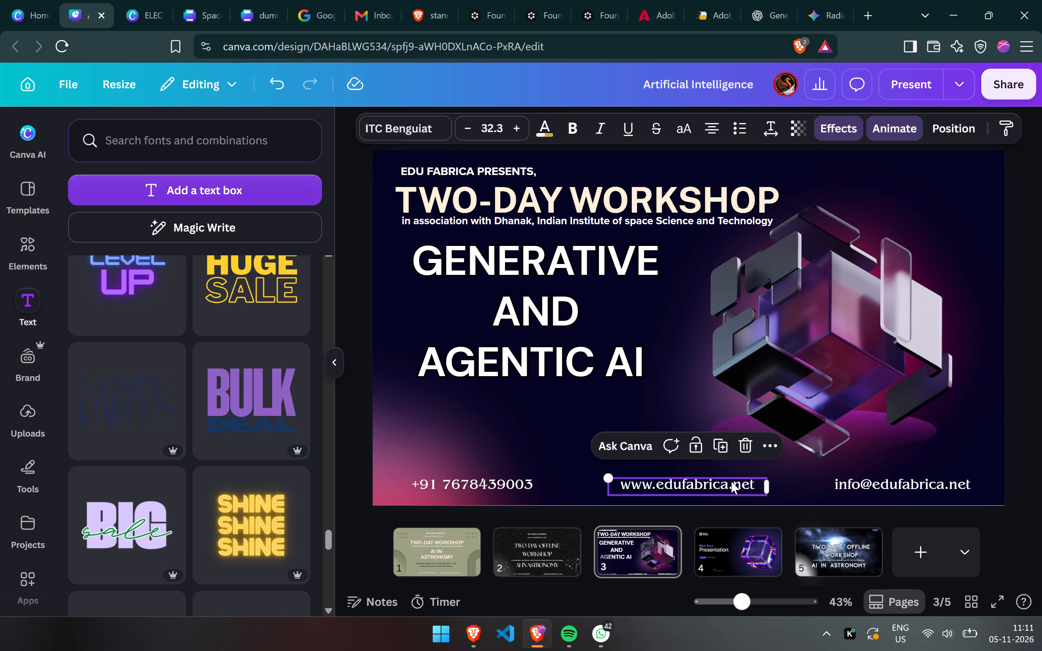
{"action": "left_click", "coordinate": [1037, 380]}
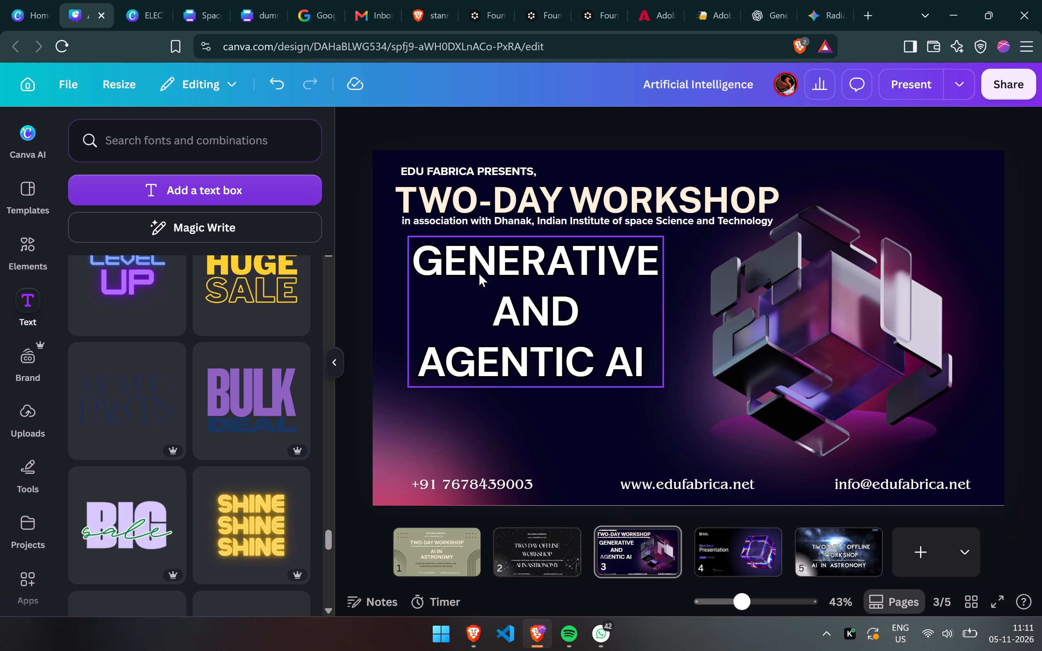
Move the GENERATIVE AND AGENTIC AI title straight down, leaving a wider gap below the association line.
{"action": "left_click_drag", "start_coordinate": [481, 279], "coordinate": [484, 284]}
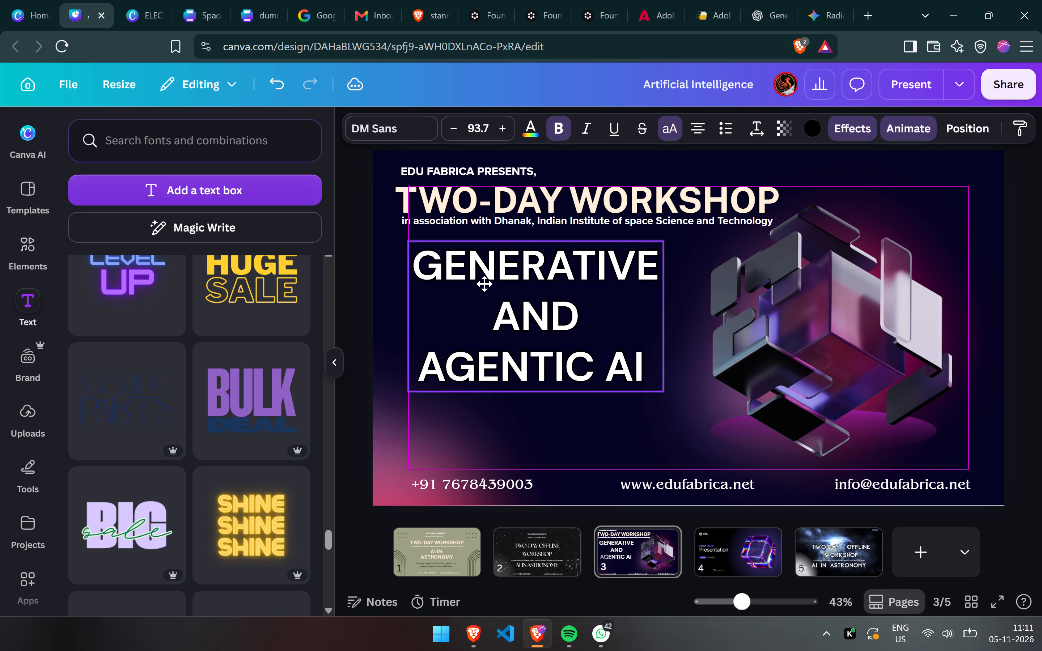
{"action": "left_click_drag", "start_coordinate": [484, 284], "coordinate": [484, 303]}
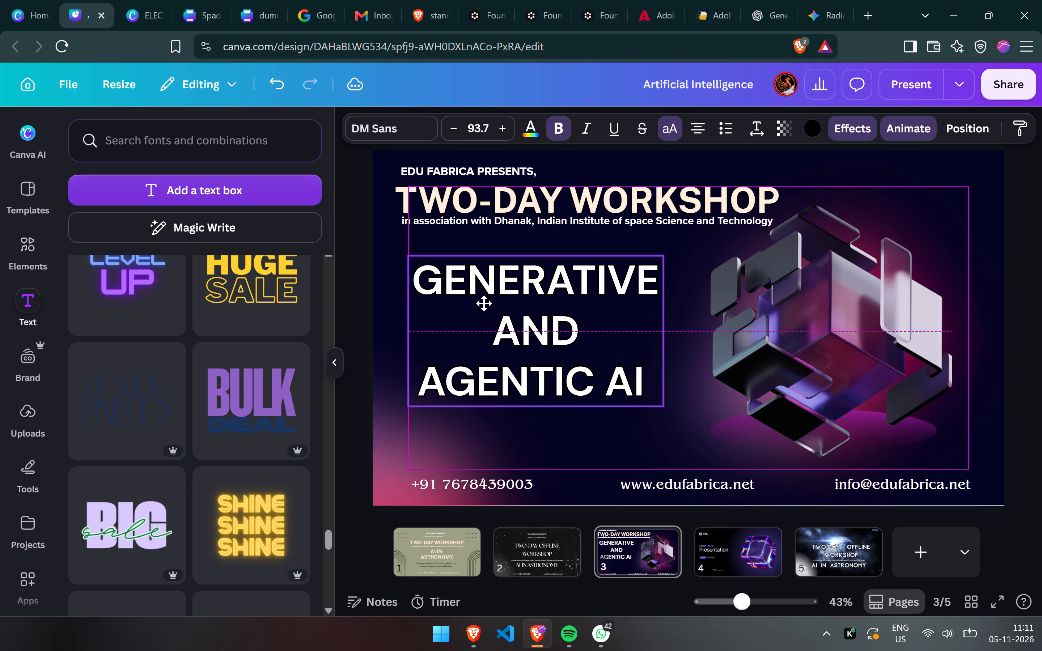
{"action": "left_click_drag", "start_coordinate": [484, 303], "coordinate": [484, 307]}
{"action": "left_click", "coordinate": [1023, 278]}
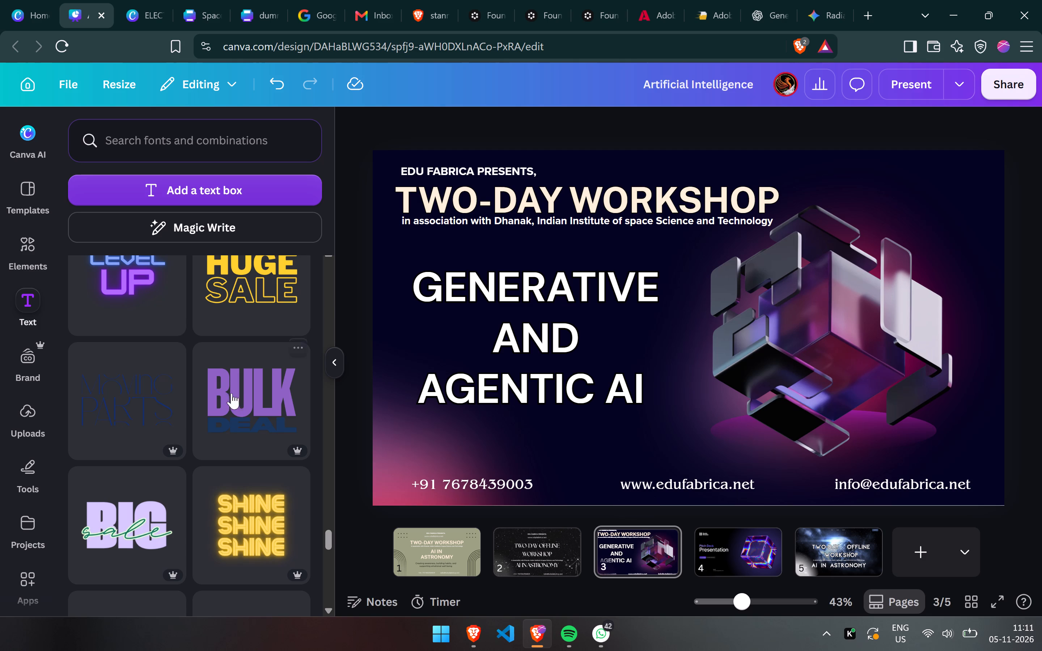
{"action": "scroll", "coordinate": [193, 444], "scroll_direction": "down", "scroll_amount": 5}
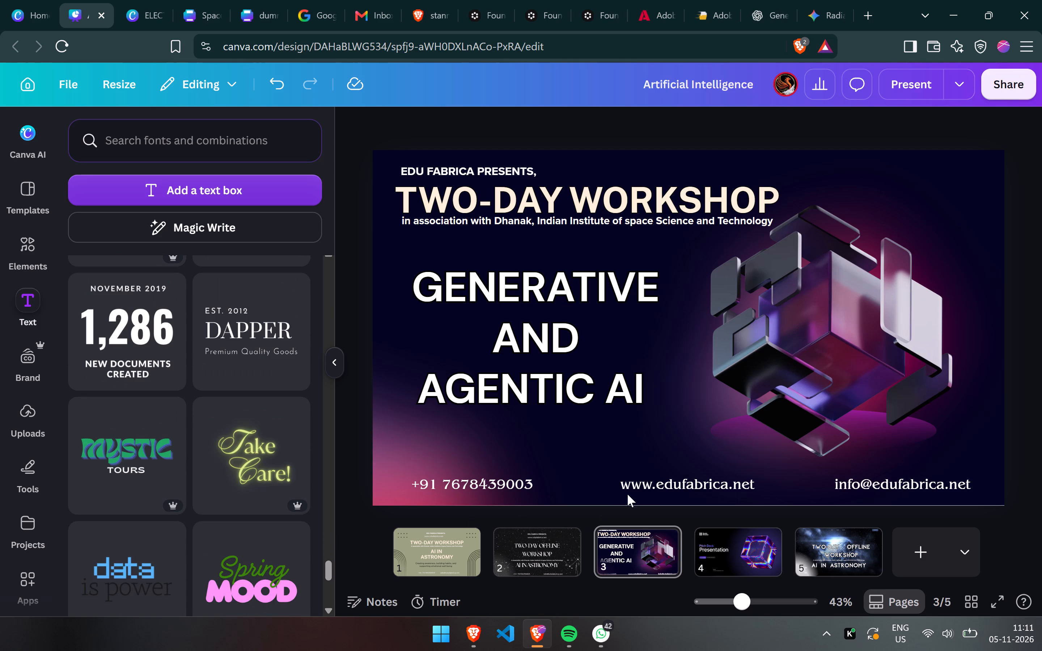
{"action": "left_click", "coordinate": [654, 483]}
{"action": "key", "text": "ctrl+c"}
{"action": "key", "text": "ctrl+v"}
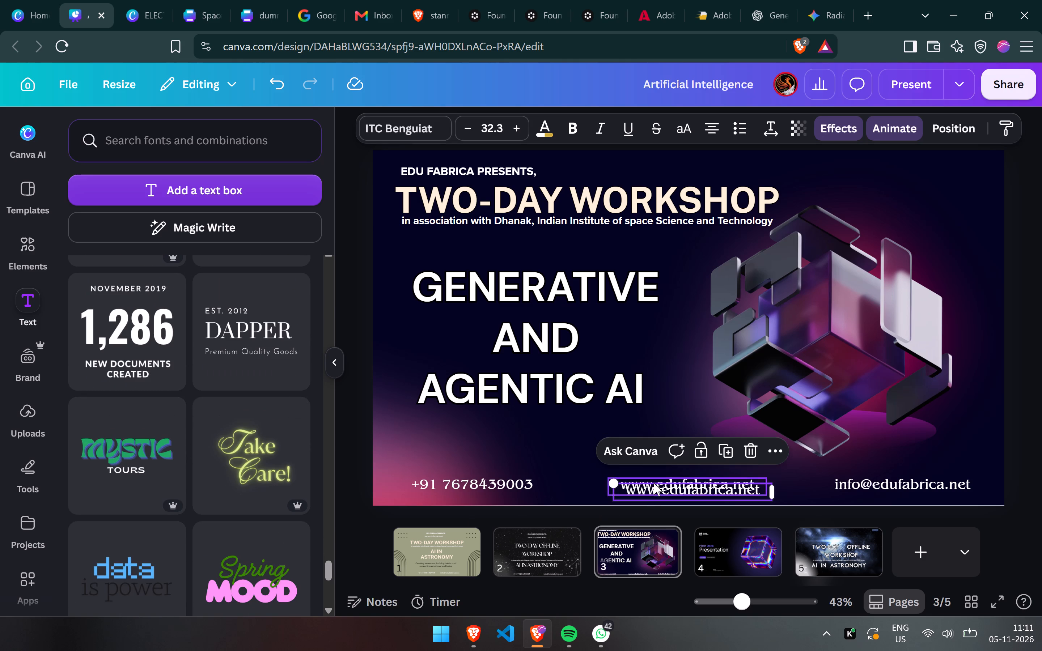
{"action": "left_click_drag", "start_coordinate": [726, 489], "coordinate": [555, 446]}
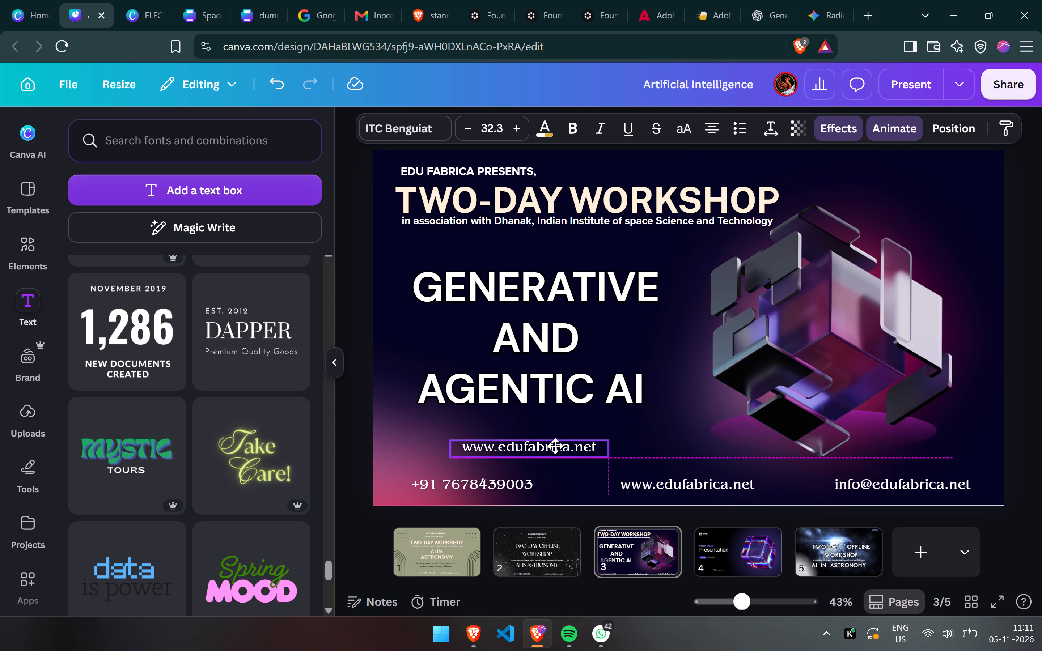
{"action": "left_click_drag", "start_coordinate": [555, 446], "coordinate": [546, 446]}
Replace the duplicated line's text with "Venue - IIST, Thiruvananthapuram".
{"action": "double_click", "coordinate": [546, 446]}
{"action": "type", "text": "Venue - IIST, T"}
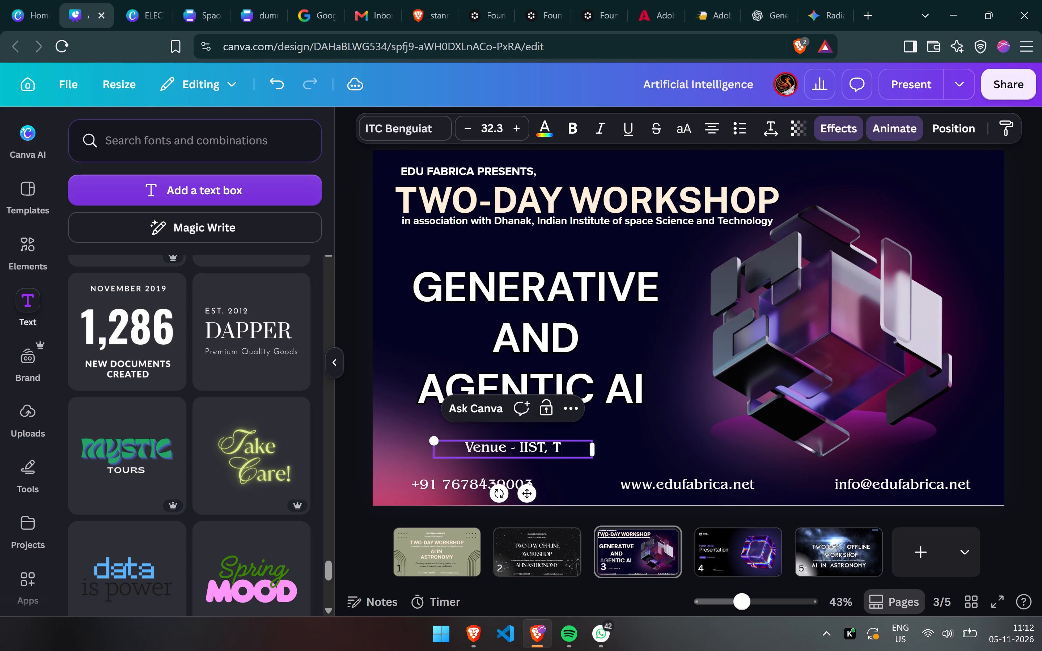
{"action": "type", "text": "hiruvanana"}
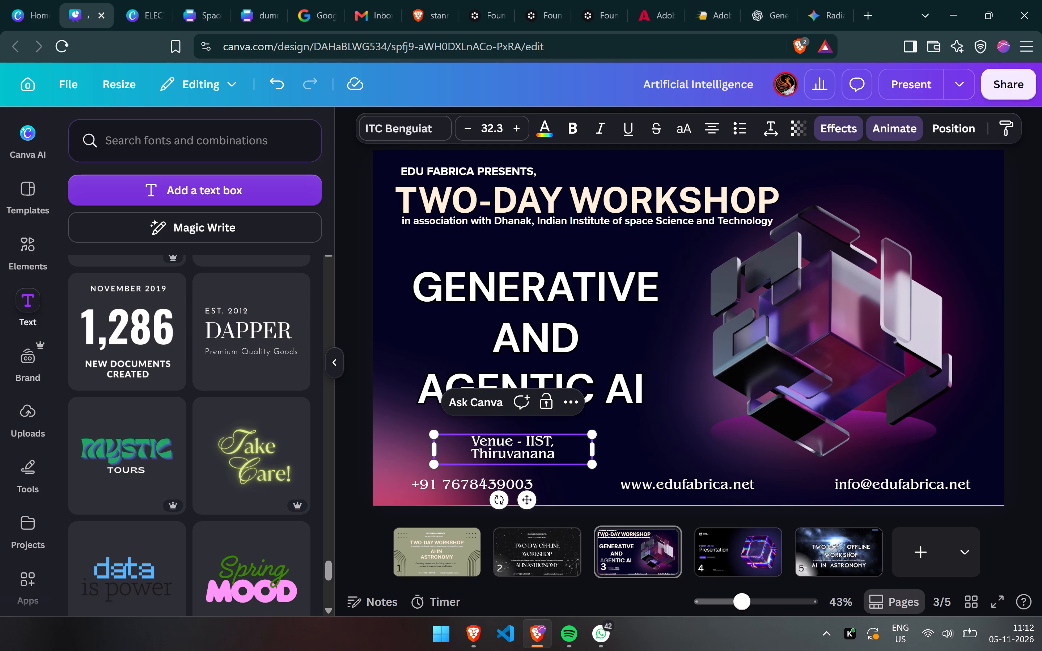
{"action": "key", "text": "BackSpace"}
{"action": "type", "text": "thapuram"}
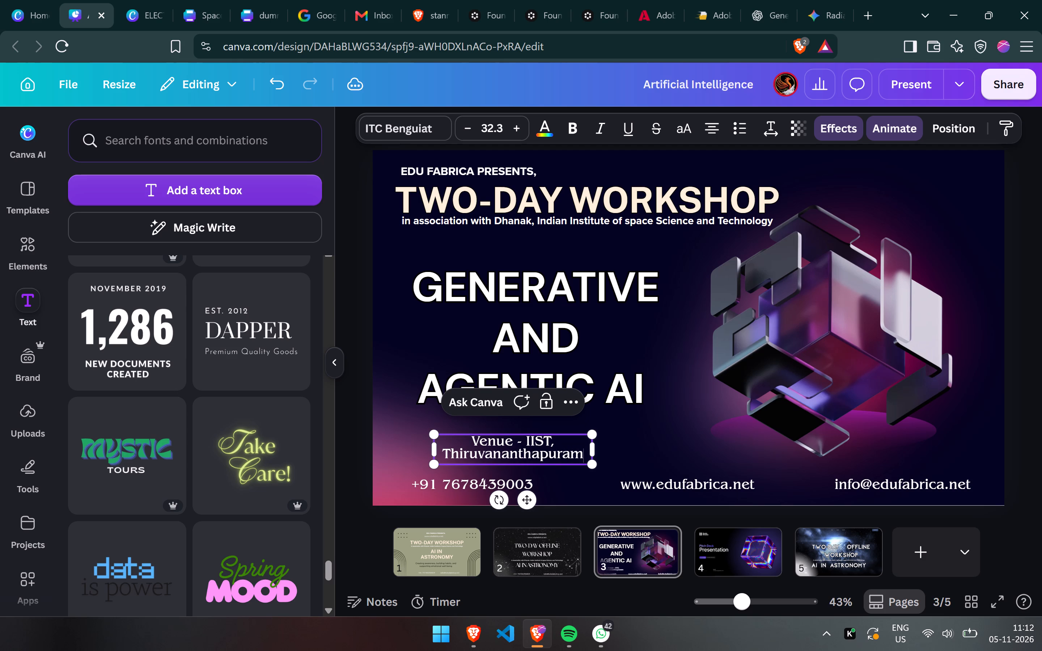
{"action": "left_click", "coordinate": [594, 448]}
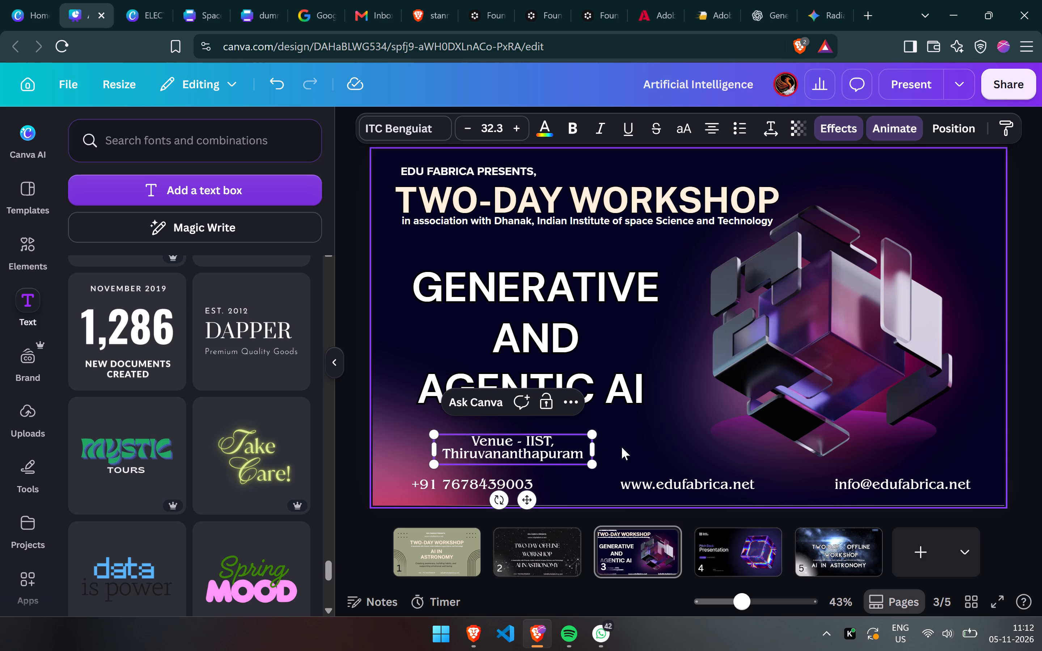
{"action": "left_click", "coordinate": [622, 447]}
Place the venue line just above the phone number, and nudge the GENERATIVE AND AGENTIC AI title vertically to balance the spacing.
{"action": "left_click_drag", "start_coordinate": [563, 454], "coordinate": [583, 432]}
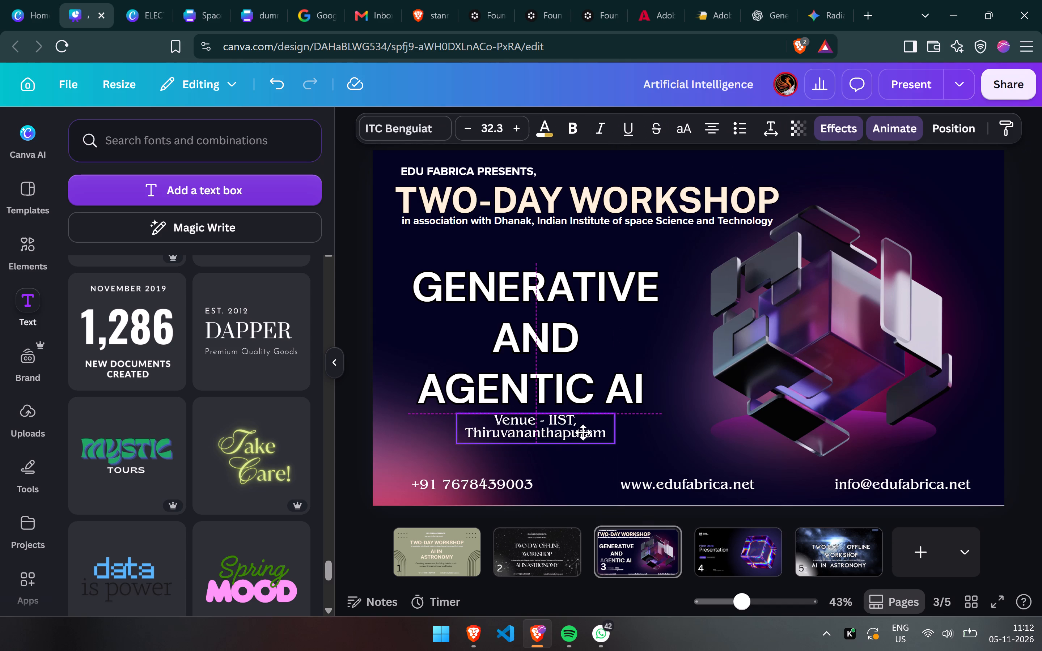
{"action": "left_click_drag", "start_coordinate": [583, 432], "coordinate": [575, 427]}
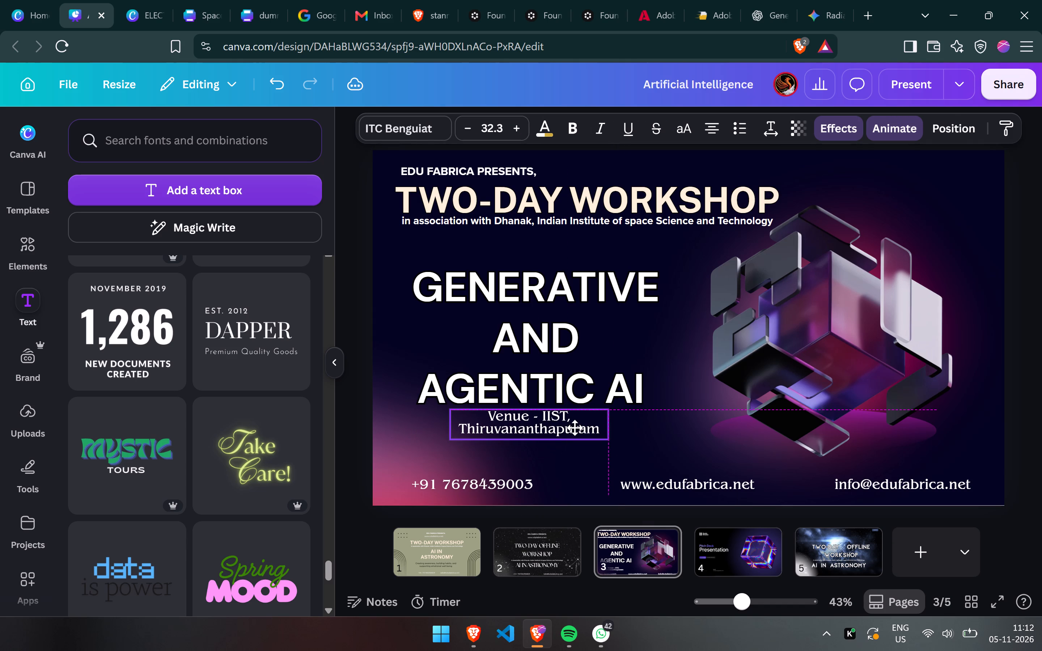
{"action": "left_click_drag", "start_coordinate": [575, 427], "coordinate": [576, 427]}
{"action": "left_click", "coordinate": [574, 386]}
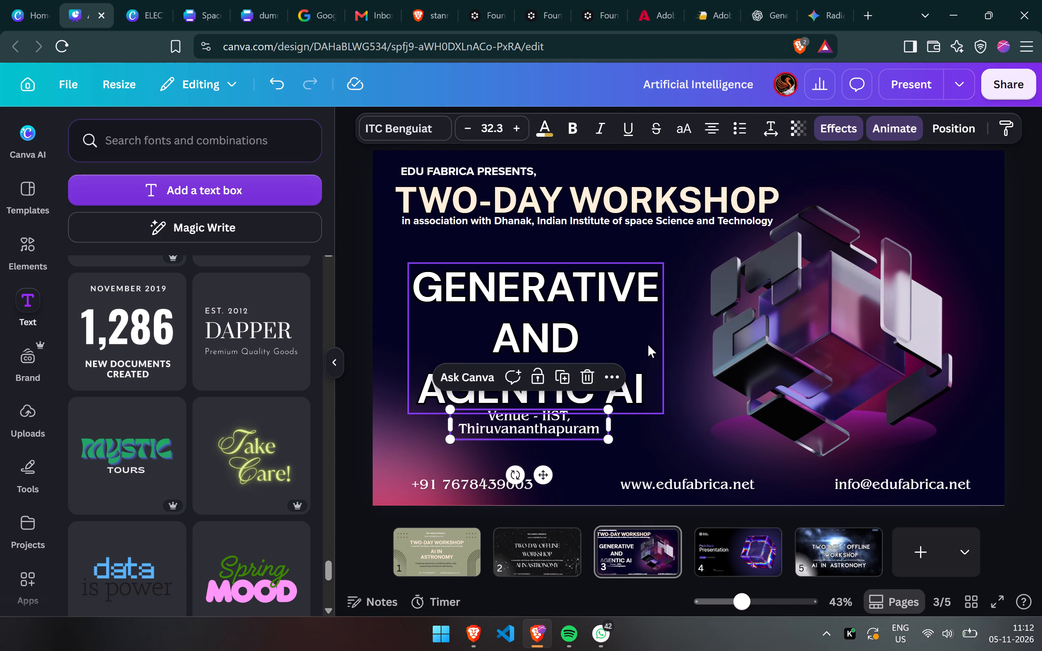
{"action": "left_click_drag", "start_coordinate": [648, 345], "coordinate": [648, 330]}
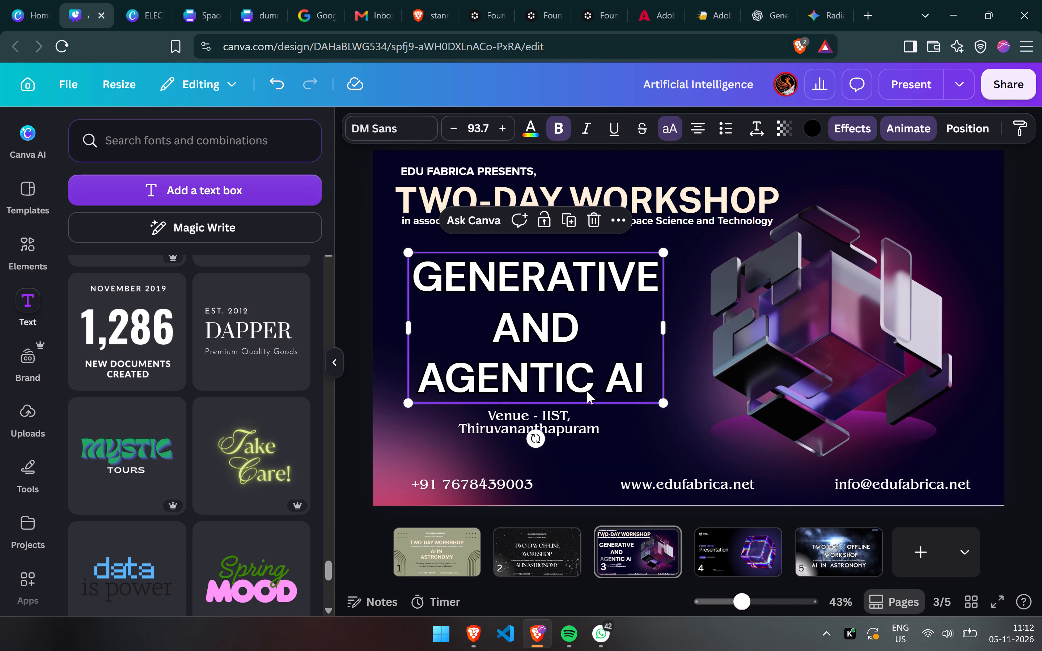
{"action": "left_click_drag", "start_coordinate": [569, 427], "coordinate": [758, 447]}
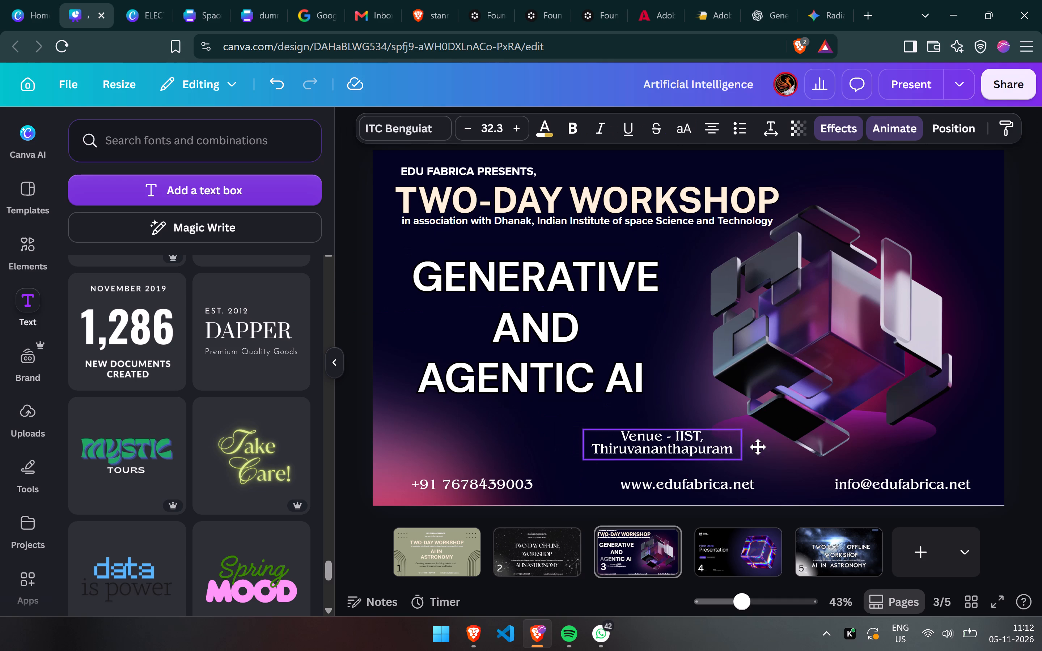
{"action": "left_click_drag", "start_coordinate": [758, 447], "coordinate": [572, 459]}
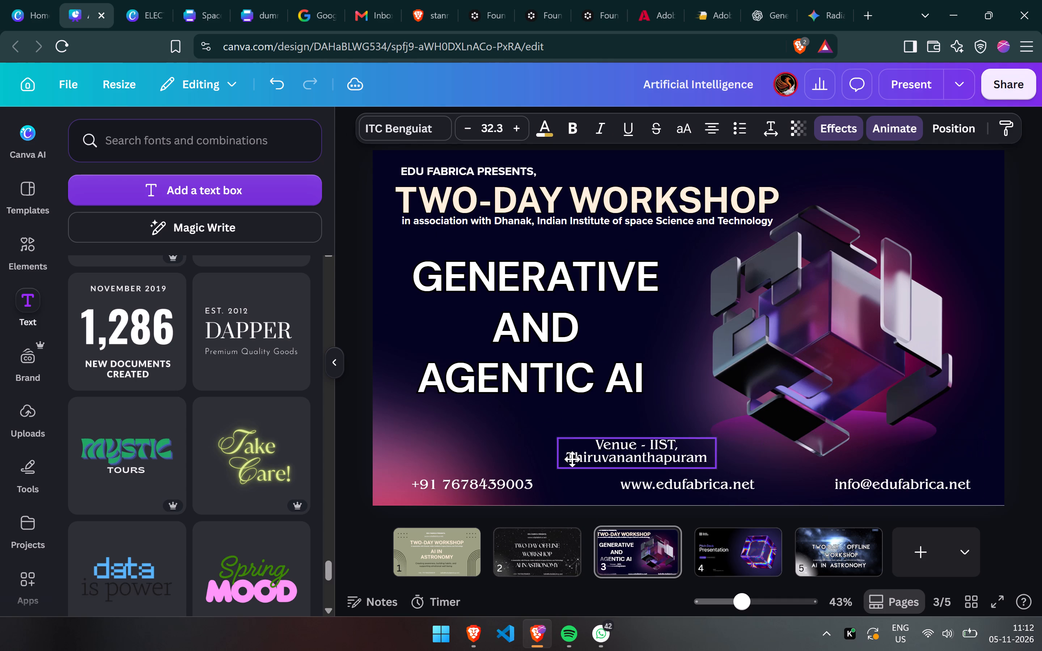
{"action": "left_click_drag", "start_coordinate": [572, 459], "coordinate": [512, 459]}
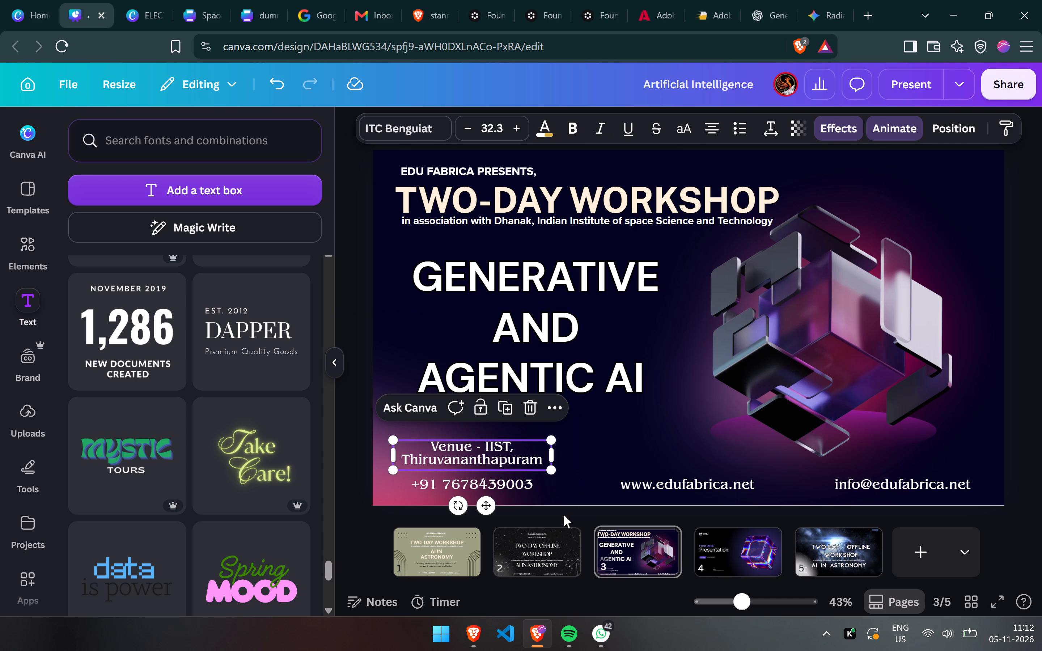
{"action": "left_click", "coordinate": [564, 515]}
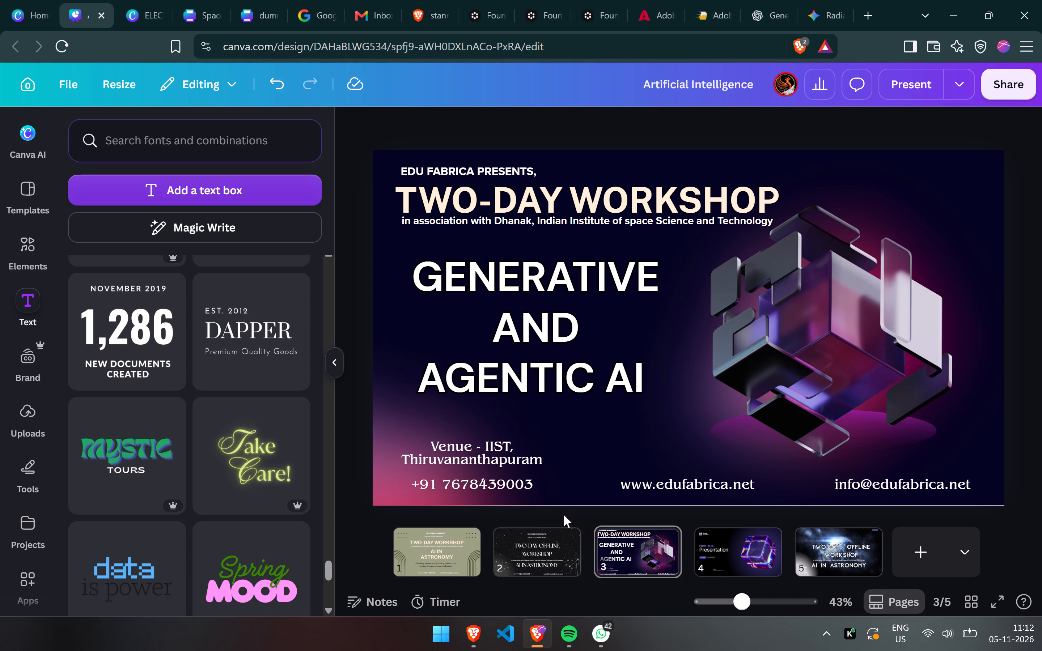
{"action": "left_click_drag", "start_coordinate": [552, 338], "coordinate": [549, 347]}
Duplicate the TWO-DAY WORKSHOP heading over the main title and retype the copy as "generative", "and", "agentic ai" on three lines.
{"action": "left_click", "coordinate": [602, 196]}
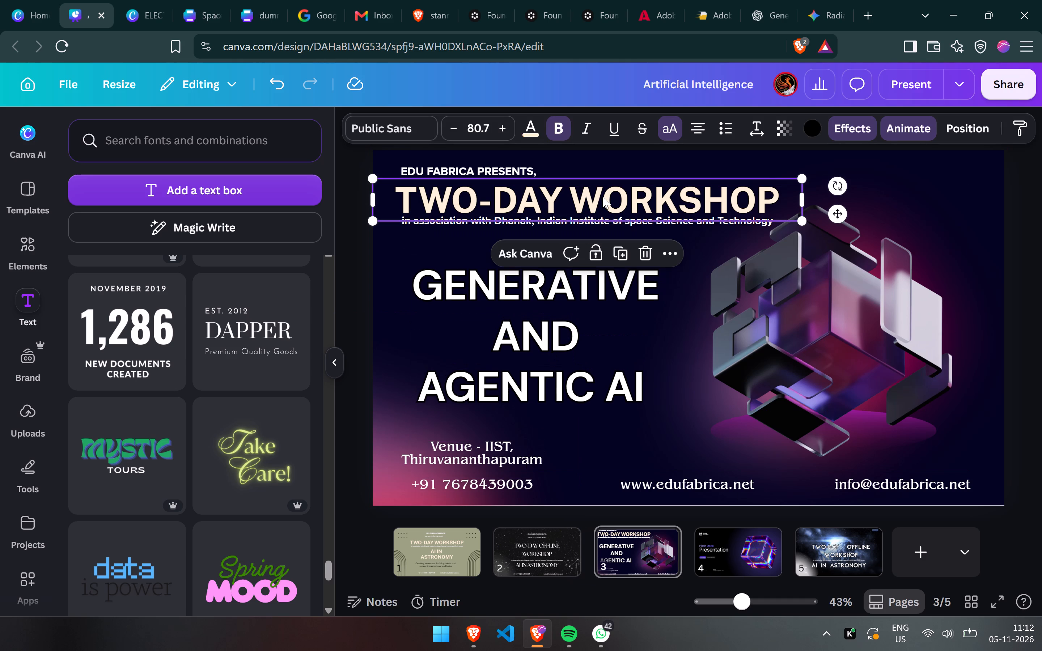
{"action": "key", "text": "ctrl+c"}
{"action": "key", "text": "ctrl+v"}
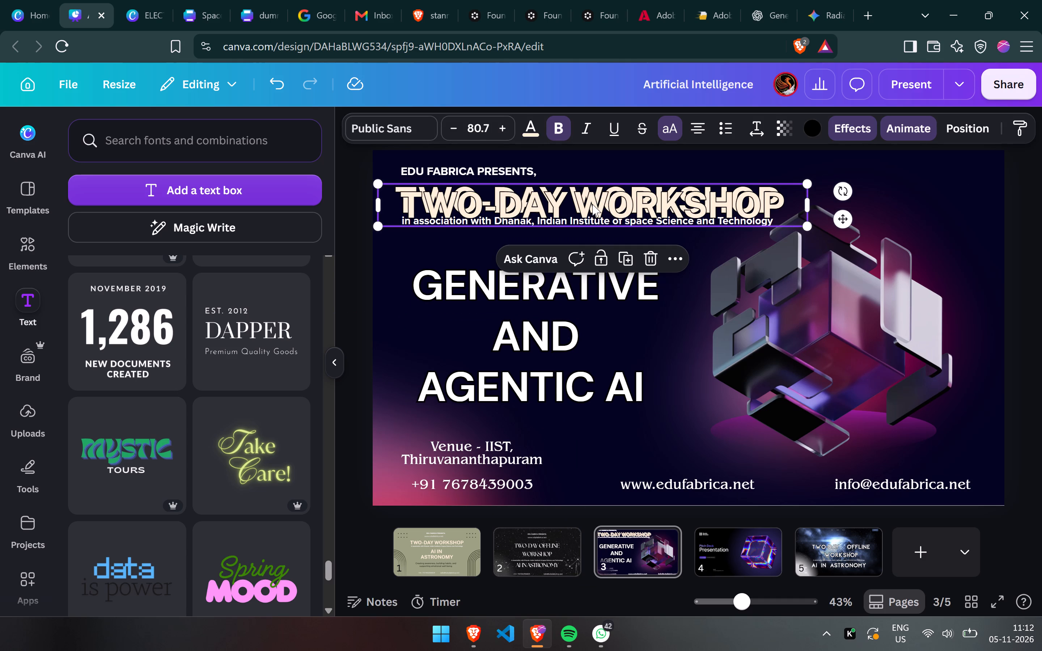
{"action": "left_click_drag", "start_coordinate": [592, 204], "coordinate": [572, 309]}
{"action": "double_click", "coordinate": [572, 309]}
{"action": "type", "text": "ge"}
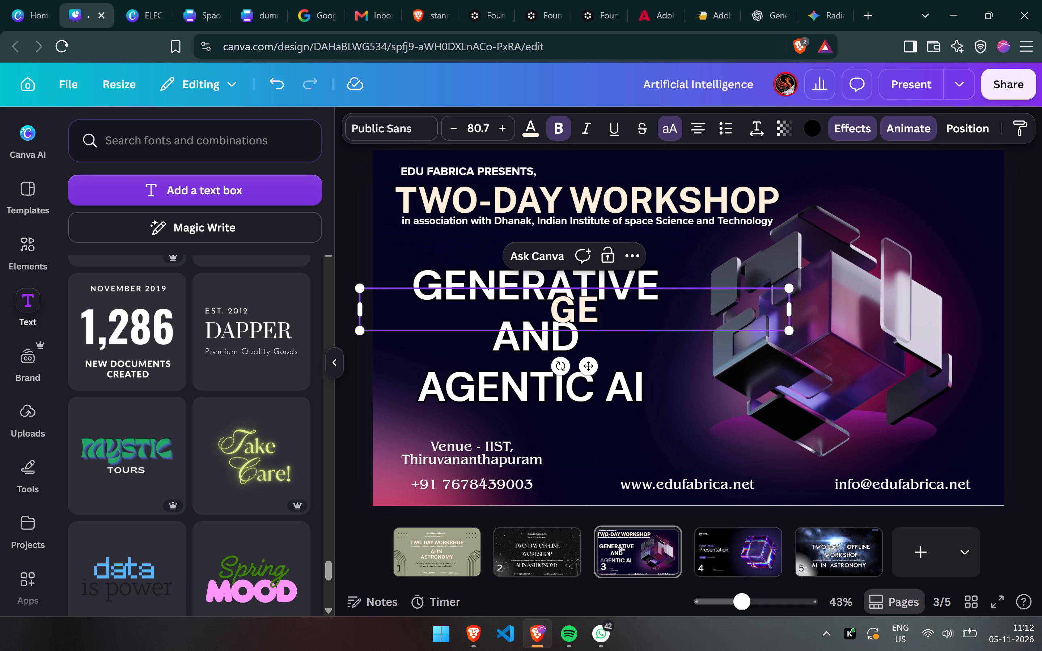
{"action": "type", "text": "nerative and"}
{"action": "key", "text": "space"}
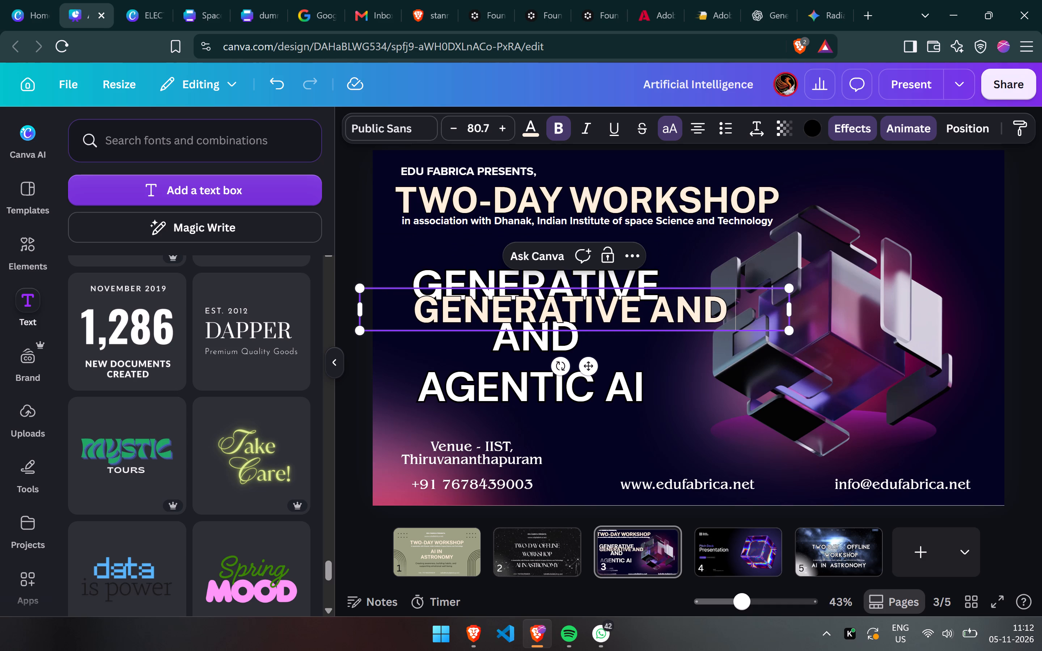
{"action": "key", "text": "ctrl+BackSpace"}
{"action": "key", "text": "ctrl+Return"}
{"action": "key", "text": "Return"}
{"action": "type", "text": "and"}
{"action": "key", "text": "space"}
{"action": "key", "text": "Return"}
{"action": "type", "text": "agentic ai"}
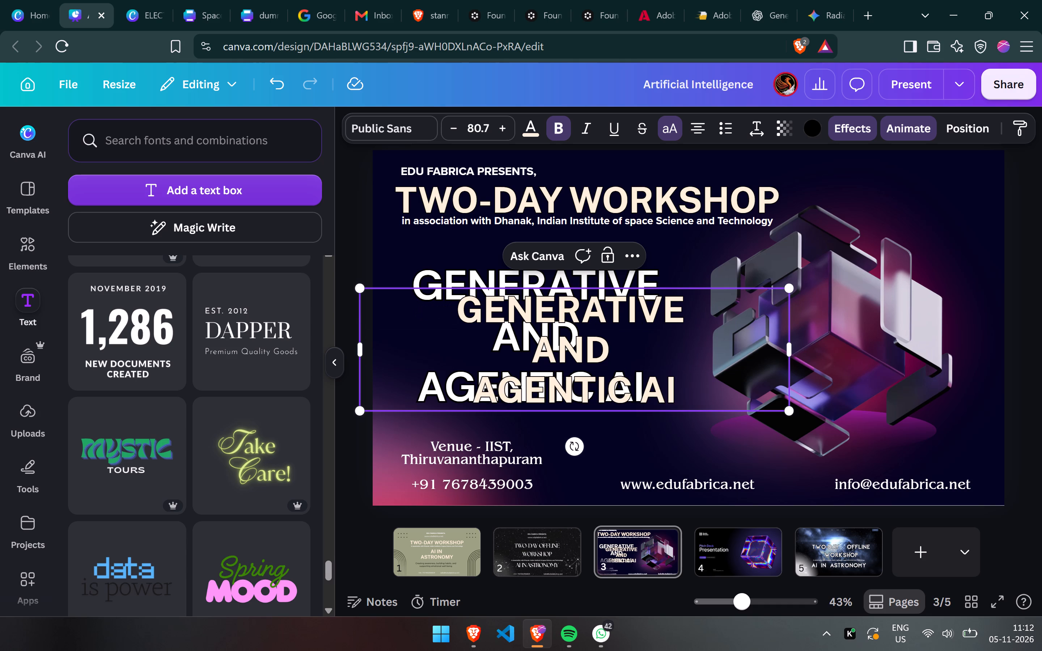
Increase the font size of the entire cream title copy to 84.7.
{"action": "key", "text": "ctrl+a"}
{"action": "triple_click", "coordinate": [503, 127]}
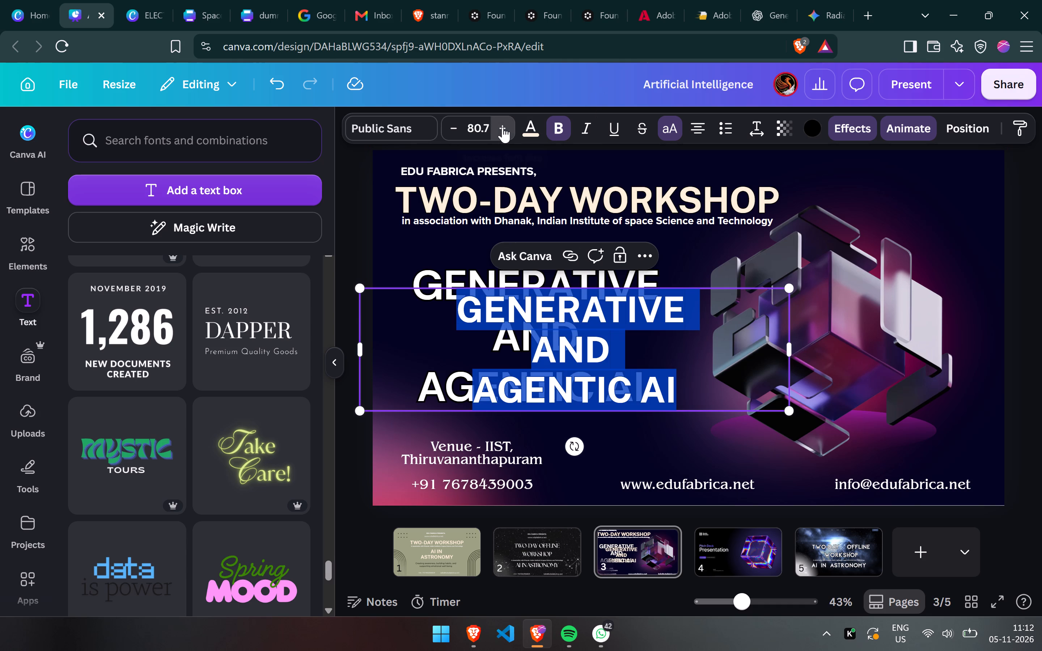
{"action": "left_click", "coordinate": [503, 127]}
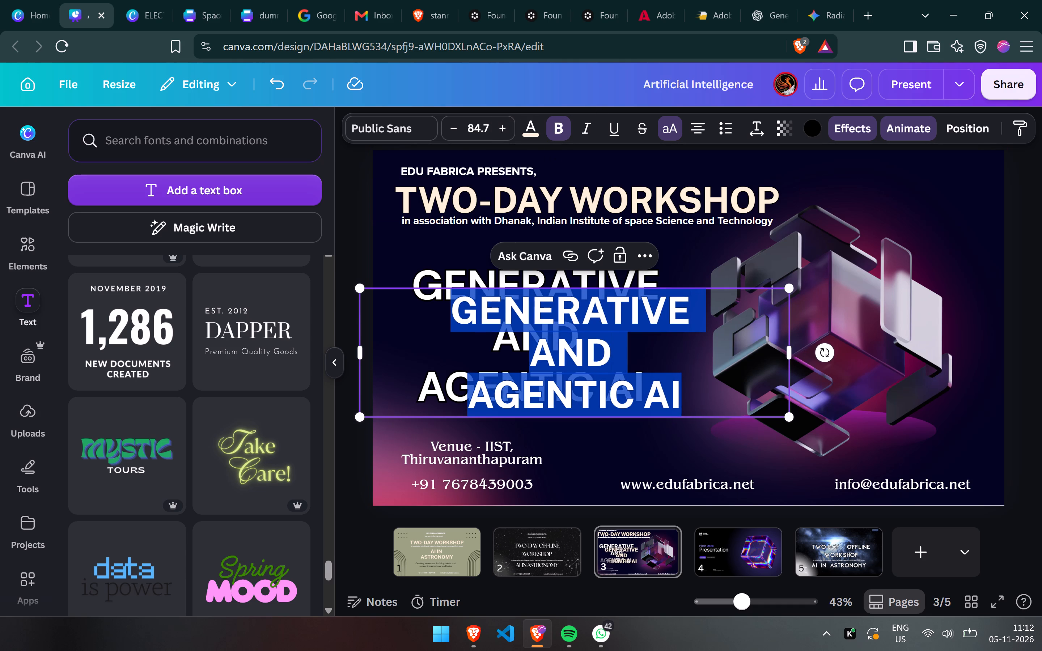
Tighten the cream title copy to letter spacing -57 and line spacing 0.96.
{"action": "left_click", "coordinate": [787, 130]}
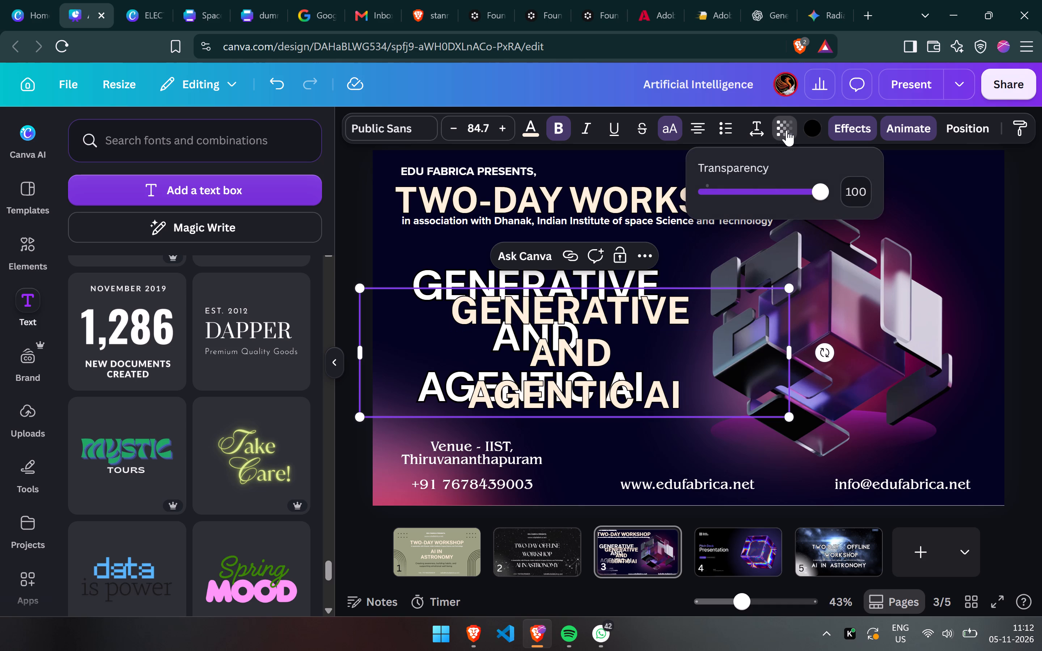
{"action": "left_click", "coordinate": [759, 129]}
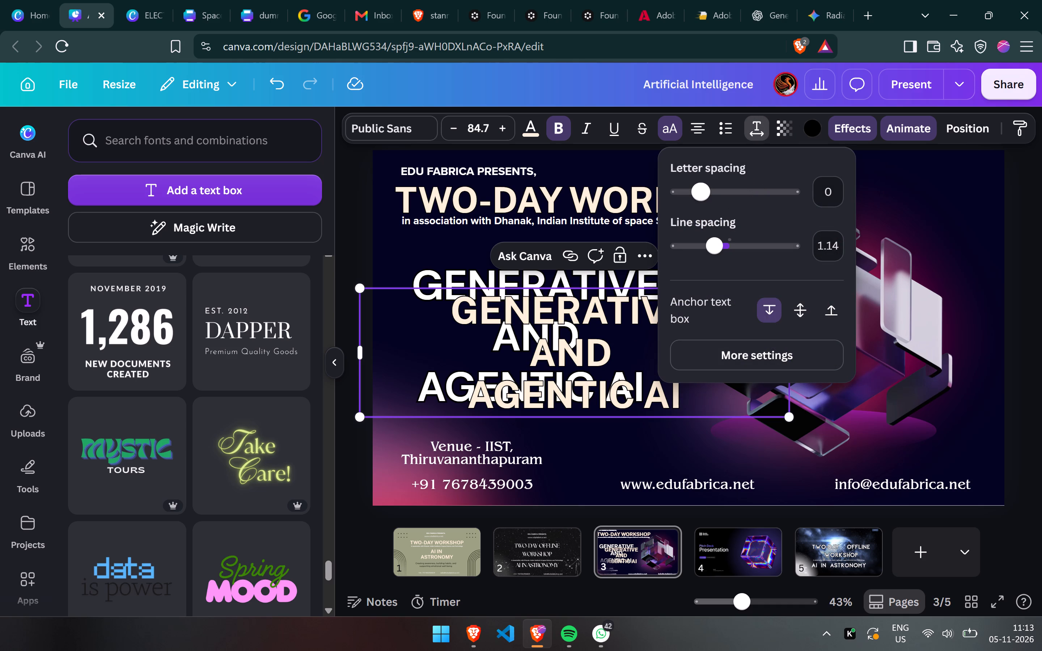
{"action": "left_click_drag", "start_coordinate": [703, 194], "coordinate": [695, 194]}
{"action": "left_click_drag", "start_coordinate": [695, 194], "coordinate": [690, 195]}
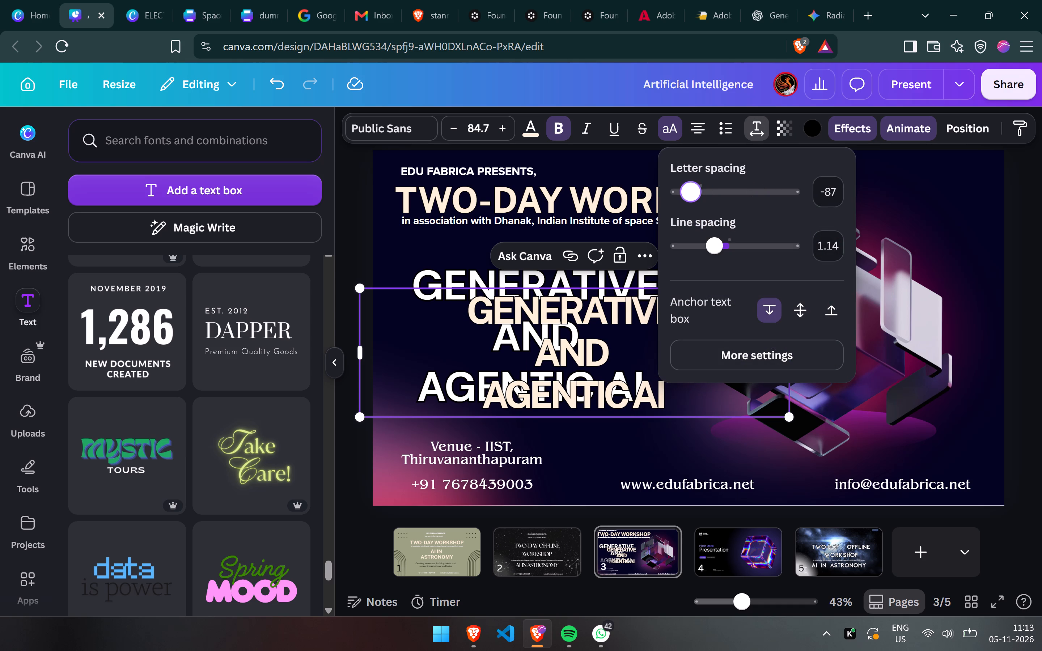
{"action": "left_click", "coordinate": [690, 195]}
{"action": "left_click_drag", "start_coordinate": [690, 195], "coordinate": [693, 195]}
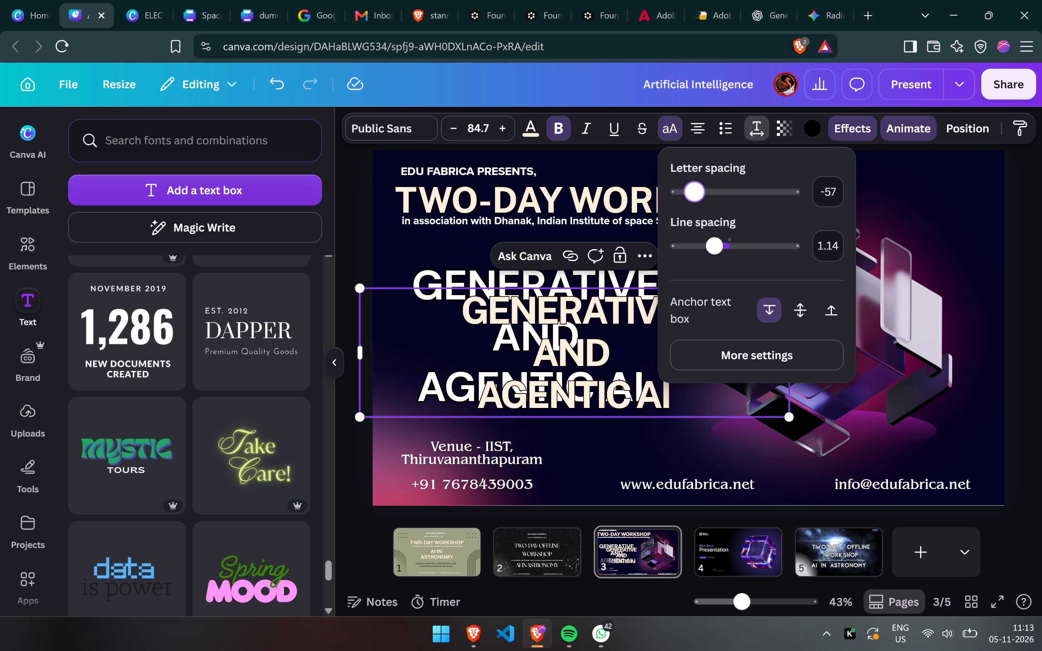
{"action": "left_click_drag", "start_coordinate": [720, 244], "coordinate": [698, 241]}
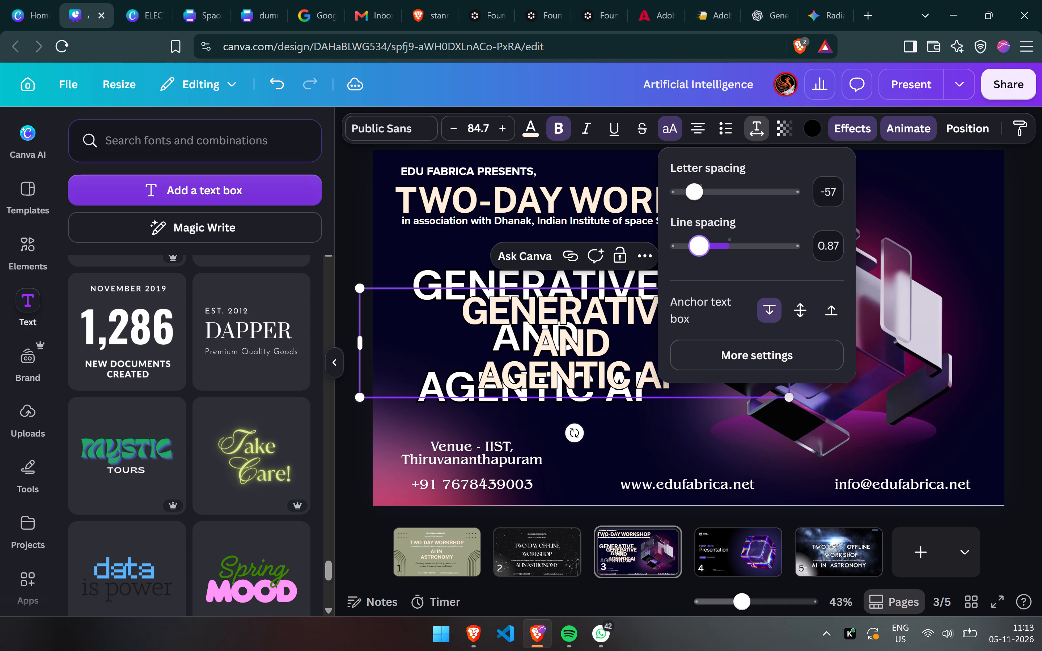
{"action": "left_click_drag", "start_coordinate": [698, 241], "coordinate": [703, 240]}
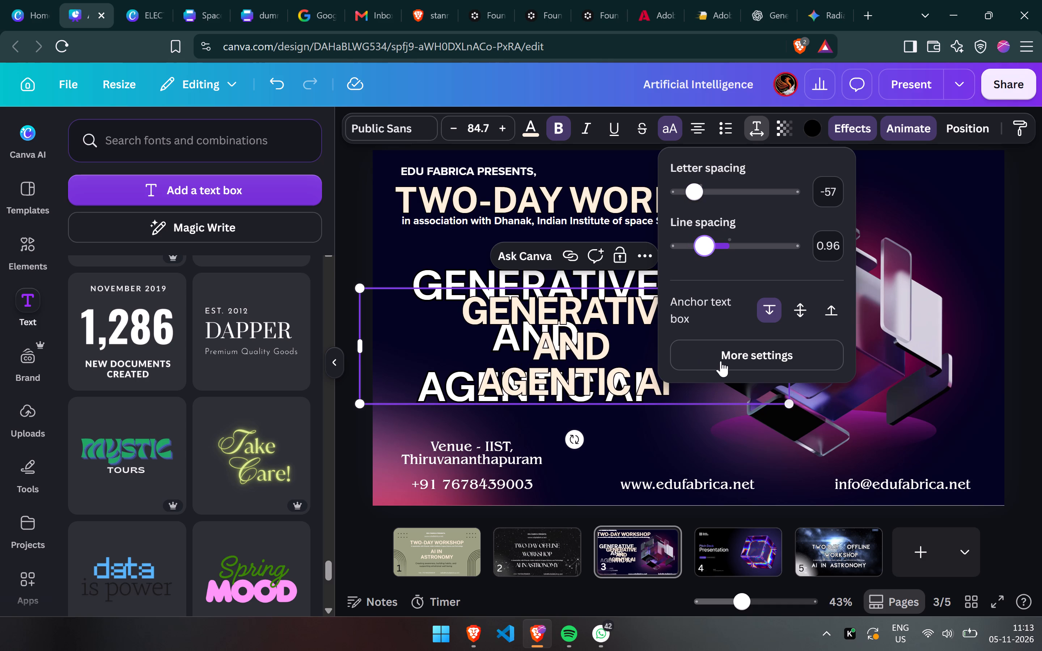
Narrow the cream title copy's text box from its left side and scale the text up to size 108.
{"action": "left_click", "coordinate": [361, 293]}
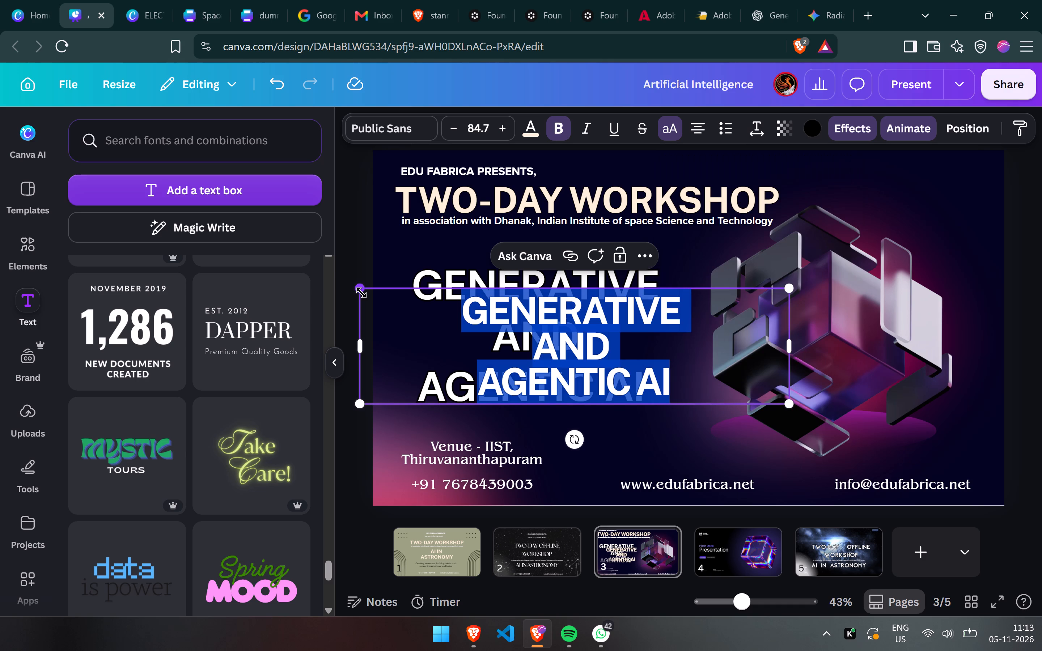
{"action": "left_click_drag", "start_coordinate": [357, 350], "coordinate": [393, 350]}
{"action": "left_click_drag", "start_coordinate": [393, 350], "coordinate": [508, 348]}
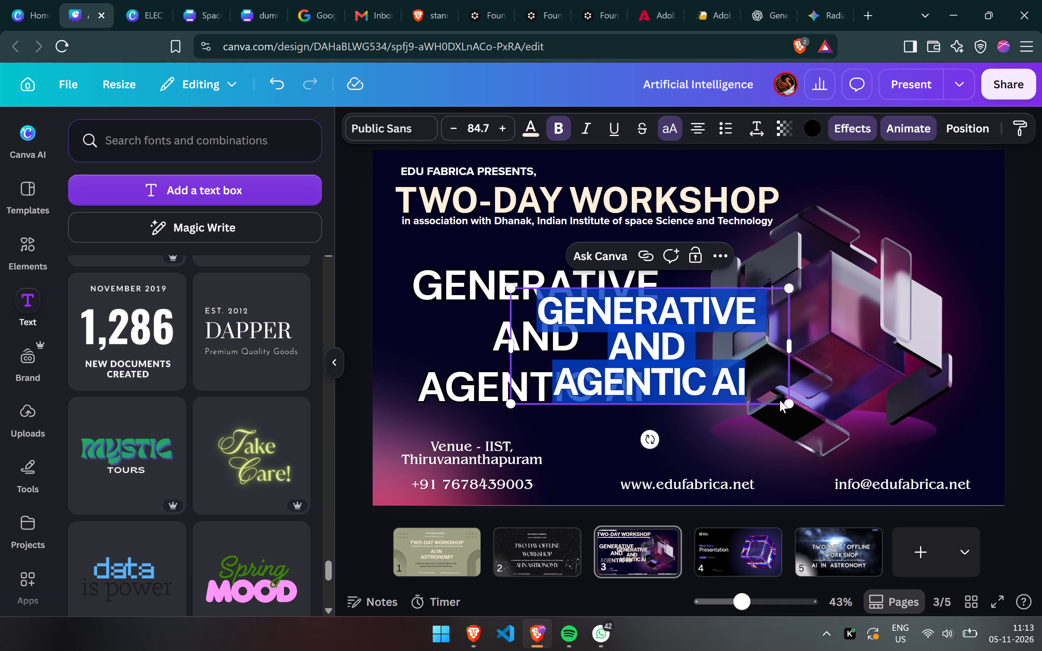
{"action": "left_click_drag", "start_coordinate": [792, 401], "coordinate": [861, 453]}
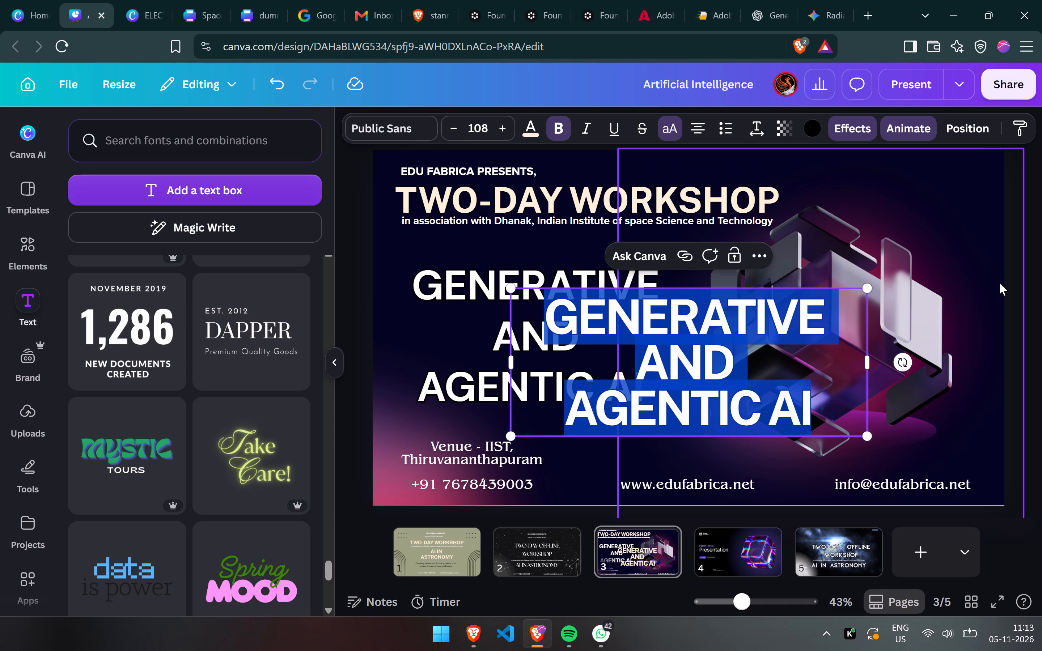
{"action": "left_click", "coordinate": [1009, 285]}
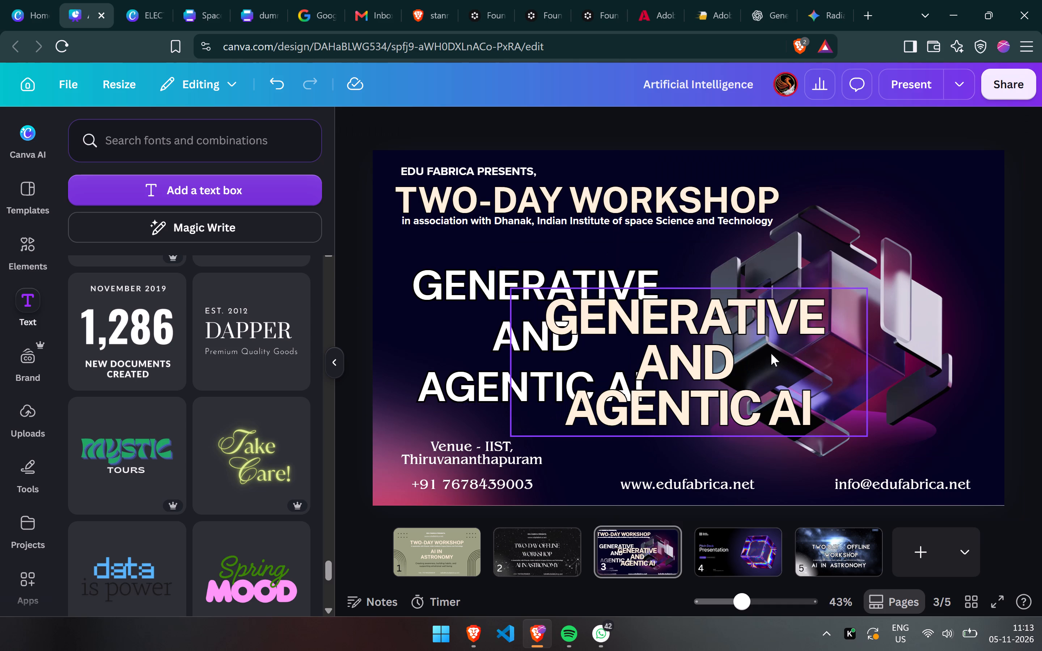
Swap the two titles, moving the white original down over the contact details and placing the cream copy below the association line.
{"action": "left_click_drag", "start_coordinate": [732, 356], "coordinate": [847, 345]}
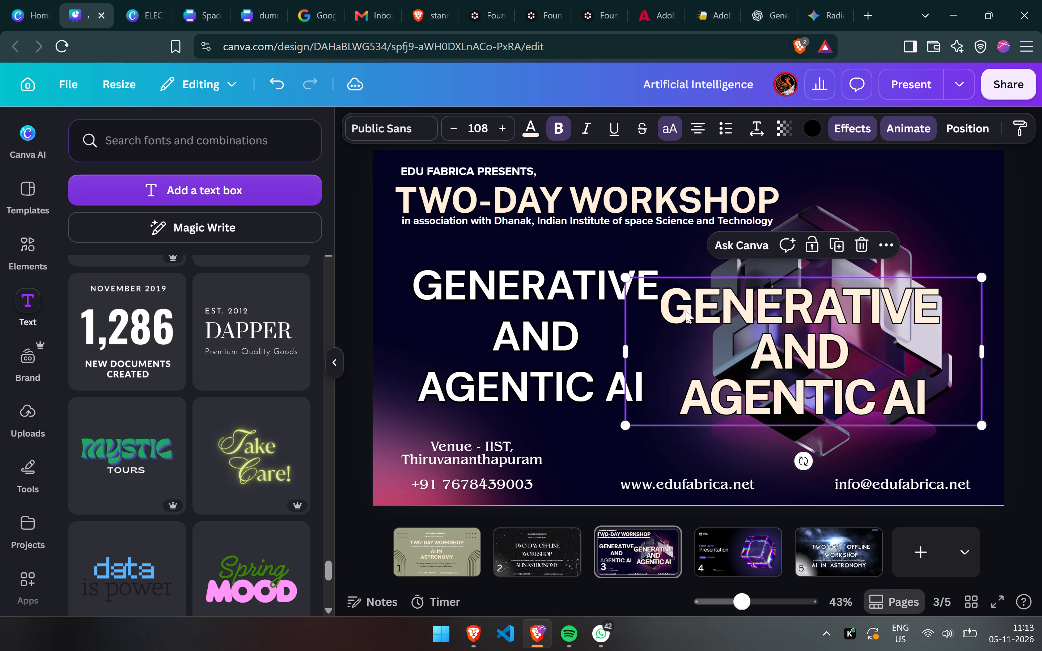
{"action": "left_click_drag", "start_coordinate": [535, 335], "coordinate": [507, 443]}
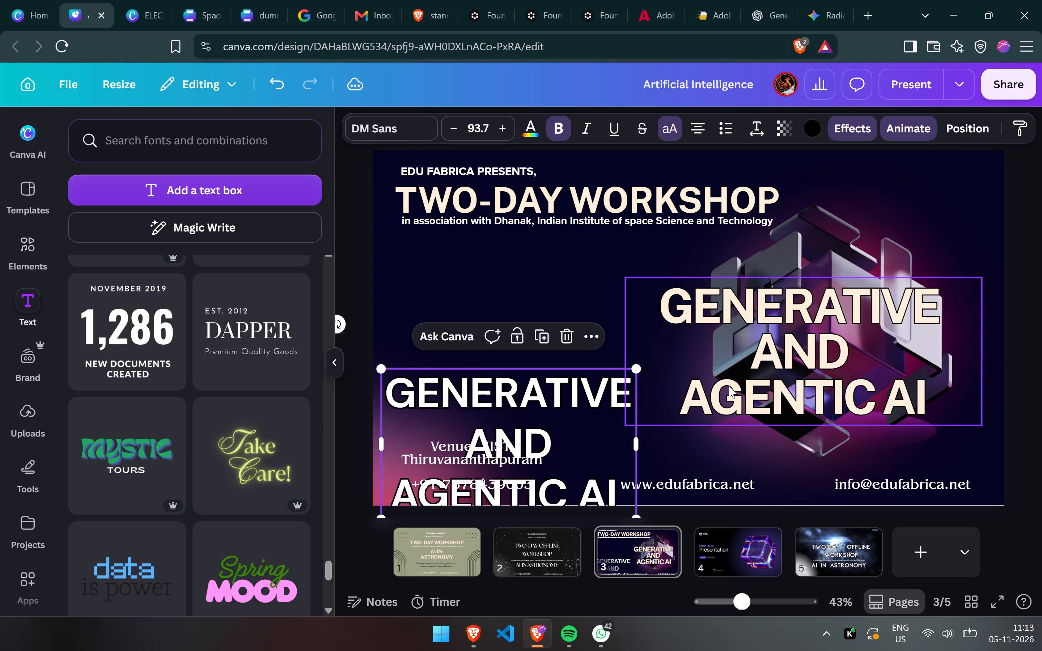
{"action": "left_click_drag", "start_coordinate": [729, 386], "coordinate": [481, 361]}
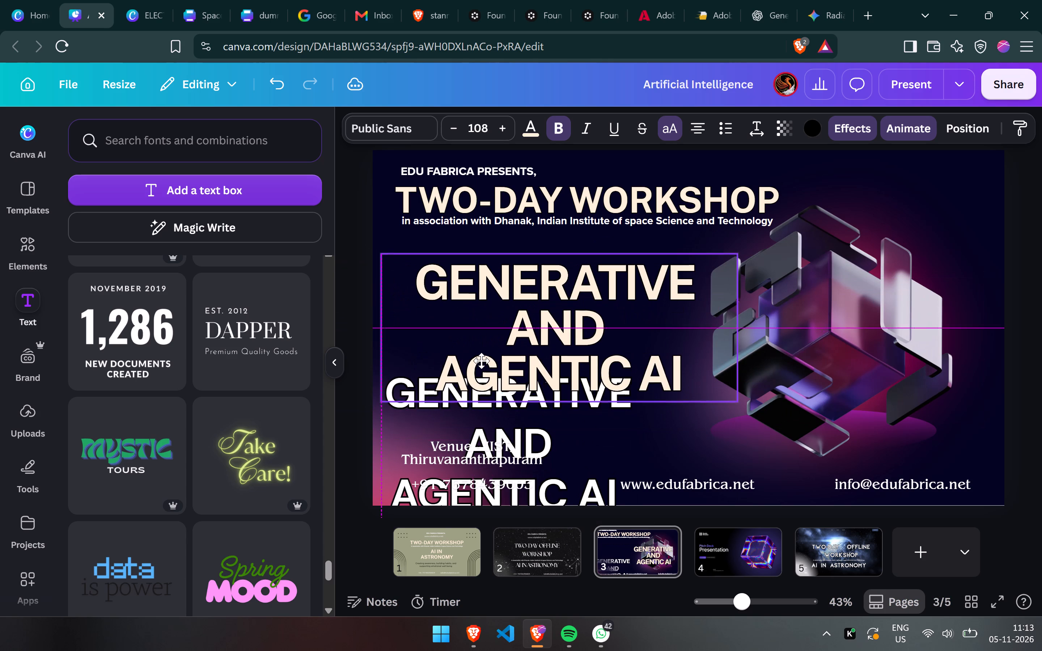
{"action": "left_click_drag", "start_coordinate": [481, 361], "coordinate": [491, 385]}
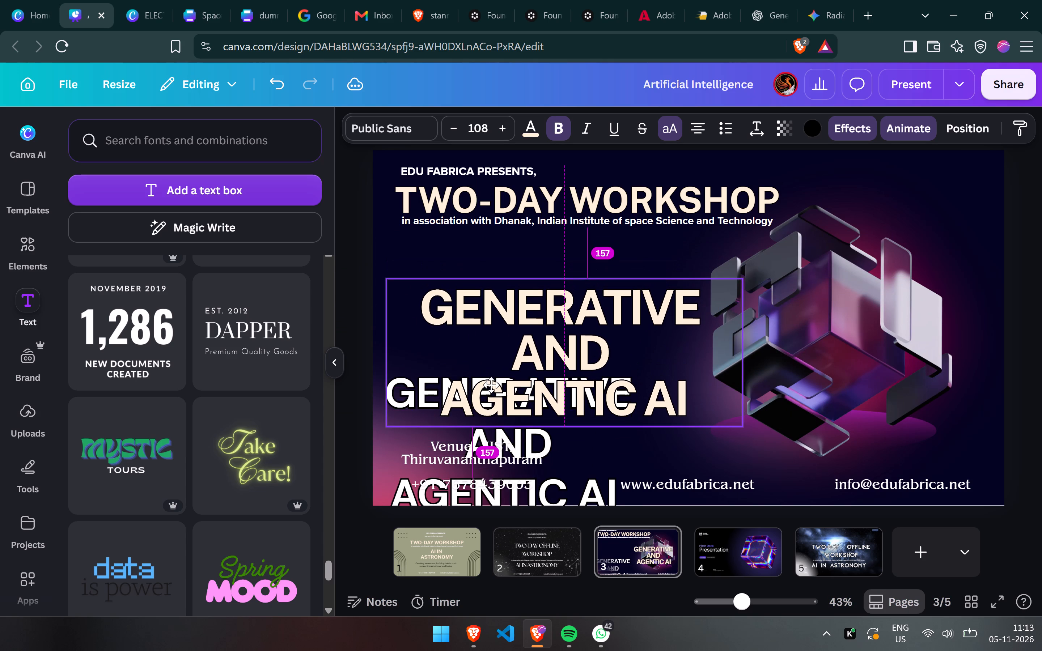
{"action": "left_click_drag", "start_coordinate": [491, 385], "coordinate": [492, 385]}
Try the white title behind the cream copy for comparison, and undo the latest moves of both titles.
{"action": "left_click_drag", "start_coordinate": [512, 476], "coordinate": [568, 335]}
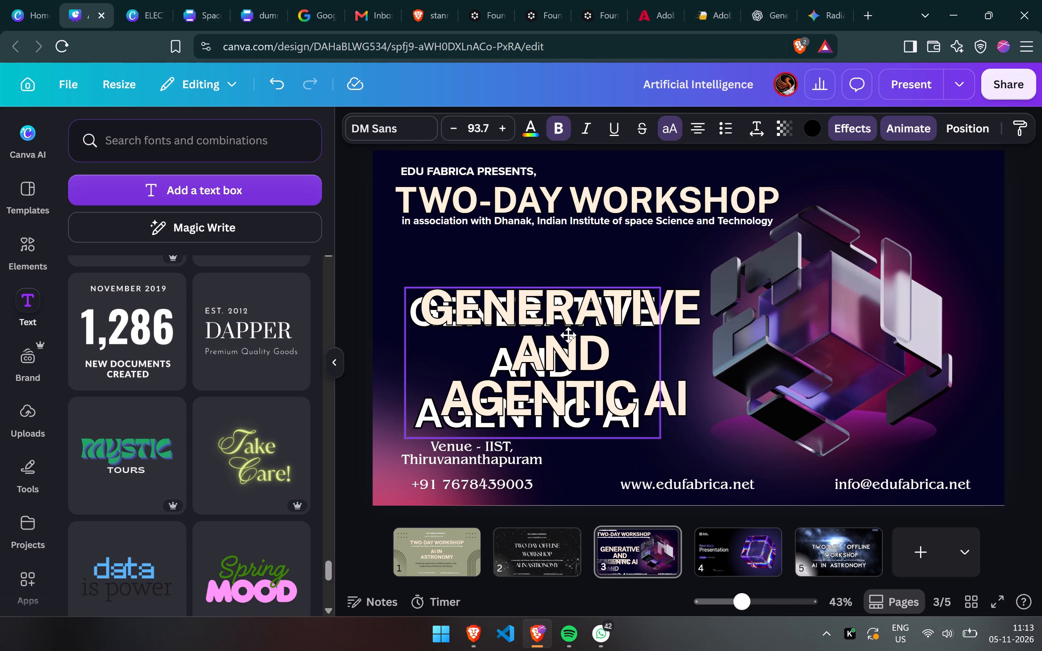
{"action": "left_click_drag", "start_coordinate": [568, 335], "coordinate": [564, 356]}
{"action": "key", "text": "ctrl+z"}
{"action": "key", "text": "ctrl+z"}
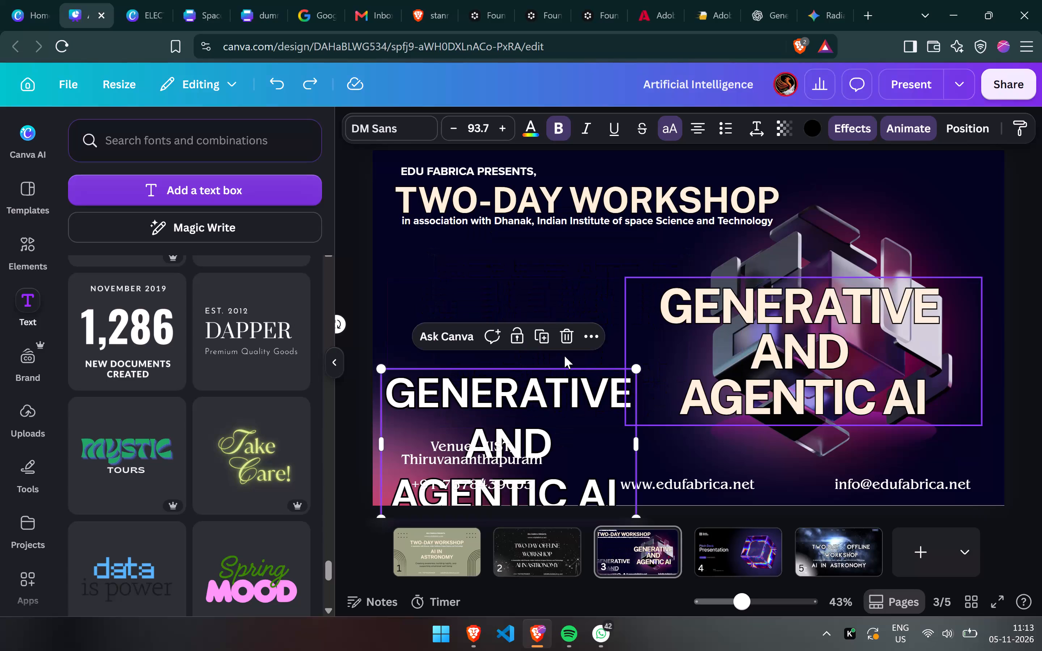
Cut the cream title copy and move the white GENERATIVE AND AGENTIC AI title back up, directly below the association line.
{"action": "left_click", "coordinate": [709, 341]}
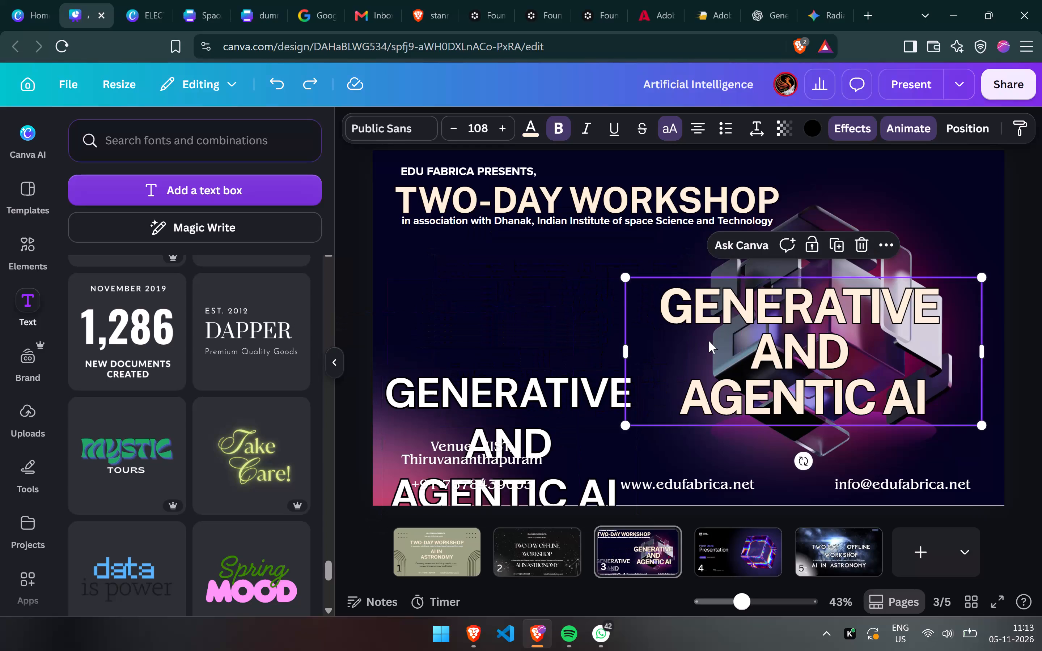
{"action": "key", "text": "ctrl+x"}
{"action": "left_click_drag", "start_coordinate": [562, 429], "coordinate": [624, 287]}
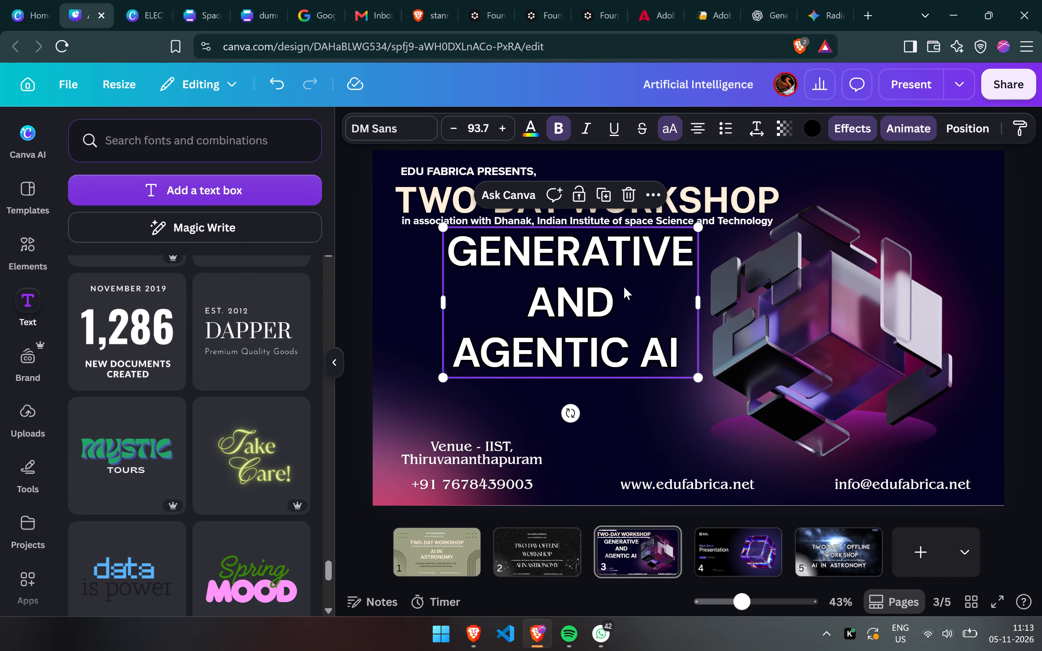
Undo page 3's title edits back to before the cream copy was added, leaving only the white GENERATIVE AND AGENTIC AI title.
{"action": "key", "text": "ctrl+z"}
{"action": "key", "text": "ctrl+z"}
{"action": "key", "text": "ctrl+z"}
{"action": "key", "text": "ctrl+z"}
{"action": "key", "text": "ctrl+z"}
{"action": "key", "text": "ctrl+z"}
{"action": "key", "text": "ctrl+z"}
{"action": "key", "text": "ctrl+z"}
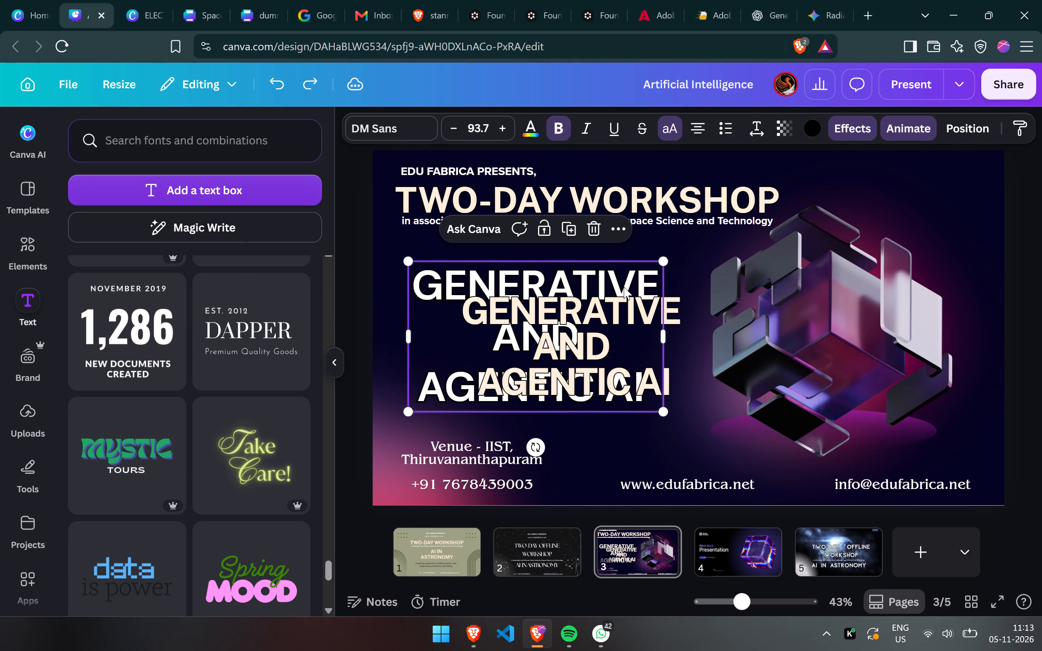
{"action": "key", "text": "ctrl+z"}
{"action": "key", "text": "ctrl+z"}
{"action": "key", "text": "ctrl+z"}
{"action": "key", "text": "ctrl+z"}
{"action": "key", "text": "ctrl+z"}
{"action": "key", "text": "ctrl+z"}
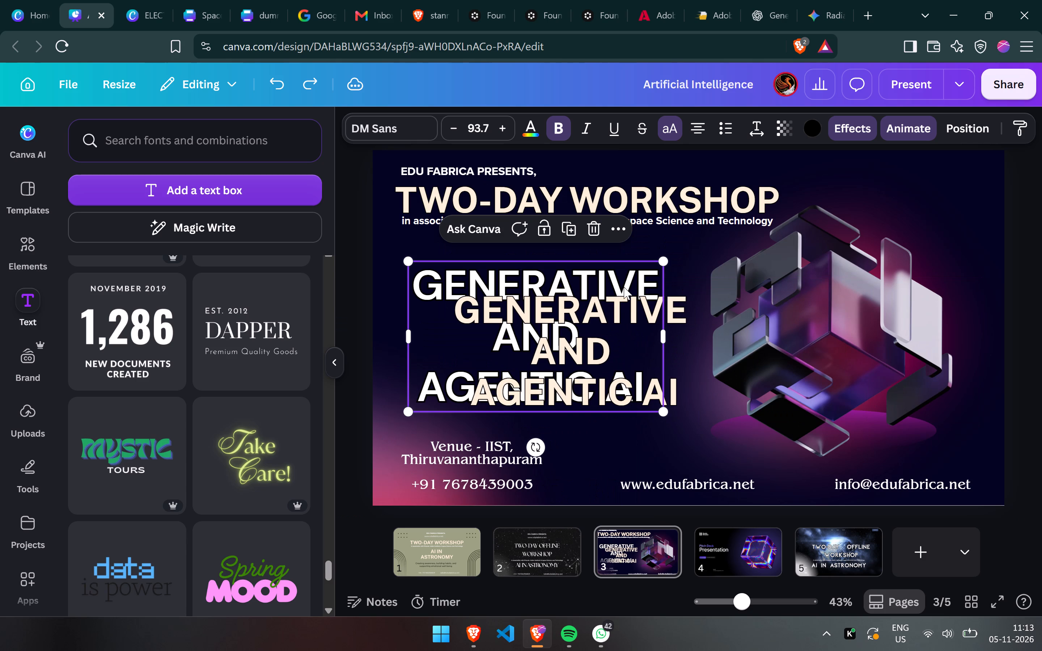
{"action": "key", "text": "ctrl+z"}
{"action": "key", "text": "ctrl+z"}
{"action": "key", "text": "ctrl+z"}
{"action": "key", "text": "ctrl+z"}
{"action": "key", "text": "ctrl+z"}
{"action": "key", "text": "ctrl+z"}
{"action": "key", "text": "ctrl+z"}
{"action": "key", "text": "ctrl+z"}
{"action": "key", "text": "ctrl+z"}
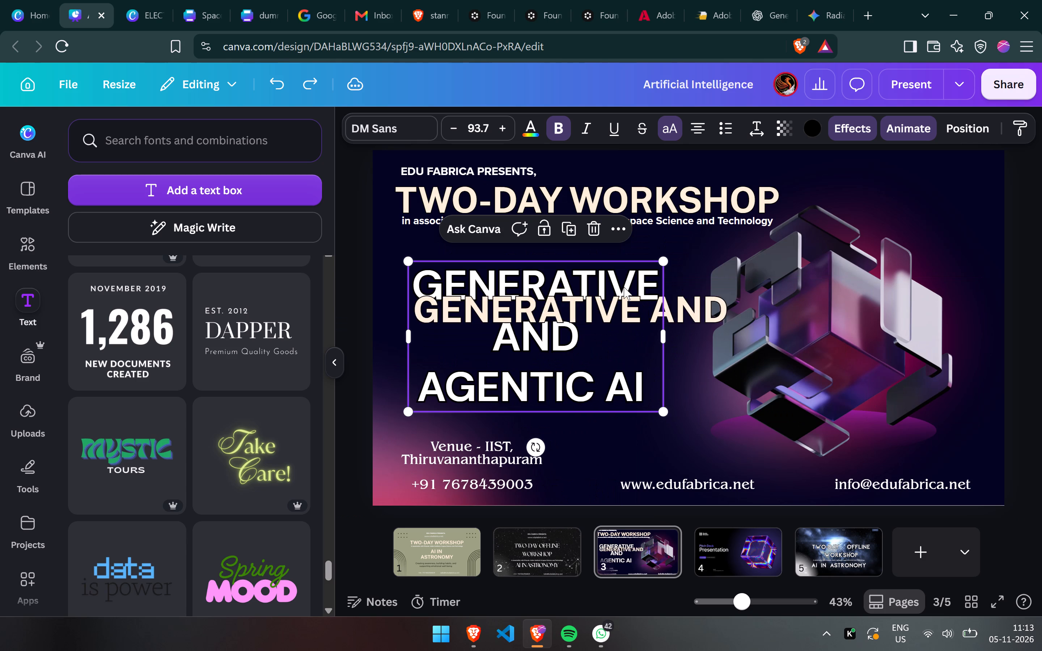
{"action": "key", "text": "ctrl+z"}
{"action": "key", "text": "ctrl+z"}
{"action": "key", "text": "ctrl+z"}
{"action": "key", "text": "ctrl+z"}
{"action": "key", "text": "ctrl+z"}
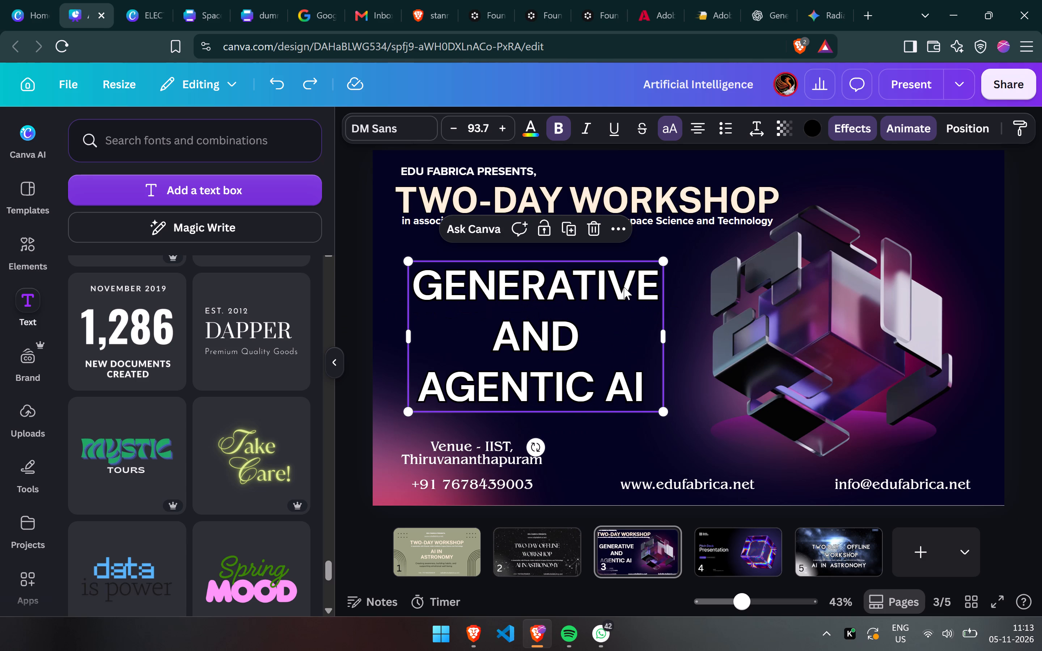
{"action": "left_click", "coordinate": [1041, 247]}
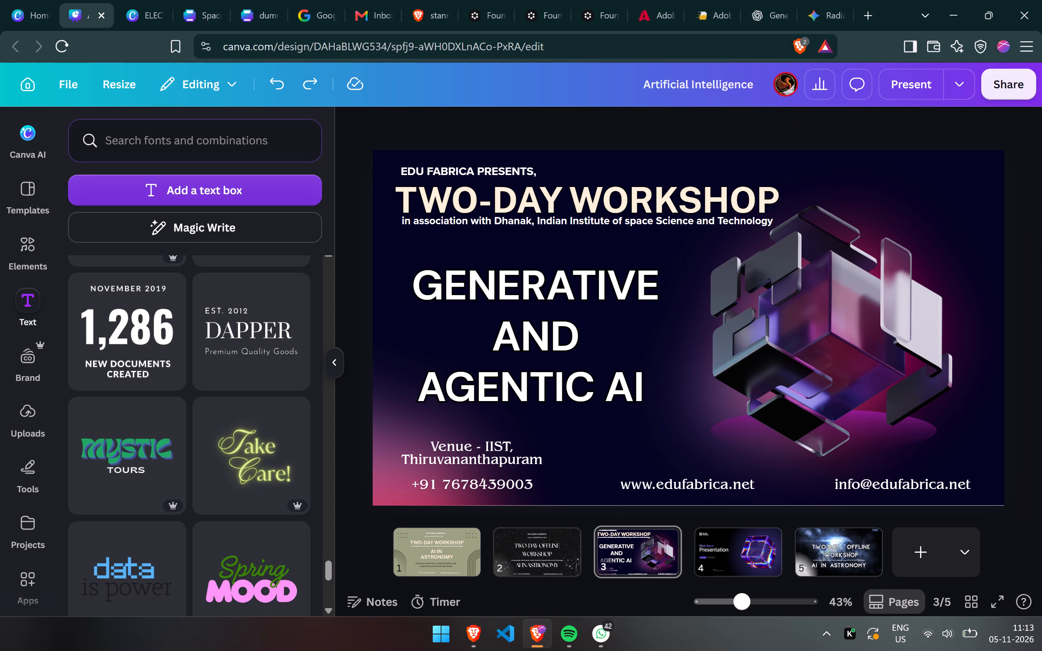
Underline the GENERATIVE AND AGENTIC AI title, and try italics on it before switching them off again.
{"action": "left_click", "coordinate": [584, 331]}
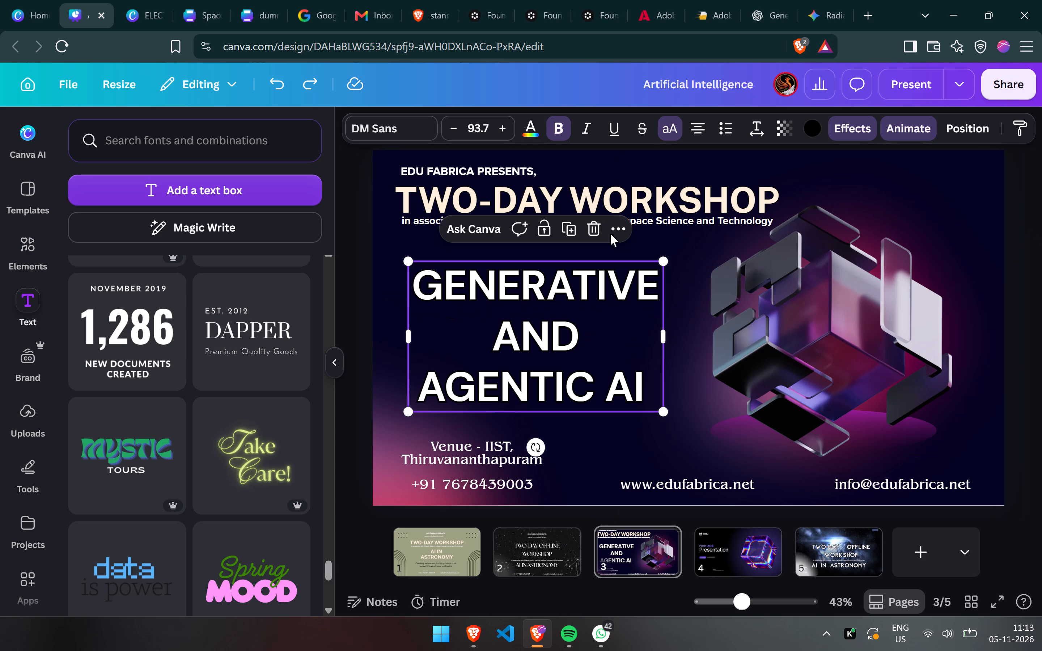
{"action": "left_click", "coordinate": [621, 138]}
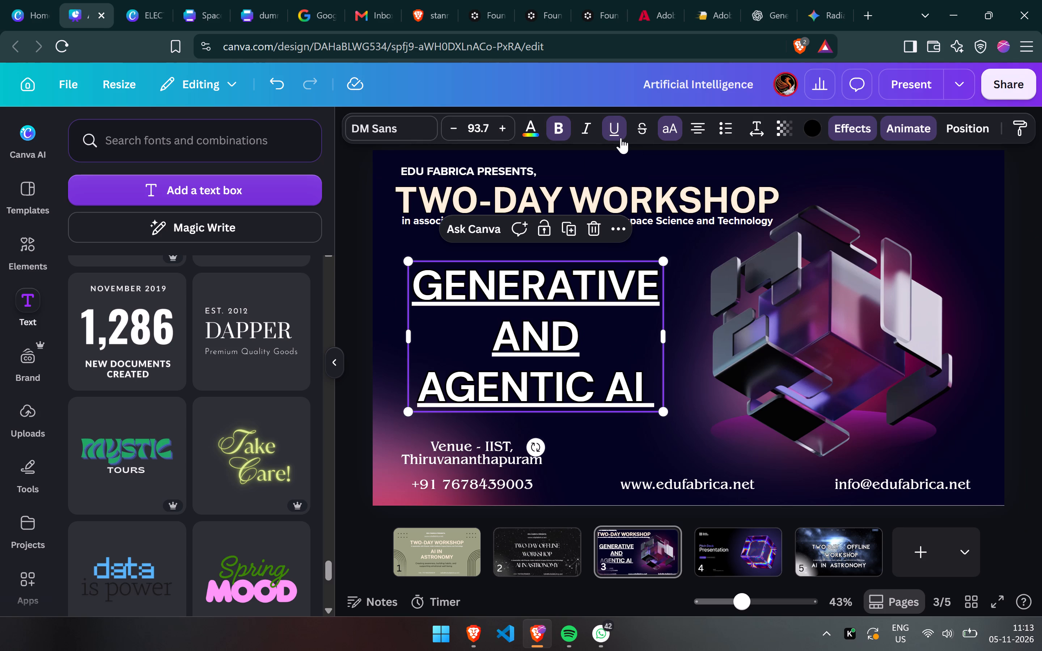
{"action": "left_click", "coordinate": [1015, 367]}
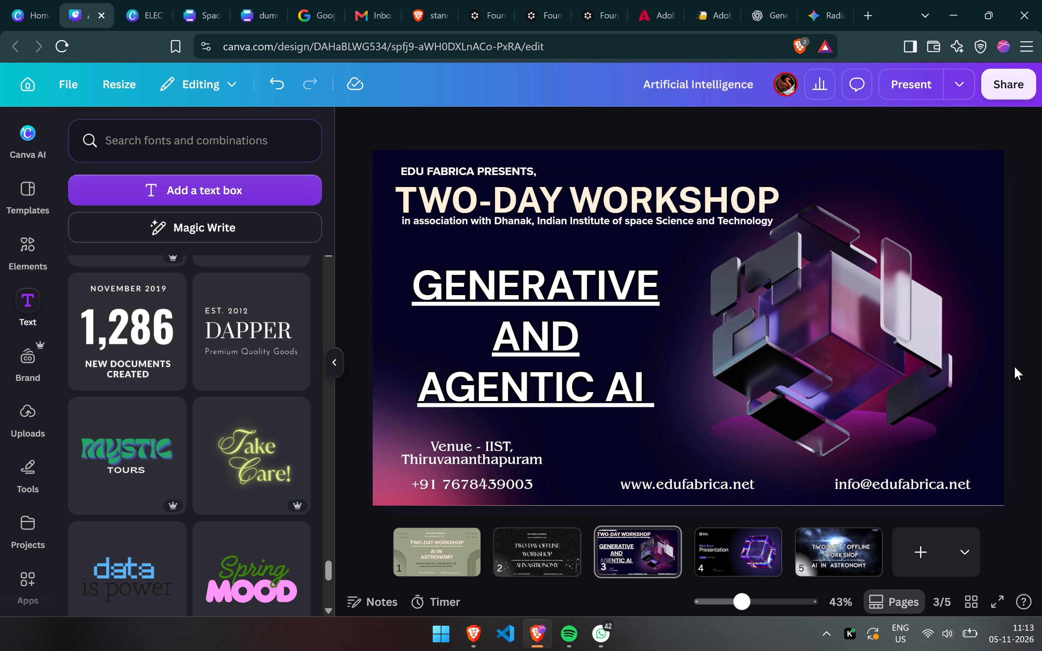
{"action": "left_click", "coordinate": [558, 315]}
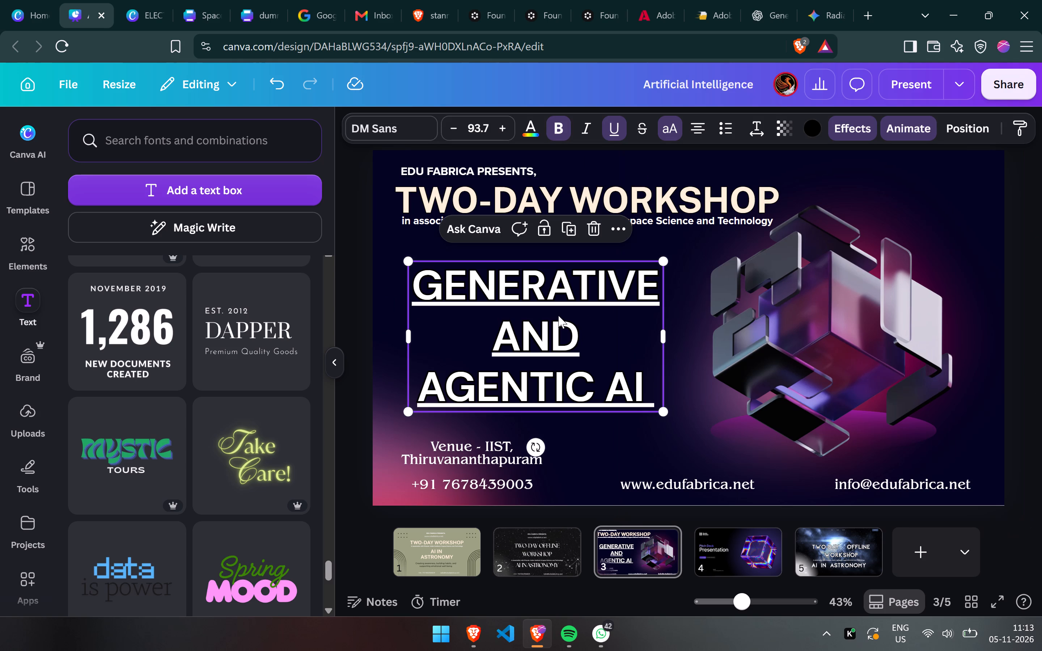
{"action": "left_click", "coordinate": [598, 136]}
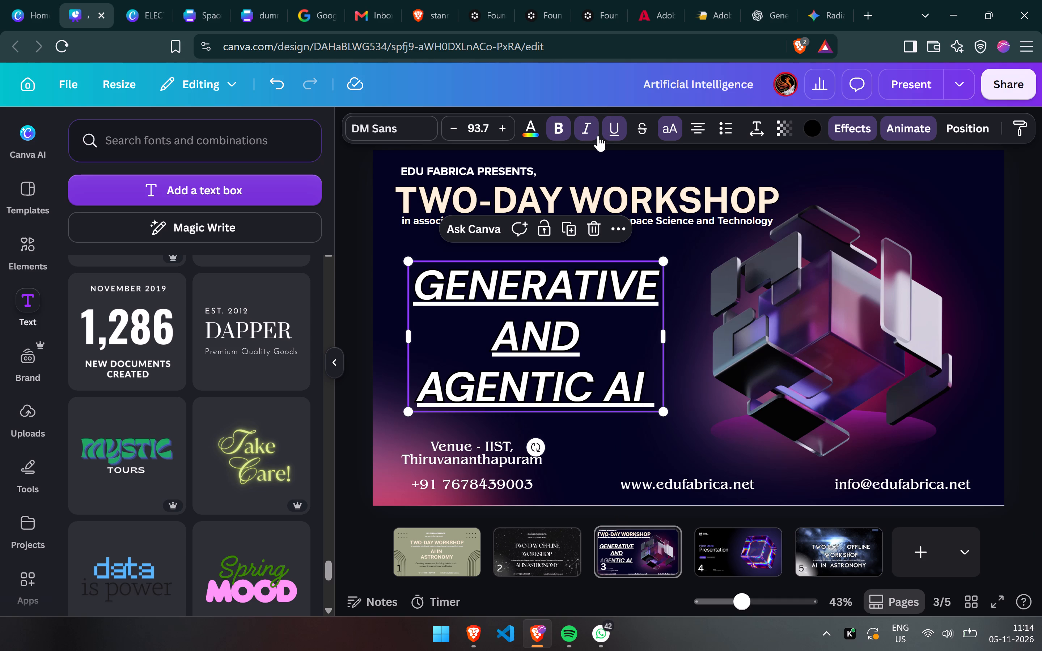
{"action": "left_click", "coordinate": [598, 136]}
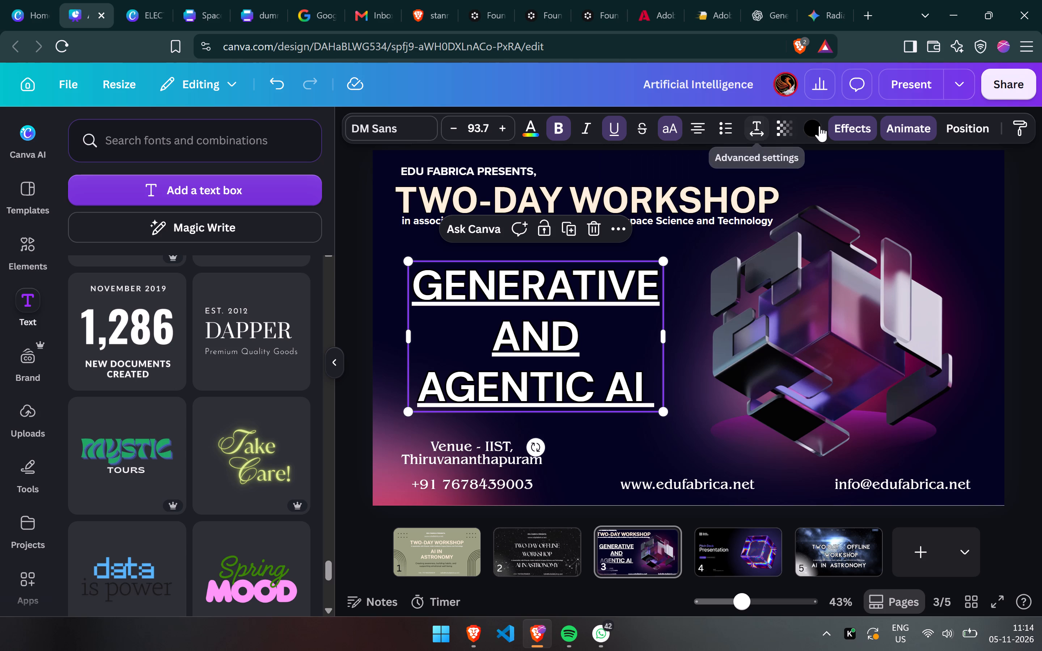
Apply the Background text effect to the GENERATIVE AND AGENTIC AI title with roundness 0.
{"action": "left_click", "coordinate": [858, 124]}
{"action": "scroll", "coordinate": [151, 459], "scroll_direction": "down", "scroll_amount": 6}
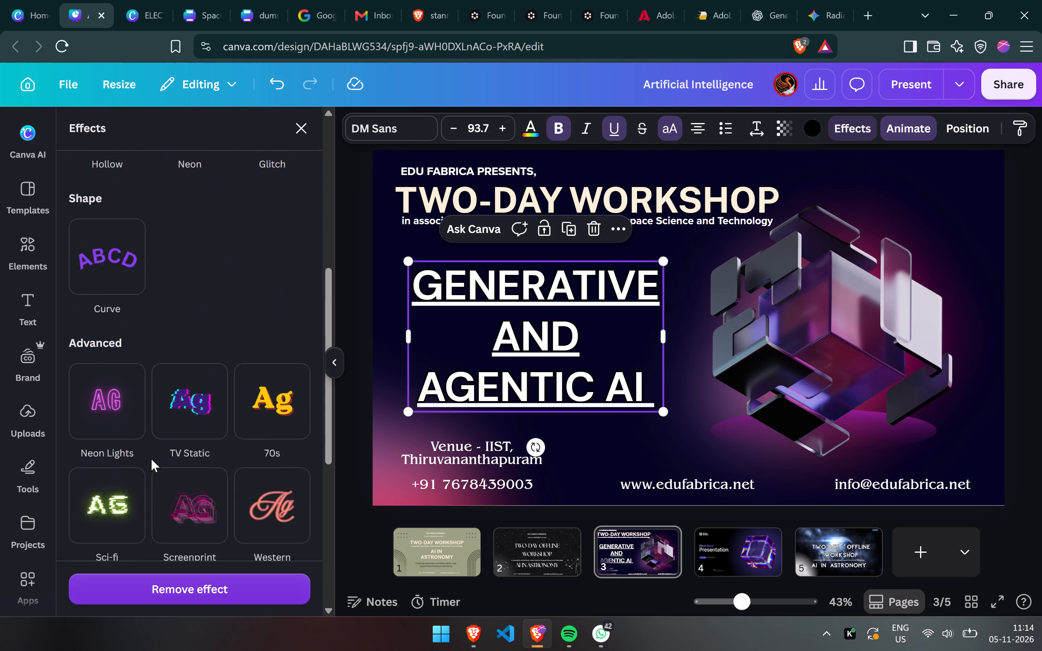
{"action": "scroll", "coordinate": [151, 459], "scroll_direction": "down", "scroll_amount": 1}
{"action": "scroll", "coordinate": [151, 459], "scroll_direction": "up", "scroll_amount": 1}
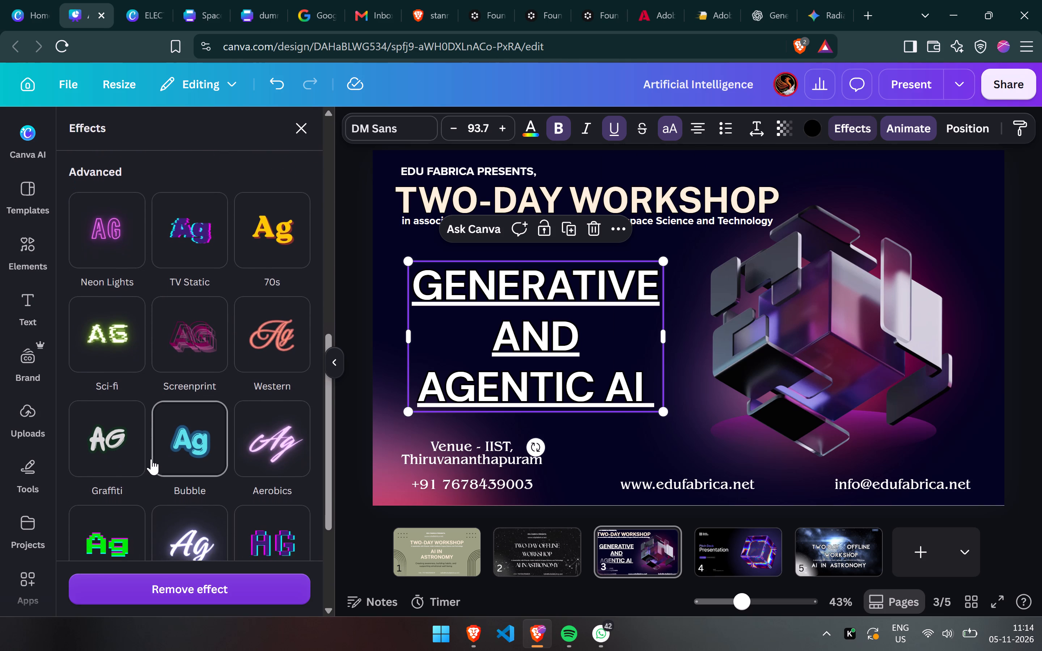
{"action": "scroll", "coordinate": [151, 459], "scroll_direction": "up", "scroll_amount": 1}
{"action": "scroll", "coordinate": [151, 459], "scroll_direction": "down", "scroll_amount": 1}
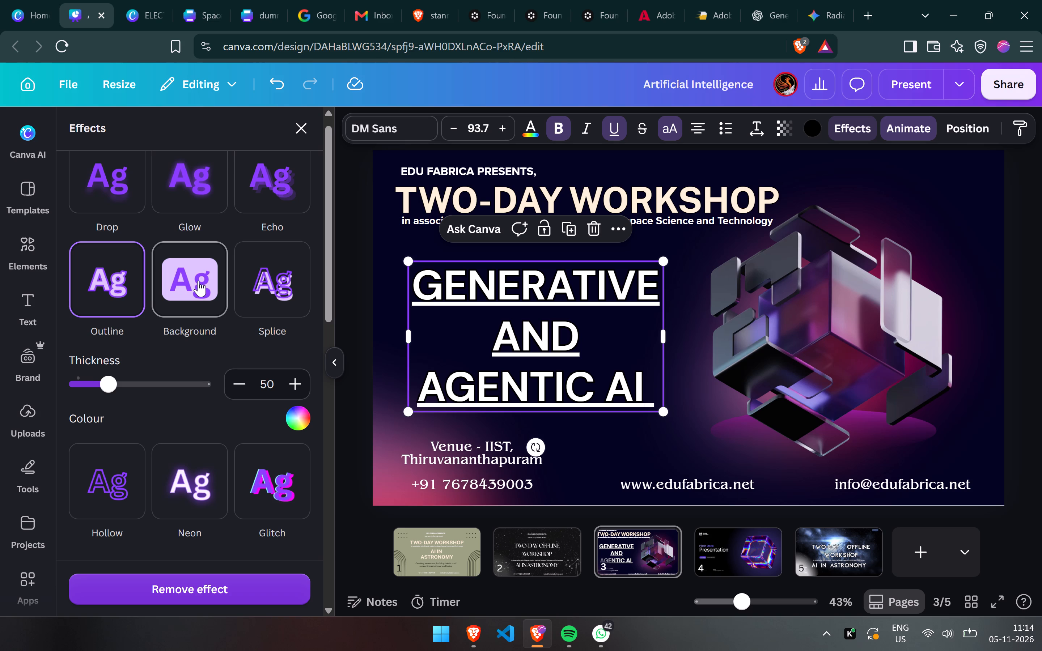
{"action": "left_click", "coordinate": [198, 281]}
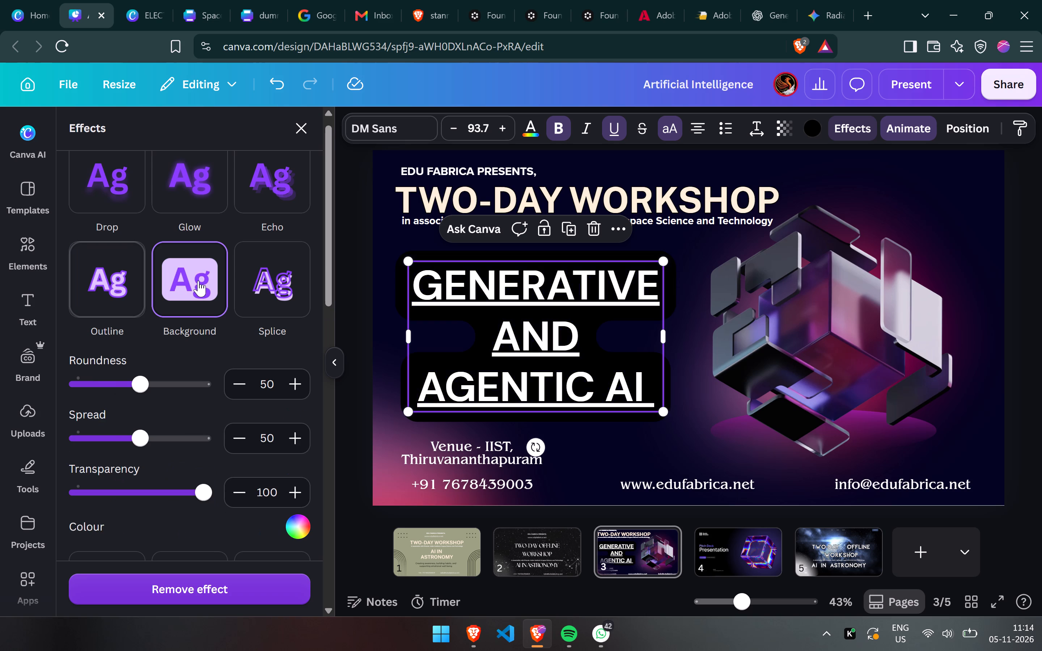
{"action": "left_click_drag", "start_coordinate": [138, 382], "coordinate": [0, 370]}
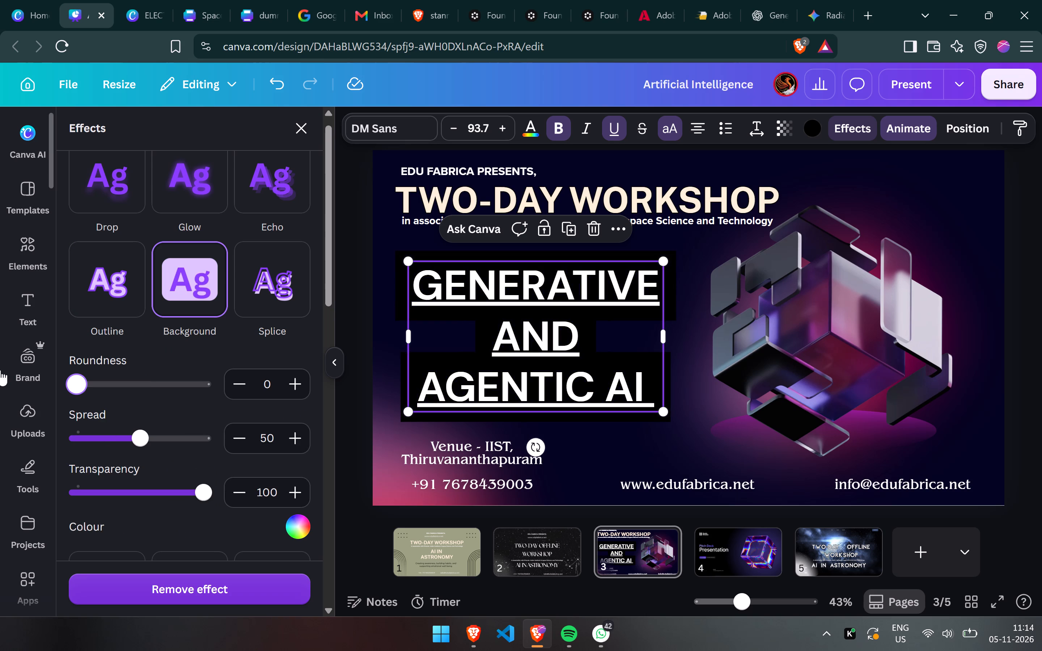
Try pale blue for the title's background effect, and settle on light green from the default solid colours.
{"action": "left_click", "coordinate": [302, 530]}
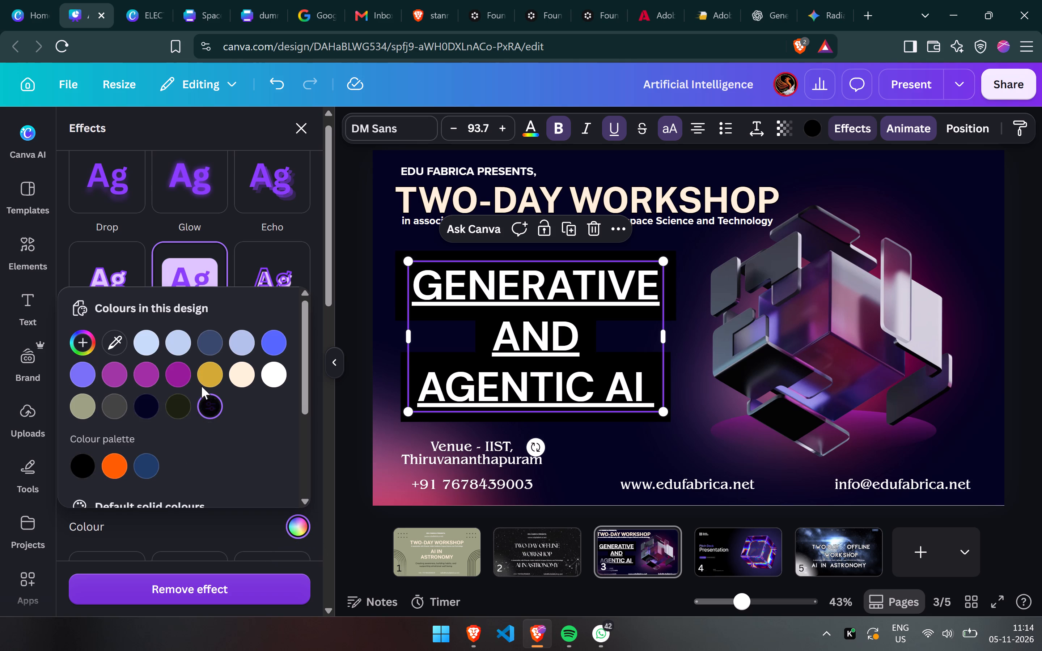
{"action": "left_click", "coordinate": [146, 339]}
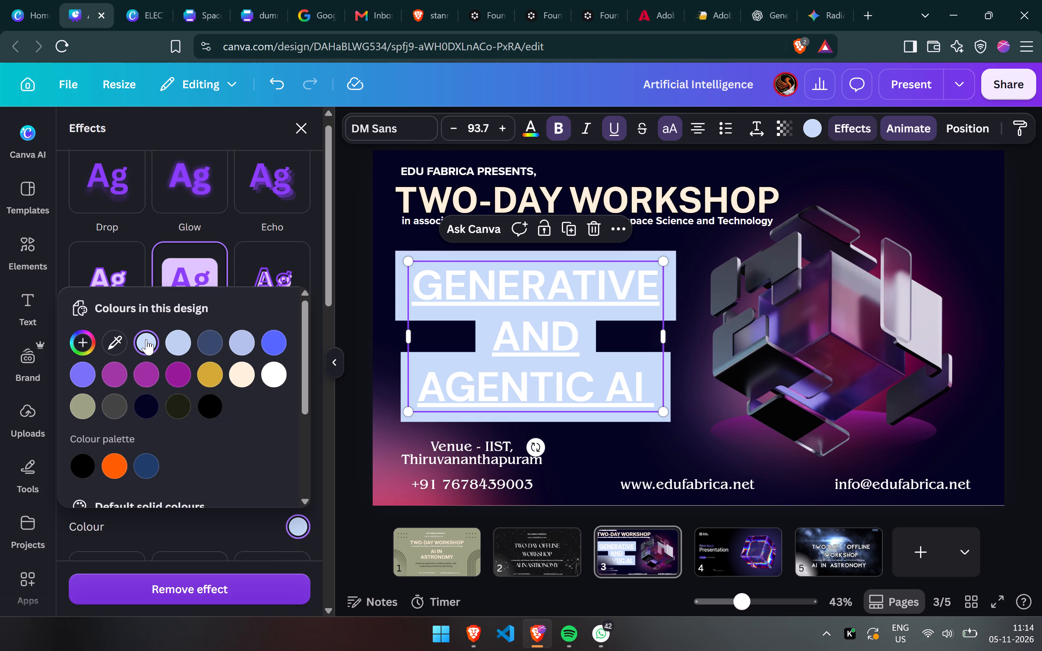
{"action": "scroll", "coordinate": [149, 434], "scroll_direction": "down", "scroll_amount": 1}
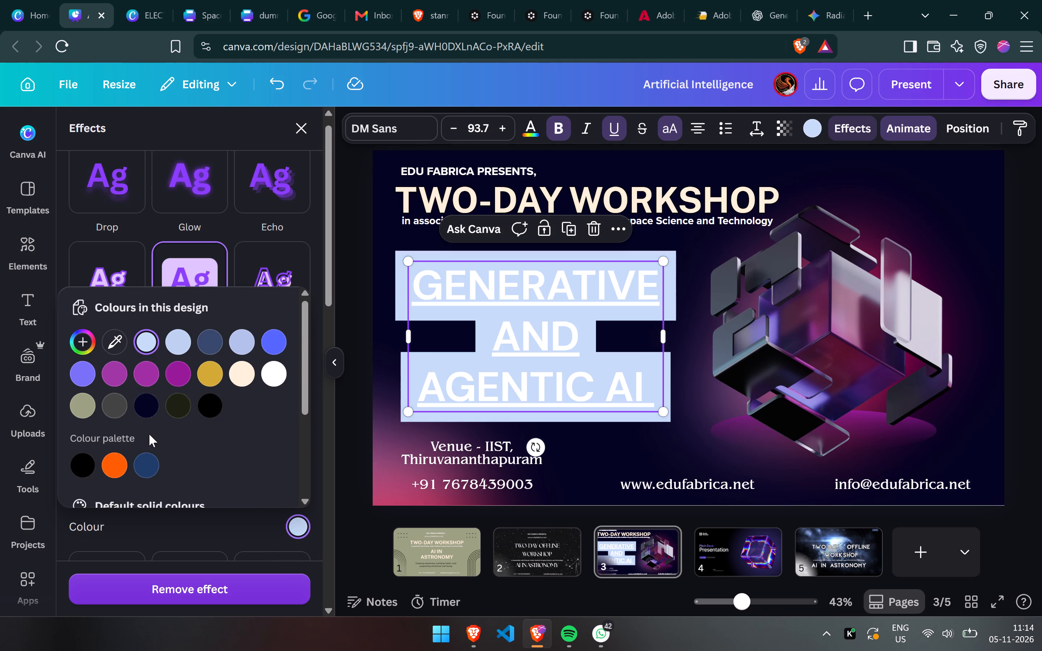
{"action": "scroll", "coordinate": [149, 434], "scroll_direction": "down", "scroll_amount": 3}
{"action": "left_click", "coordinate": [114, 480]}
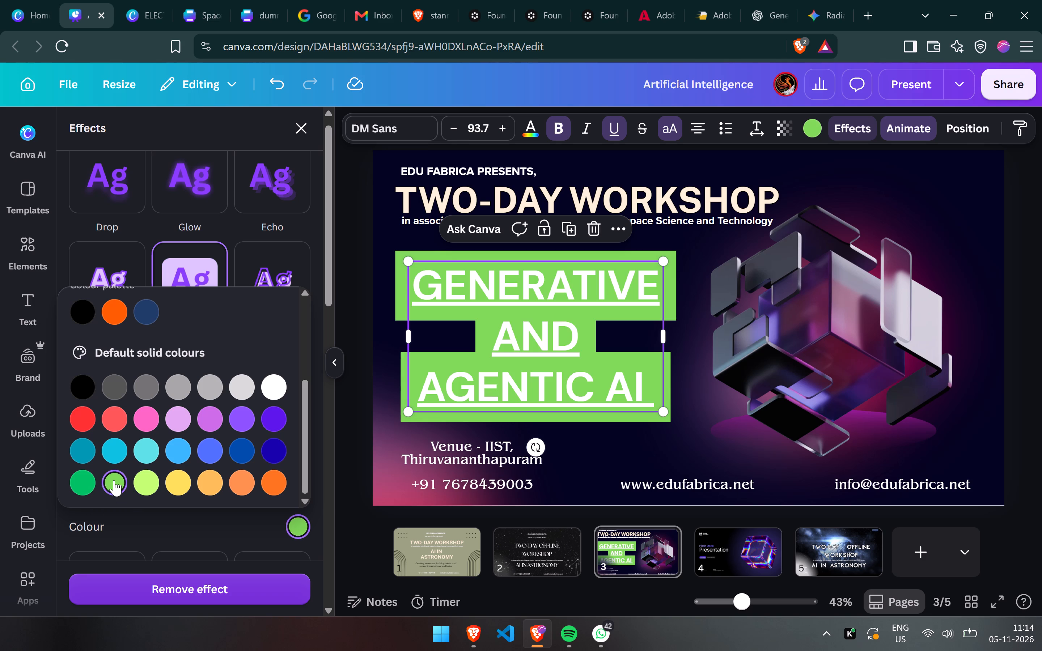
{"action": "left_click", "coordinate": [205, 535]}
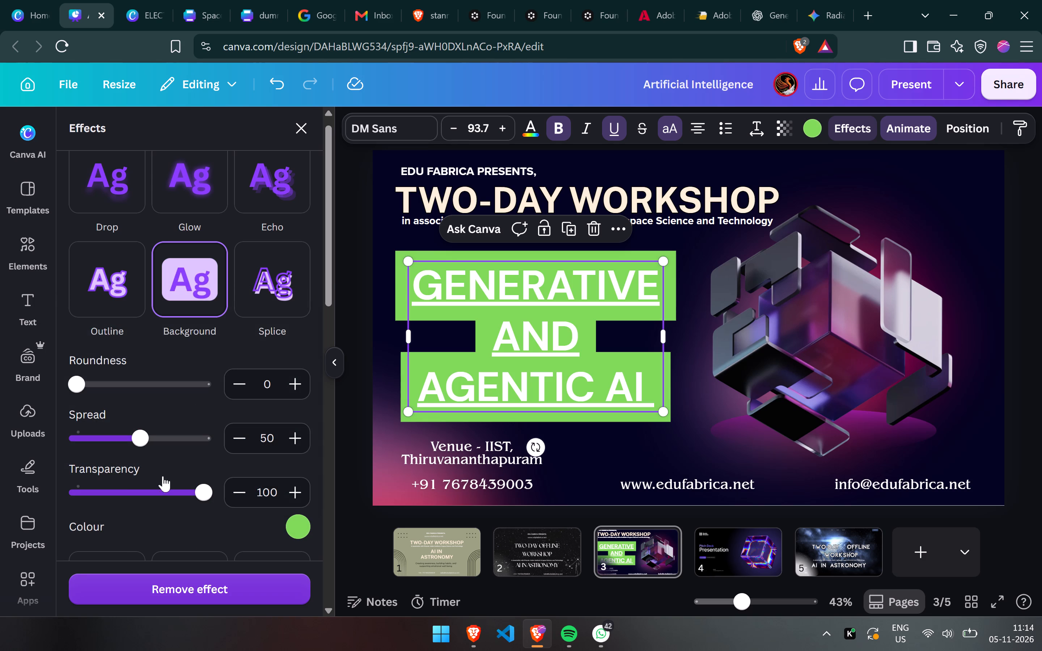
Set the title's background effect to transparency 31 and spread 7.
{"action": "left_click_drag", "start_coordinate": [162, 490], "coordinate": [96, 487]}
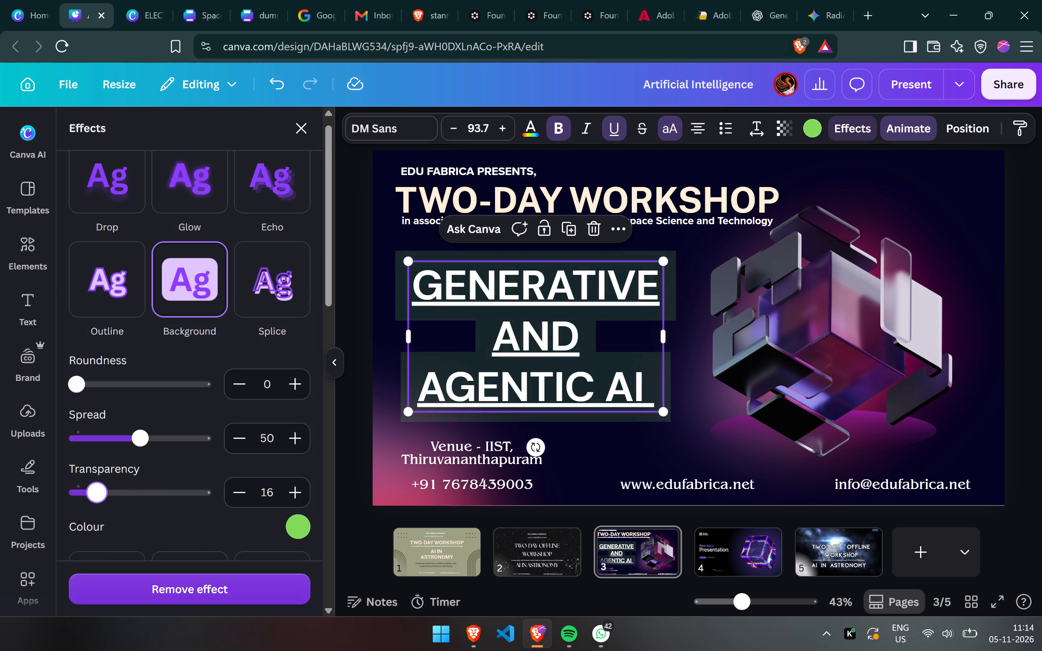
{"action": "left_click_drag", "start_coordinate": [96, 487], "coordinate": [123, 487]}
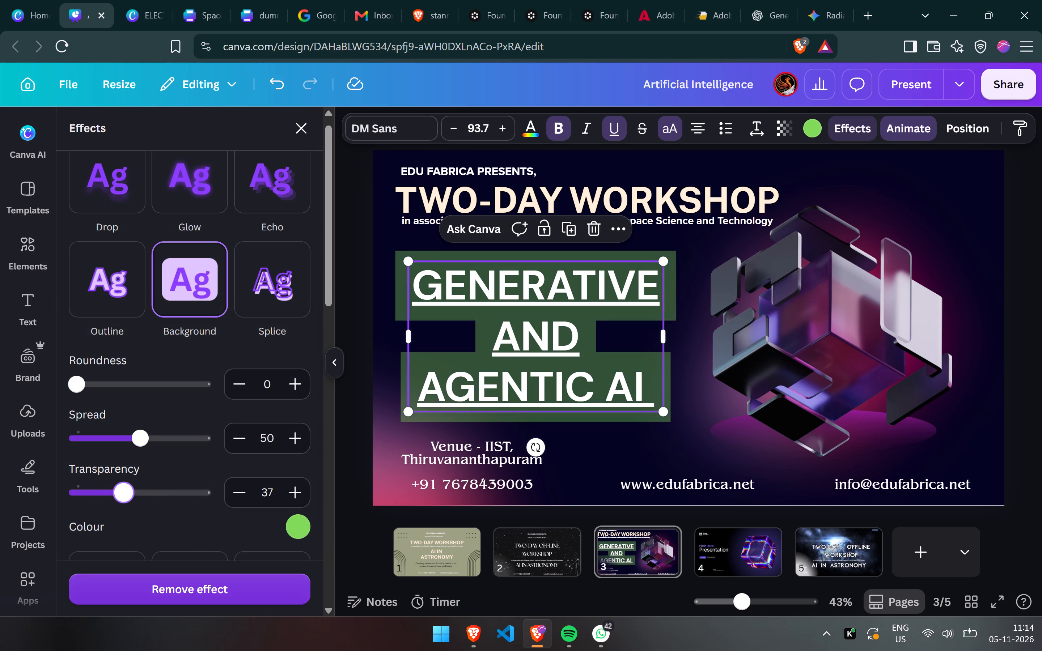
{"action": "left_click_drag", "start_coordinate": [123, 487], "coordinate": [116, 488]}
{"action": "left_click_drag", "start_coordinate": [142, 437], "coordinate": [3, 437]}
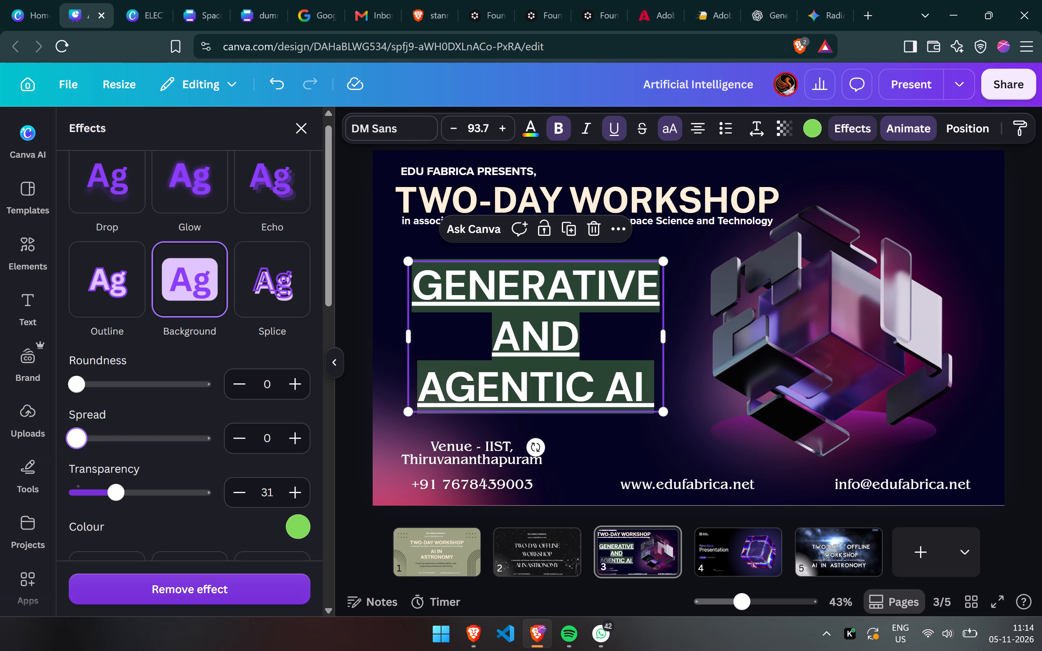
{"action": "left_click_drag", "start_coordinate": [81, 440], "coordinate": [85, 440]}
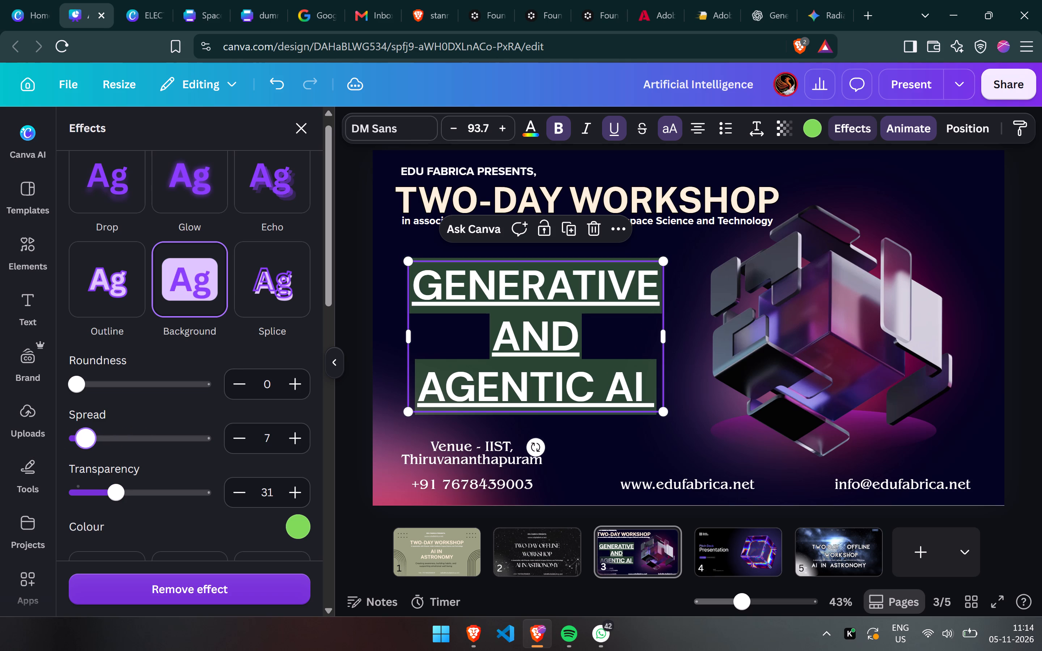
{"action": "left_click_drag", "start_coordinate": [85, 440], "coordinate": [85, 439]}
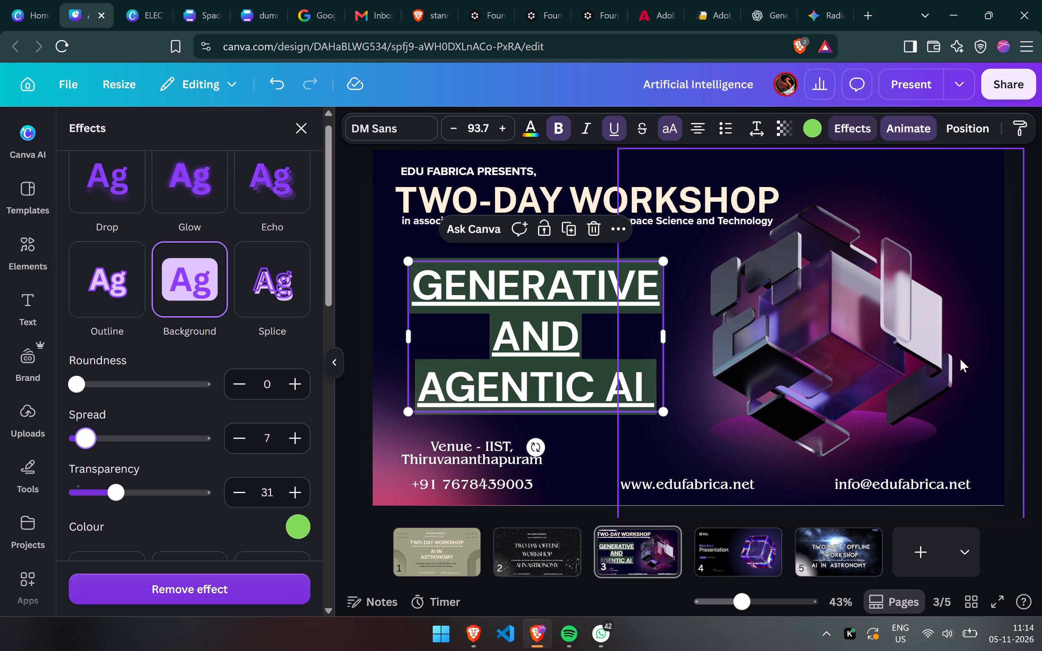
{"action": "left_click", "coordinate": [1026, 373]}
{"action": "left_click", "coordinate": [1026, 373]}
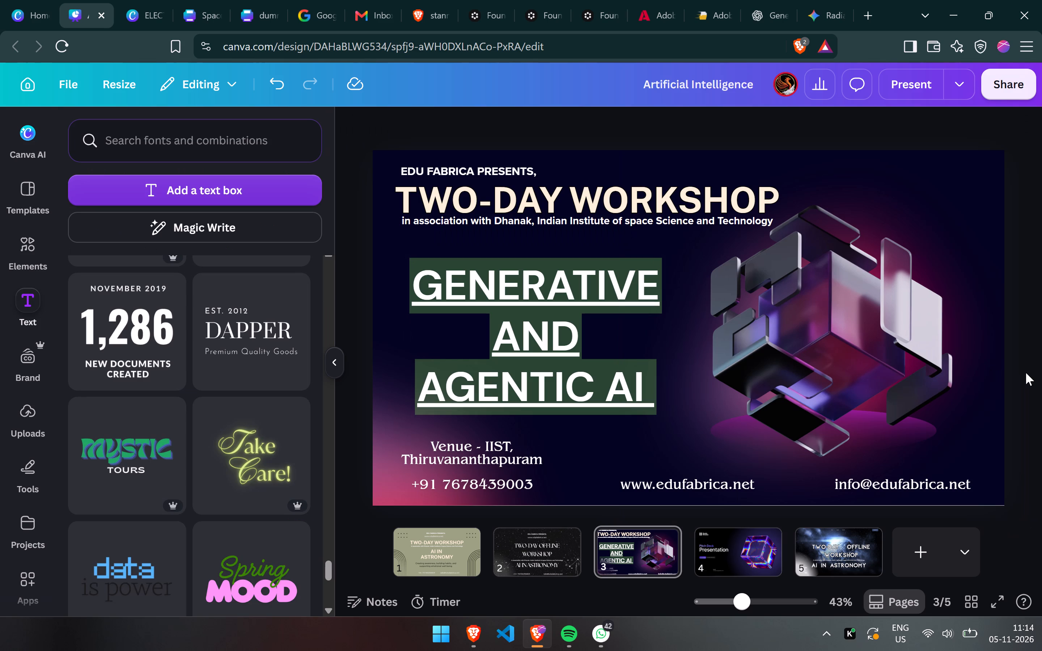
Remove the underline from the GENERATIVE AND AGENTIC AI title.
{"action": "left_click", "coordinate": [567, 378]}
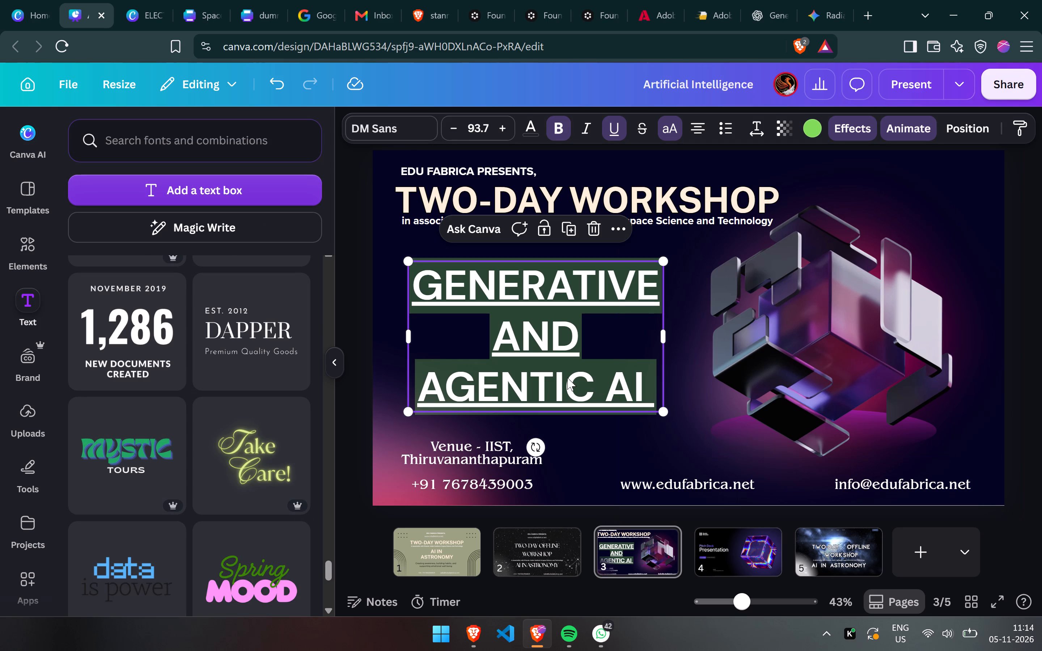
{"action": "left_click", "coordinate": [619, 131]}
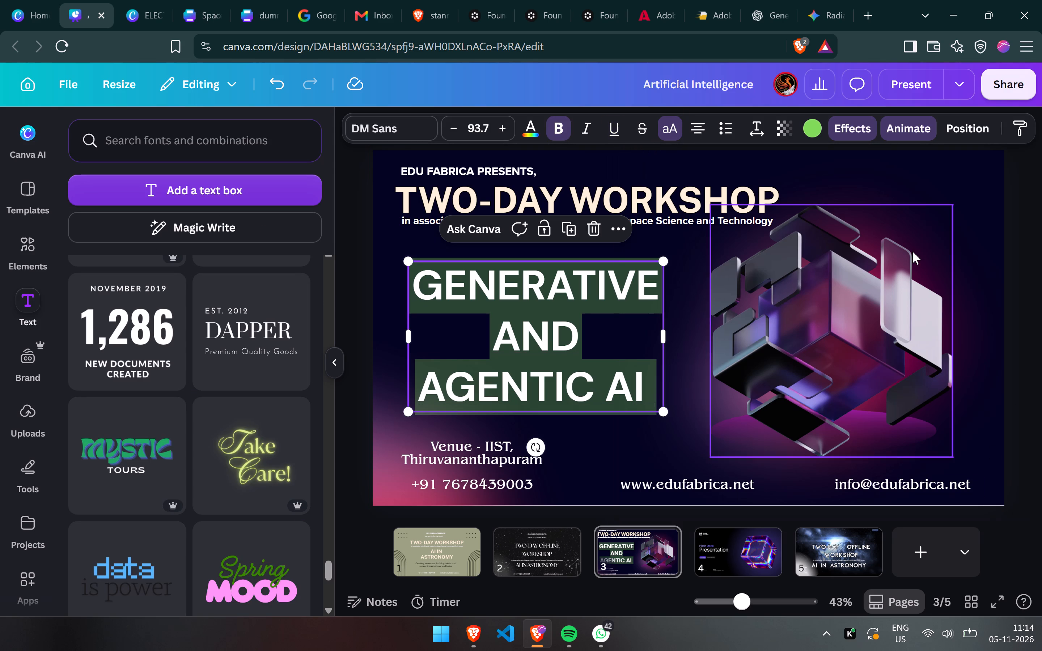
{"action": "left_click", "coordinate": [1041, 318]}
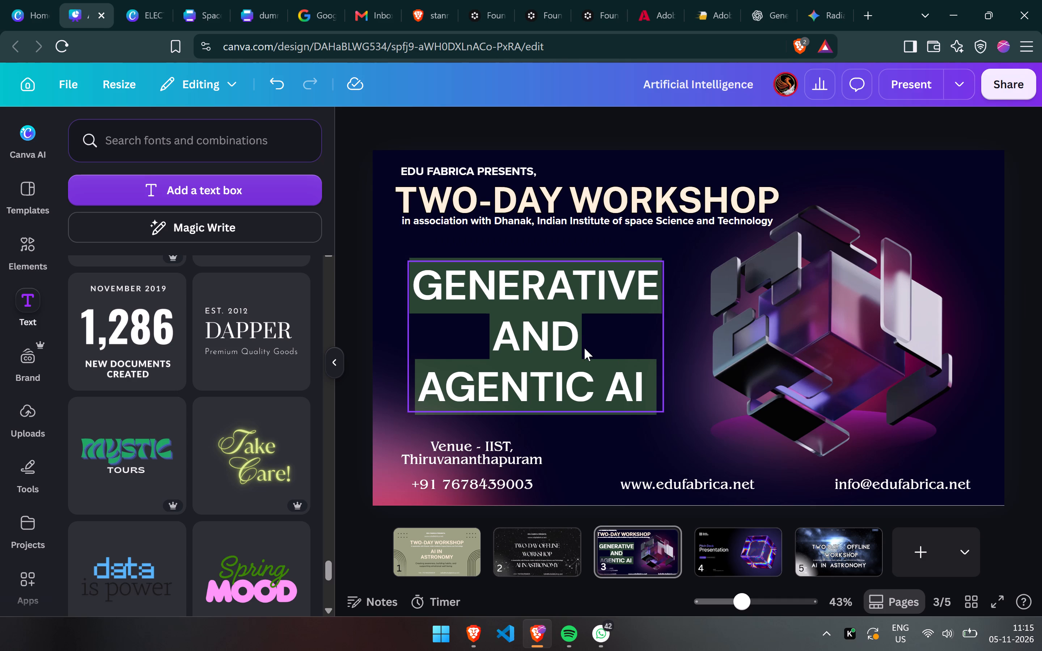
Scale the GENERATIVE AND AGENTIC AI title down to size 73.4 and place it below the association line, just beside the cube artwork.
{"action": "left_click_drag", "start_coordinate": [584, 348], "coordinate": [614, 350]}
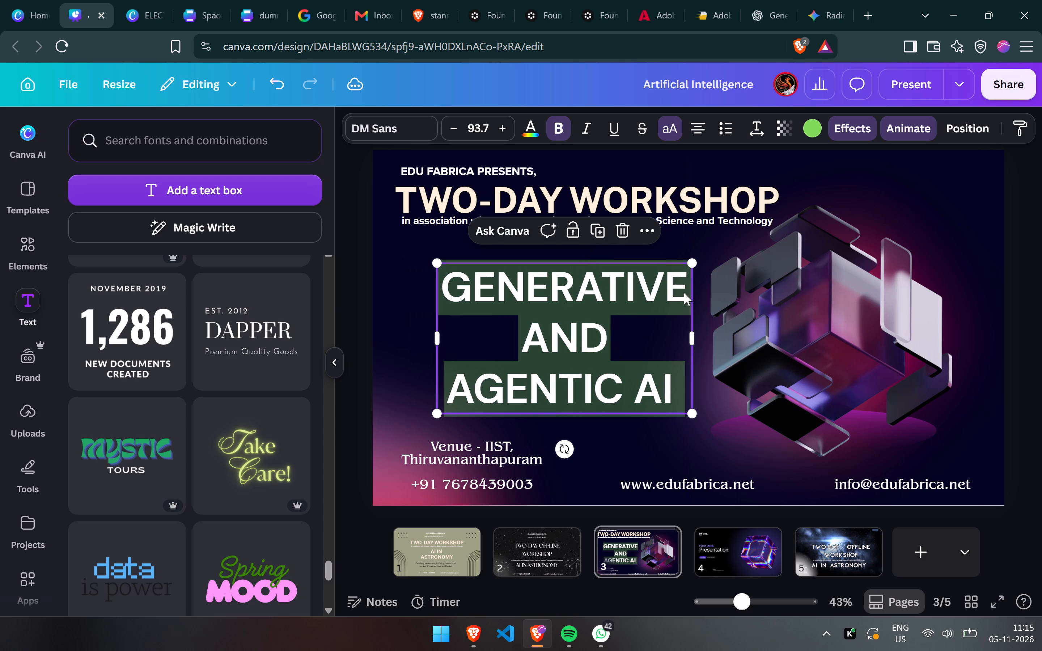
{"action": "left_click_drag", "start_coordinate": [692, 261], "coordinate": [634, 289]}
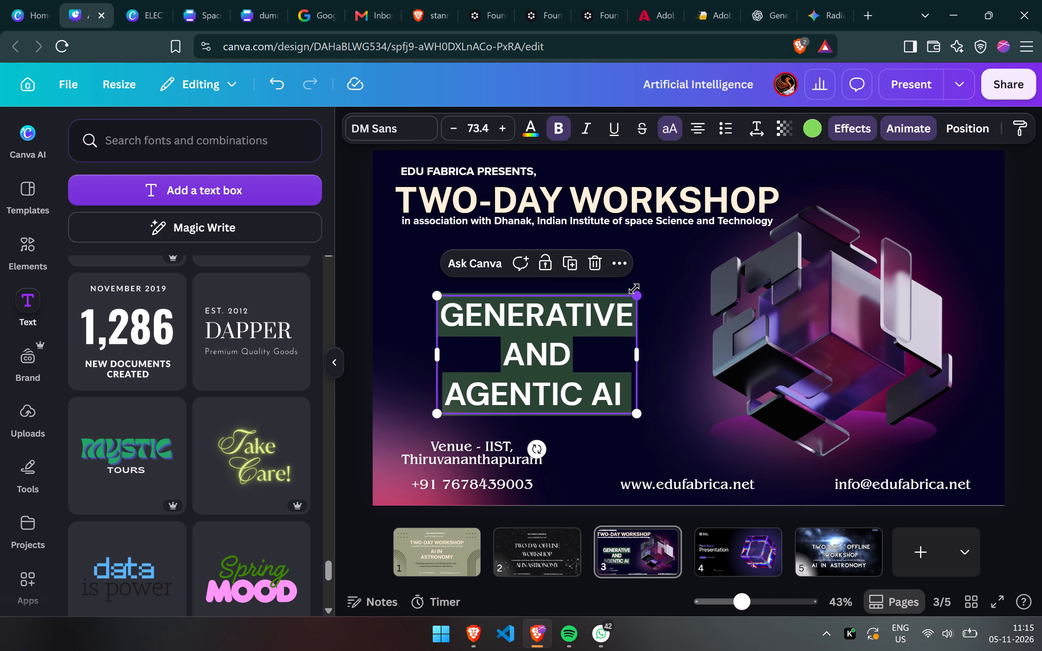
{"action": "left_click_drag", "start_coordinate": [576, 346], "coordinate": [626, 316]}
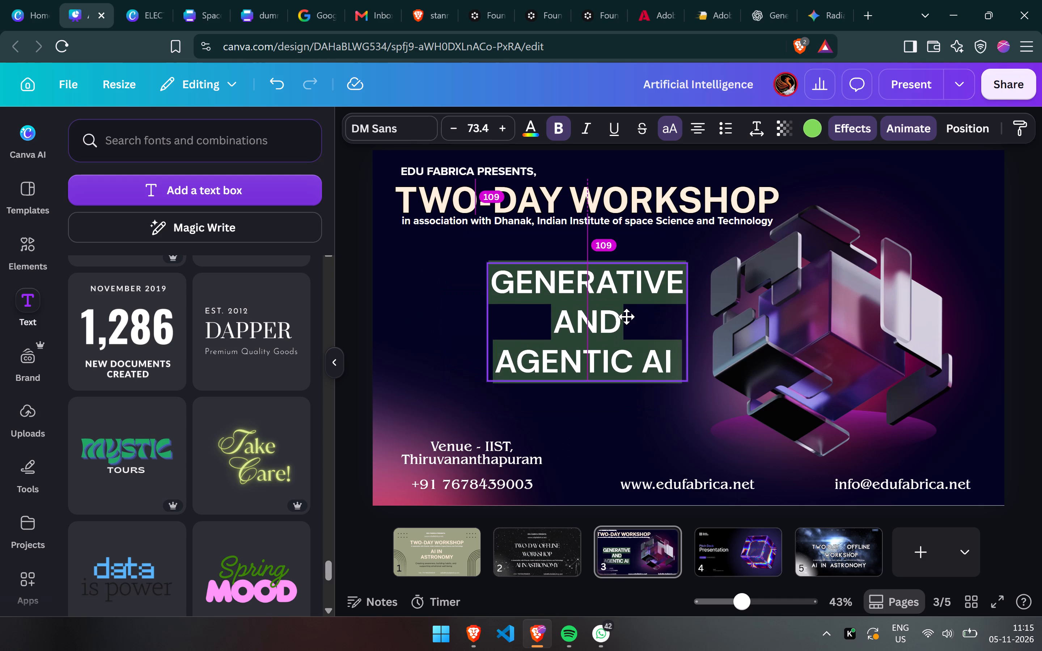
{"action": "left_click_drag", "start_coordinate": [626, 316], "coordinate": [643, 322]}
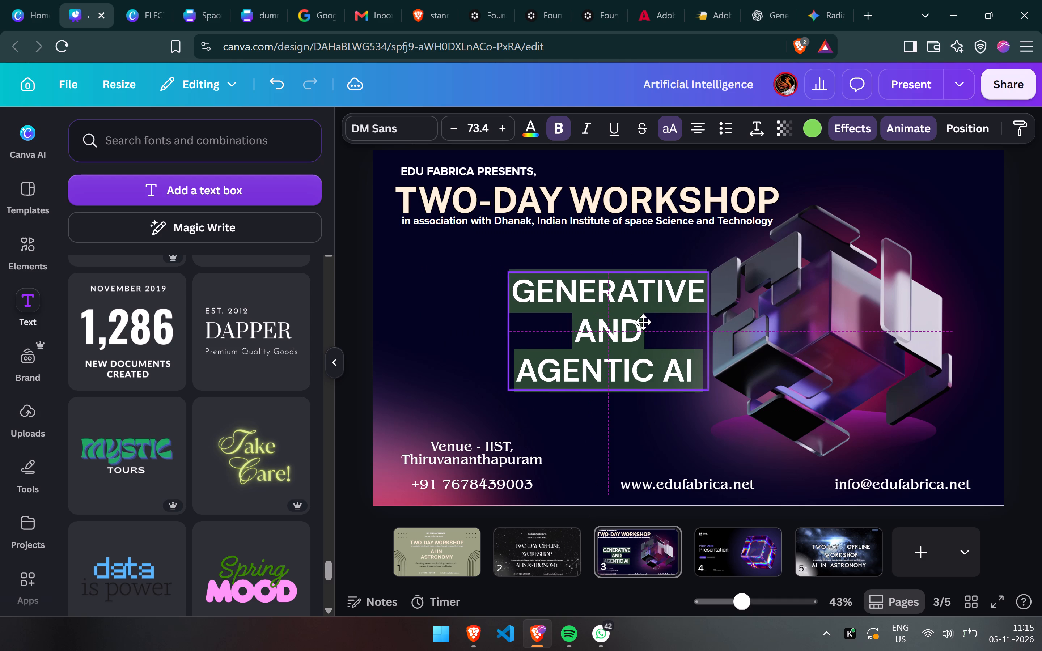
{"action": "left_click_drag", "start_coordinate": [643, 322], "coordinate": [633, 320]}
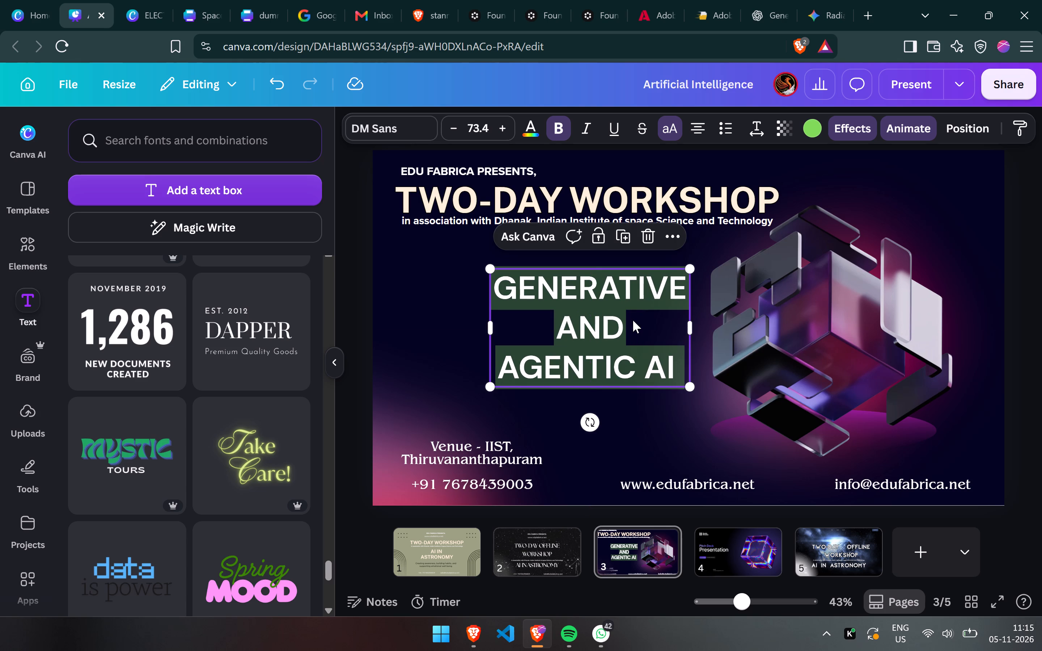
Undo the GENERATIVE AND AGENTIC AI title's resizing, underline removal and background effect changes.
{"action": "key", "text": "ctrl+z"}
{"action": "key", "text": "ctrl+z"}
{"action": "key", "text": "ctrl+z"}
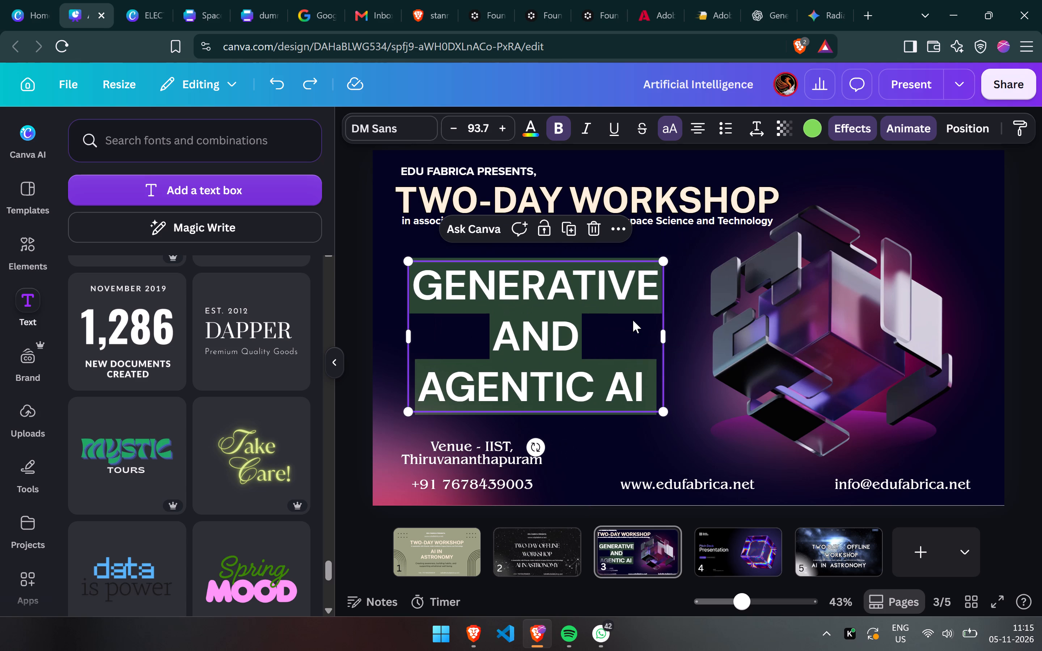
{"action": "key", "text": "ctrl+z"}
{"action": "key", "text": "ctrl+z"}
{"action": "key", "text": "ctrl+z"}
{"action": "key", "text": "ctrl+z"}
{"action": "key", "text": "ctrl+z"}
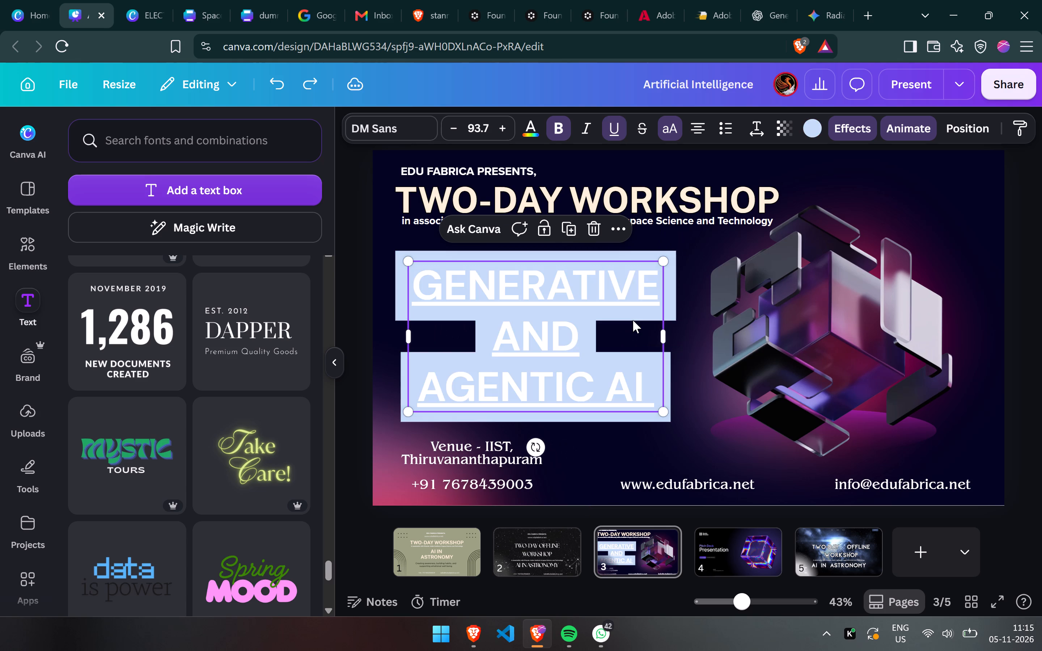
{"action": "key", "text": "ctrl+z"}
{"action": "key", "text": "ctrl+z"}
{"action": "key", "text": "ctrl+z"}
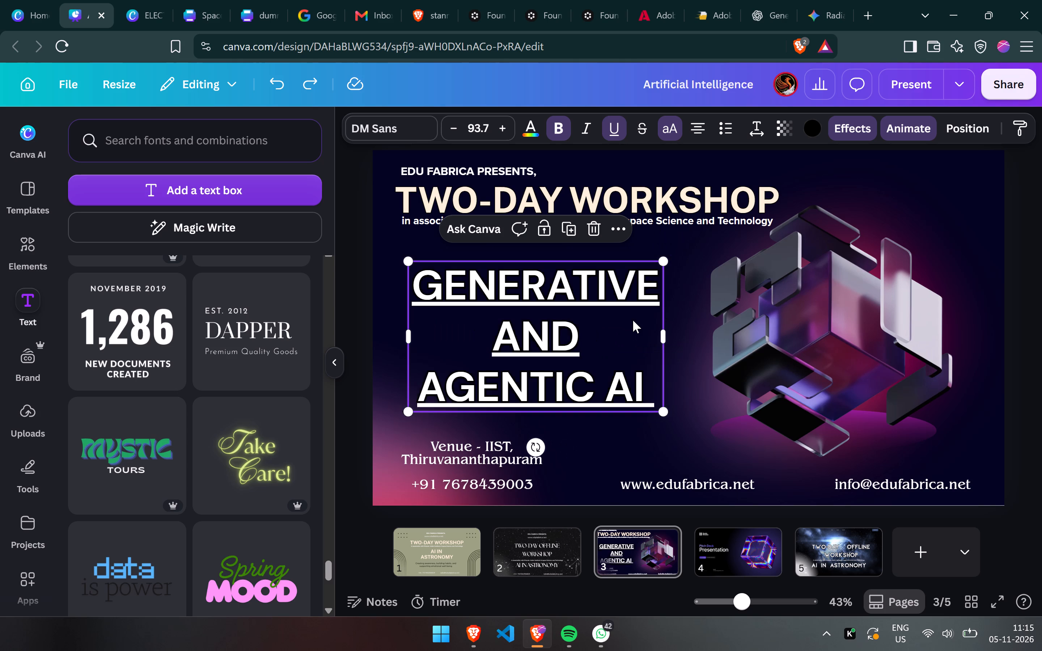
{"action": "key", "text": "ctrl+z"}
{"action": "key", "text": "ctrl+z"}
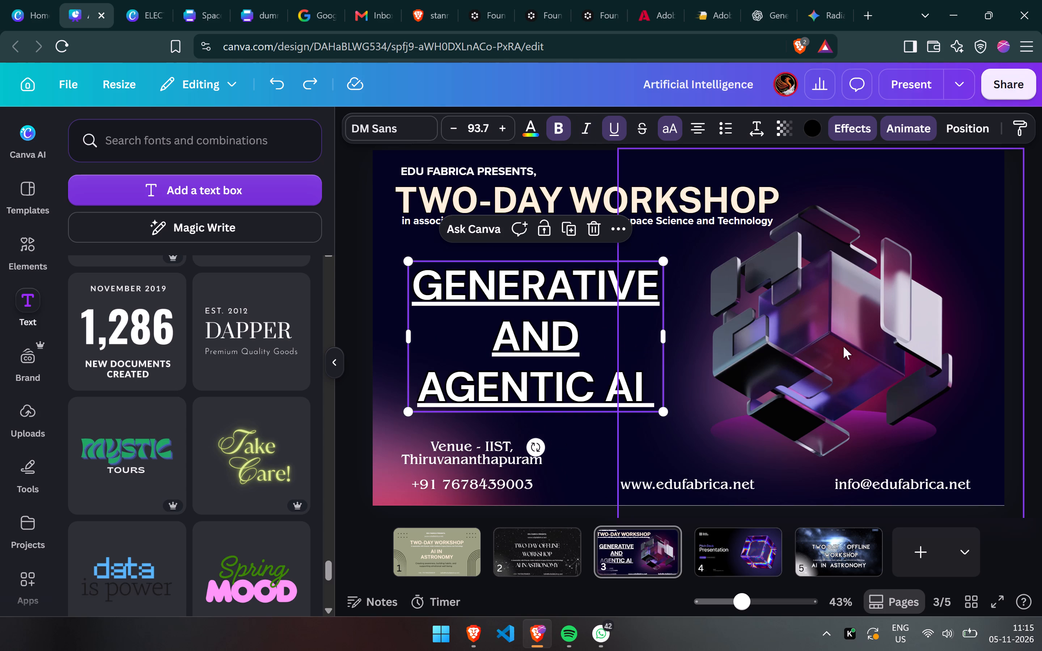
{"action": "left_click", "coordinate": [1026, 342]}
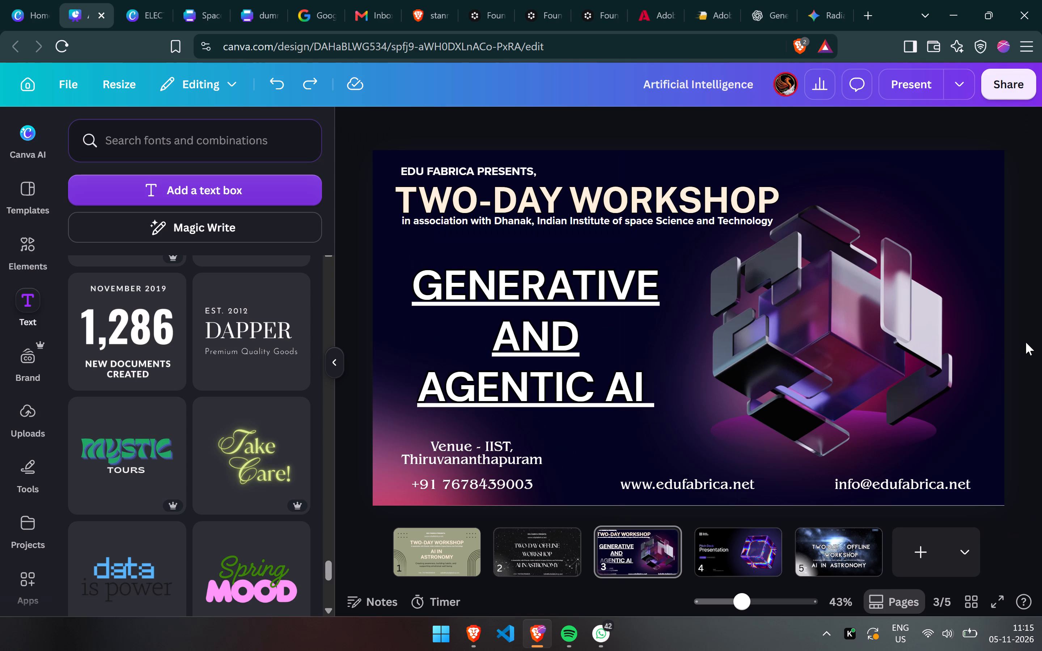
Replace the underlined title with the copied cream Public Sans GENERATIVE AND AGENTIC AI text, placed beside the cube artwork below the association line.
{"action": "left_click", "coordinate": [564, 374]}
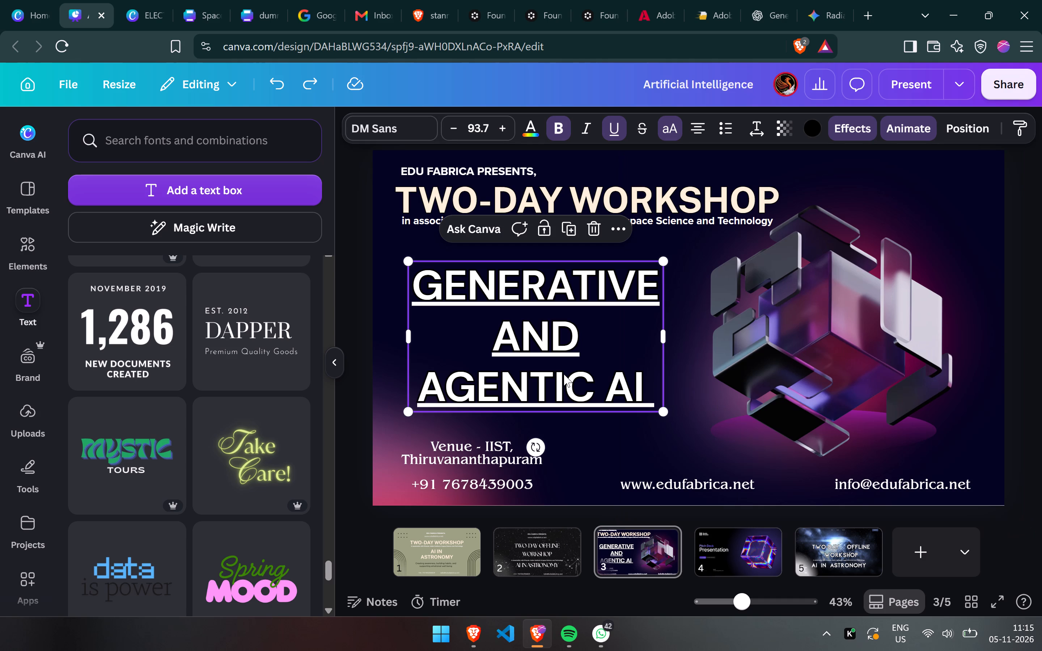
{"action": "key", "text": "BackSpace"}
{"action": "key", "text": "ctrl+v"}
{"action": "left_click_drag", "start_coordinate": [769, 340], "coordinate": [709, 336]}
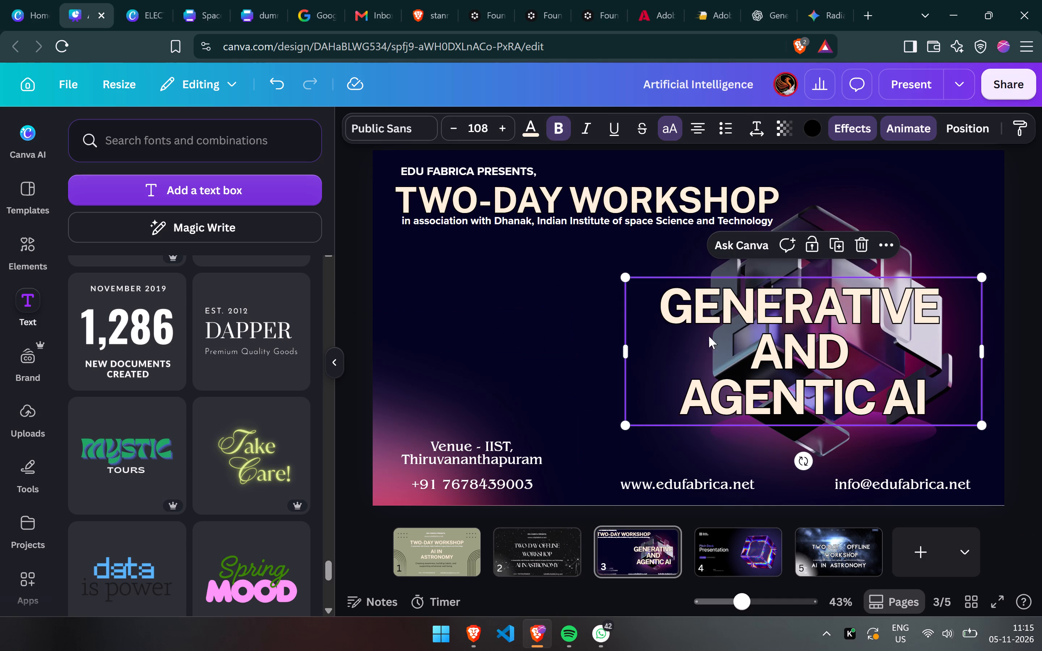
{"action": "left_click_drag", "start_coordinate": [709, 336], "coordinate": [525, 317]}
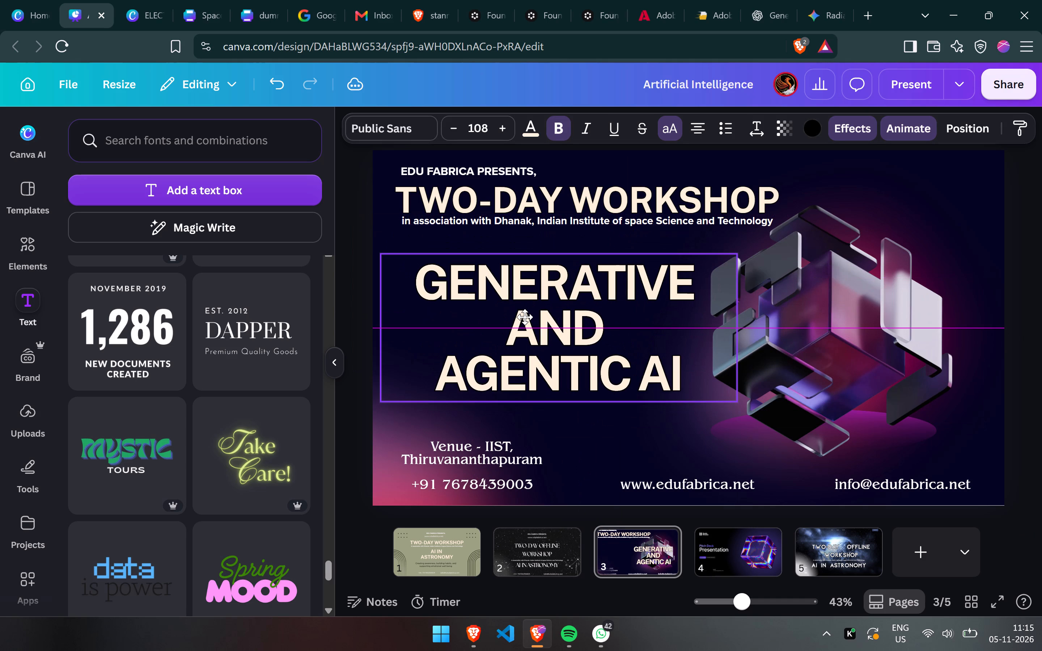
{"action": "left_click_drag", "start_coordinate": [525, 317], "coordinate": [521, 316]}
{"action": "left_click", "coordinate": [521, 316]}
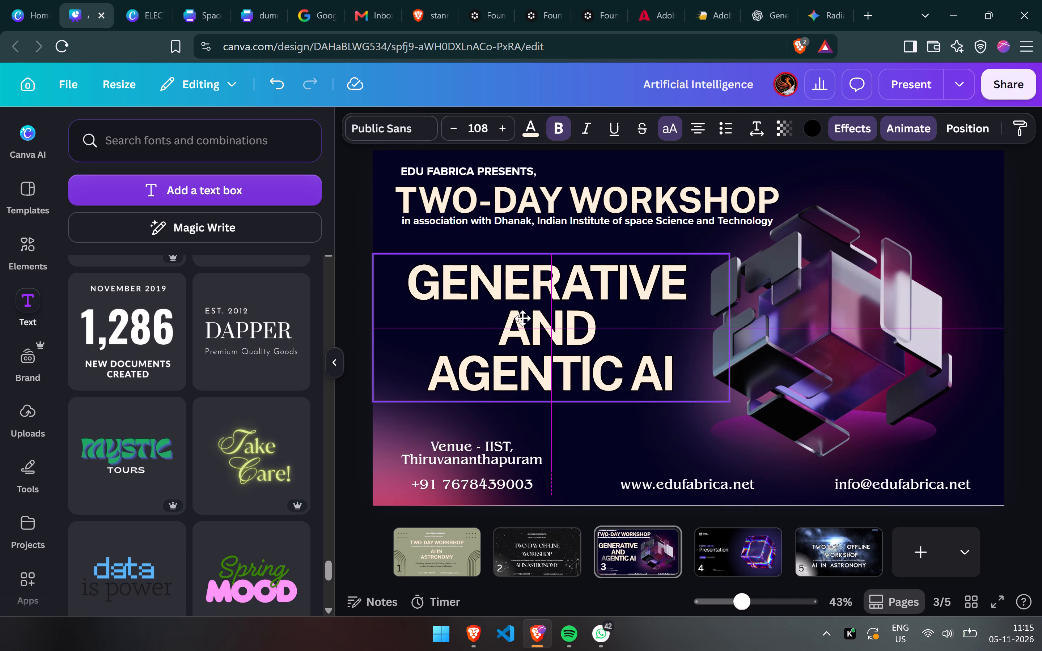
{"action": "left_click", "coordinate": [1025, 281]}
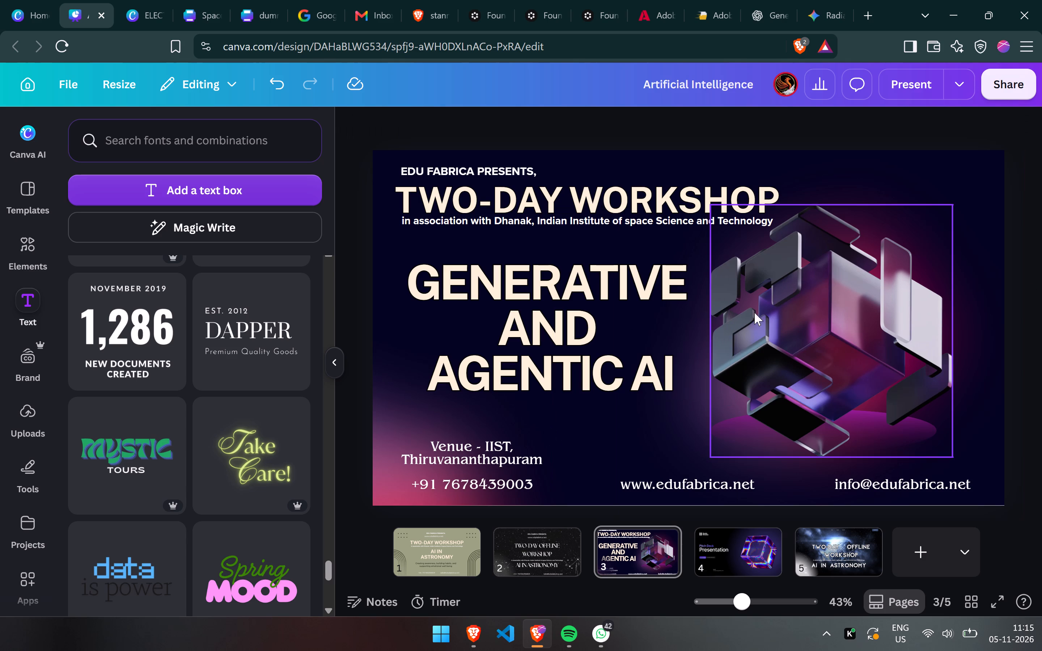
Search the elements library for outline.
{"action": "left_click", "coordinate": [644, 310]}
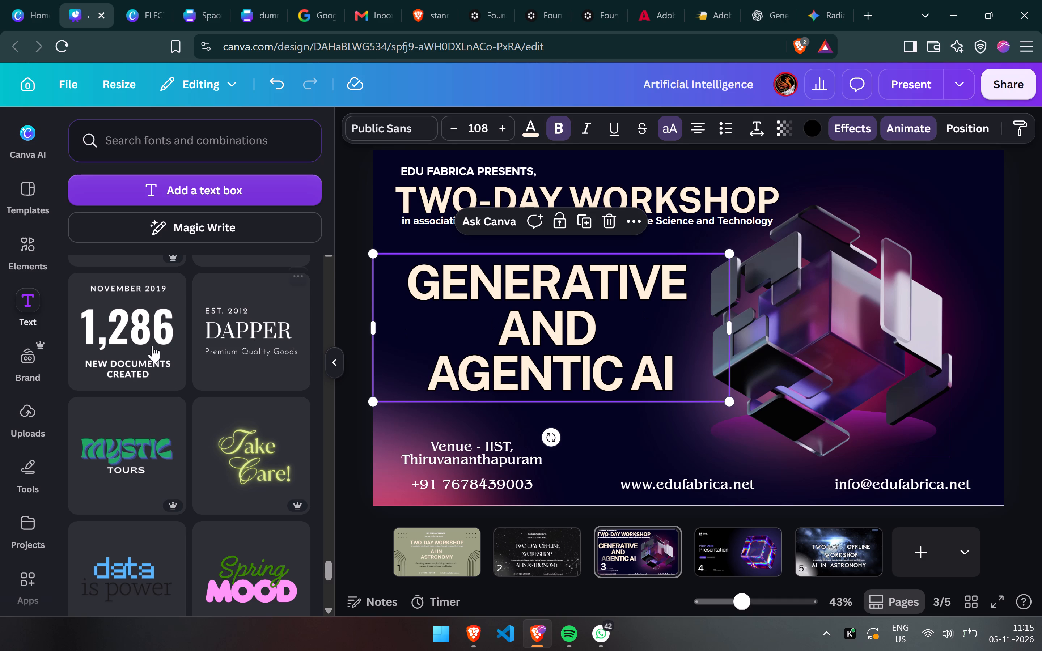
{"action": "left_click", "coordinate": [37, 239]}
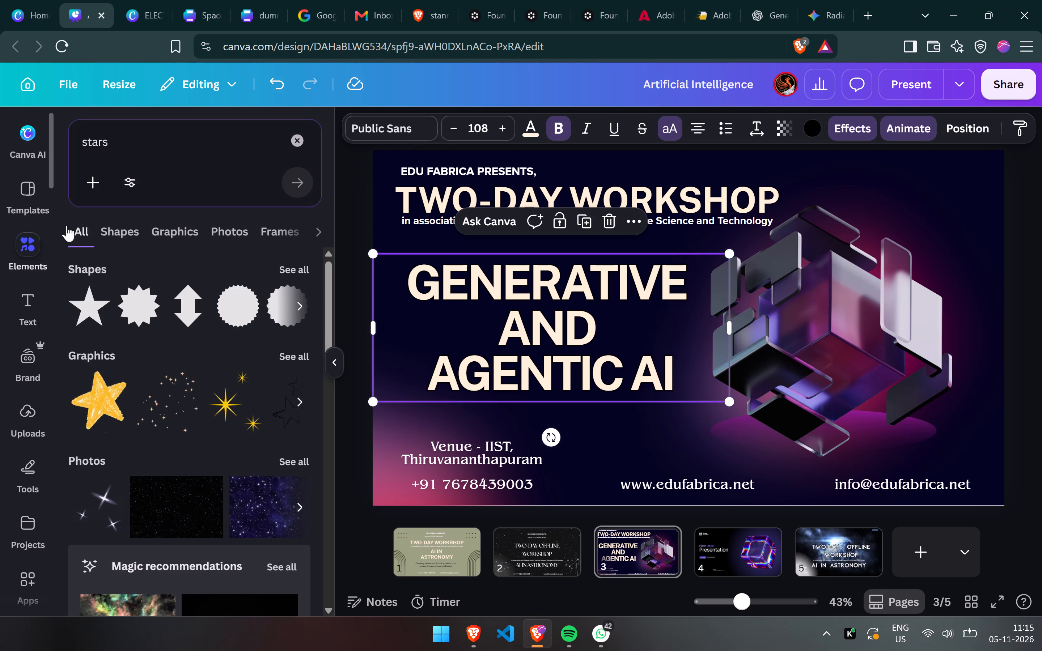
{"action": "left_click", "coordinate": [190, 153]}
{"action": "key", "text": "ctrl+a"}
{"action": "left_click", "coordinate": [169, 140]}
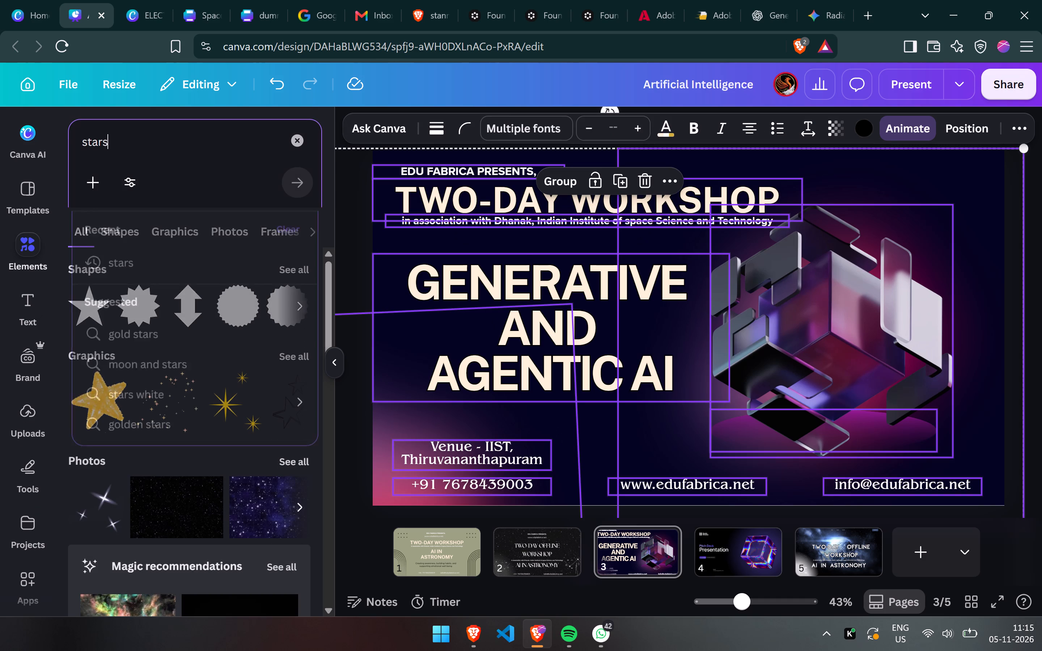
{"action": "left_click", "coordinate": [361, 261]}
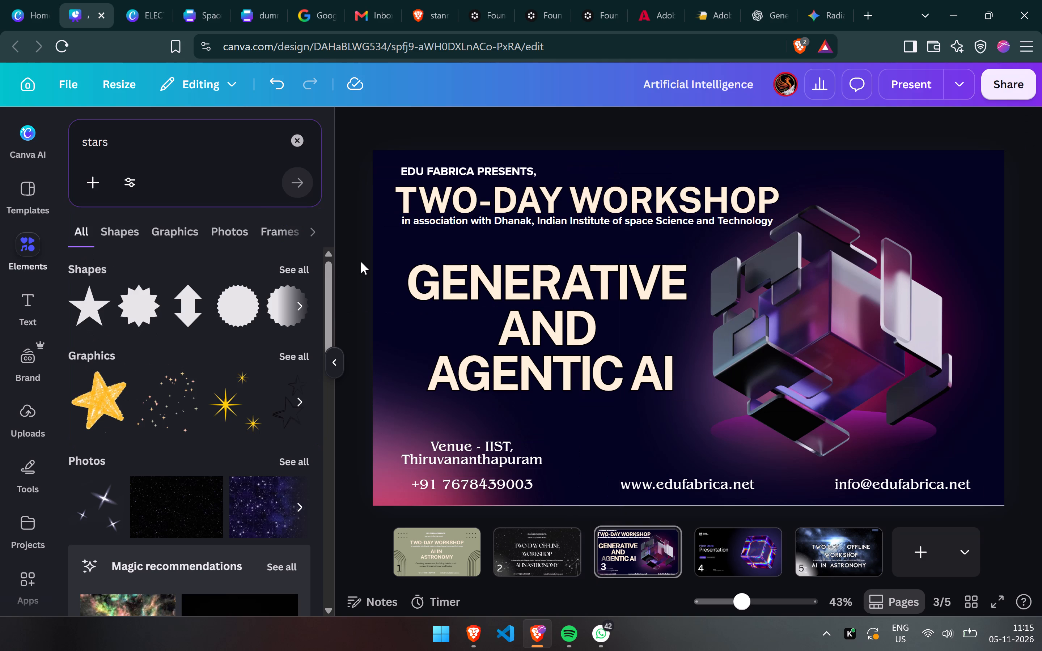
{"action": "left_click", "coordinate": [114, 139]}
{"action": "key", "text": "ctrl+a"}
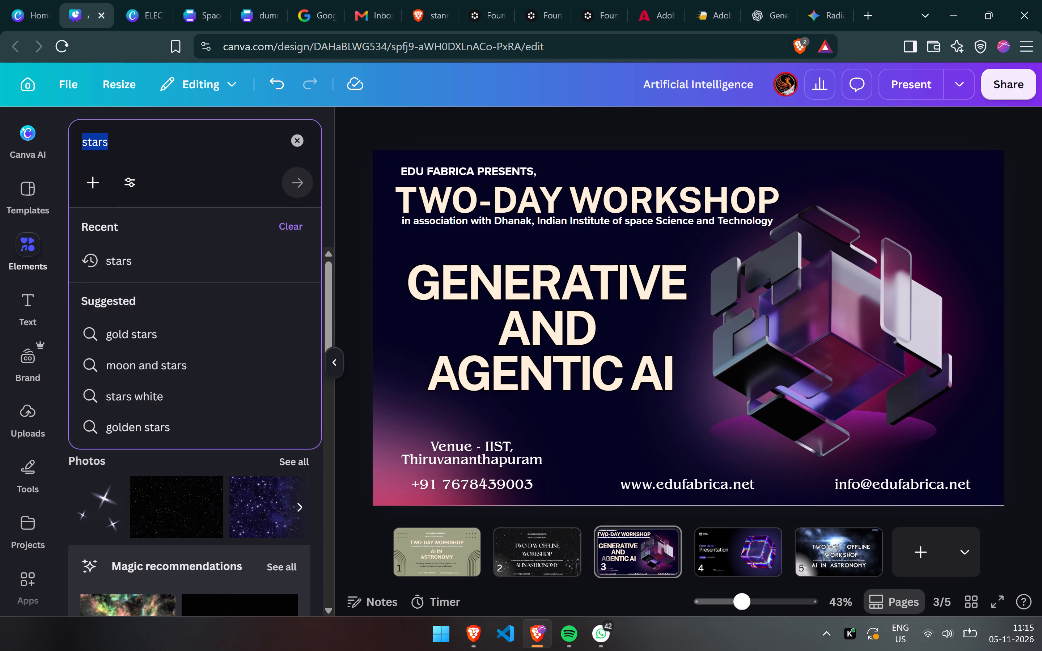
{"action": "key", "text": "b"}
{"action": "key", "text": "BackSpace"}
{"action": "type", "text": "outline"}
{"action": "key", "text": "Return"}
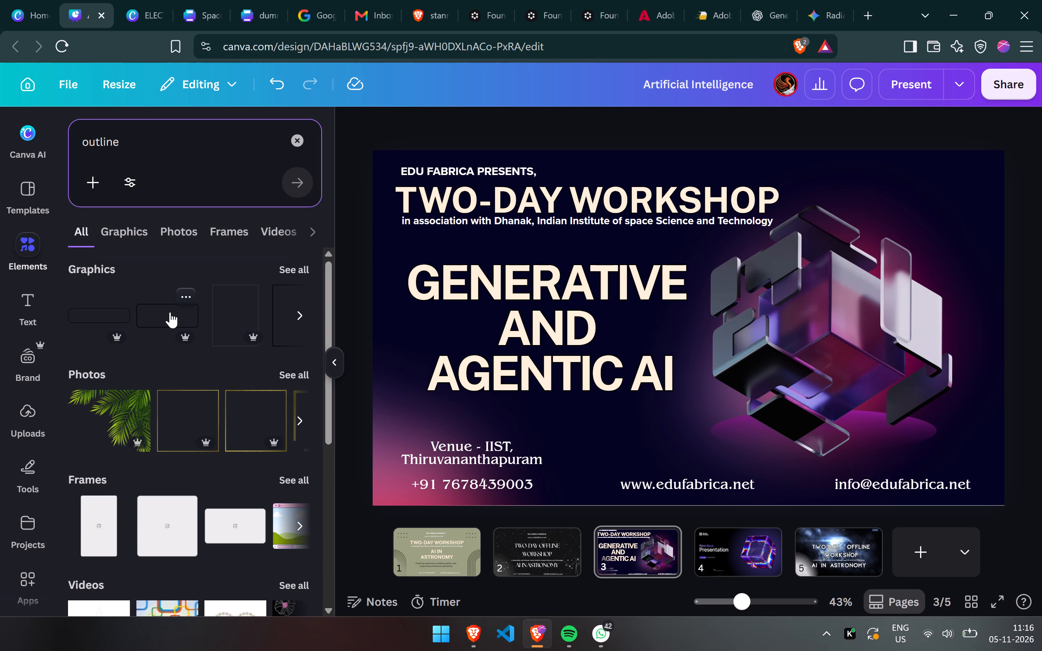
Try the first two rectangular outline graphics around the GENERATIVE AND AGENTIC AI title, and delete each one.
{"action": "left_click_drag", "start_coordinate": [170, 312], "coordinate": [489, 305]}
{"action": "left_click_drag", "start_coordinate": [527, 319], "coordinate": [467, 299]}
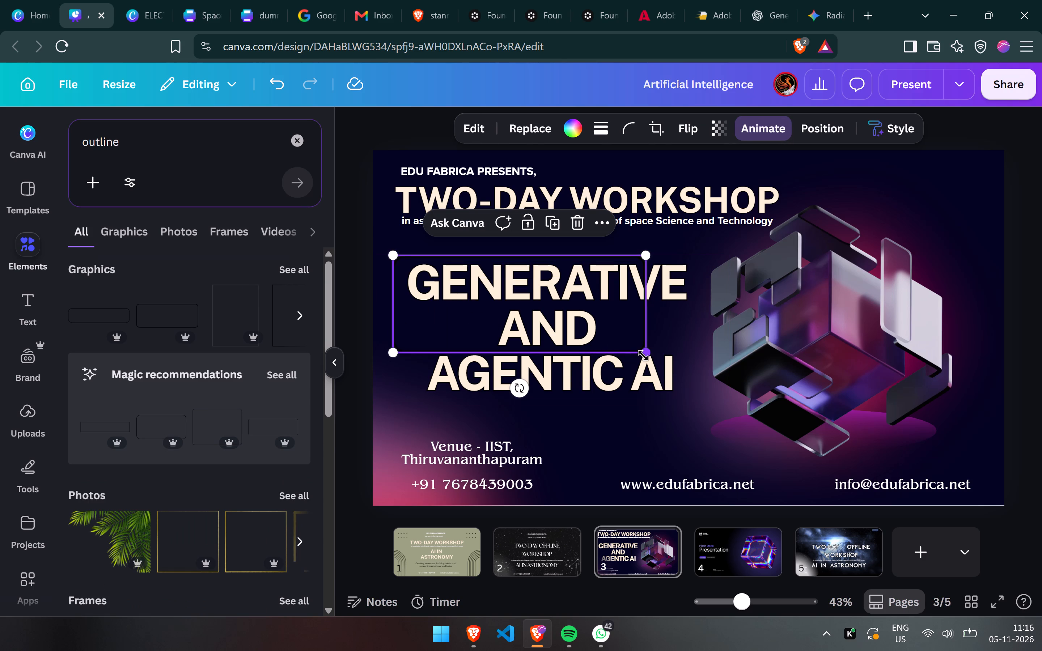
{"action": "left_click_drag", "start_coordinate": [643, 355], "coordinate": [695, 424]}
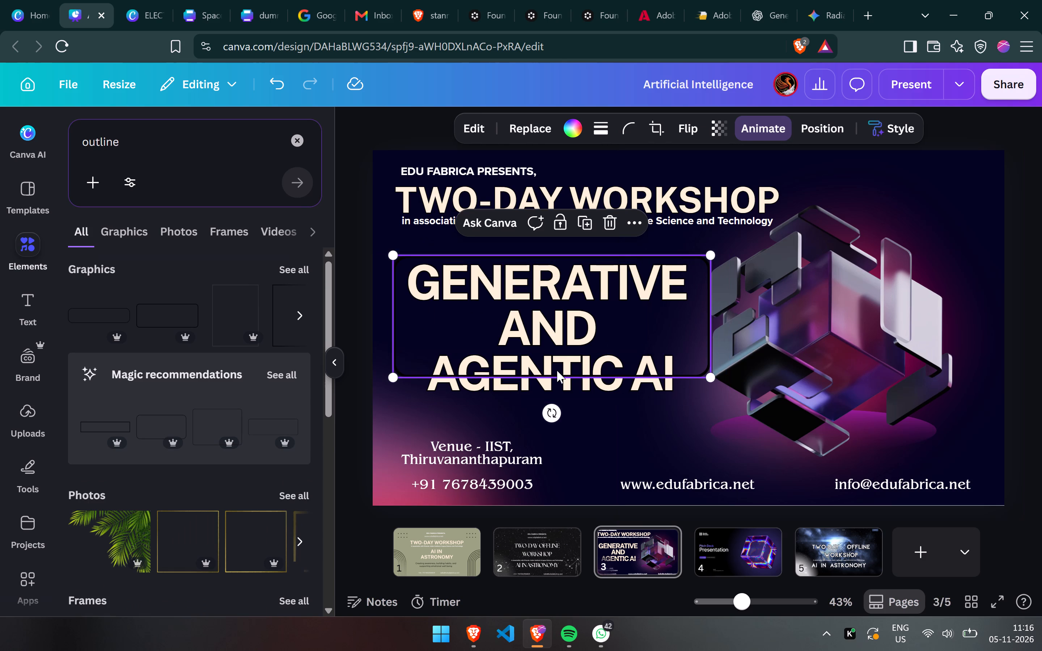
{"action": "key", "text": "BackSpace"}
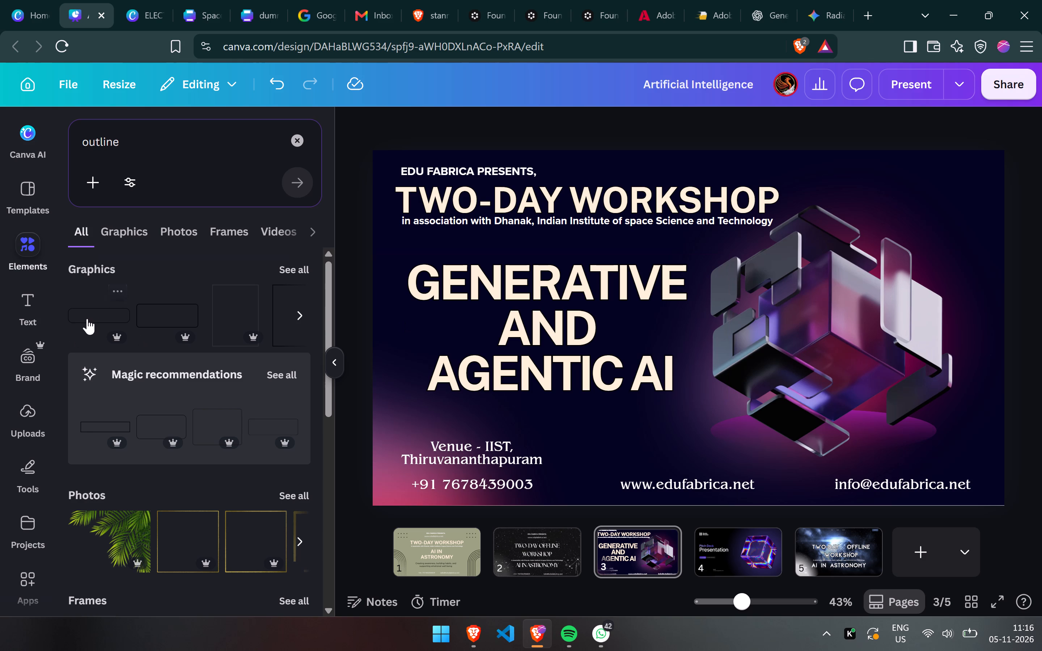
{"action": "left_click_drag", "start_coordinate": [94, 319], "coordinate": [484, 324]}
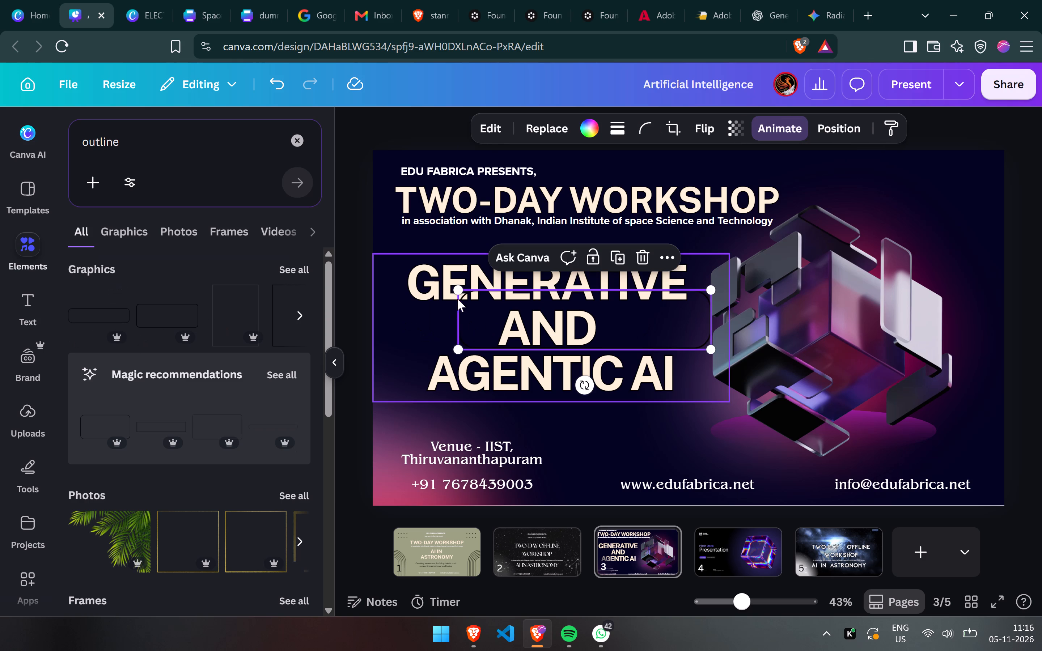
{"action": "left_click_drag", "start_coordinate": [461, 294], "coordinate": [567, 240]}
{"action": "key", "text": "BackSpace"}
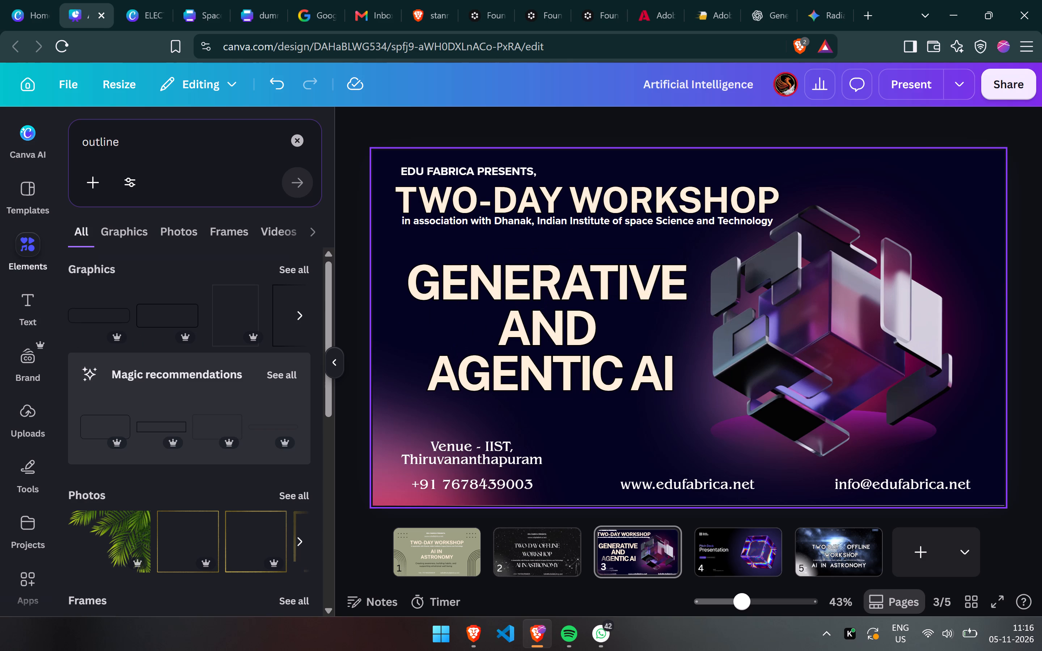
Add the rounded rectangle outline from the Magic recommendations over the title and colour it white.
{"action": "left_click_drag", "start_coordinate": [99, 420], "coordinate": [478, 349]}
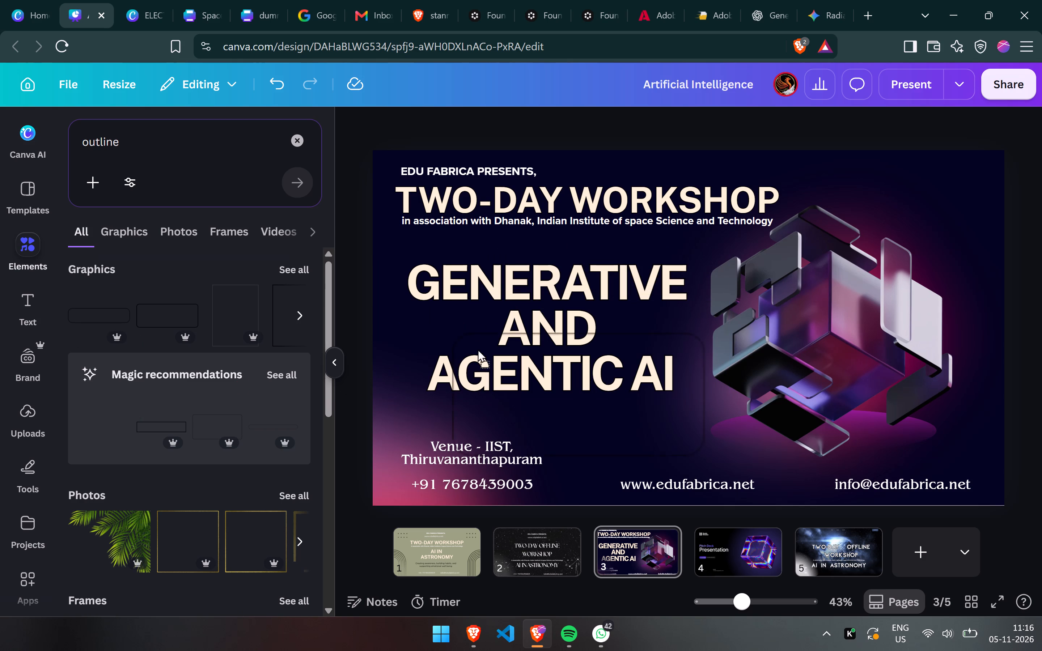
{"action": "left_click_drag", "start_coordinate": [478, 349], "coordinate": [401, 267]}
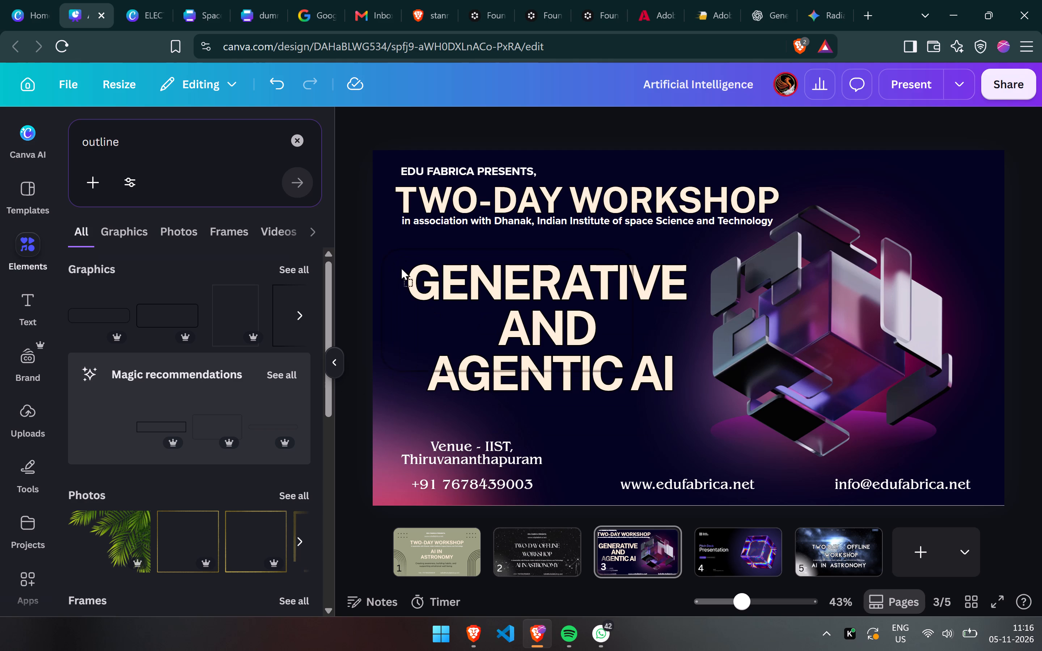
{"action": "left_click_drag", "start_coordinate": [401, 267], "coordinate": [401, 266]}
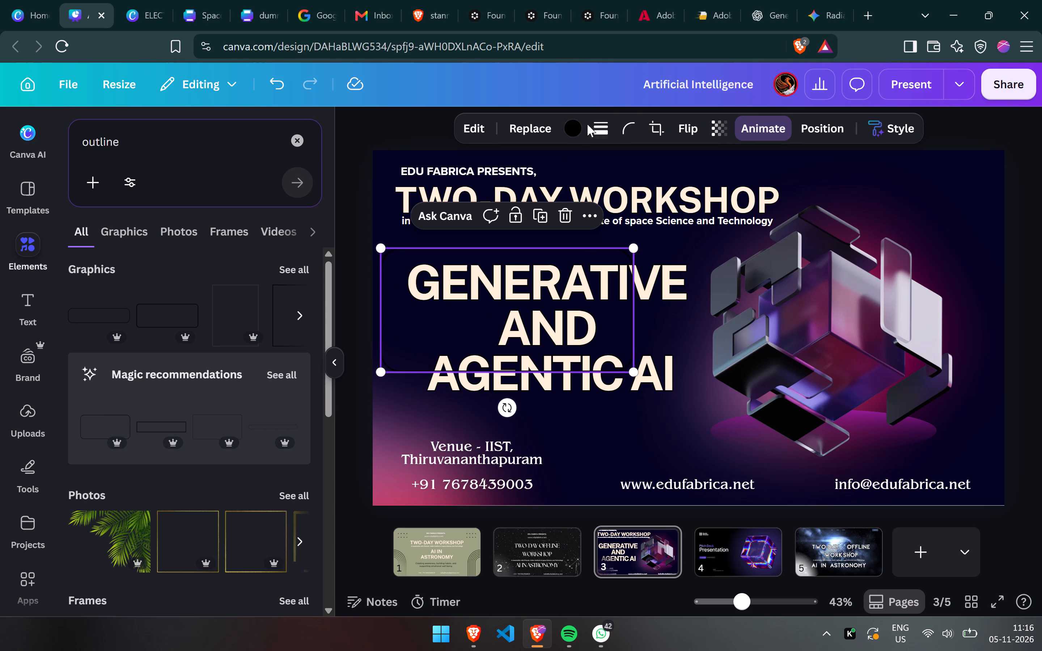
{"action": "left_click", "coordinate": [578, 124]}
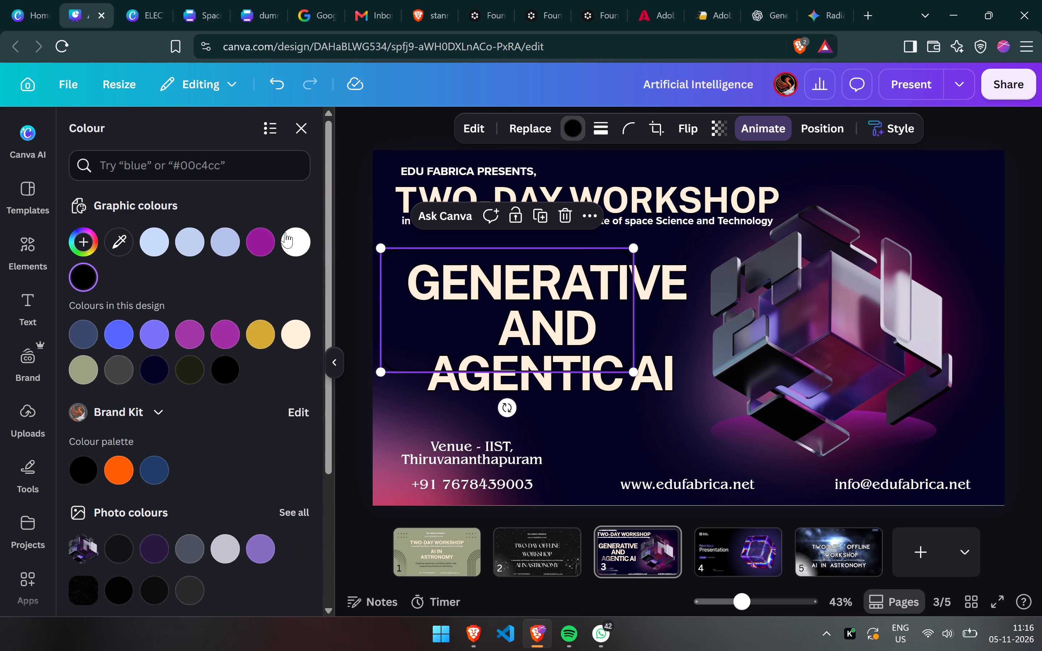
{"action": "left_click", "coordinate": [288, 232]}
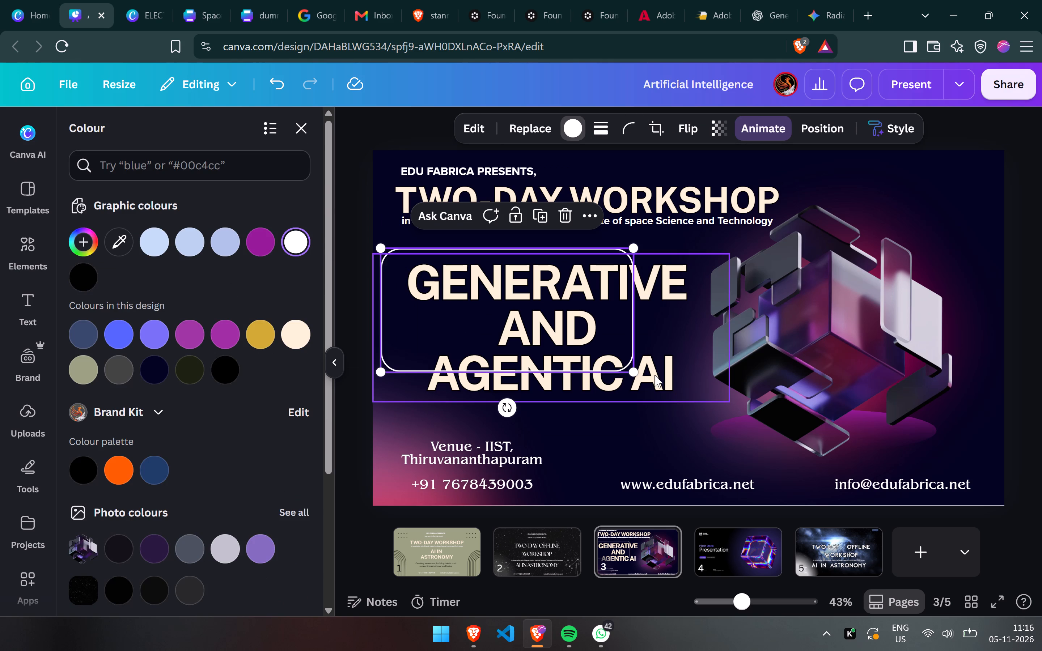
Enlarge the white rounded outline to enclose all three title lines, then fit and centre it around the text.
{"action": "left_click_drag", "start_coordinate": [635, 370], "coordinate": [710, 422]}
{"action": "left_click", "coordinate": [611, 365]}
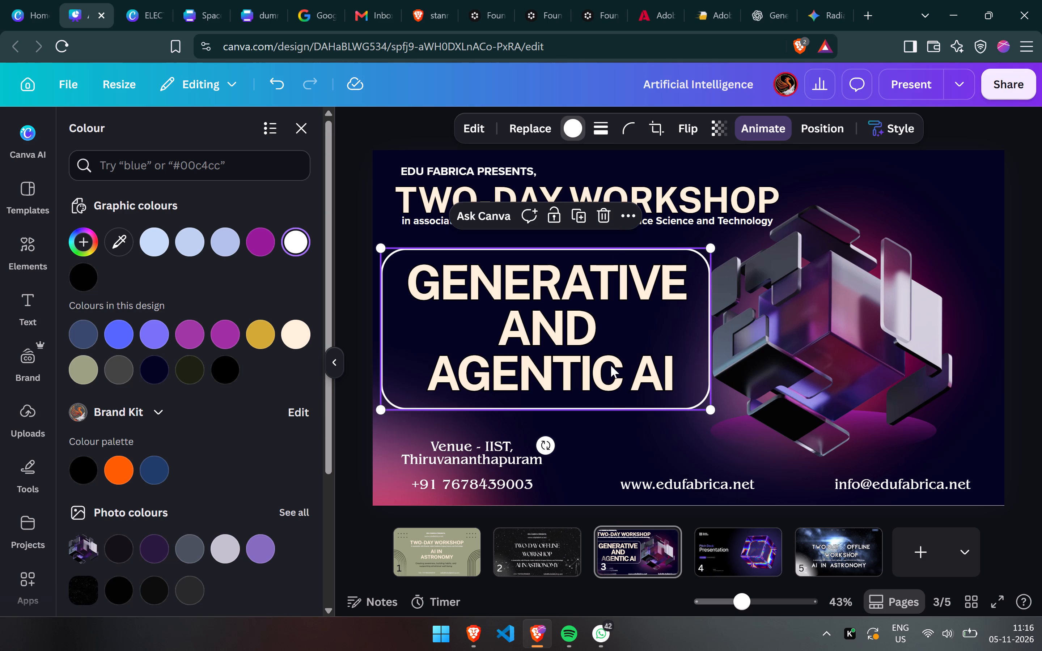
{"action": "left_click", "coordinate": [415, 289]}
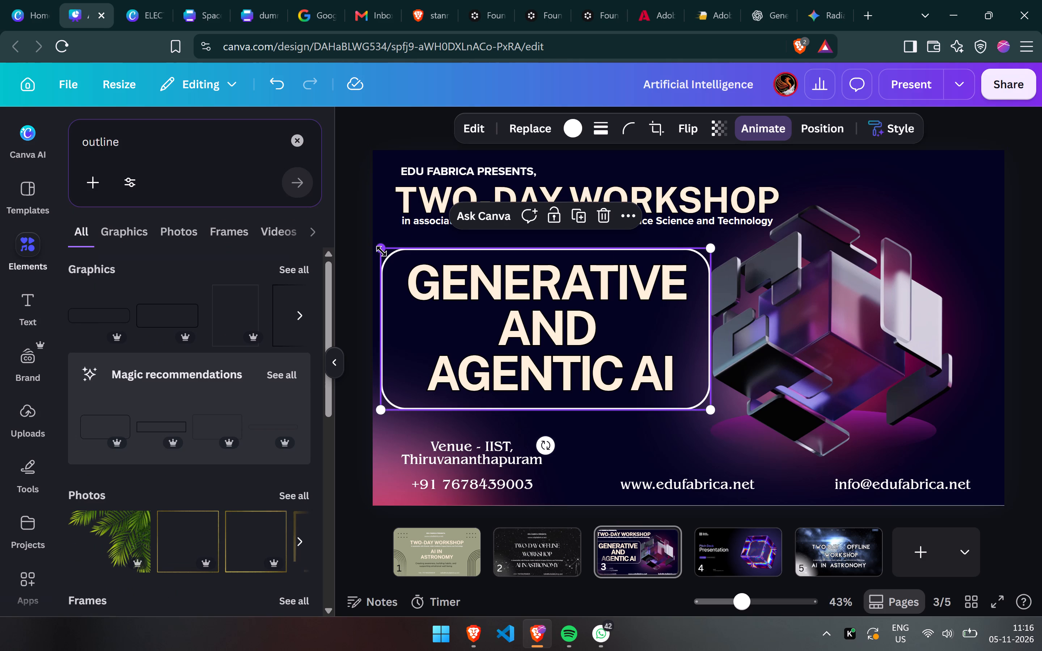
{"action": "left_click_drag", "start_coordinate": [381, 251], "coordinate": [397, 251]}
{"action": "left_click_drag", "start_coordinate": [558, 343], "coordinate": [553, 343]}
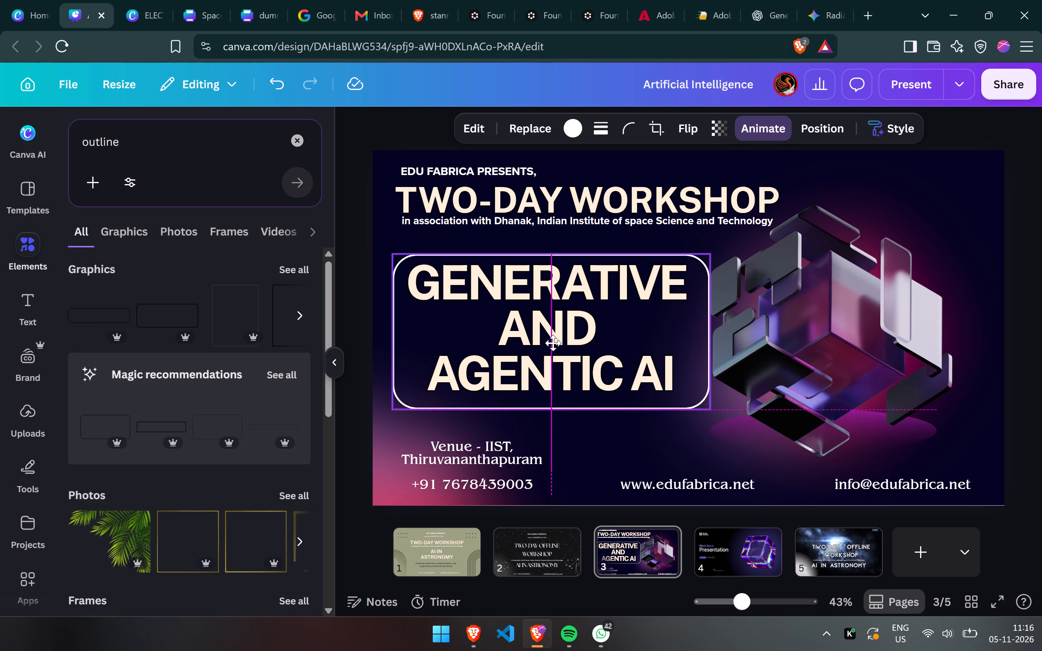
{"action": "left_click_drag", "start_coordinate": [553, 343], "coordinate": [553, 342]}
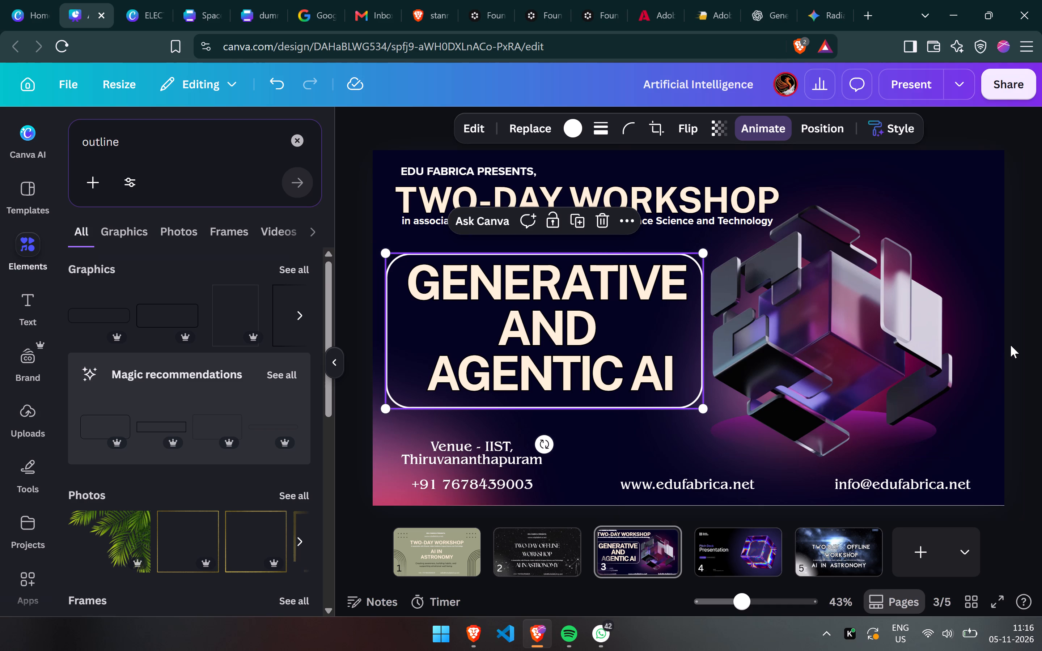
{"action": "left_click", "coordinate": [1011, 345]}
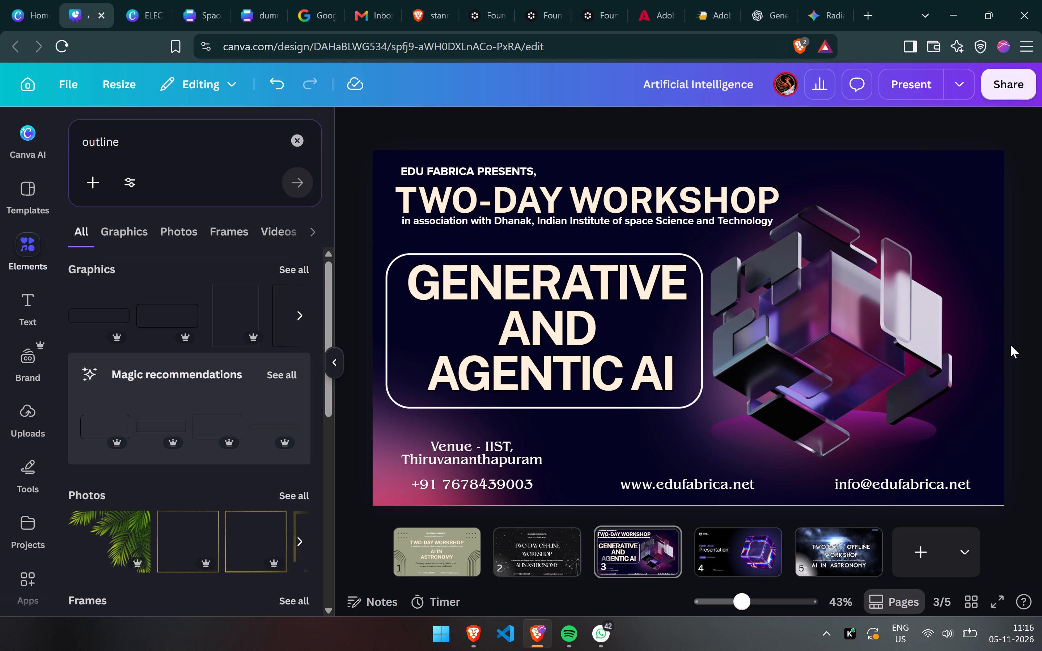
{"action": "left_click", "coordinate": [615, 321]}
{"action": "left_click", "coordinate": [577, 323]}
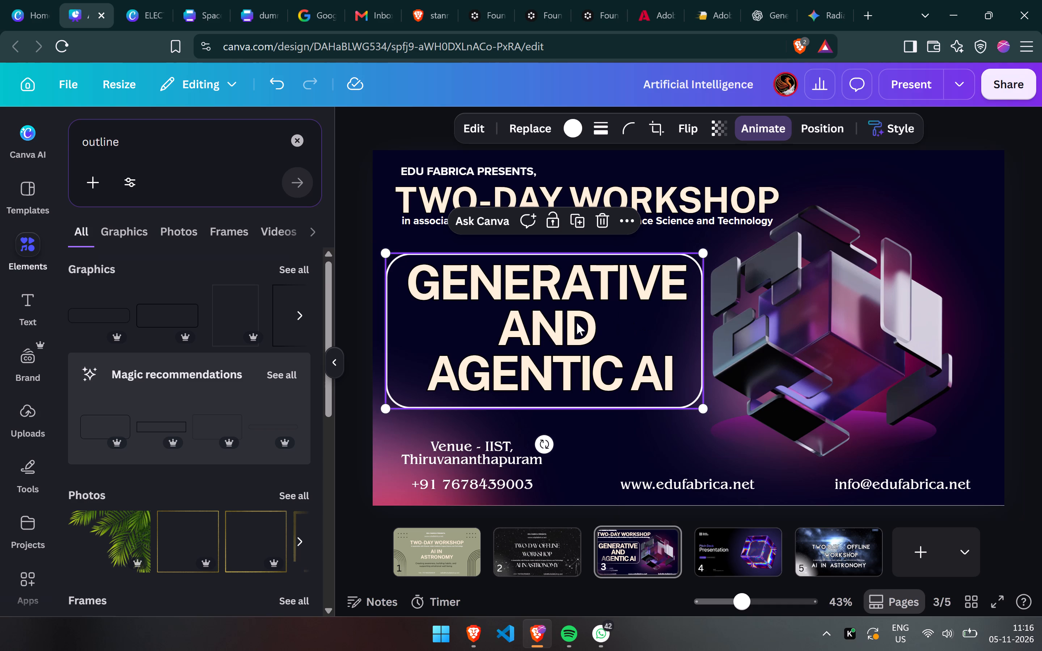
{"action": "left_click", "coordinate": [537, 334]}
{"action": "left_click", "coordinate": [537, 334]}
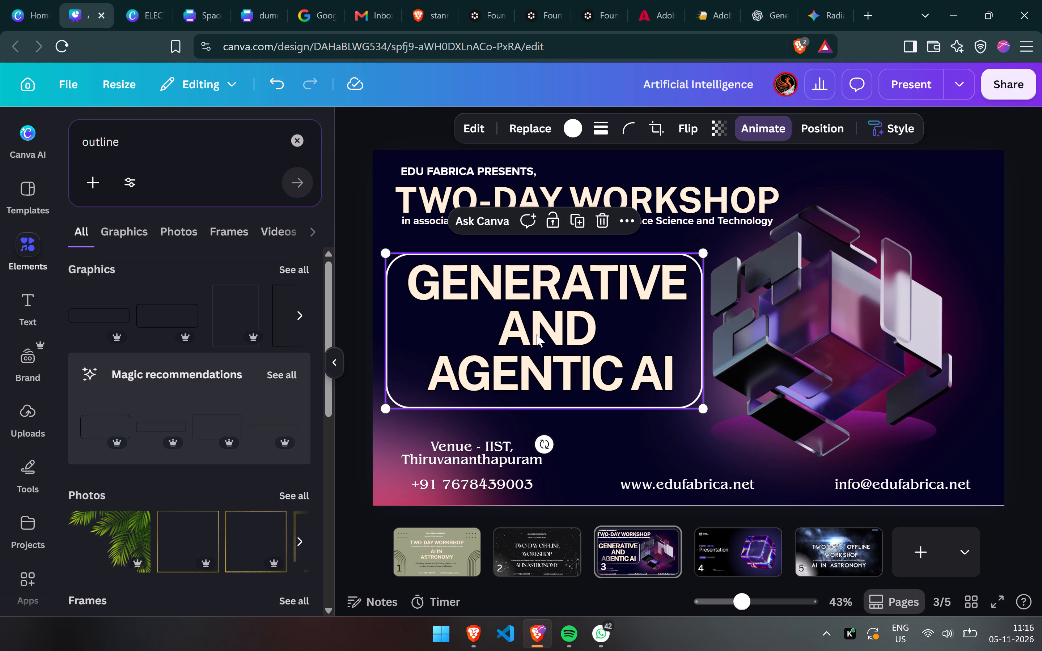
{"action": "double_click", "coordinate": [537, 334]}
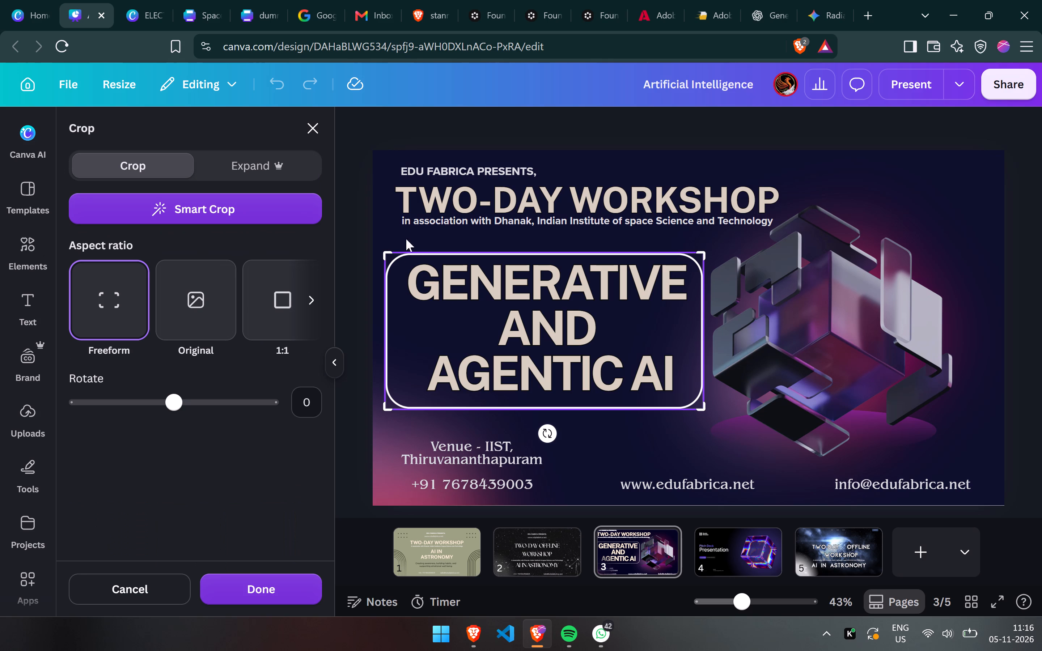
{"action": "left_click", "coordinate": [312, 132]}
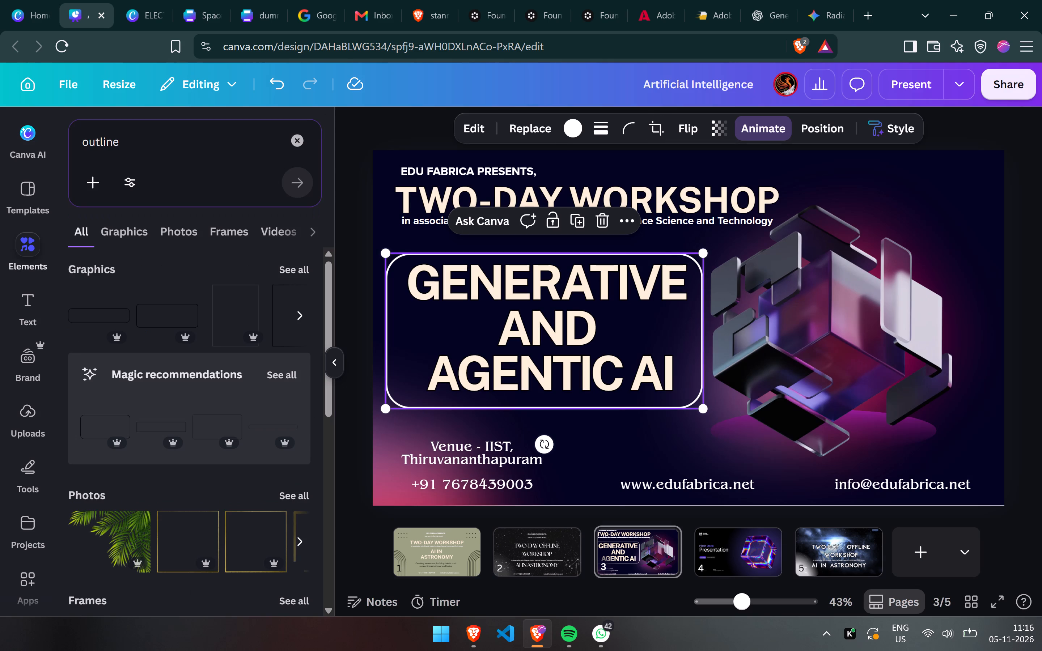
Change the font of the GENERATIVE AND AGENTIC AI title to Aleppo.
{"action": "left_click", "coordinate": [831, 121]}
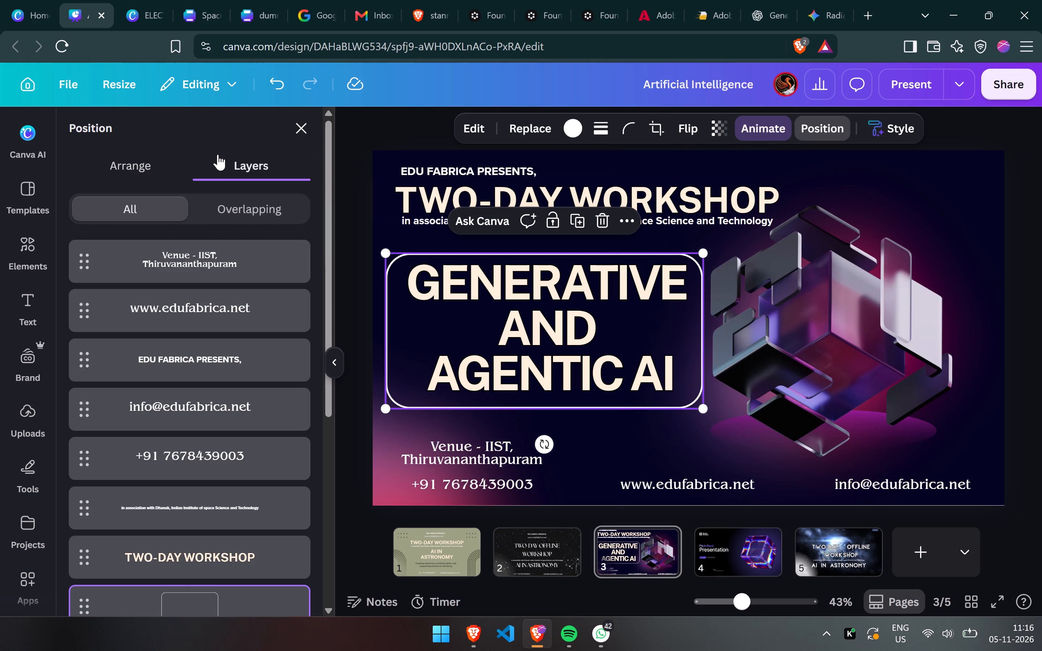
{"action": "scroll", "coordinate": [178, 575], "scroll_direction": "down", "scroll_amount": 3}
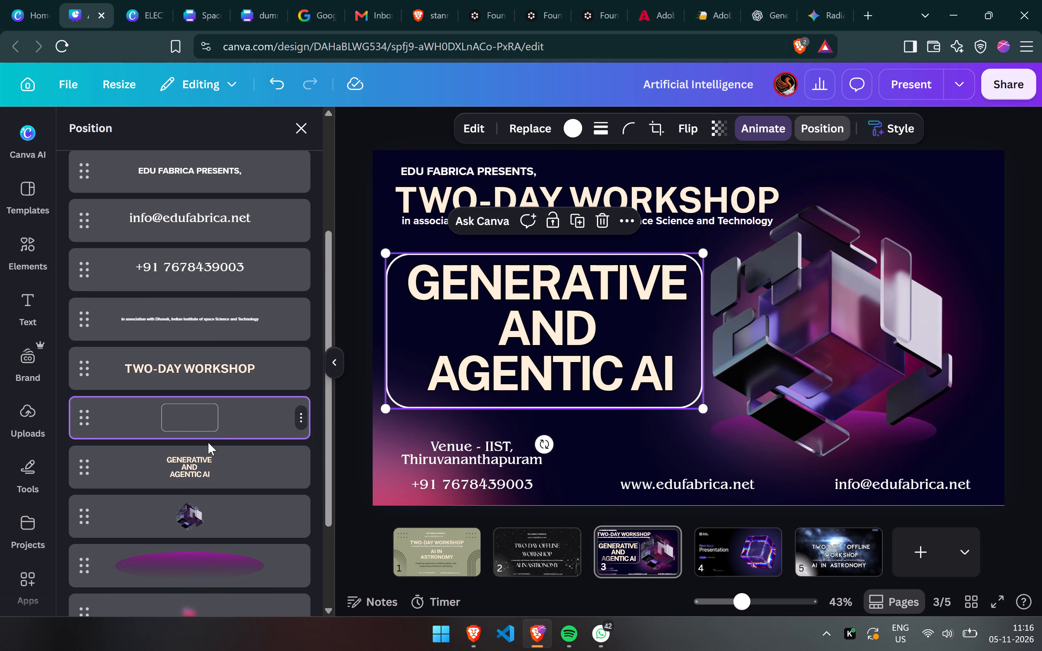
{"action": "left_click", "coordinate": [209, 460]}
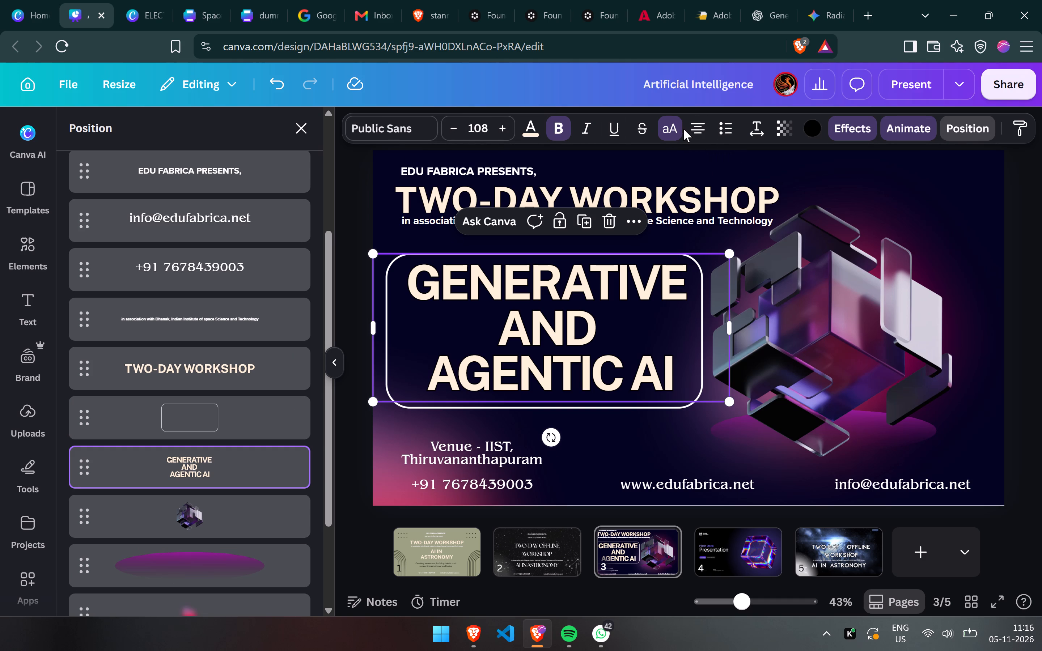
{"action": "left_click", "coordinate": [406, 123]}
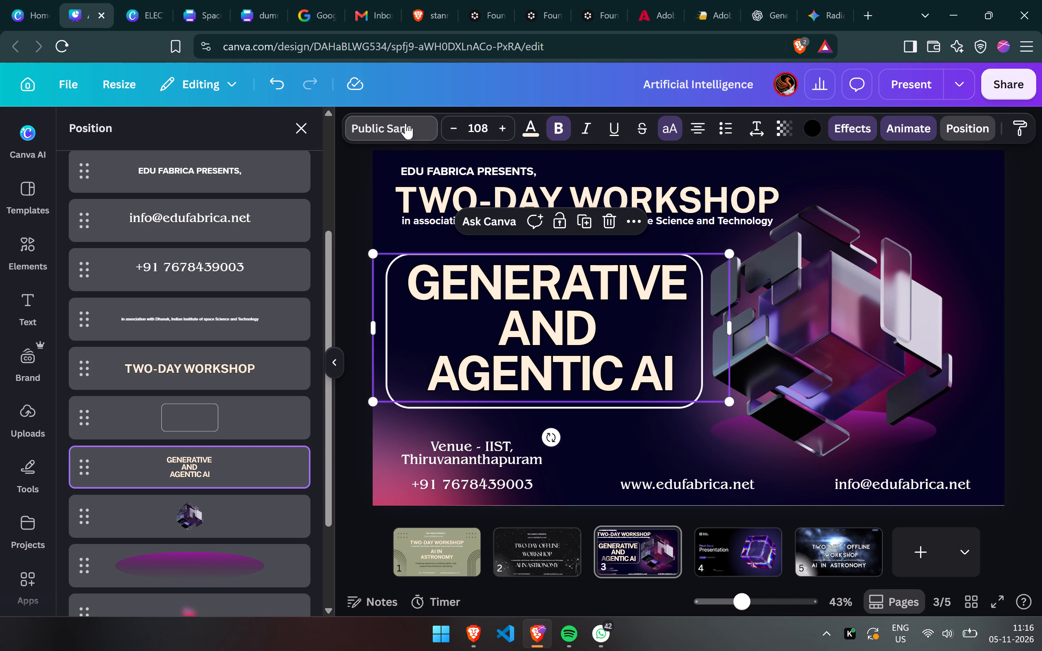
{"action": "scroll", "coordinate": [92, 318], "scroll_direction": "up", "scroll_amount": 10}
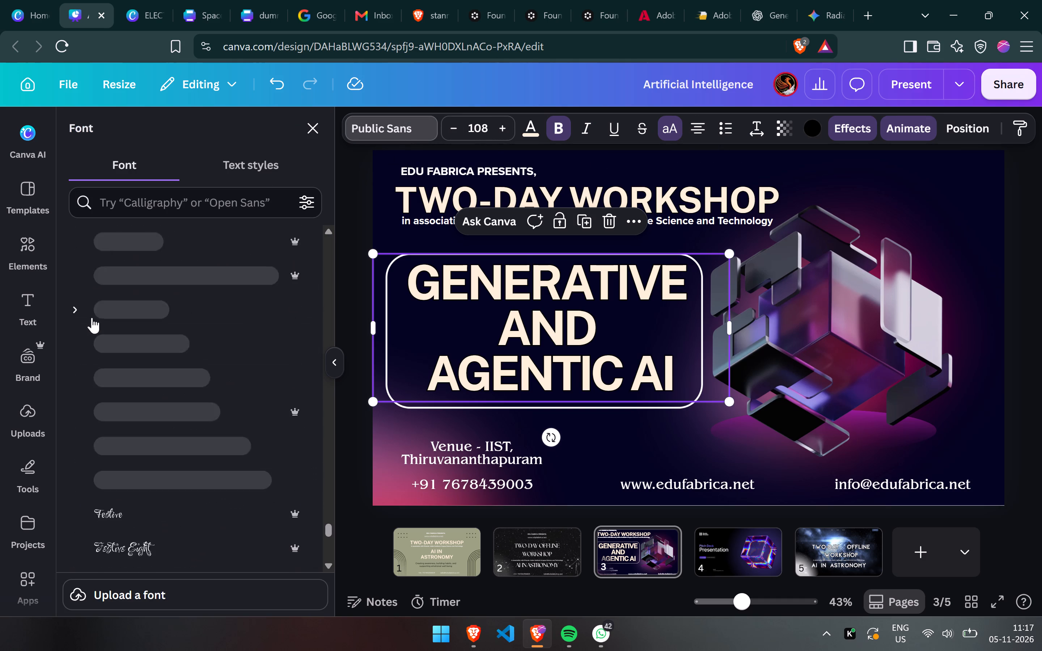
{"action": "scroll", "coordinate": [92, 318], "scroll_direction": "up", "scroll_amount": 20}
{"action": "scroll", "coordinate": [92, 318], "scroll_direction": "up", "scroll_amount": 11}
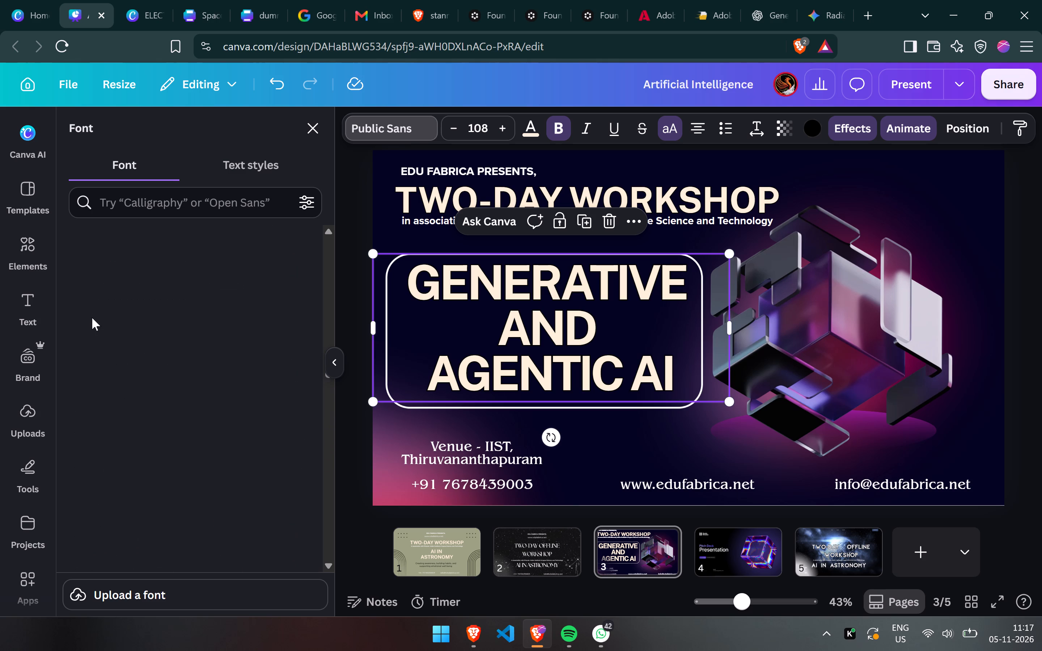
{"action": "scroll", "coordinate": [92, 318], "scroll_direction": "up", "scroll_amount": 20}
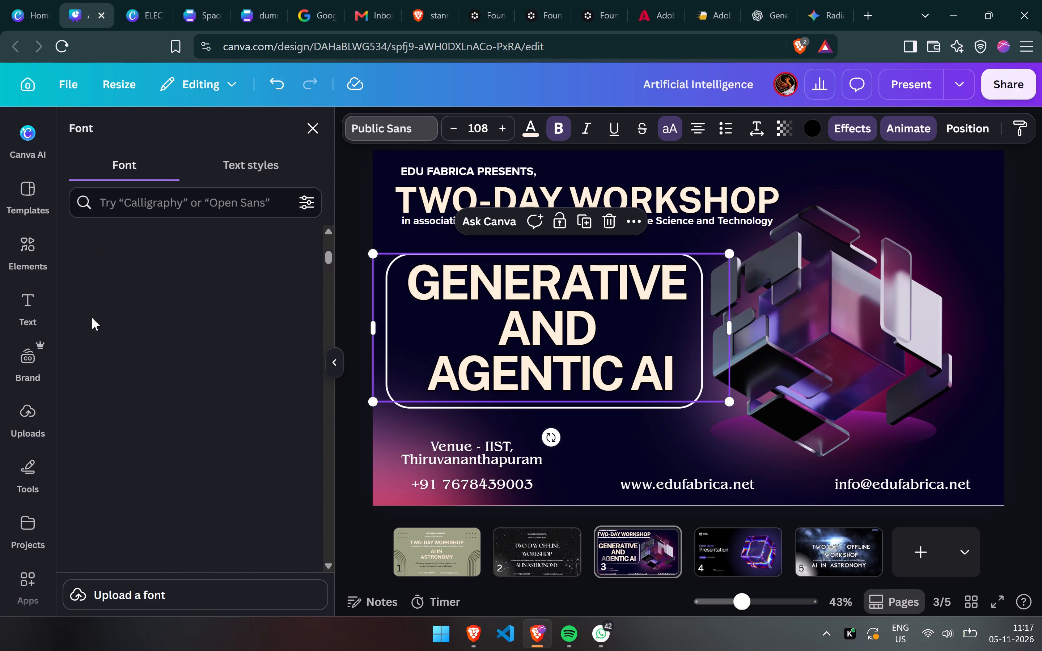
{"action": "scroll", "coordinate": [92, 318], "scroll_direction": "up", "scroll_amount": 6}
{"action": "scroll", "coordinate": [92, 318], "scroll_direction": "down", "scroll_amount": 1}
{"action": "left_click", "coordinate": [92, 318]}
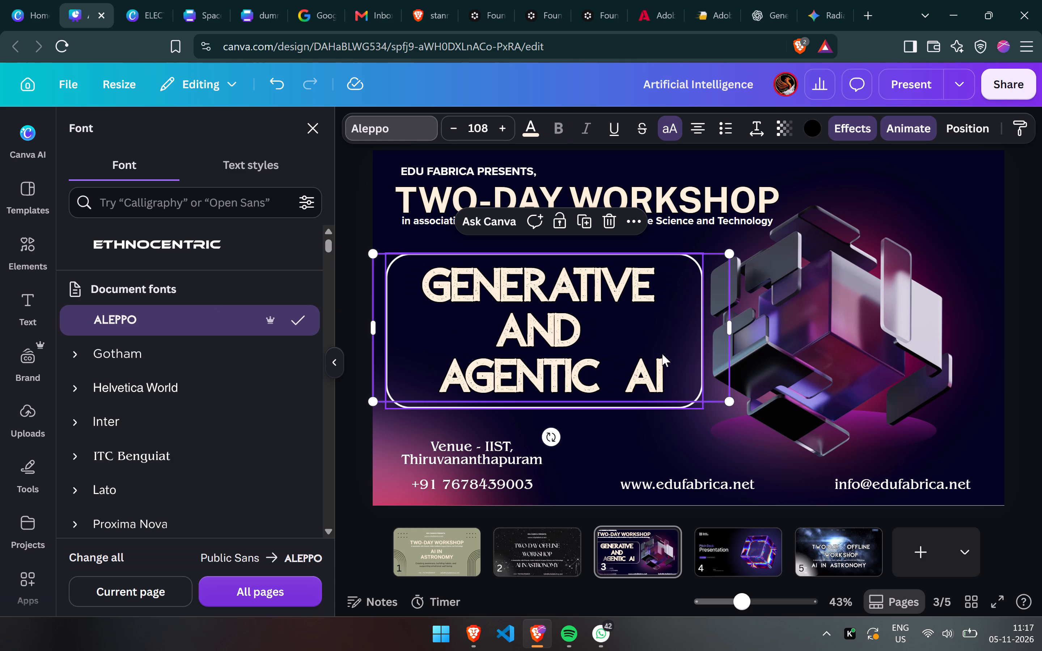
Send the white rounded outline one layer back, behind the GENERATIVE AND AGENTIC AI title text.
{"action": "double_click", "coordinate": [616, 371]}
{"action": "left_click", "coordinate": [616, 371]}
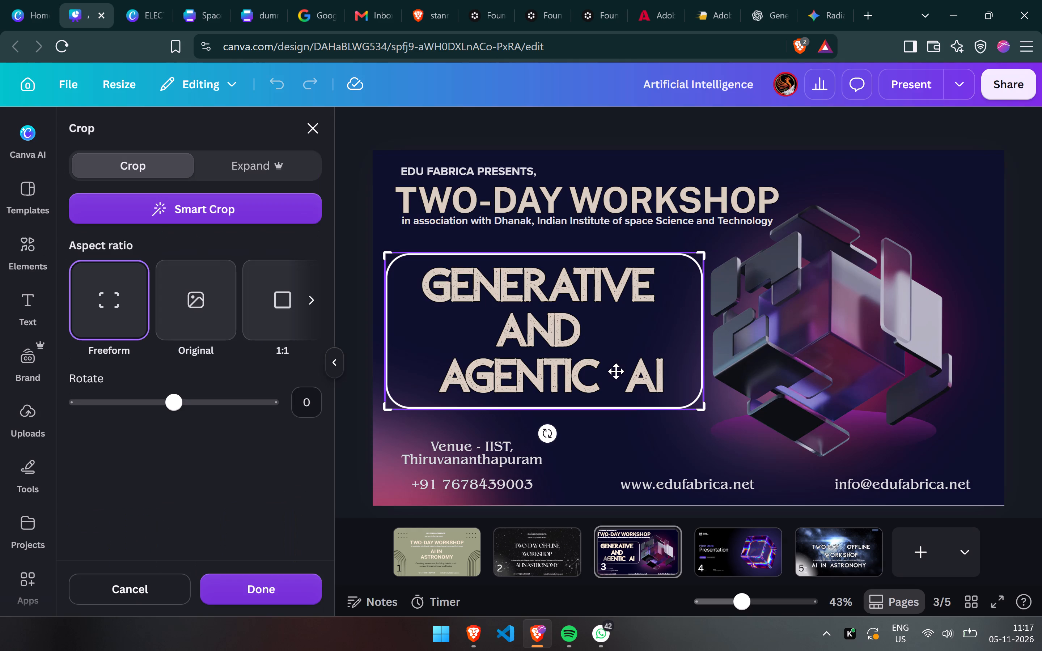
{"action": "key", "text": "Escape"}
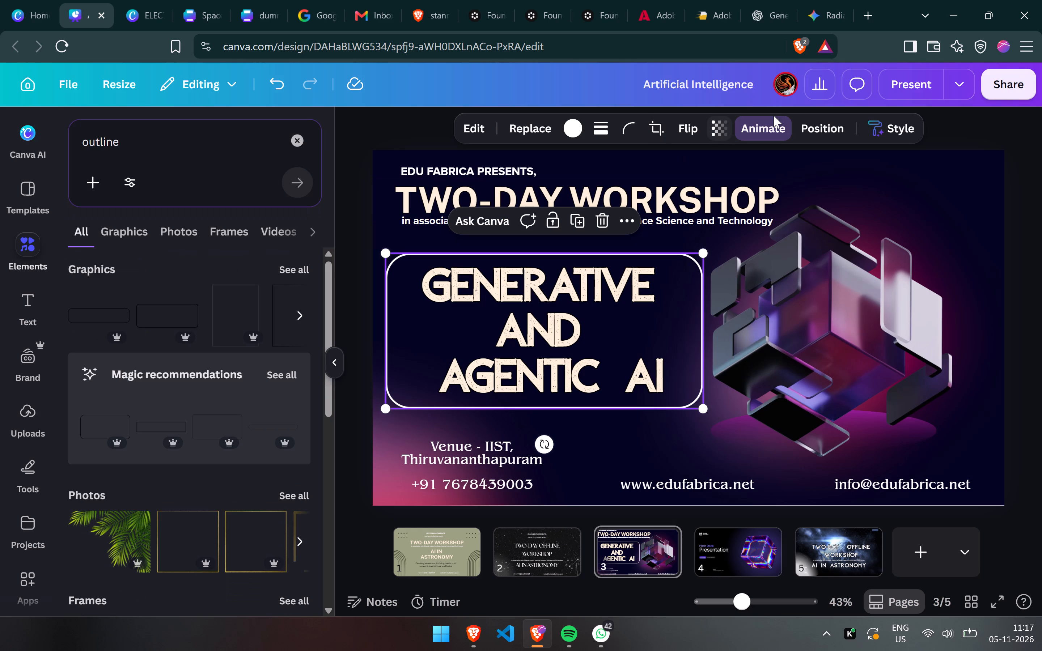
{"action": "left_click", "coordinate": [806, 125]}
{"action": "left_click", "coordinate": [545, 344]}
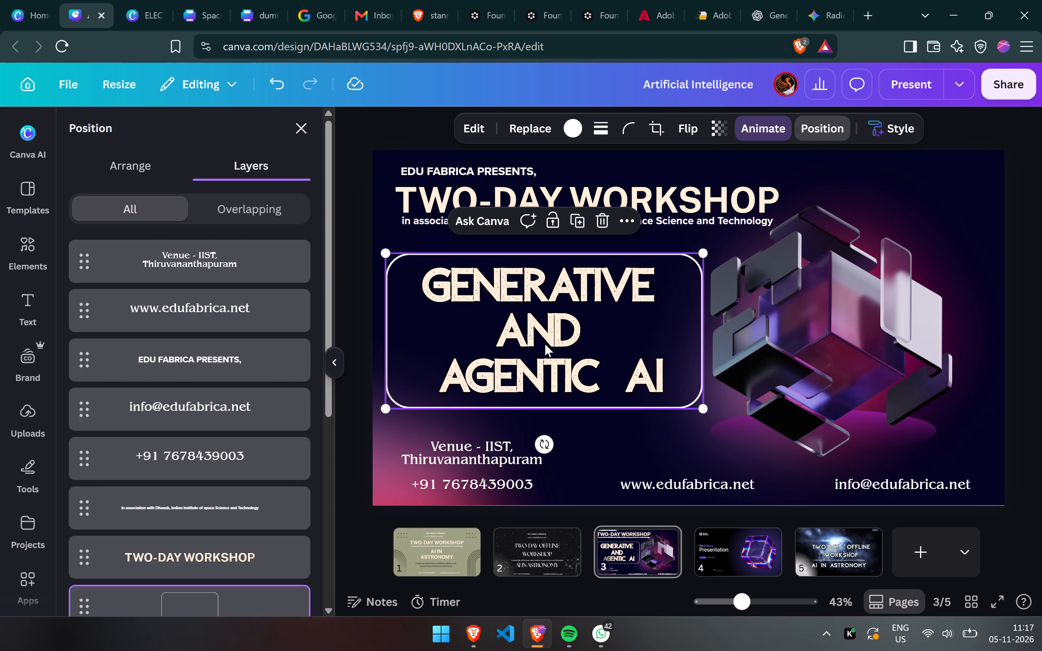
{"action": "key", "text": "Escape"}
{"action": "left_click", "coordinate": [545, 344]}
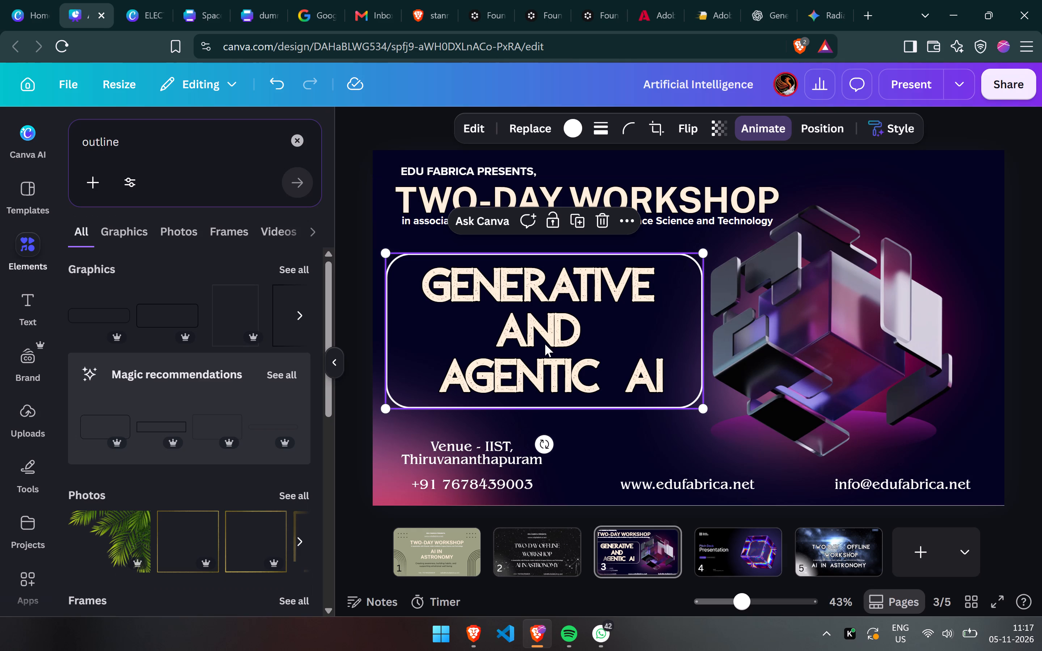
{"action": "key", "text": "ctrl+bracketleft"}
{"action": "left_click", "coordinate": [545, 344]}
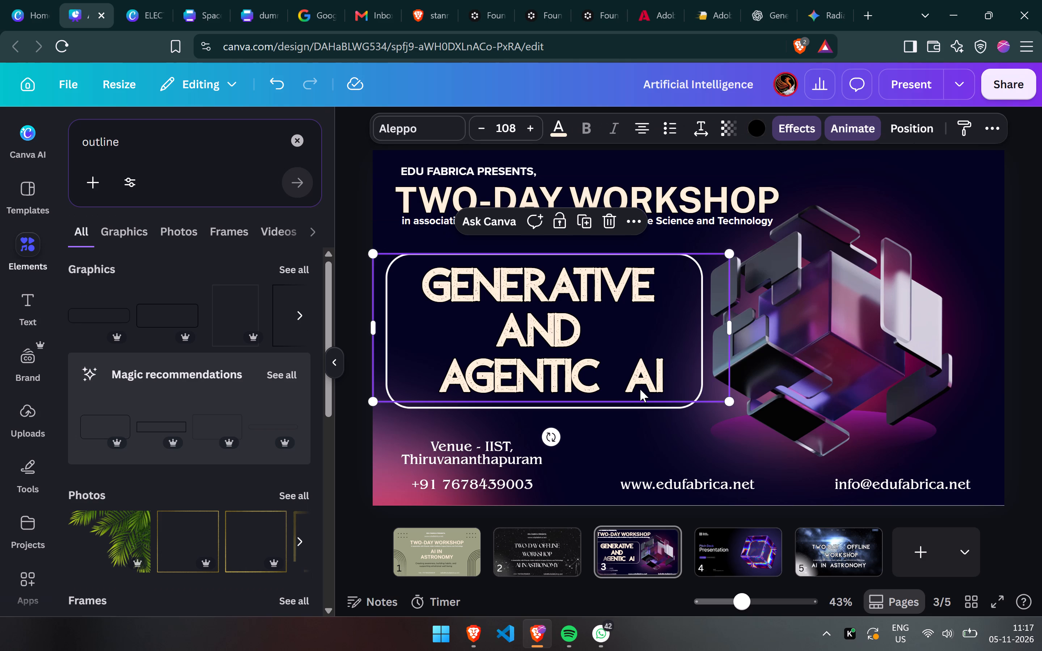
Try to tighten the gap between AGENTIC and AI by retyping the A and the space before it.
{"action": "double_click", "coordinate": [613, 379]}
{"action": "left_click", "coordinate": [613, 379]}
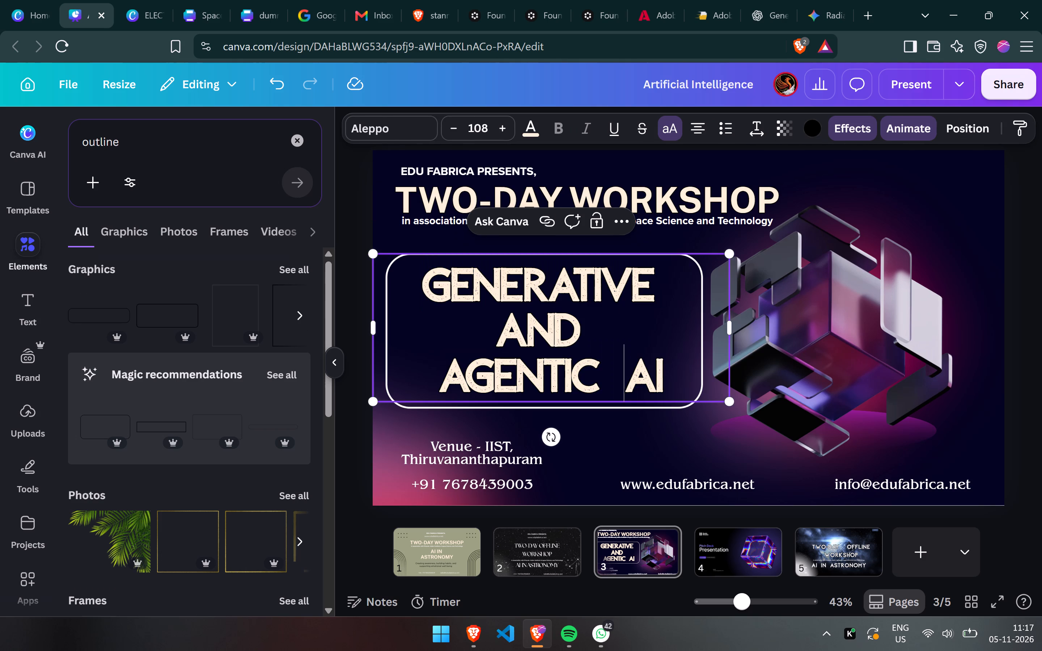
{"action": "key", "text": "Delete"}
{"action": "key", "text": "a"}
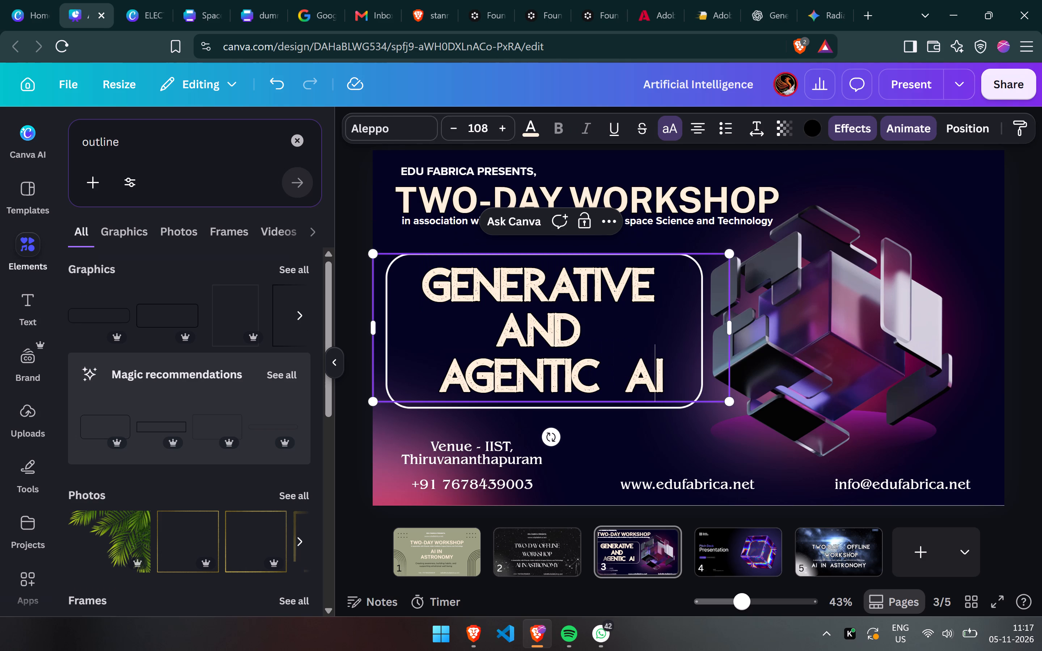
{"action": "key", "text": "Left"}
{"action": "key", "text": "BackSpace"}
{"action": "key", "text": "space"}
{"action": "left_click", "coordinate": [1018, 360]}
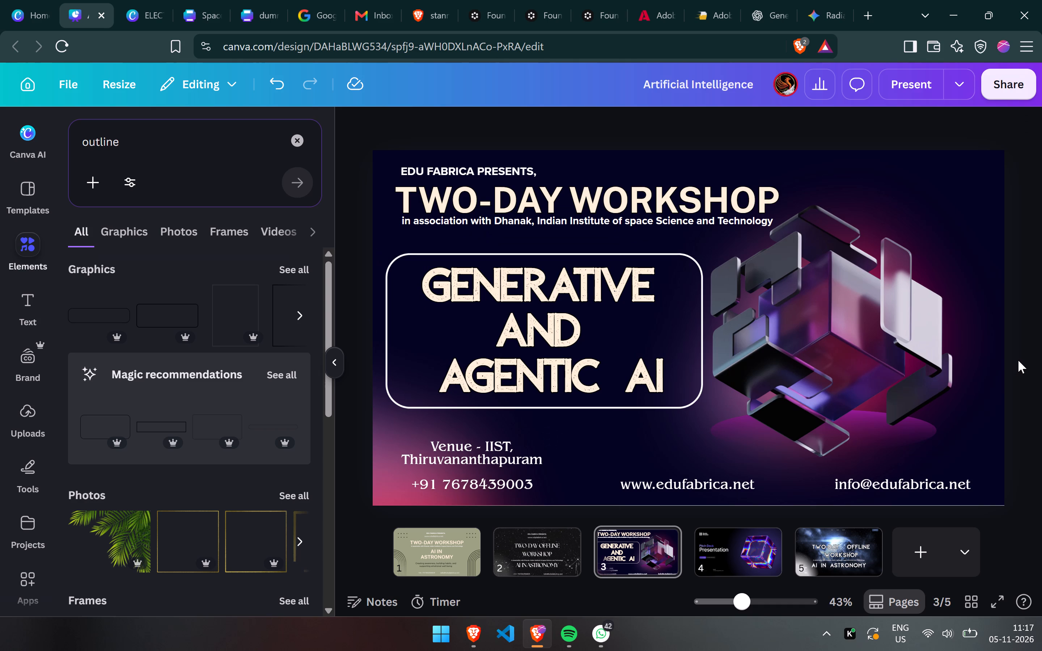
Bring the GENERATIVE AND AGENTIC AI title text one layer forward.
{"action": "left_click", "coordinate": [644, 366]}
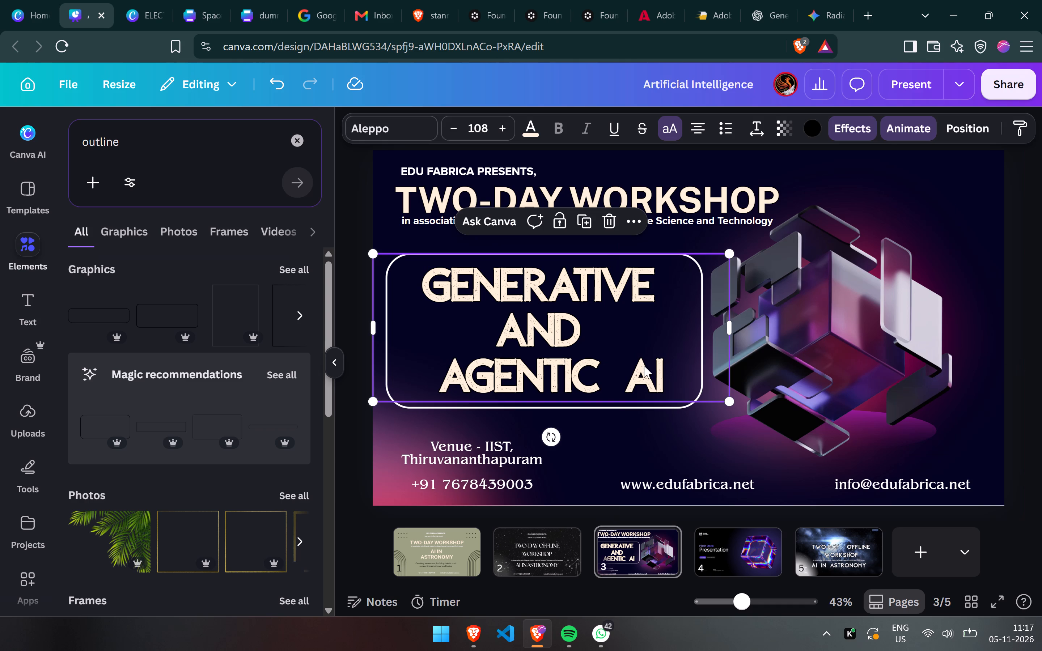
{"action": "key", "text": "ctrl+bracketright"}
Shrink the white rounded outline slightly and shift it sideways to fit more evenly around the title.
{"action": "left_click", "coordinate": [658, 409]}
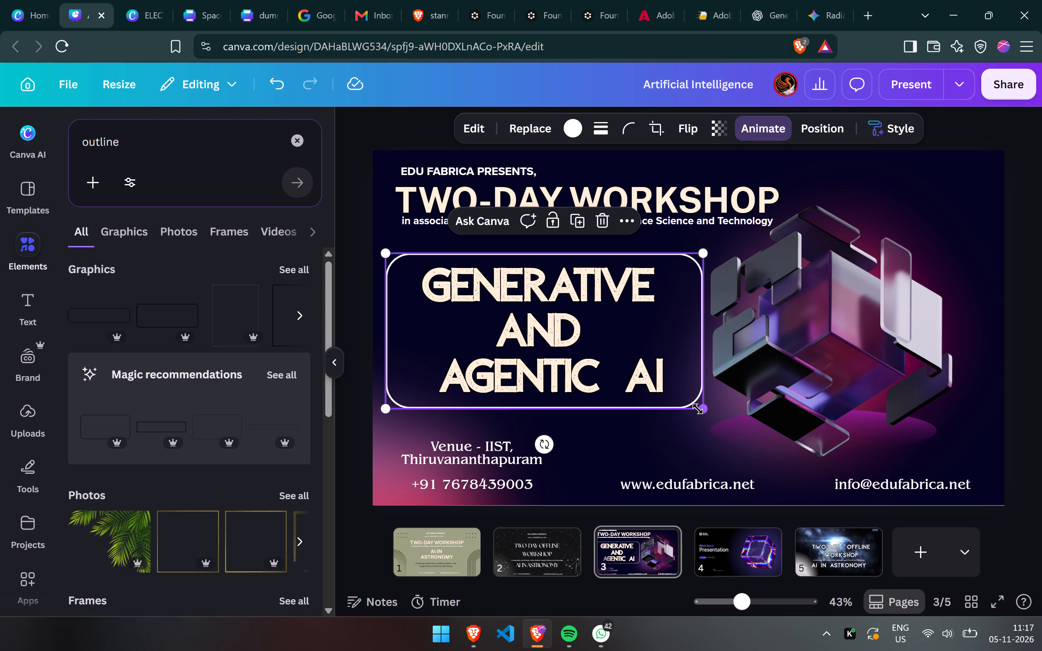
{"action": "left_click_drag", "start_coordinate": [700, 409], "coordinate": [692, 408]}
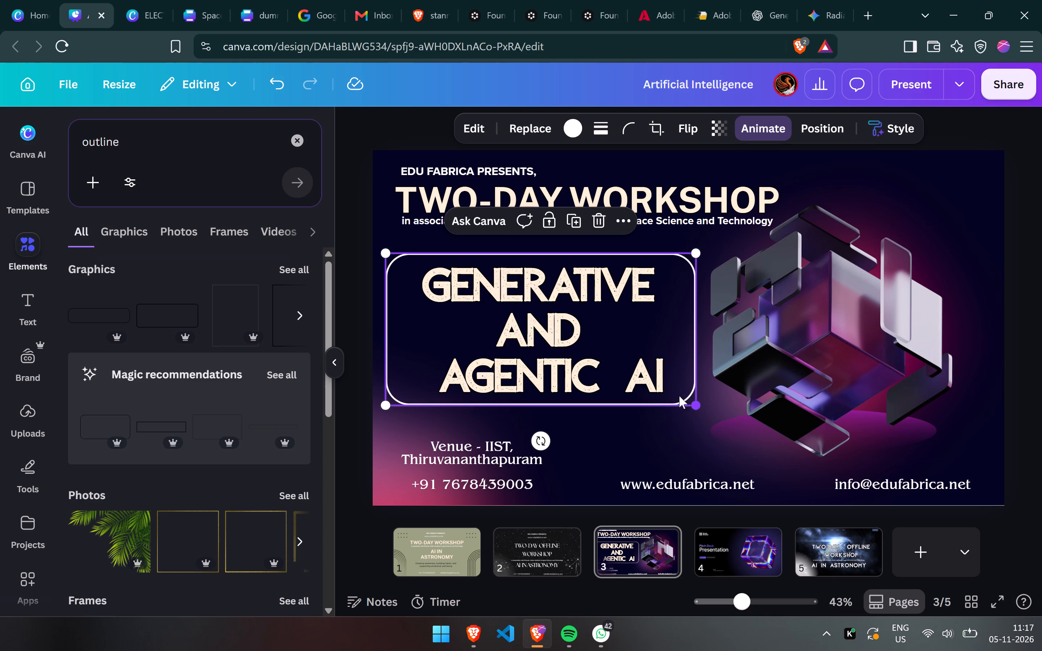
{"action": "left_click_drag", "start_coordinate": [641, 362], "coordinate": [640, 363]}
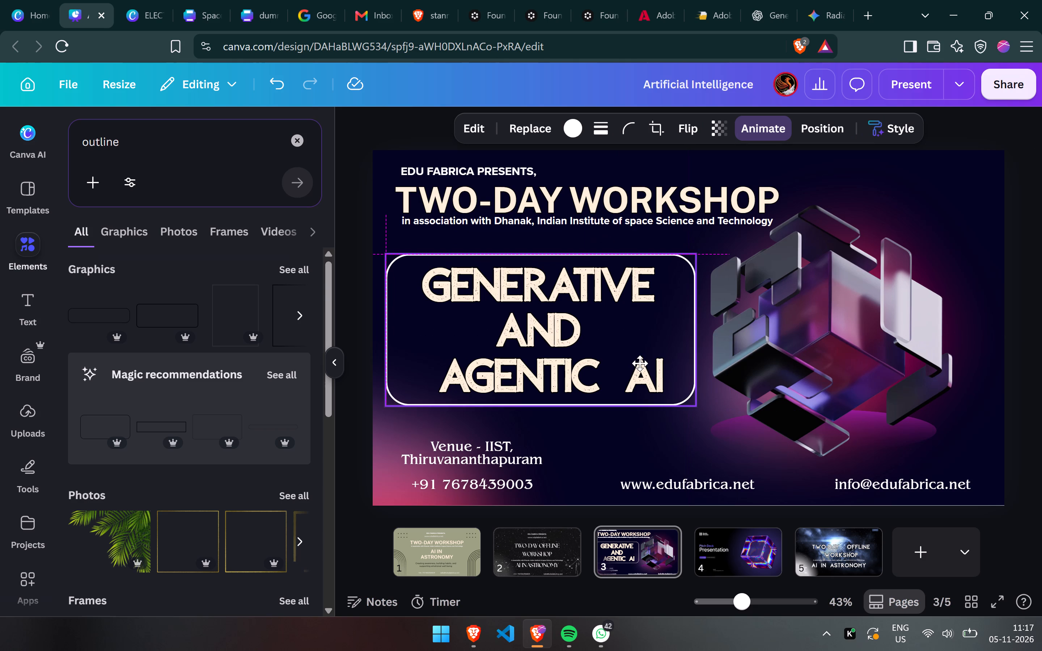
{"action": "left_click_drag", "start_coordinate": [640, 363], "coordinate": [647, 363]}
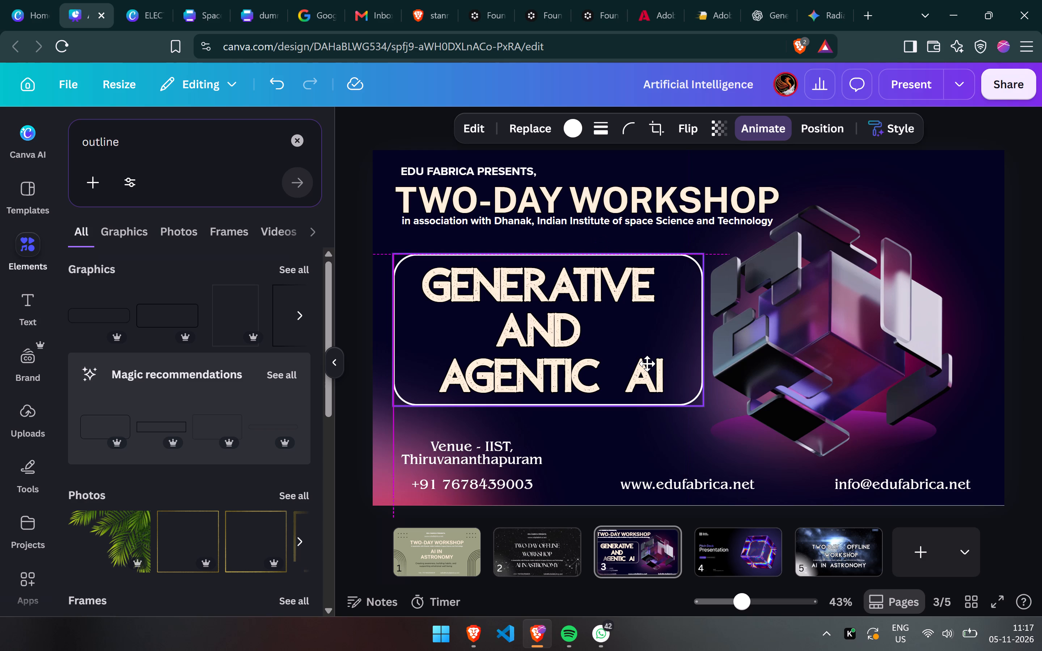
{"action": "left_click_drag", "start_coordinate": [647, 363], "coordinate": [649, 363]}
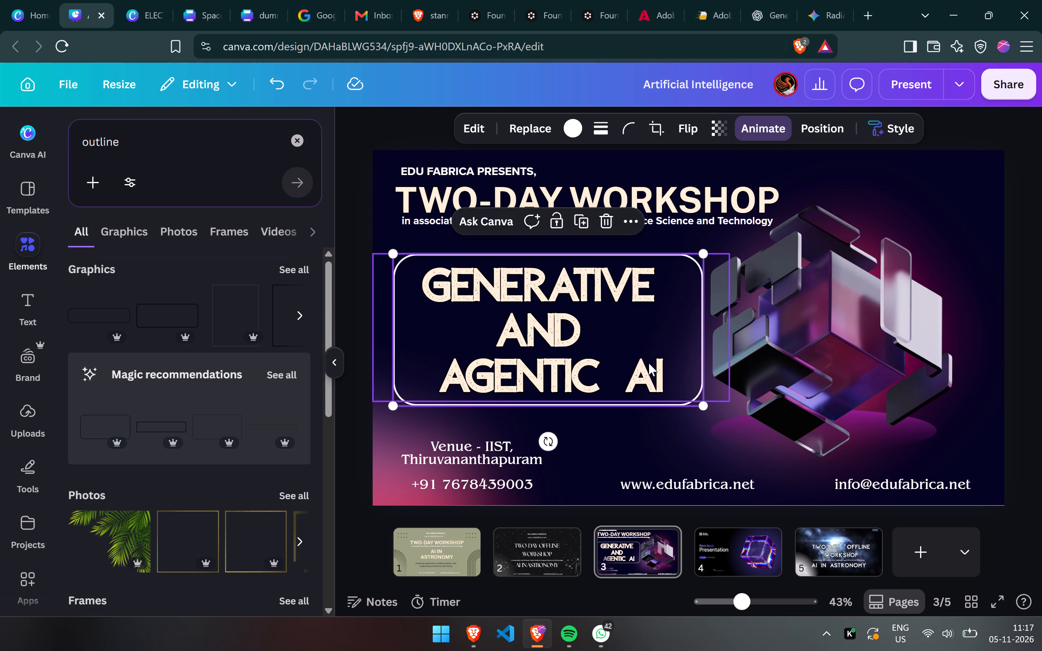
{"action": "left_click", "coordinate": [1032, 328]}
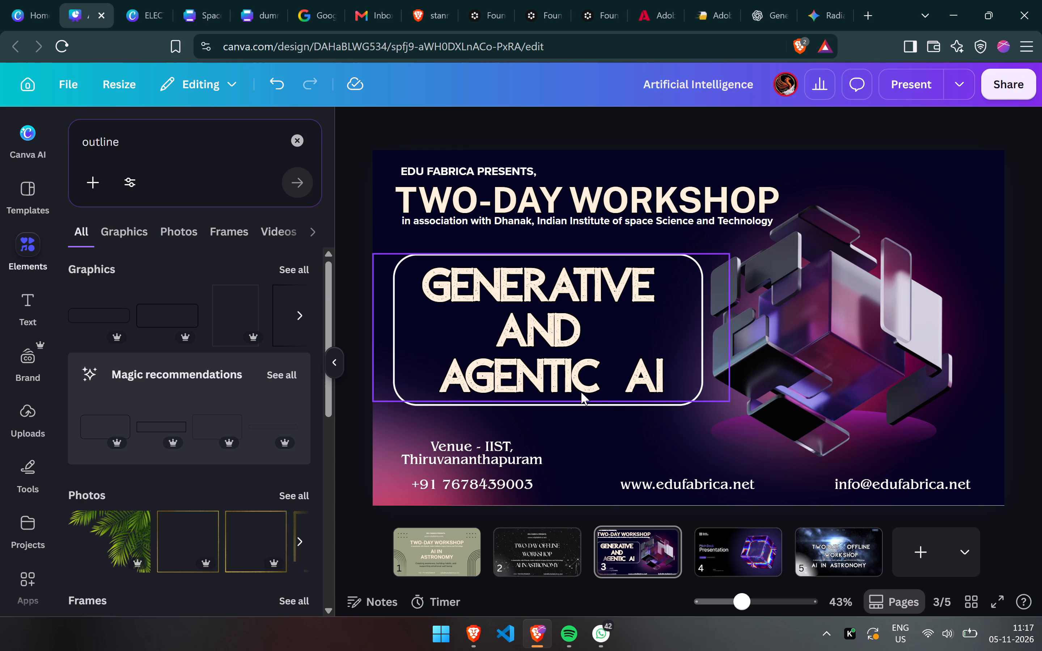
Replace the space in the title's last line with a hyphen so it reads AGENTIC-AI.
{"action": "left_click", "coordinate": [595, 388]}
{"action": "left_click", "coordinate": [595, 388]}
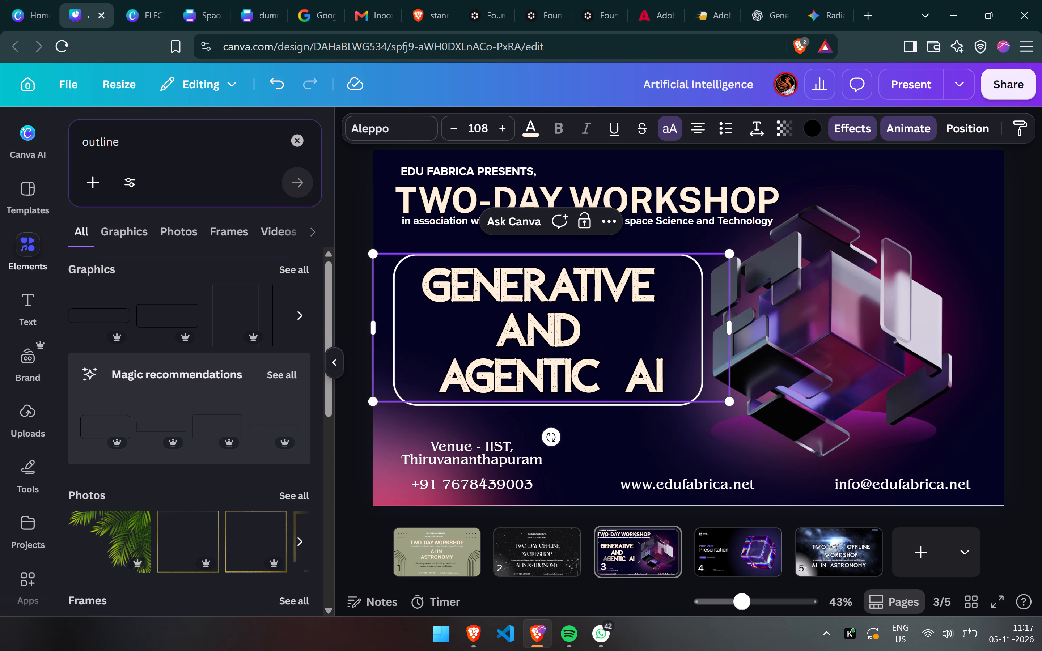
{"action": "left_click", "coordinate": [622, 383]}
{"action": "key", "text": "BackSpace"}
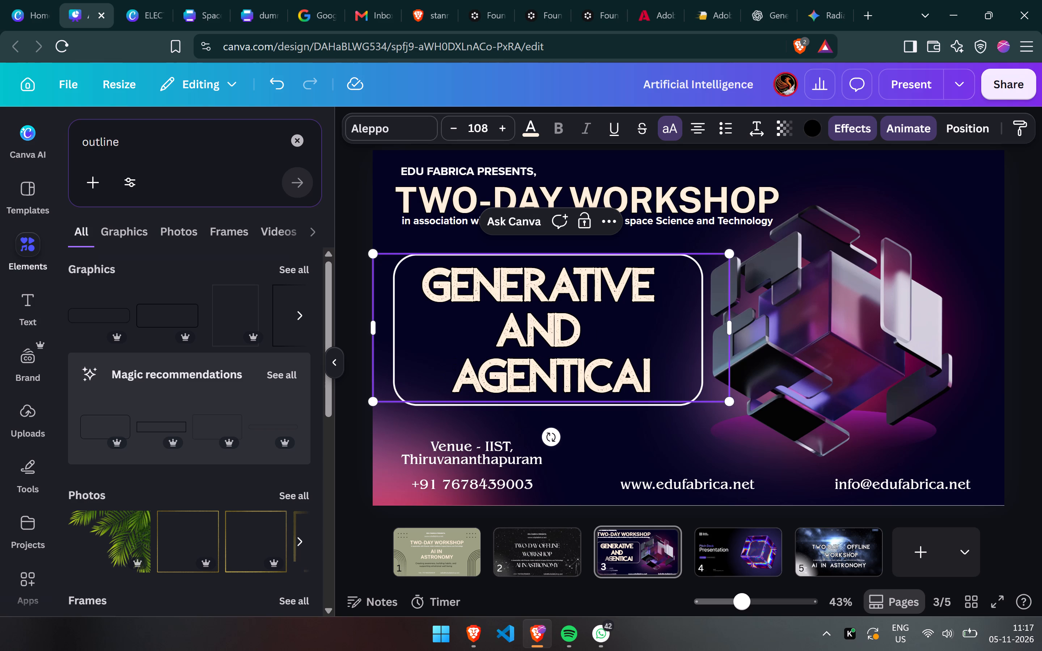
{"action": "key", "text": "minus"}
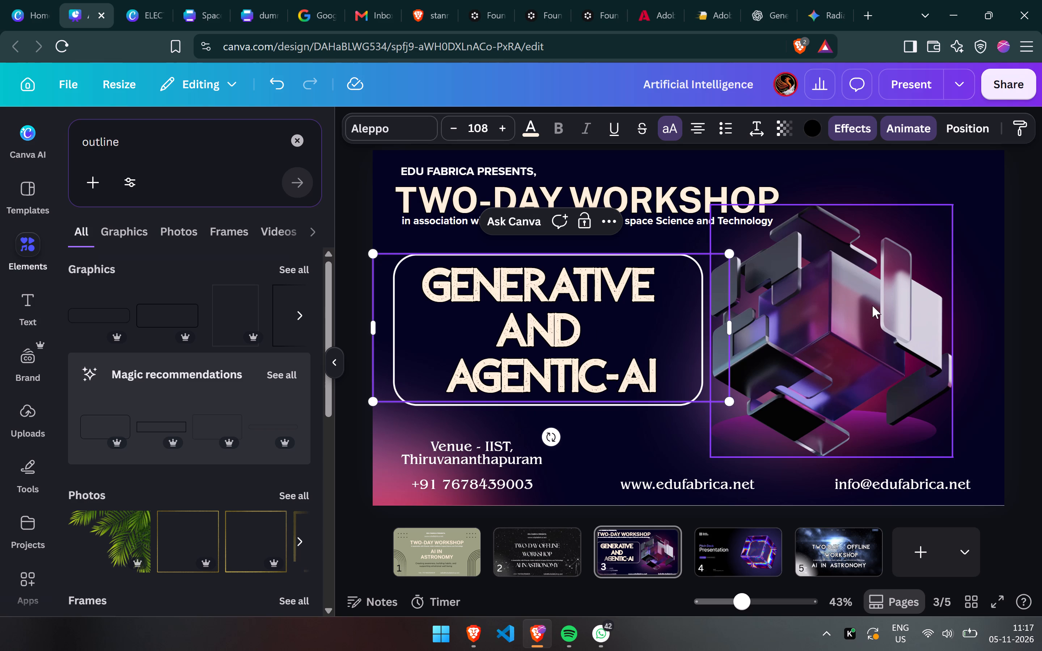
{"action": "left_click", "coordinate": [1018, 301]}
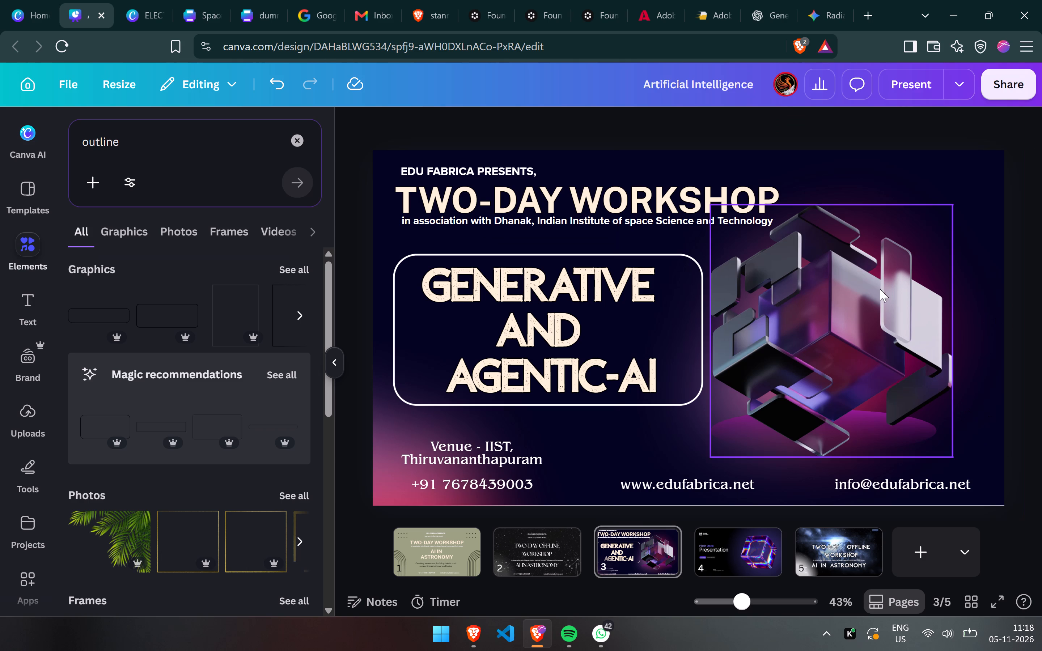
Scale the TWO-DAY WORKSHOP heading down to size 79.4 so its width matches the association line beneath it.
{"action": "left_click", "coordinate": [761, 200]}
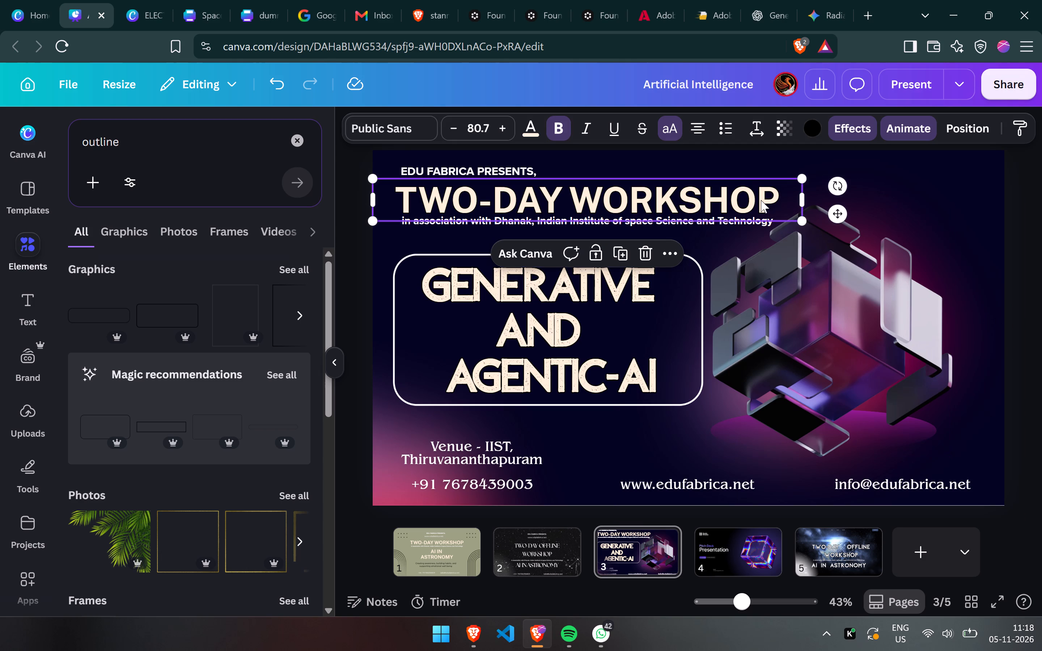
{"action": "left_click_drag", "start_coordinate": [802, 220], "coordinate": [797, 218]}
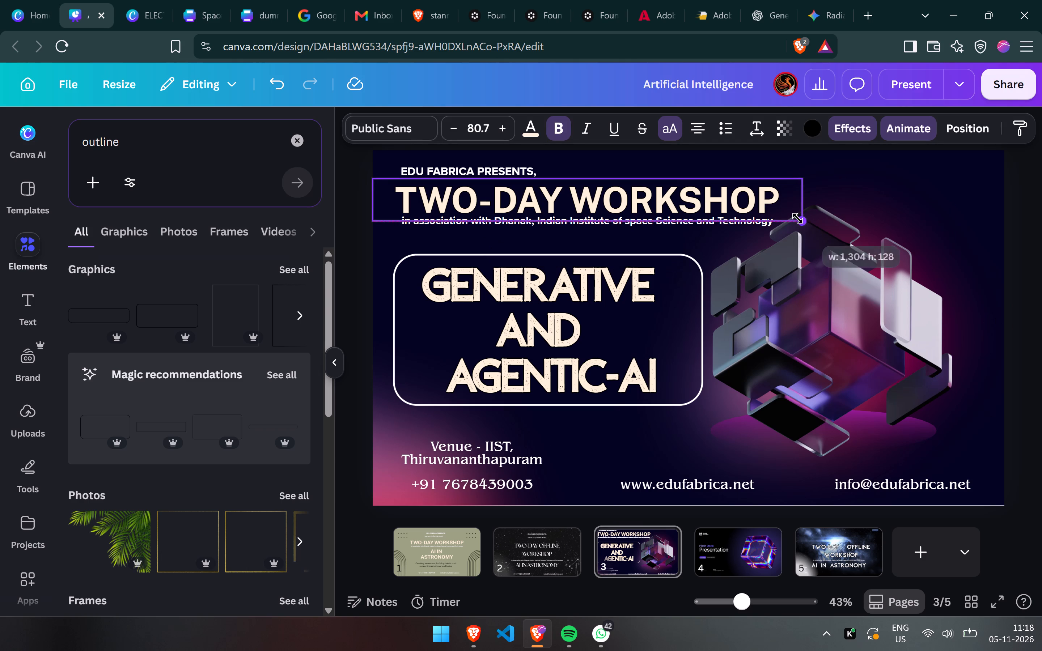
{"action": "left_click_drag", "start_coordinate": [797, 218], "coordinate": [795, 217]}
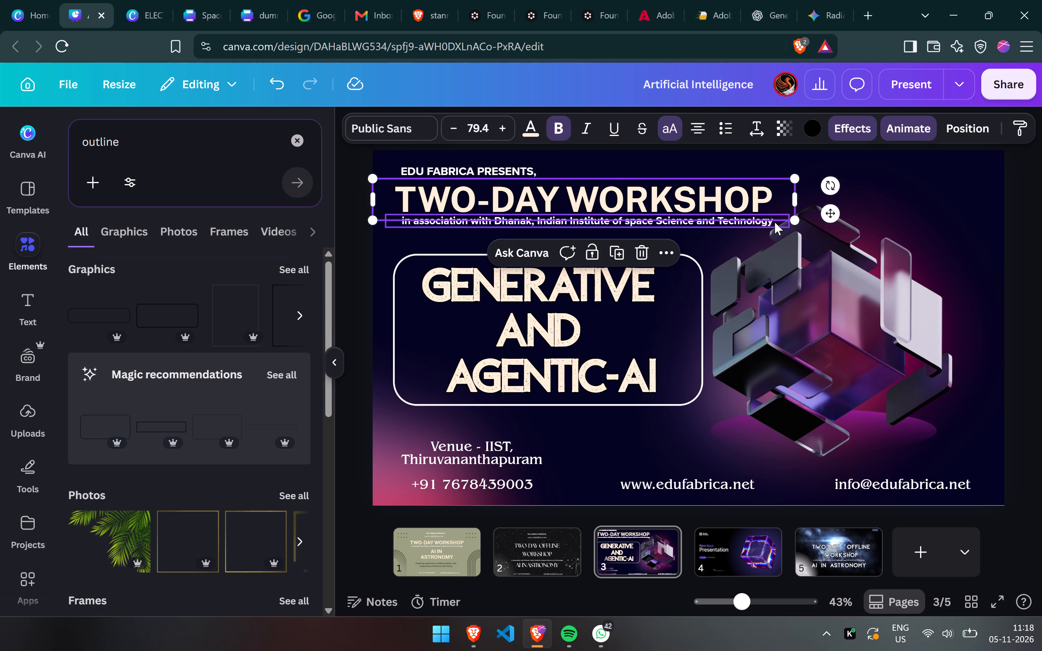
{"action": "left_click", "coordinate": [775, 224]}
{"action": "left_click", "coordinate": [775, 224]}
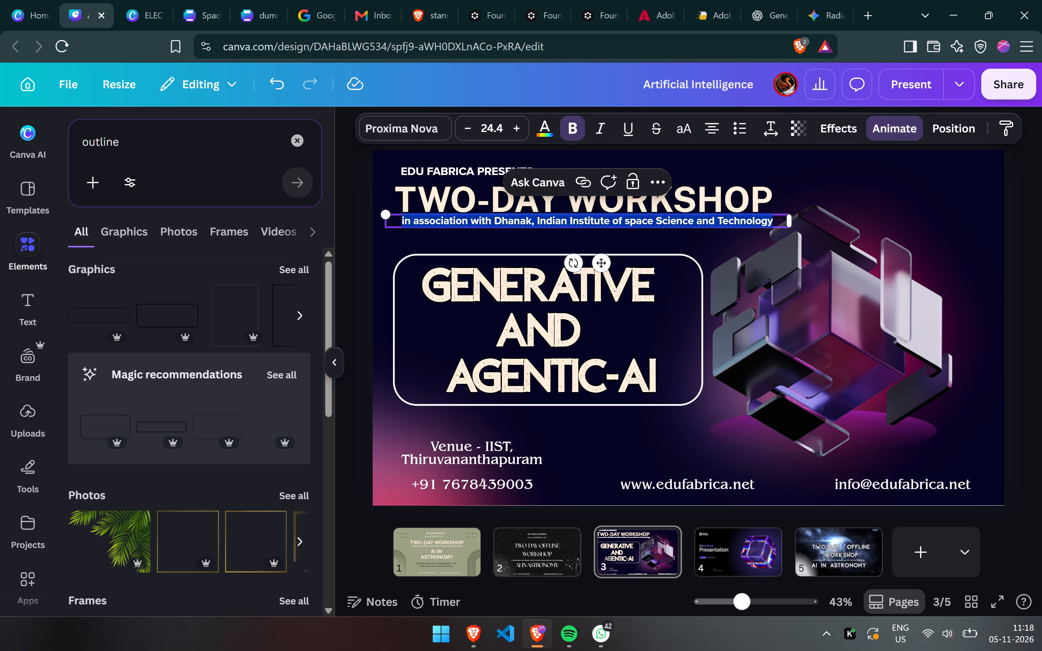
{"action": "left_click", "coordinate": [1022, 244]}
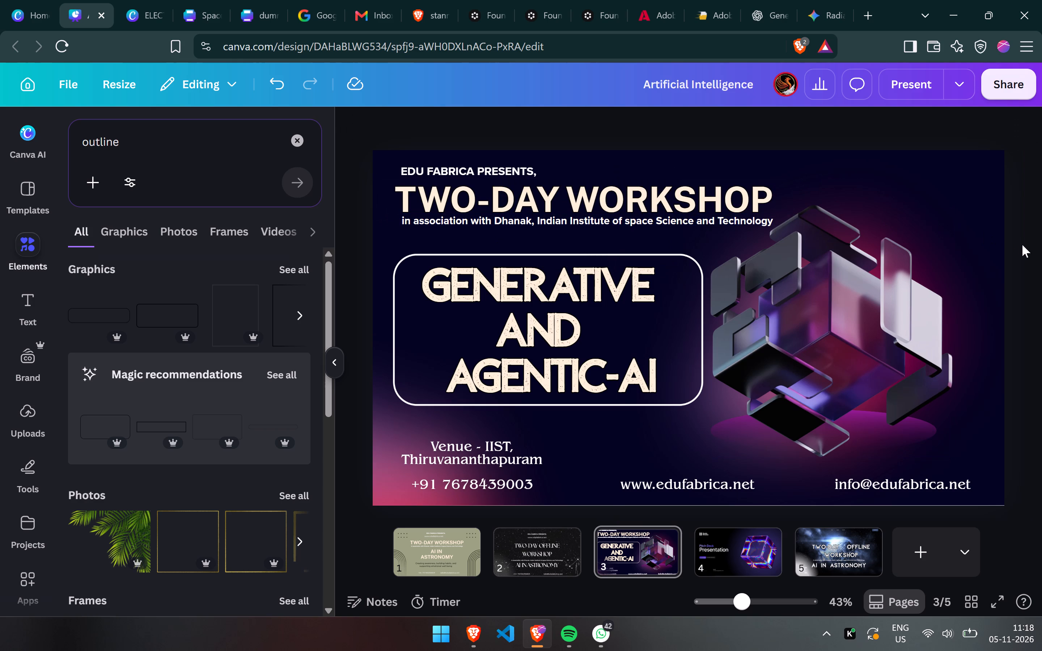
Set the text colour of the Venue - IIST, Thiruvananthapuram text to white.
{"action": "left_click", "coordinate": [420, 467]}
{"action": "left_click", "coordinate": [543, 128]}
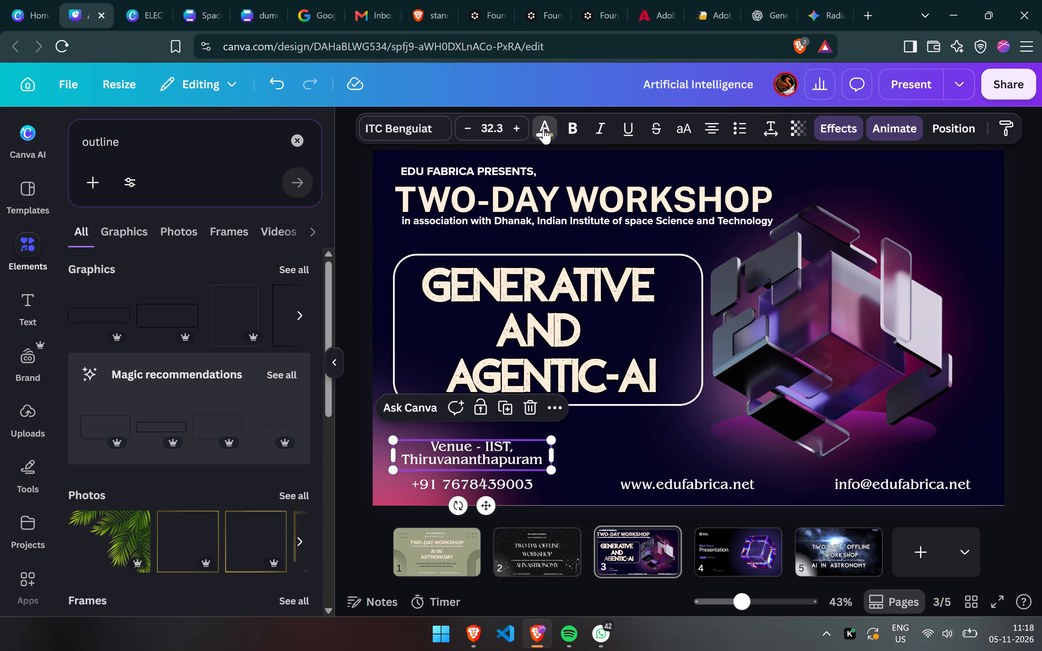
{"action": "left_click", "coordinate": [299, 241]}
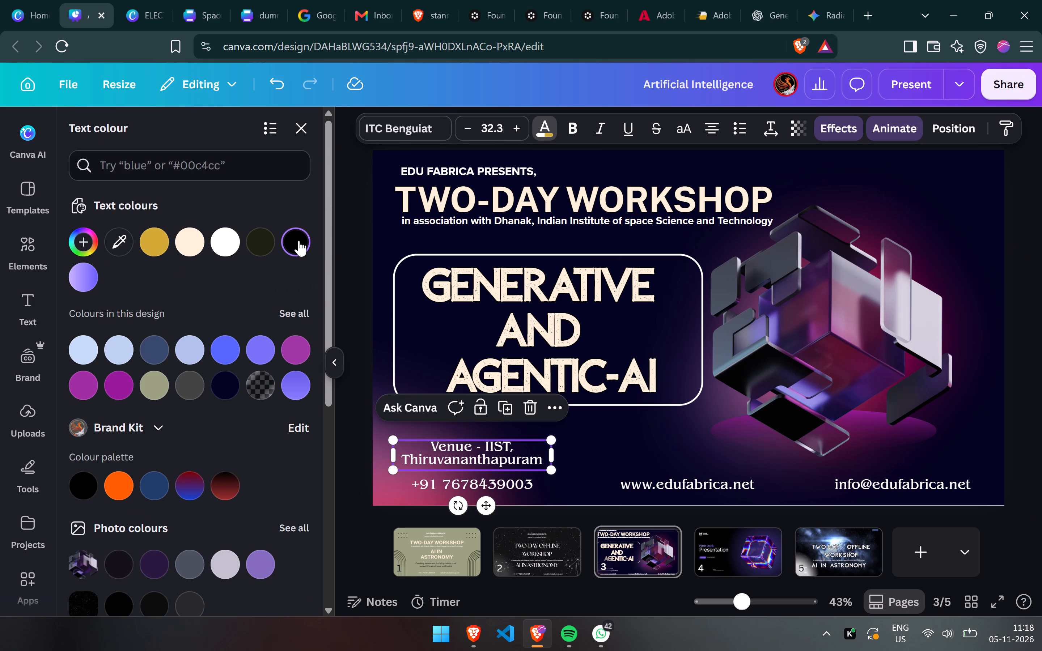
{"action": "left_click", "coordinate": [220, 240]}
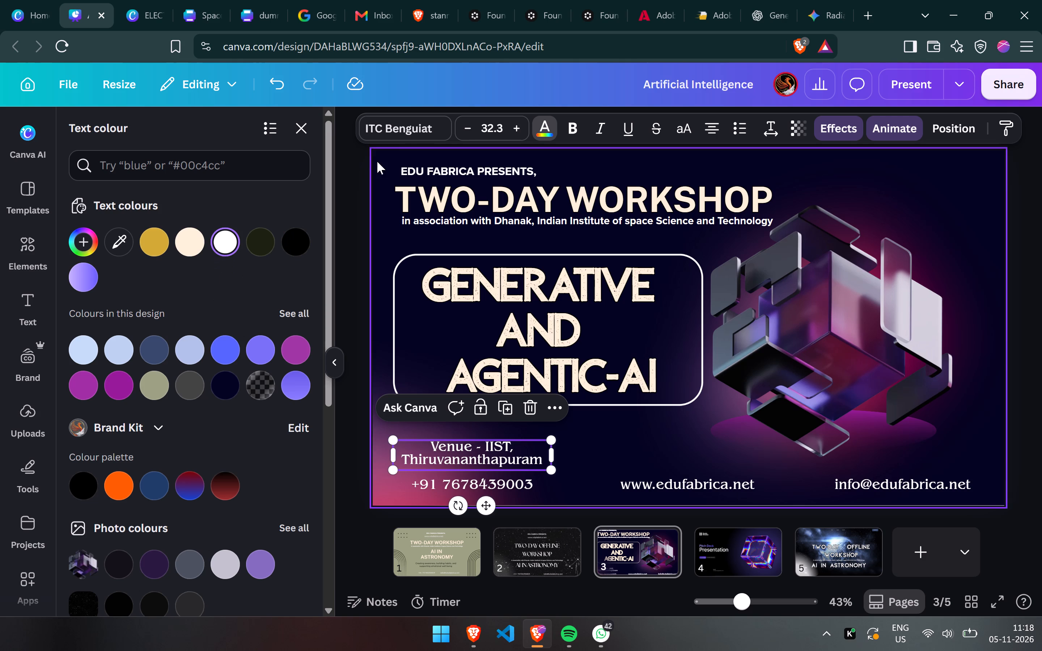
Replace the venue text's Glow effect with a black Outline effect at thickness 90.
{"action": "left_click", "coordinate": [827, 126]}
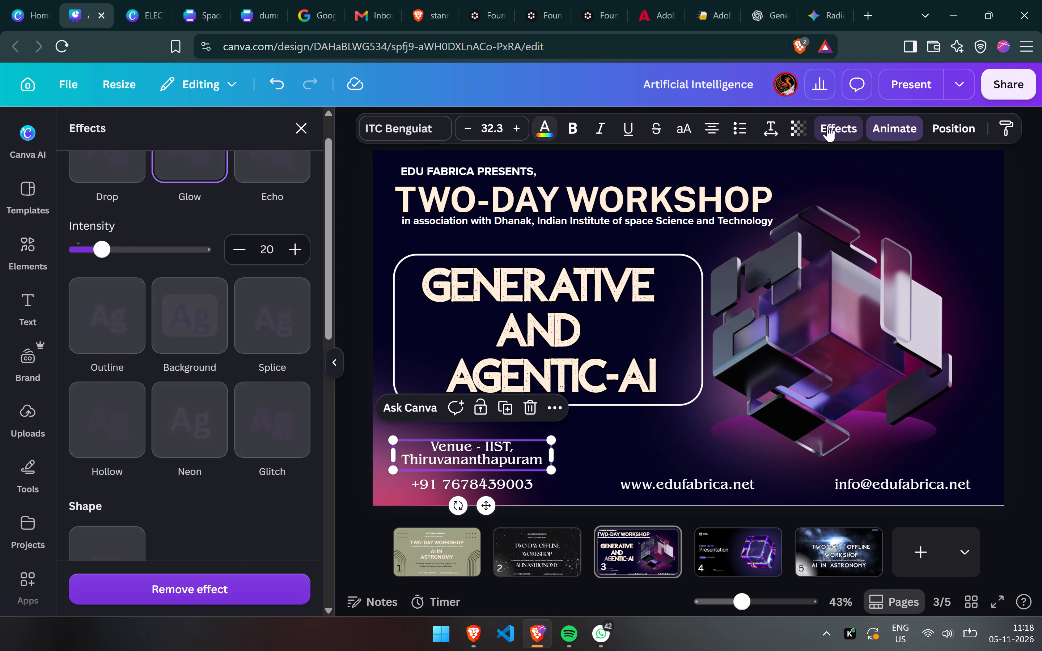
{"action": "scroll", "coordinate": [147, 345], "scroll_direction": "up", "scroll_amount": 1}
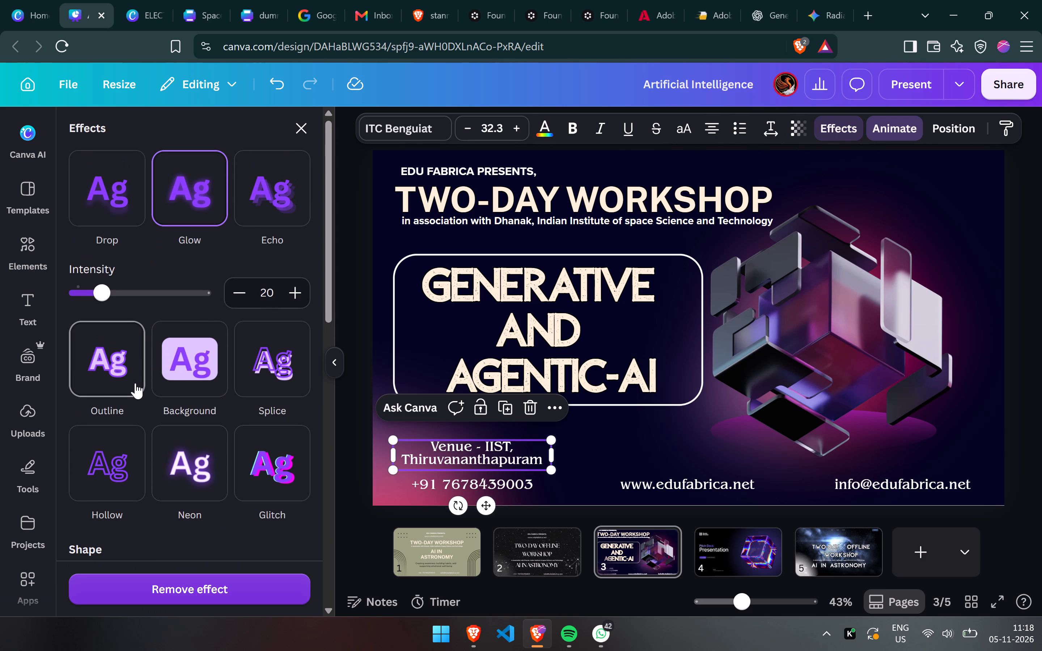
{"action": "left_click", "coordinate": [135, 383]}
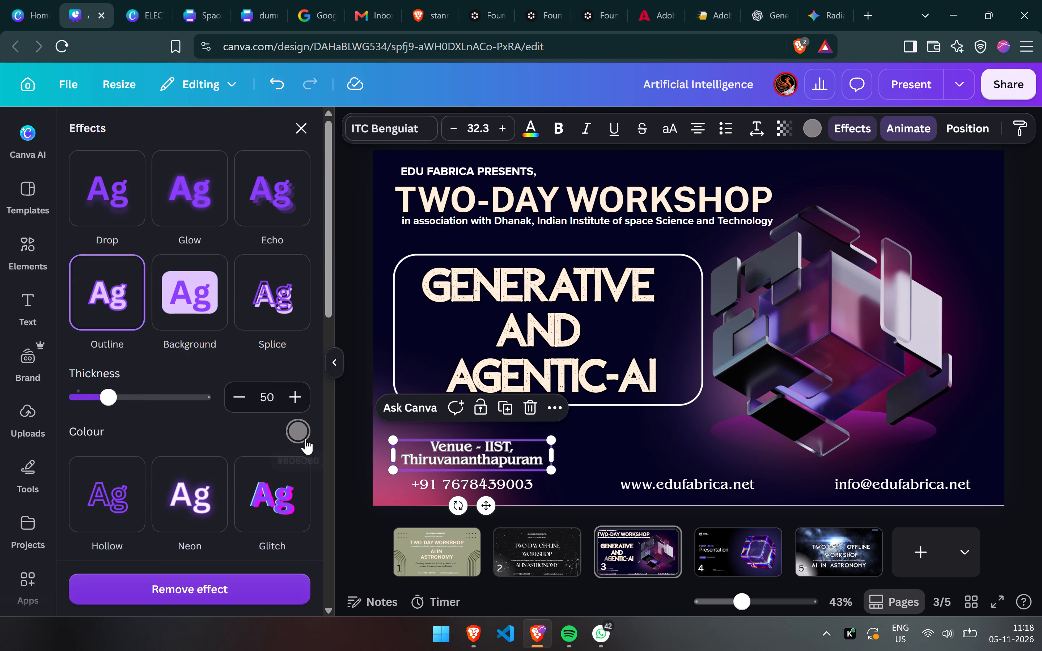
{"action": "left_click", "coordinate": [305, 439]}
{"action": "left_click", "coordinate": [234, 316]}
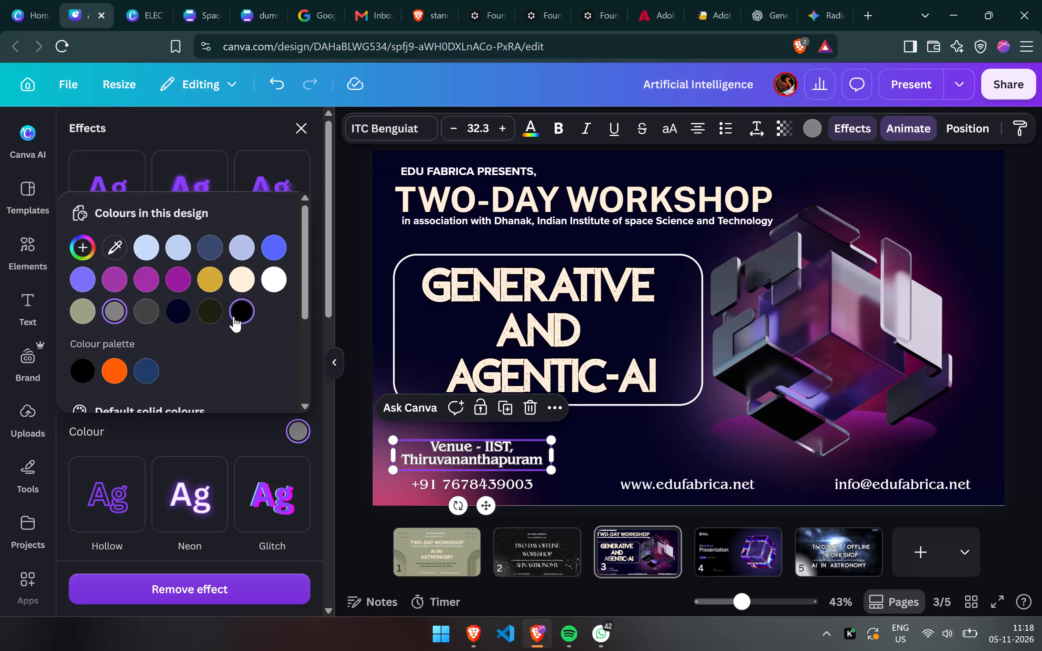
{"action": "left_click", "coordinate": [160, 439]}
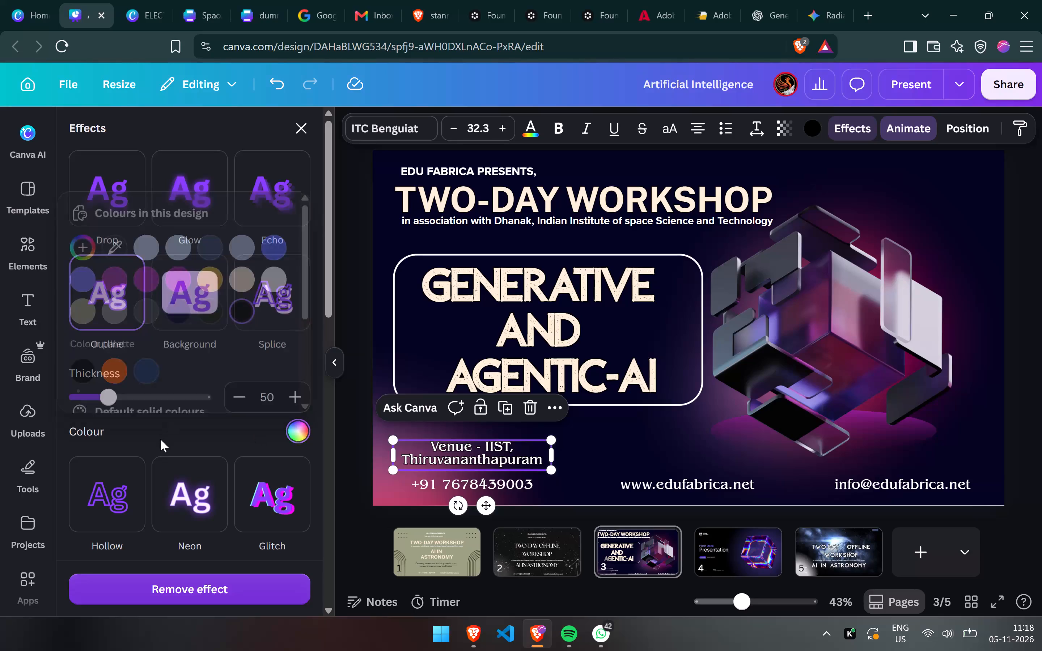
{"action": "left_click_drag", "start_coordinate": [114, 403], "coordinate": [125, 403]}
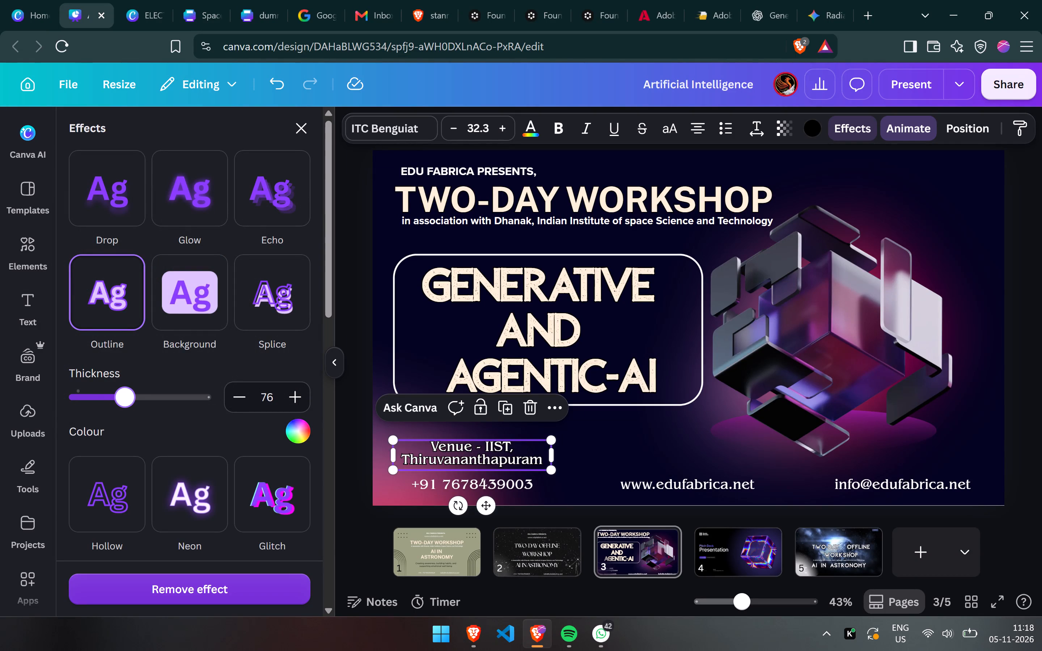
{"action": "left_click_drag", "start_coordinate": [125, 403], "coordinate": [134, 403]}
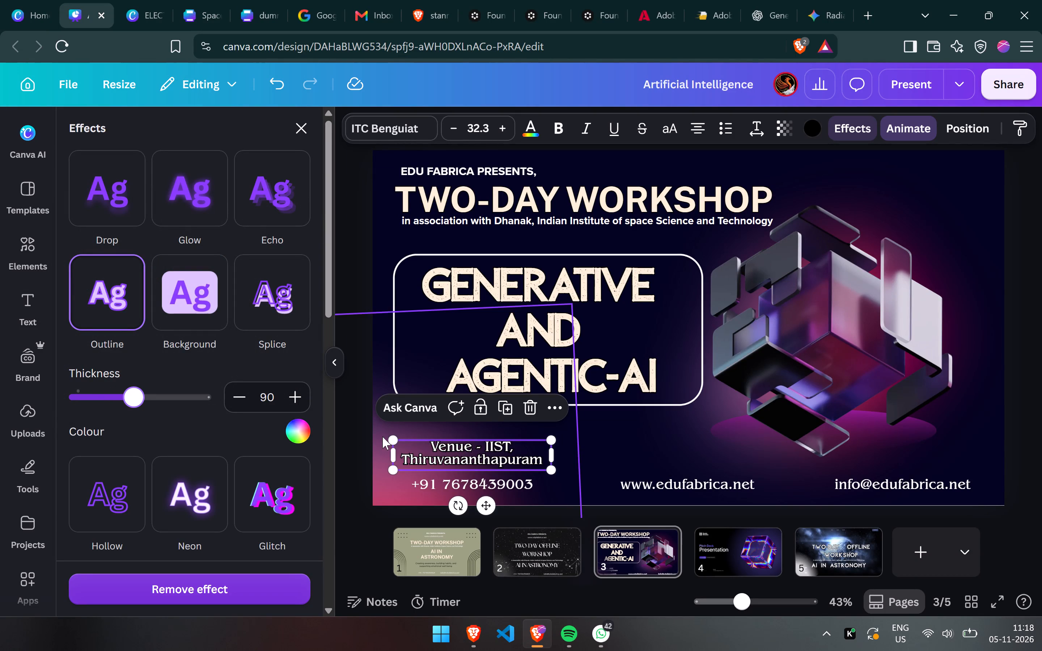
{"action": "left_click", "coordinate": [393, 440]}
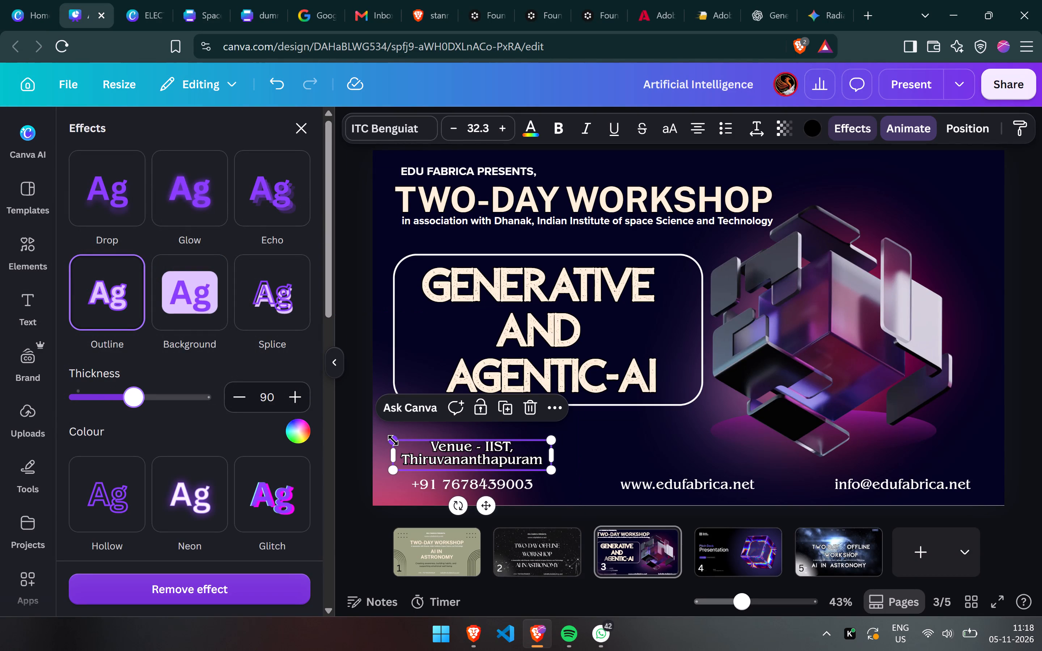
{"action": "left_click", "coordinate": [1021, 373]}
{"action": "left_click", "coordinate": [1021, 373]}
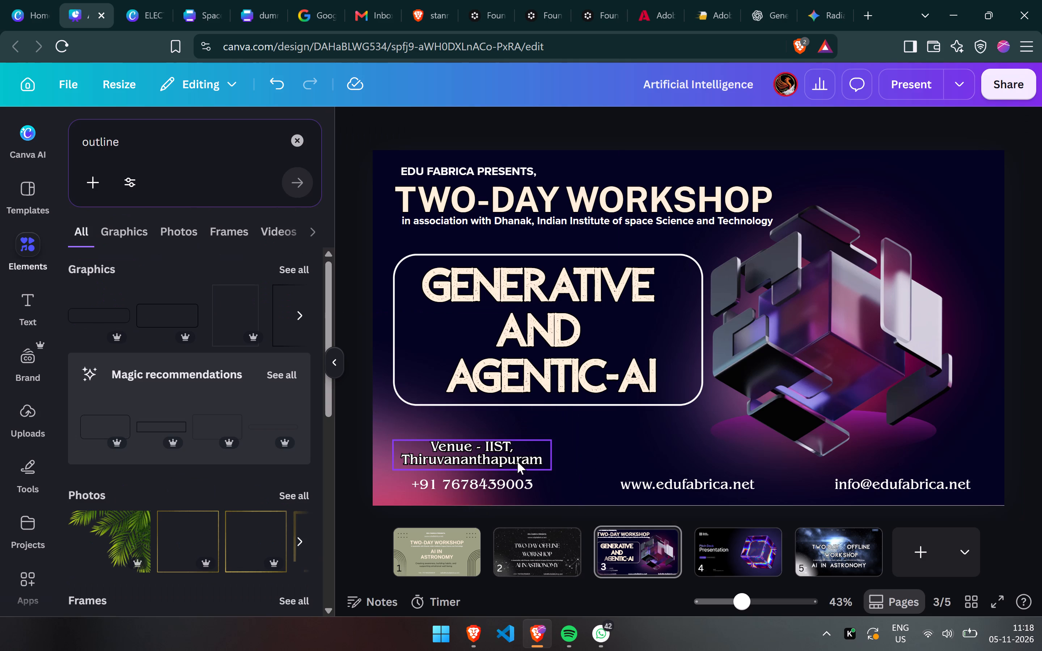
Widen the venue text box so it fits on one line and place it centred just beneath the title's rounded outline.
{"action": "left_click_drag", "start_coordinate": [517, 461], "coordinate": [527, 447]}
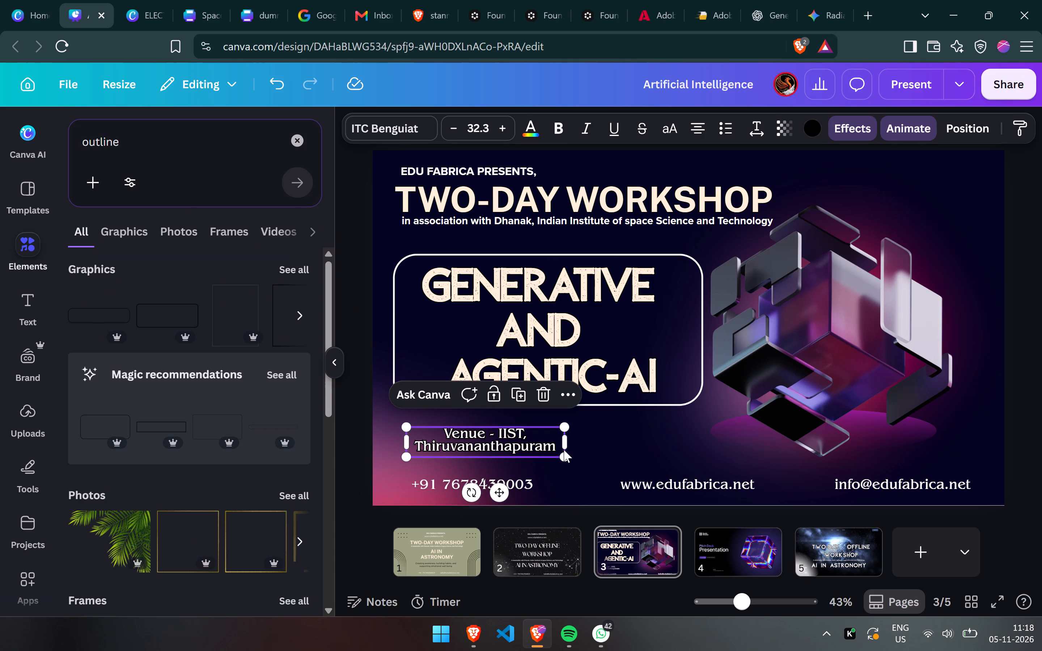
{"action": "left_click_drag", "start_coordinate": [568, 442], "coordinate": [614, 441]}
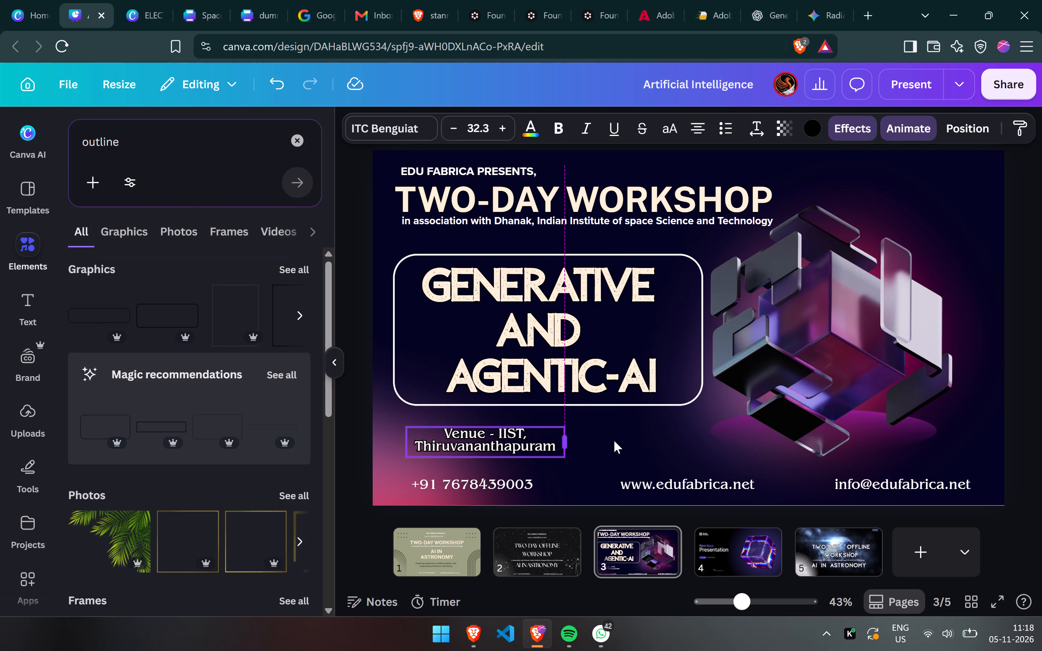
{"action": "left_click_drag", "start_coordinate": [614, 441], "coordinate": [709, 441]}
{"action": "left_click_drag", "start_coordinate": [632, 438], "coordinate": [629, 421]}
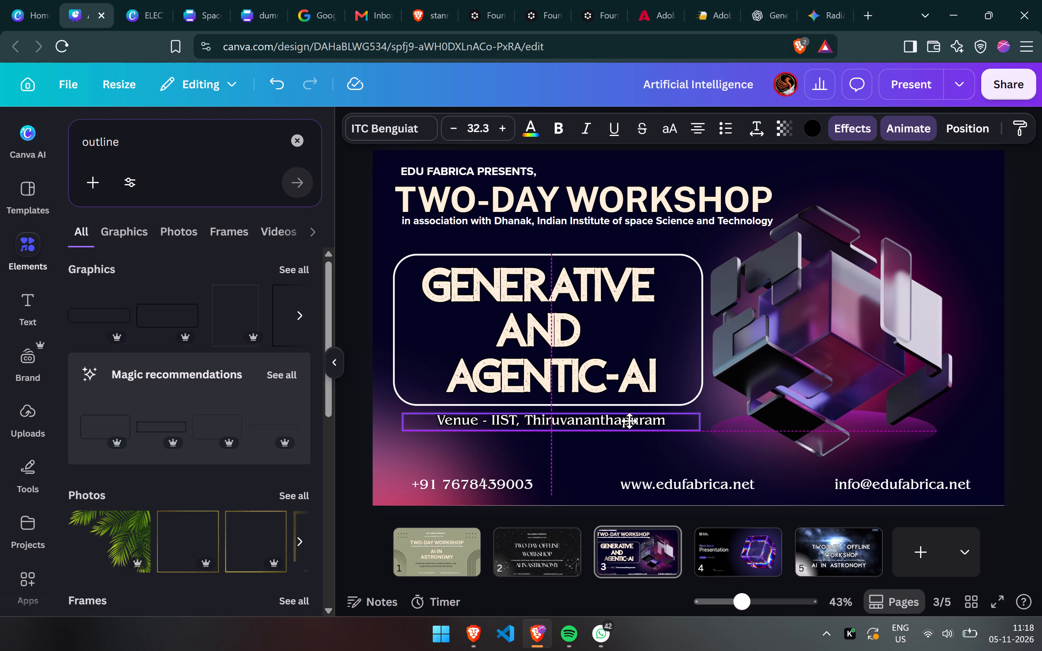
{"action": "left_click_drag", "start_coordinate": [629, 421], "coordinate": [631, 418]}
{"action": "left_click_drag", "start_coordinate": [631, 418], "coordinate": [618, 418]}
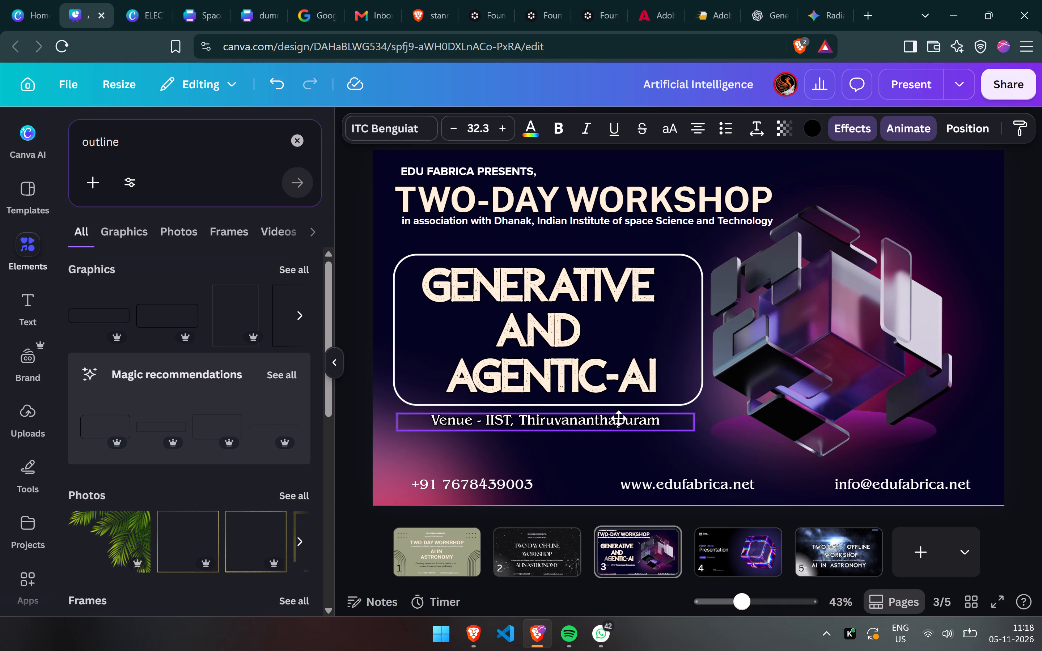
{"action": "left_click_drag", "start_coordinate": [618, 418], "coordinate": [625, 413]}
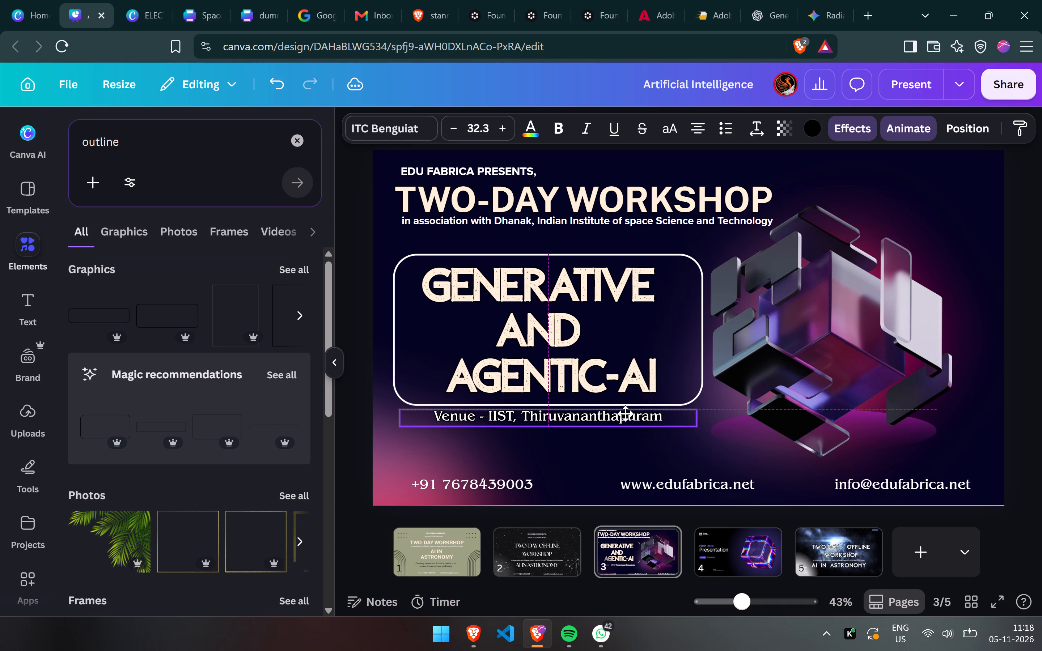
{"action": "left_click_drag", "start_coordinate": [625, 413], "coordinate": [627, 412]}
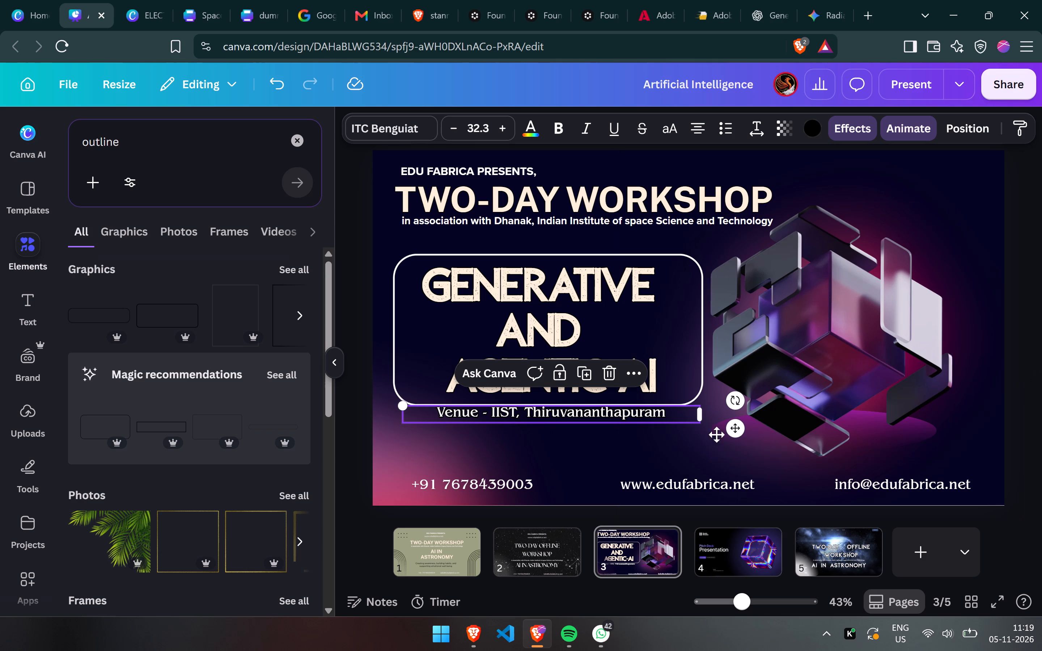
{"action": "left_click_drag", "start_coordinate": [644, 416], "coordinate": [644, 421]}
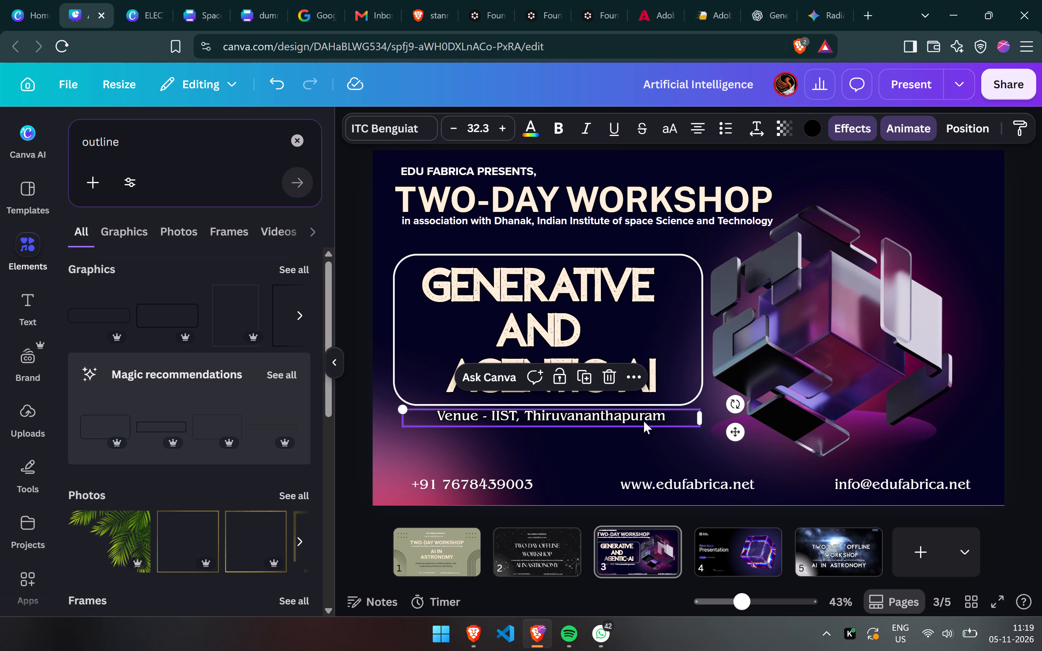
{"action": "left_click", "coordinate": [1024, 368]}
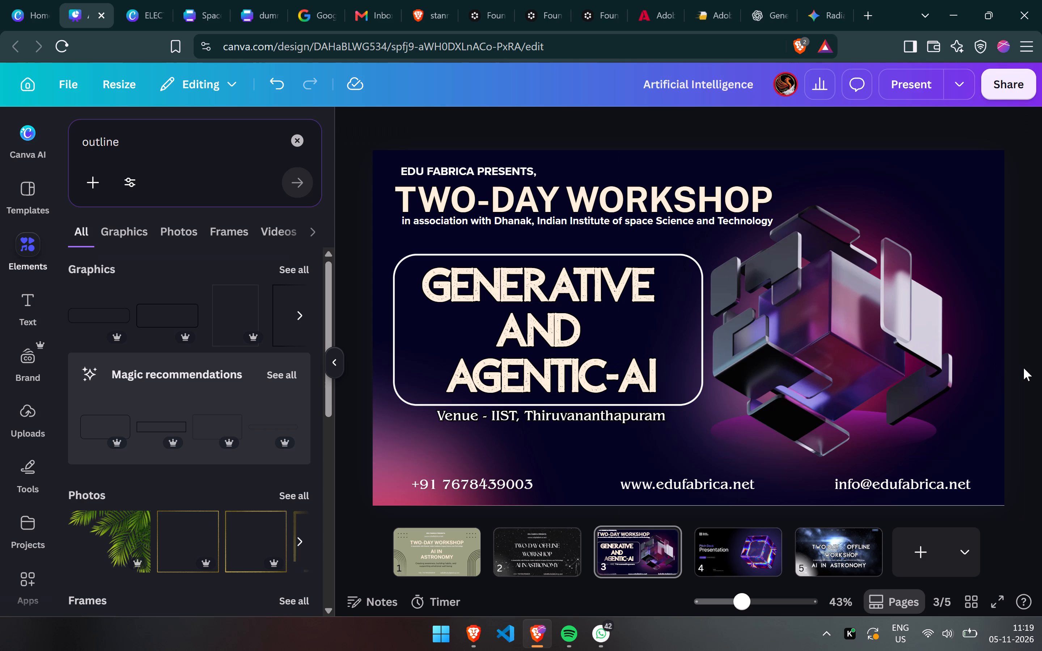
Move the cube graphic slightly down and away from the title's rounded outline.
{"action": "left_click_drag", "start_coordinate": [895, 359], "coordinate": [910, 369]}
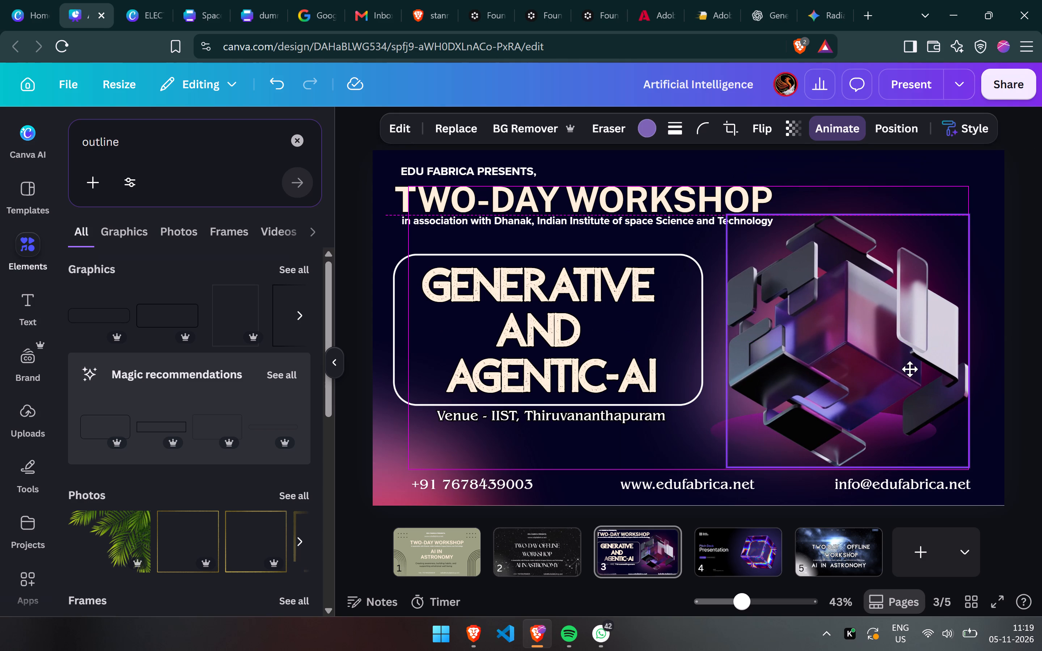
{"action": "left_click_drag", "start_coordinate": [910, 369], "coordinate": [908, 365]}
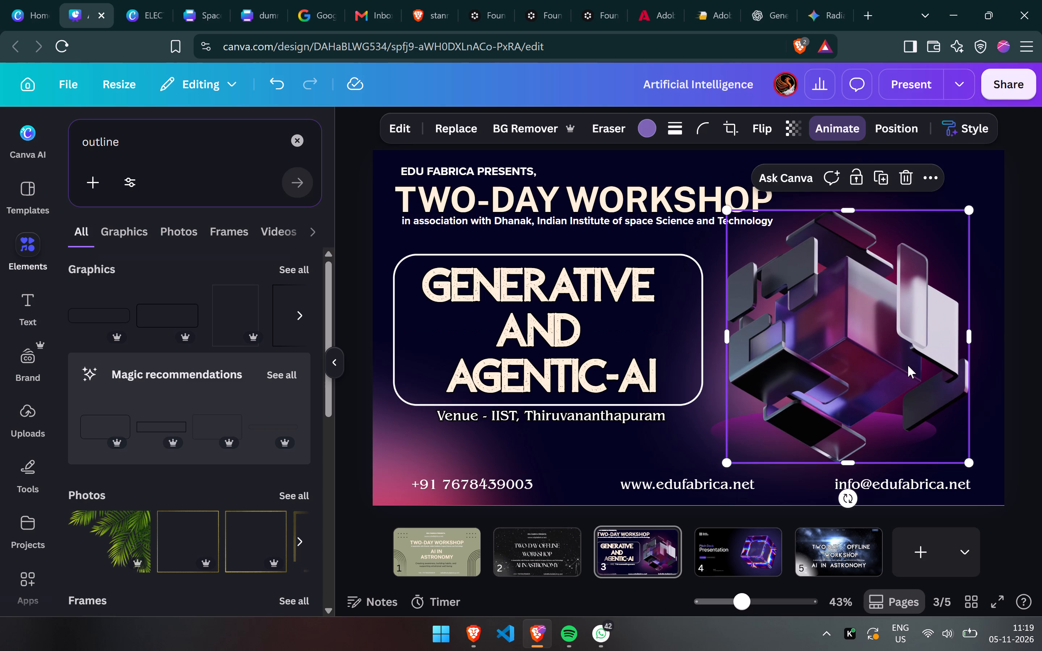
Shift the purple ellipse beneath the cube down and sideways so it follows the cube's new position.
{"action": "left_click_drag", "start_coordinate": [711, 443], "coordinate": [722, 451]}
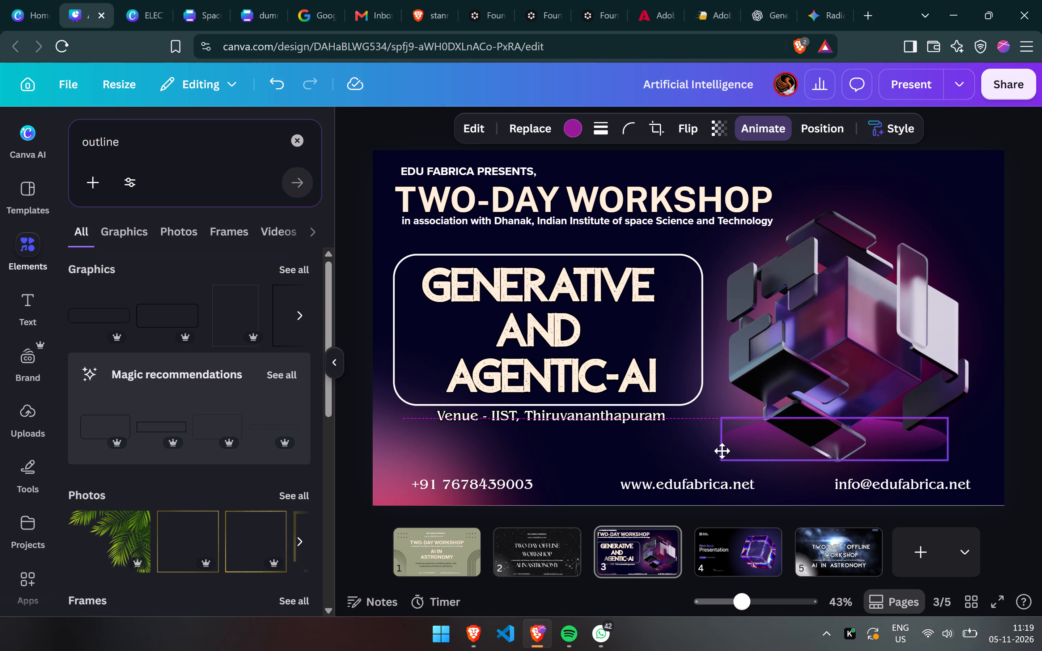
{"action": "left_click_drag", "start_coordinate": [722, 451], "coordinate": [732, 461]}
{"action": "left_click", "coordinate": [1022, 397]}
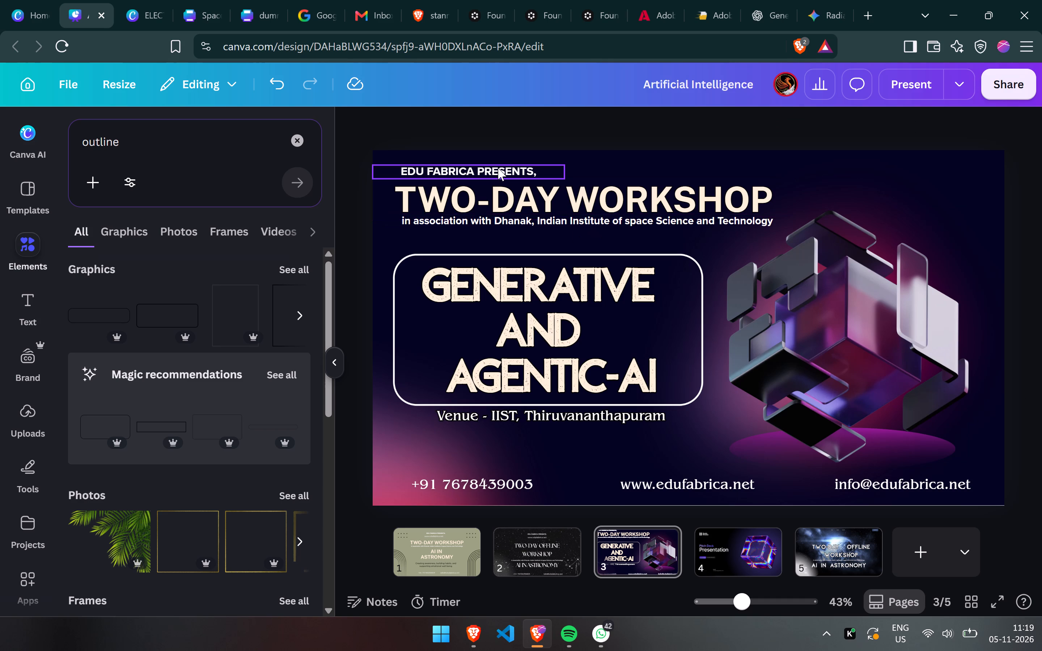
Shift the EDU FABRICA PRESENTS line sideways so its start aligns with the TWO-DAY WORKSHOP heading.
{"action": "left_click_drag", "start_coordinate": [499, 168], "coordinate": [493, 169]}
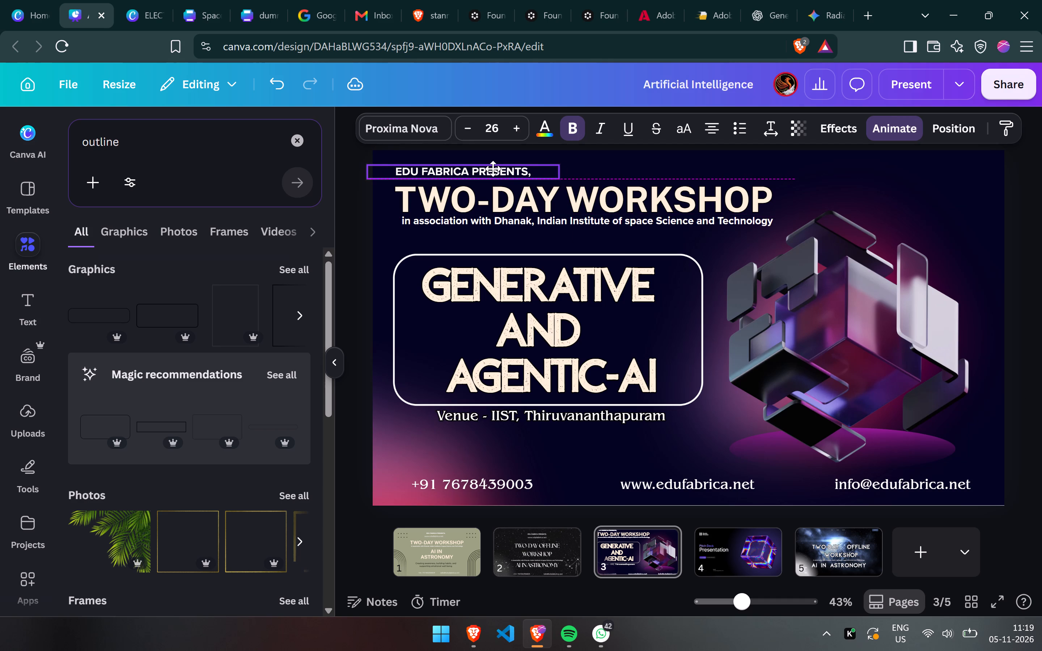
{"action": "left_click_drag", "start_coordinate": [493, 169], "coordinate": [492, 169]}
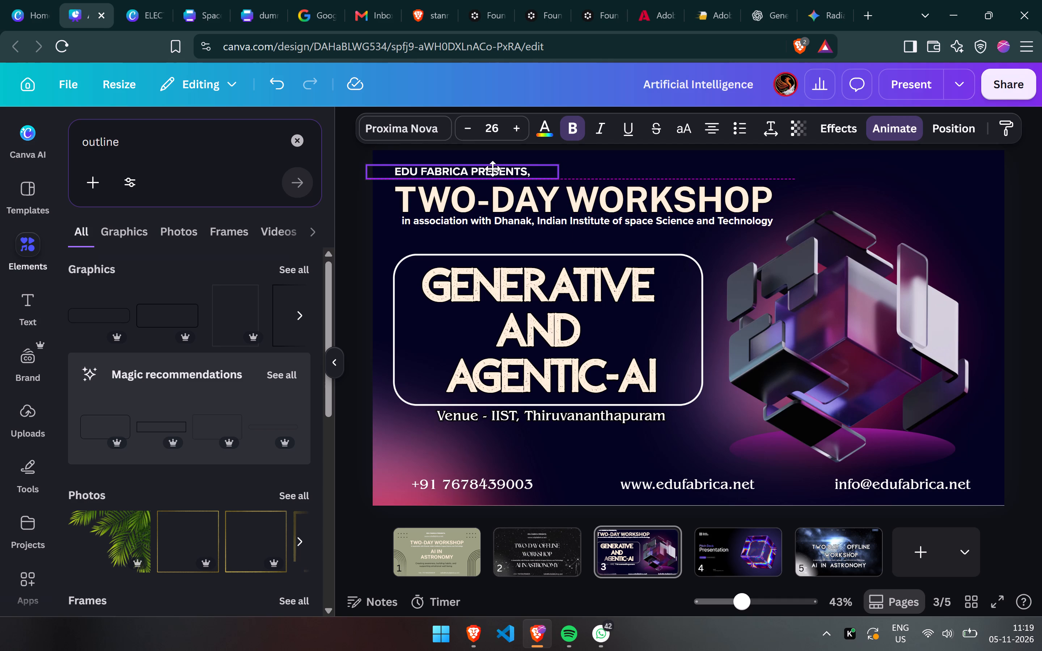
{"action": "left_click_drag", "start_coordinate": [492, 169], "coordinate": [493, 169]}
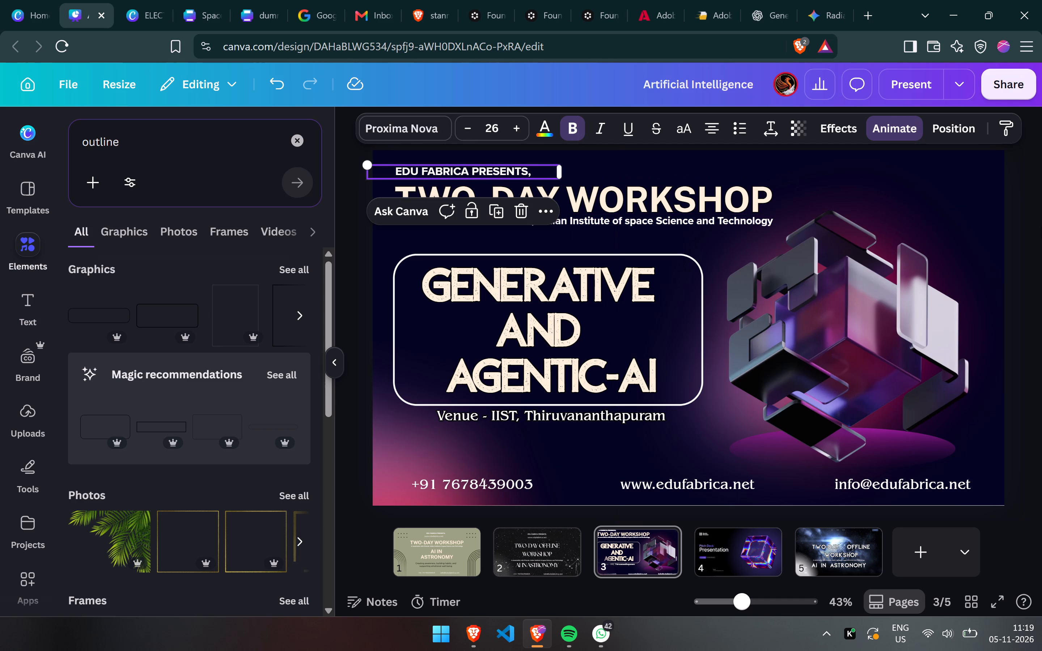
{"action": "left_click", "coordinate": [1033, 231]}
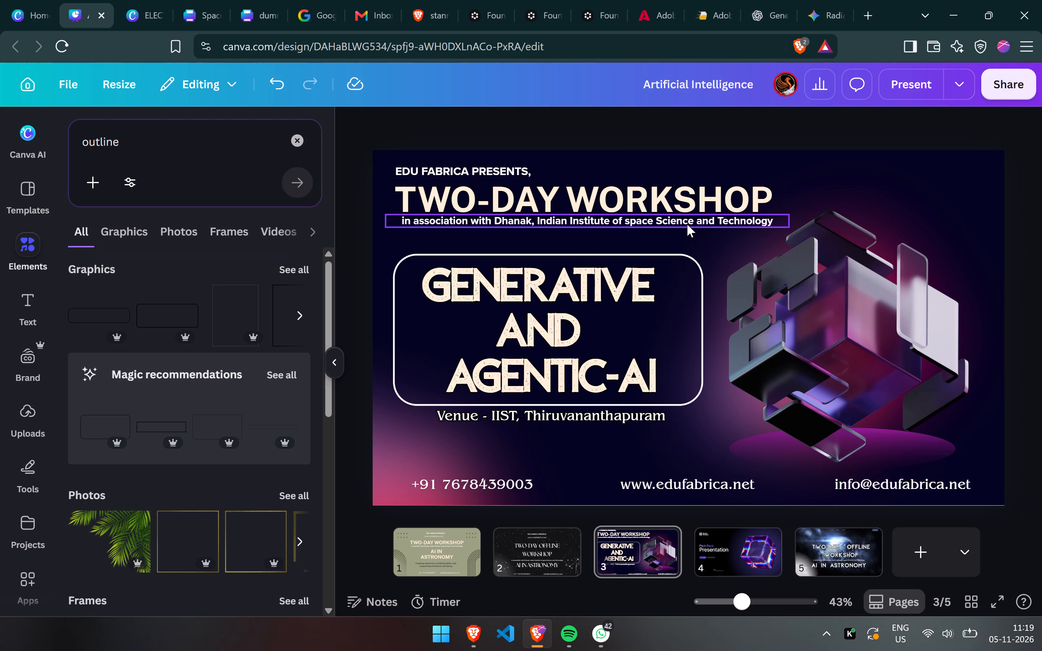
Nudge the association line slightly sideways so it sits centred beneath the TWO-DAY WORKSHOP heading.
{"action": "left_click", "coordinate": [680, 224]}
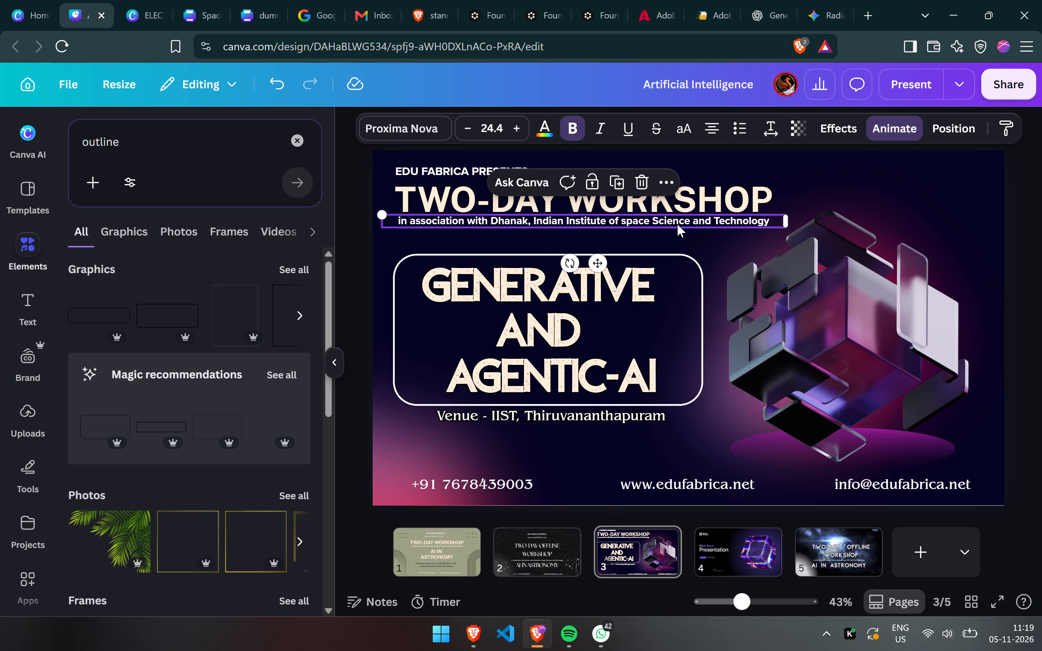
{"action": "left_click", "coordinate": [1020, 243]}
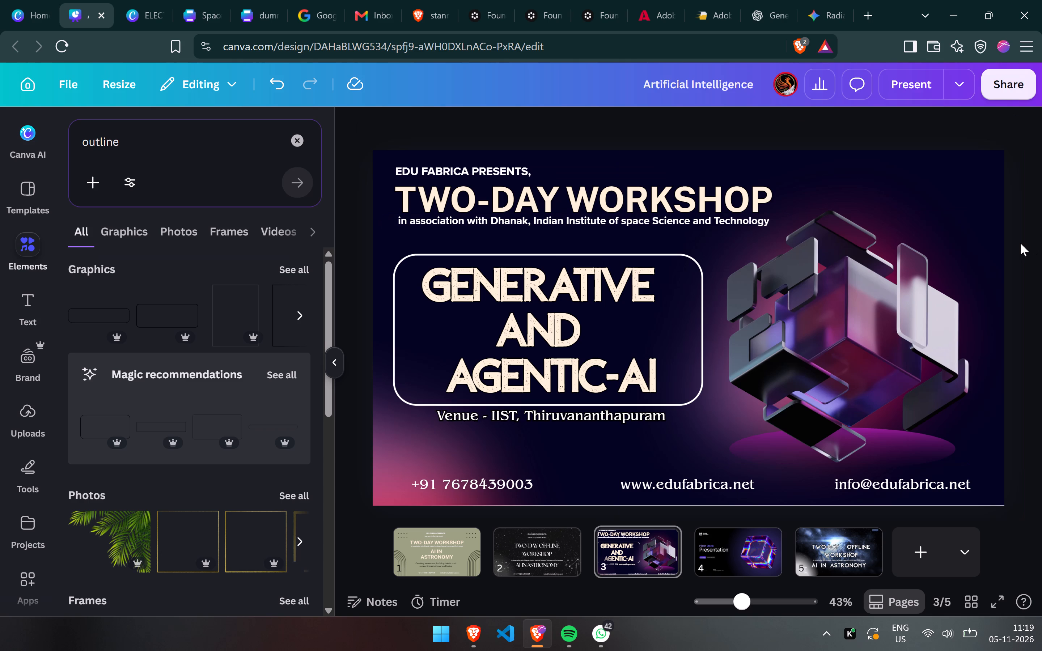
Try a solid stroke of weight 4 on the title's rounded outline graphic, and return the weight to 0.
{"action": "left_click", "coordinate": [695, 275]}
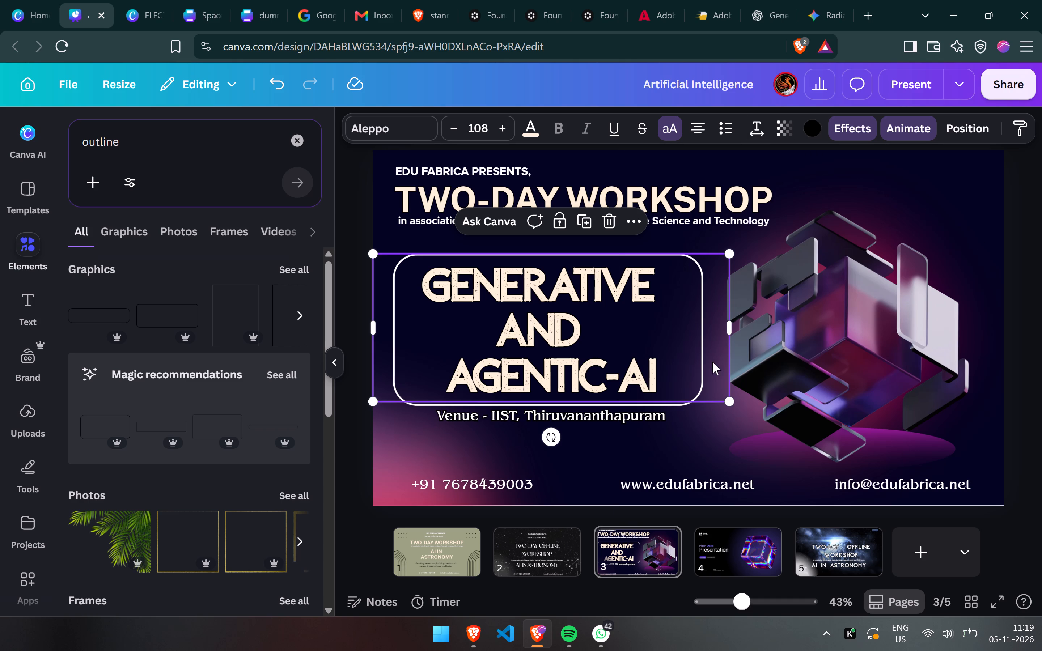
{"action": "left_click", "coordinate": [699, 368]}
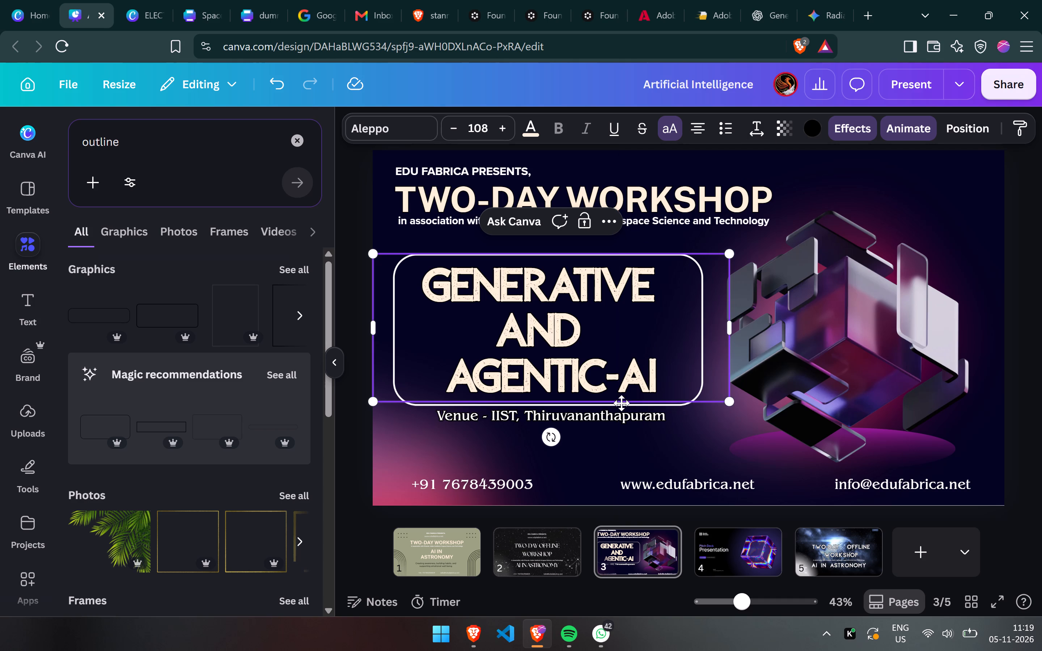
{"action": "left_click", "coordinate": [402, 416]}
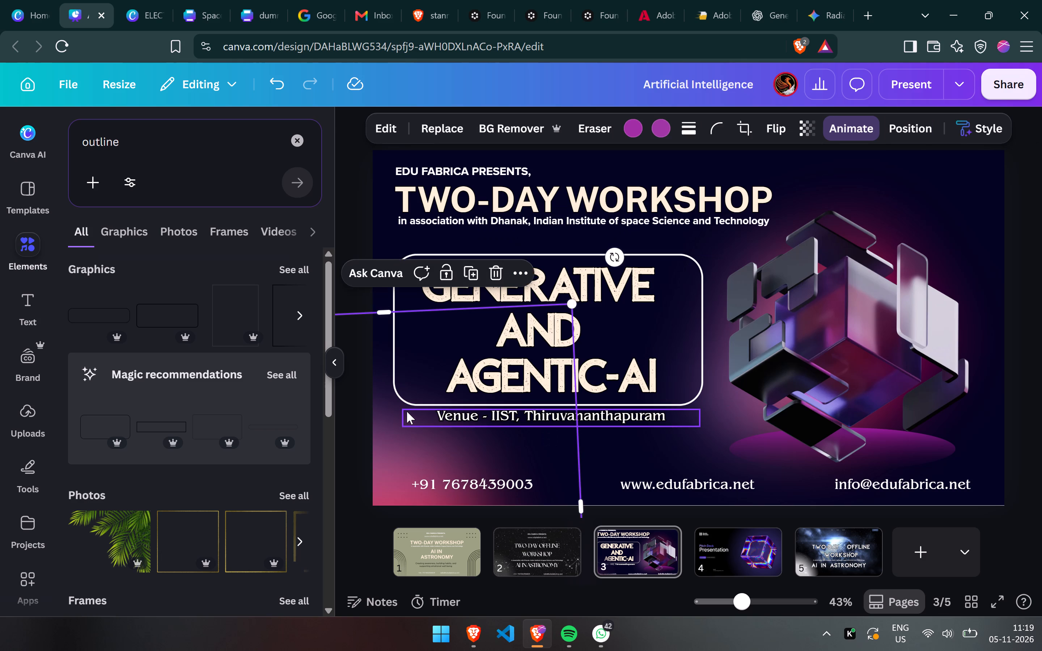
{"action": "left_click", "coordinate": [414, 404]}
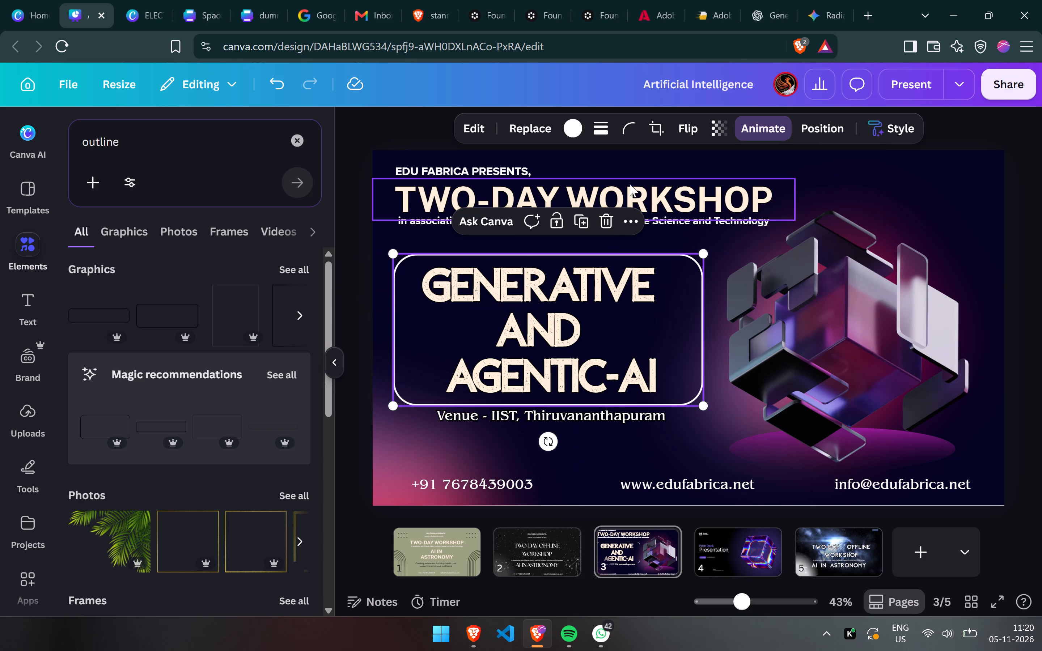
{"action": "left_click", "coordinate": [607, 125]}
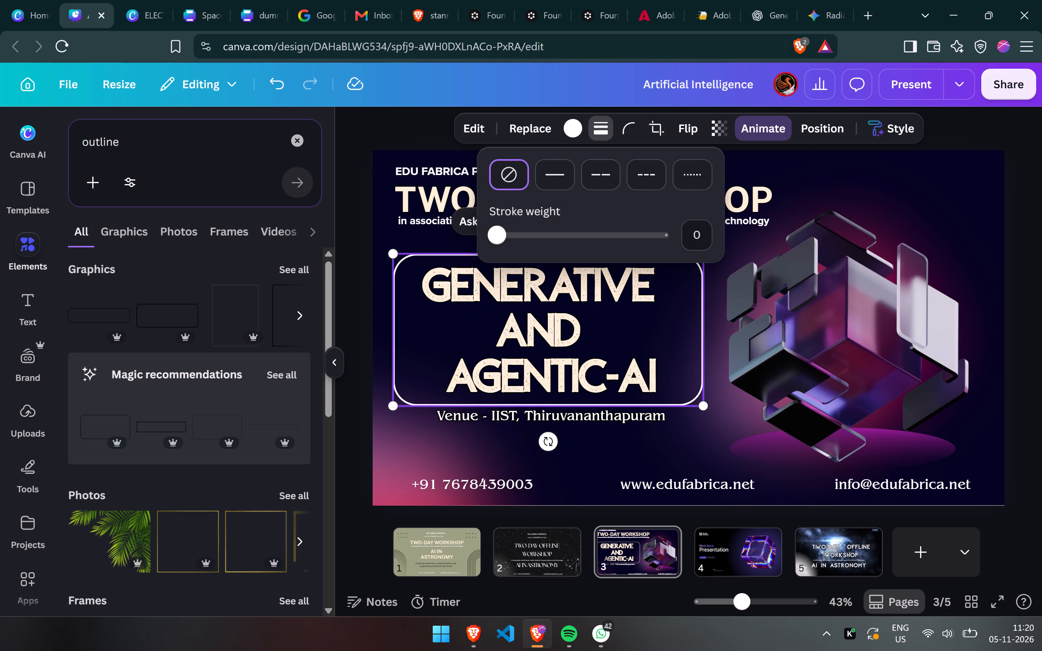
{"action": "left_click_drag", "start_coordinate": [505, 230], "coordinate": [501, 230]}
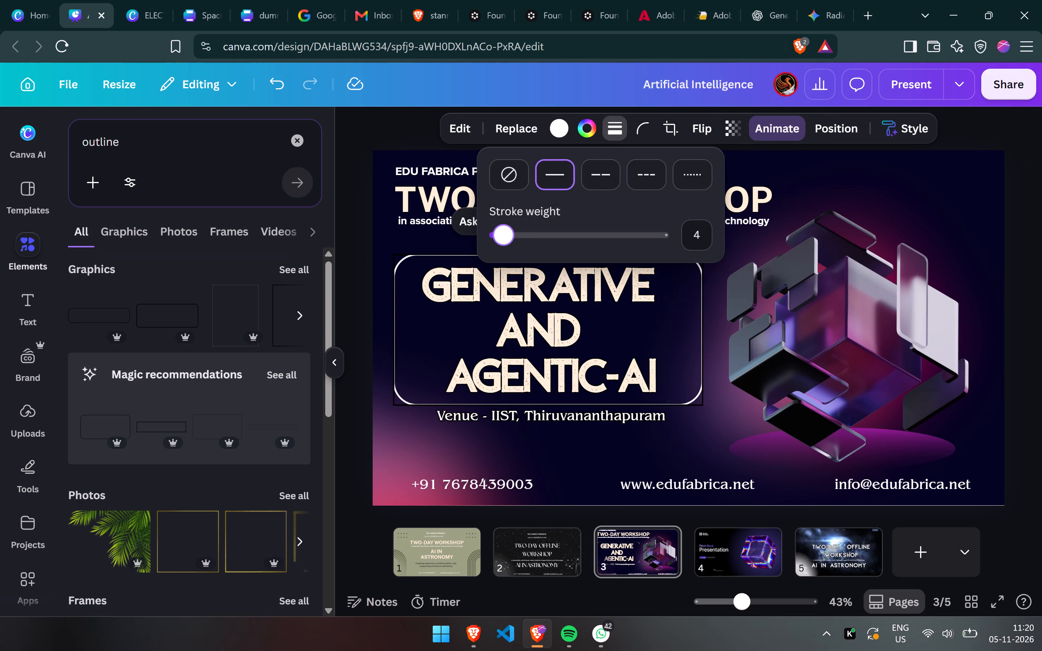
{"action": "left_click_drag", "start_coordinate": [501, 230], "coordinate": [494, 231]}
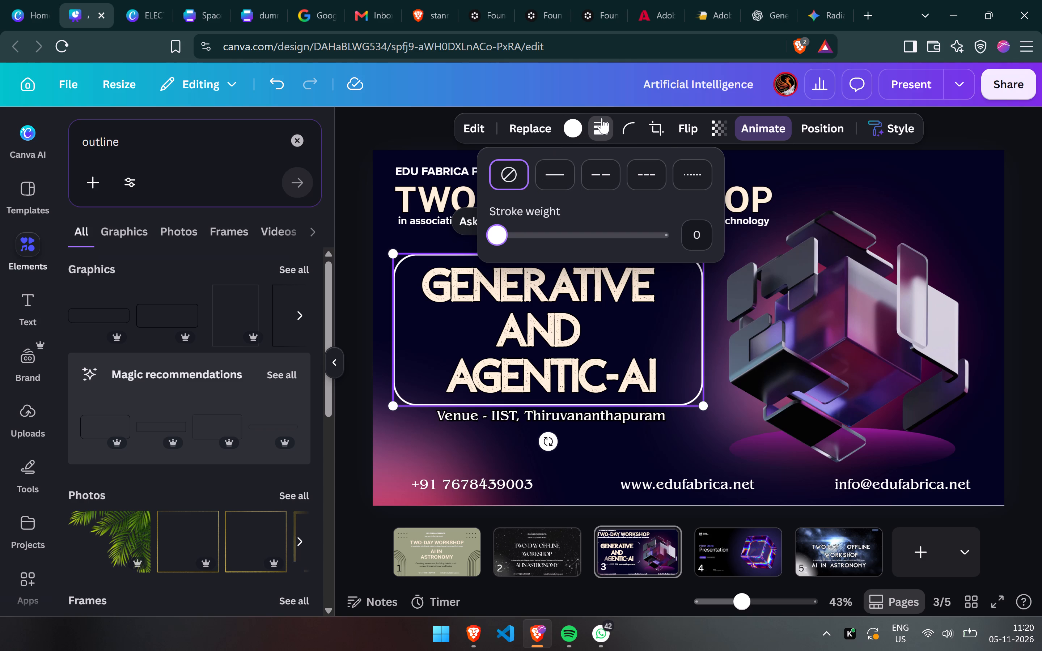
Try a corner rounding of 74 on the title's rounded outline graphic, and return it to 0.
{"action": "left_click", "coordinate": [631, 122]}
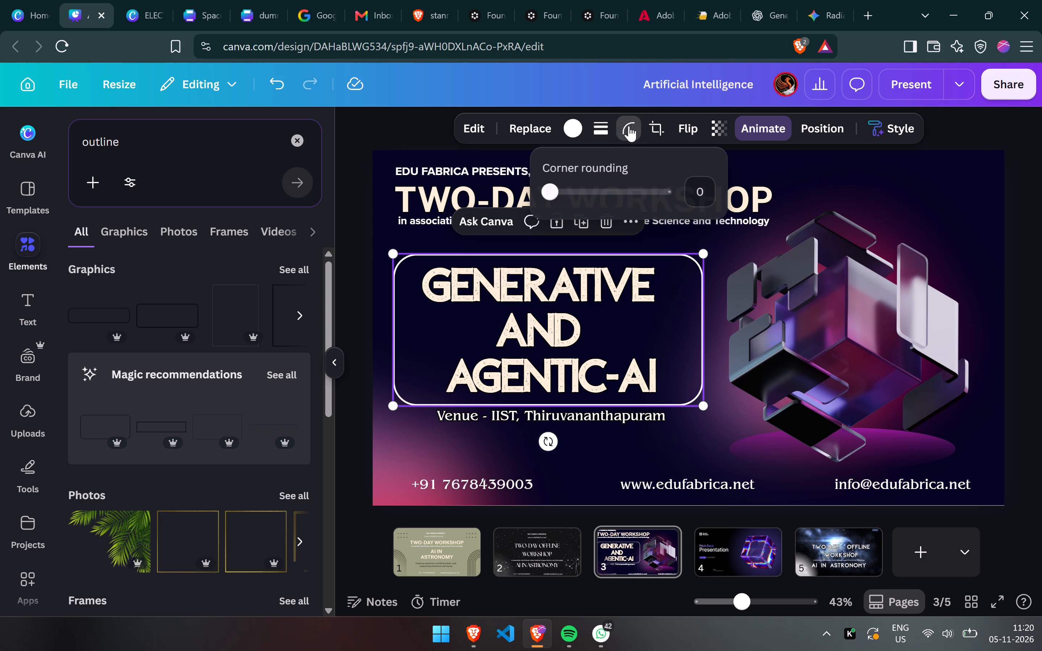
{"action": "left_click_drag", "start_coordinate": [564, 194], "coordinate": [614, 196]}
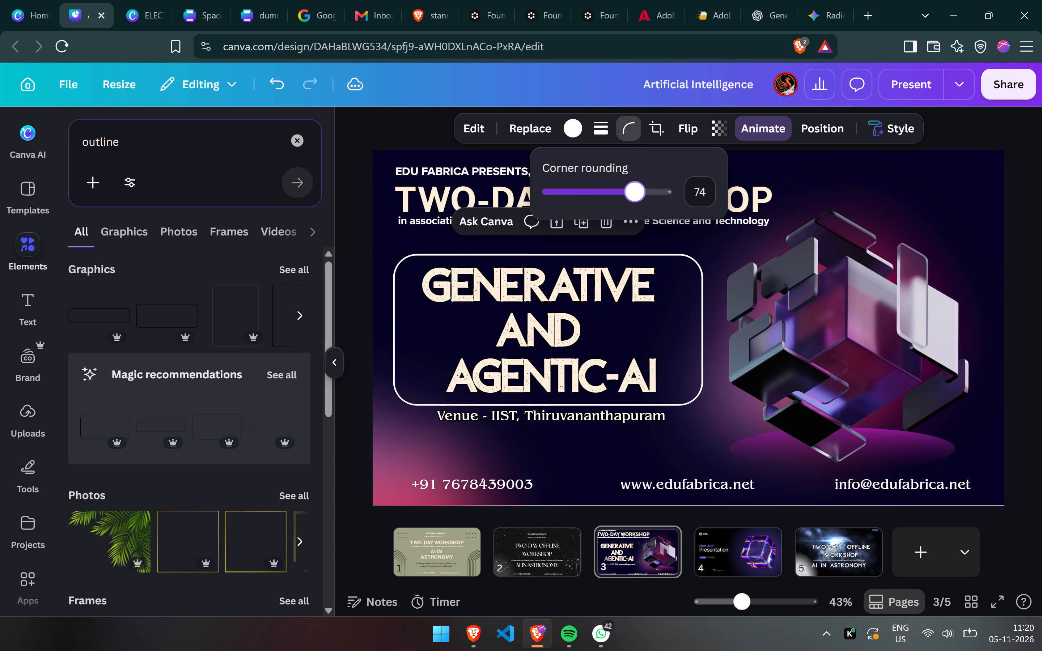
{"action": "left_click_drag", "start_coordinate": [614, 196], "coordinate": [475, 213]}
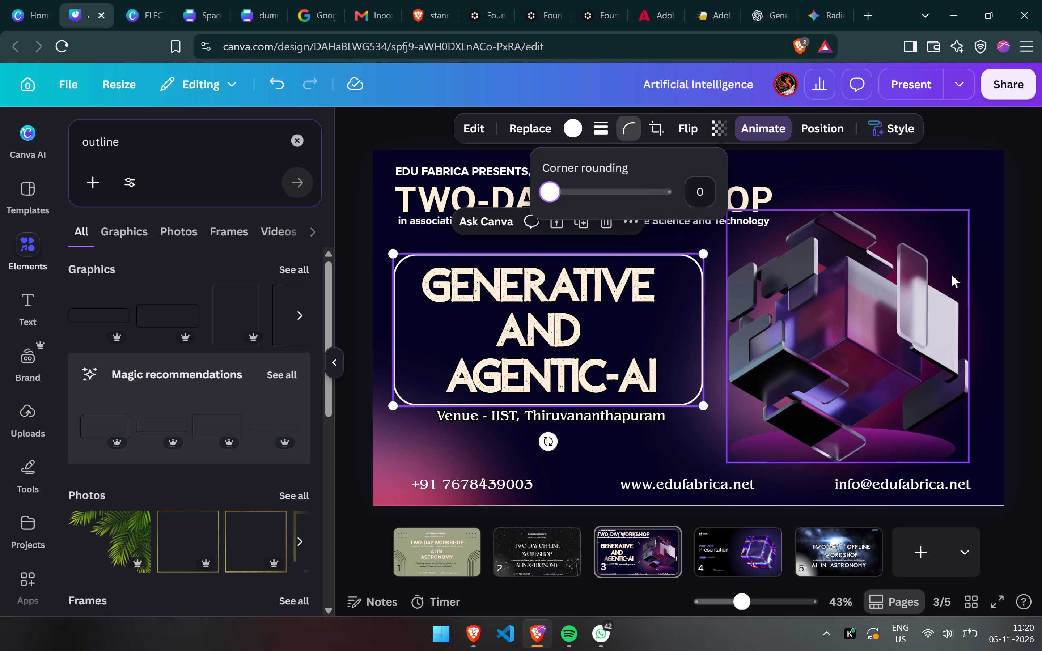
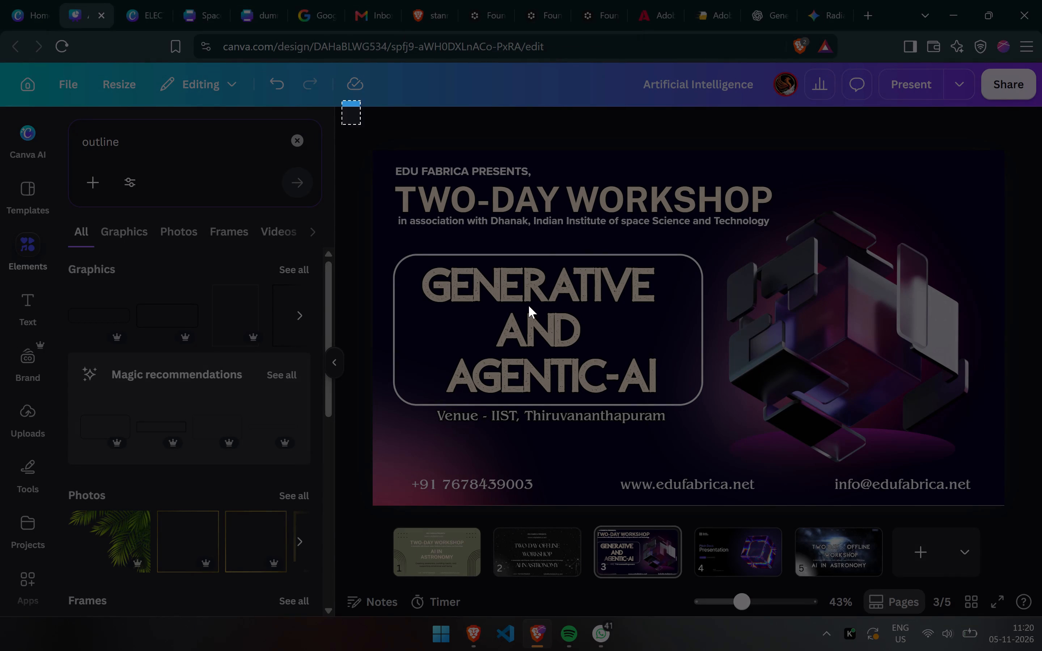
Capture a rectangular screen snip of the Two-Day Workshop poster canvas together with the page thumbnails beneath it.
{"action": "left_click_drag", "start_coordinate": [529, 306], "coordinate": [1033, 605]}
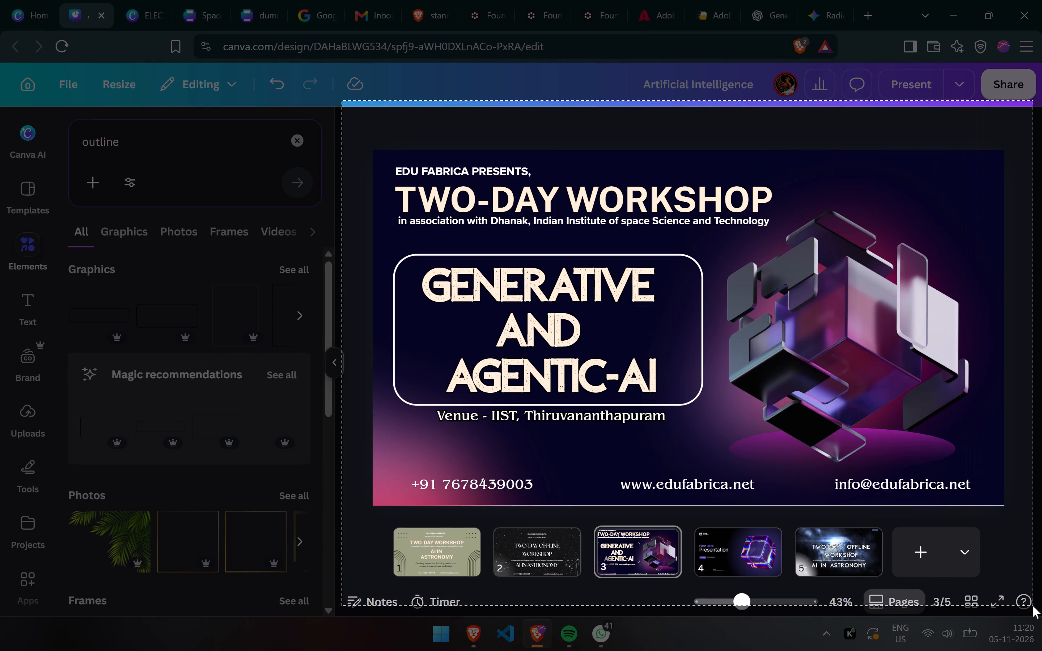
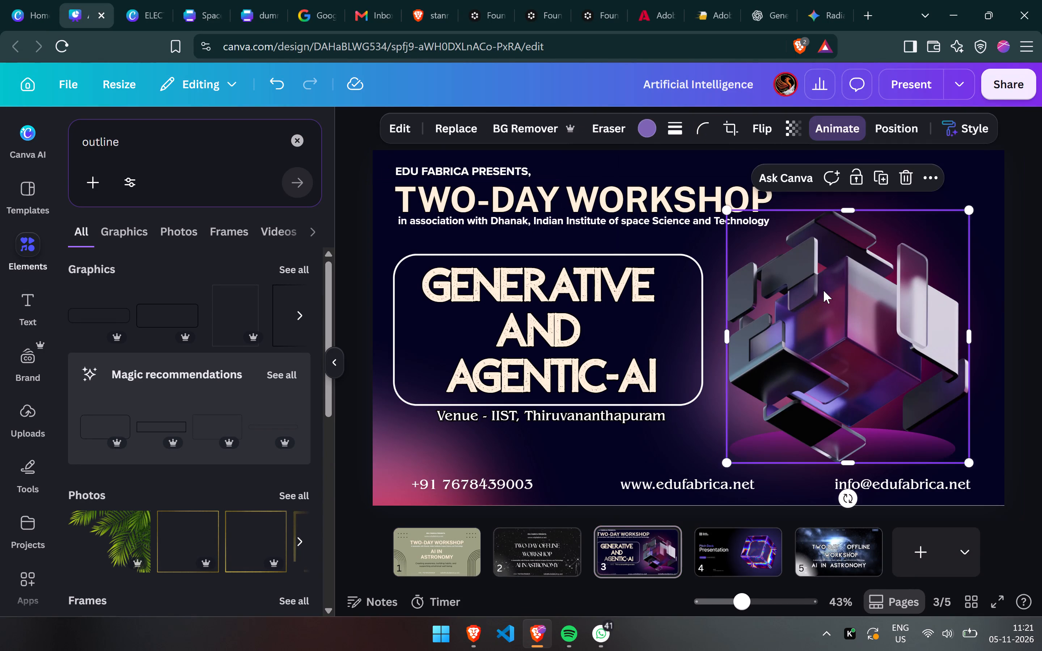
Copy all the elements of the Two-Day Workshop poster on page 3.
{"action": "key", "text": "ctrl+a"}
{"action": "left_click", "coordinate": [823, 301], "text": "ctrl"}
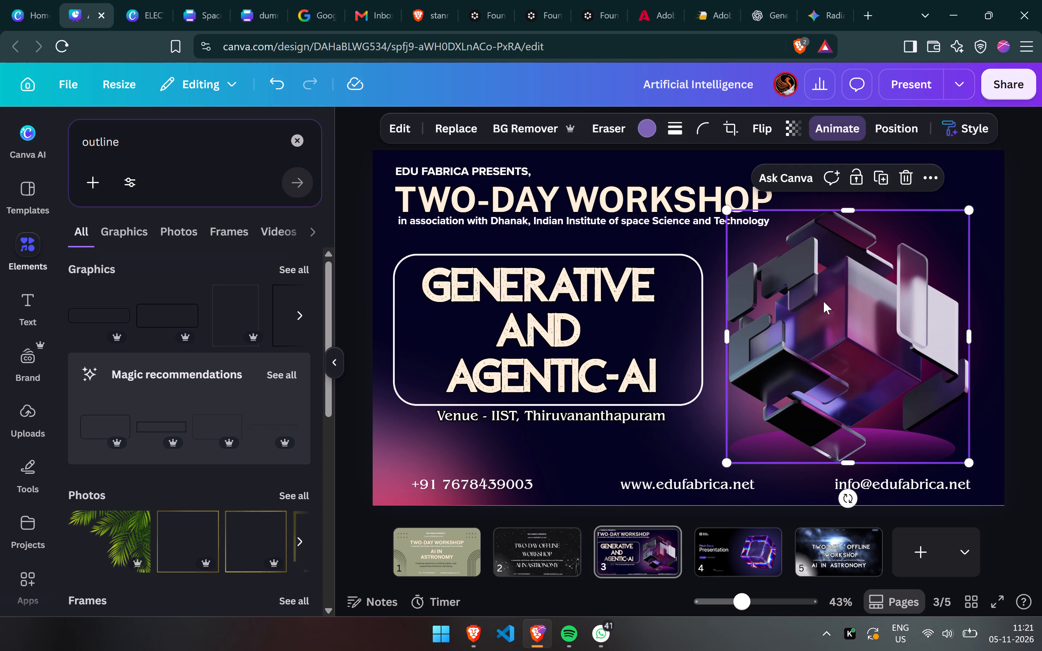
{"action": "key", "text": "ctrl+a"}
{"action": "left_click", "coordinate": [823, 301], "text": "shift"}
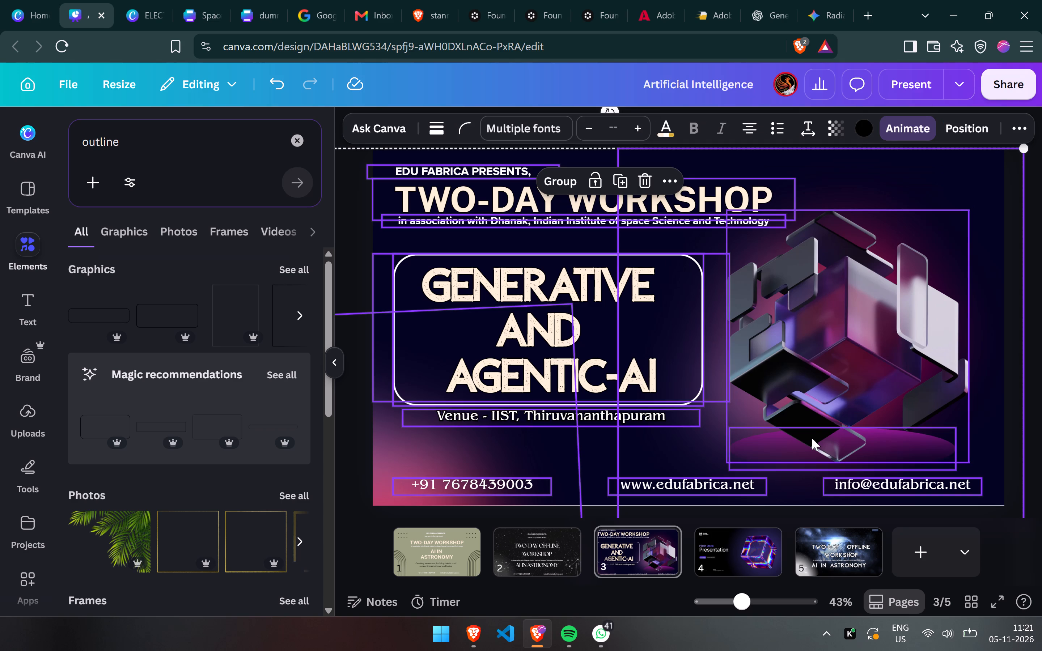
{"action": "left_click", "coordinate": [812, 438], "text": "shift"}
{"action": "left_click", "coordinate": [901, 366], "text": "shift"}
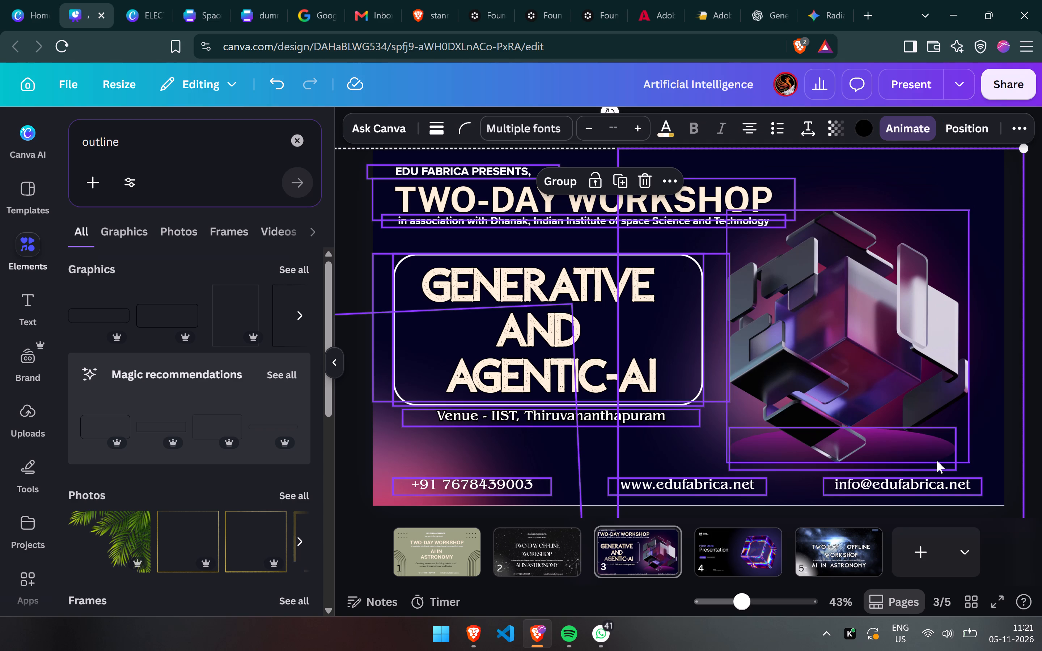
{"action": "left_click", "coordinate": [937, 460], "text": "shift"}
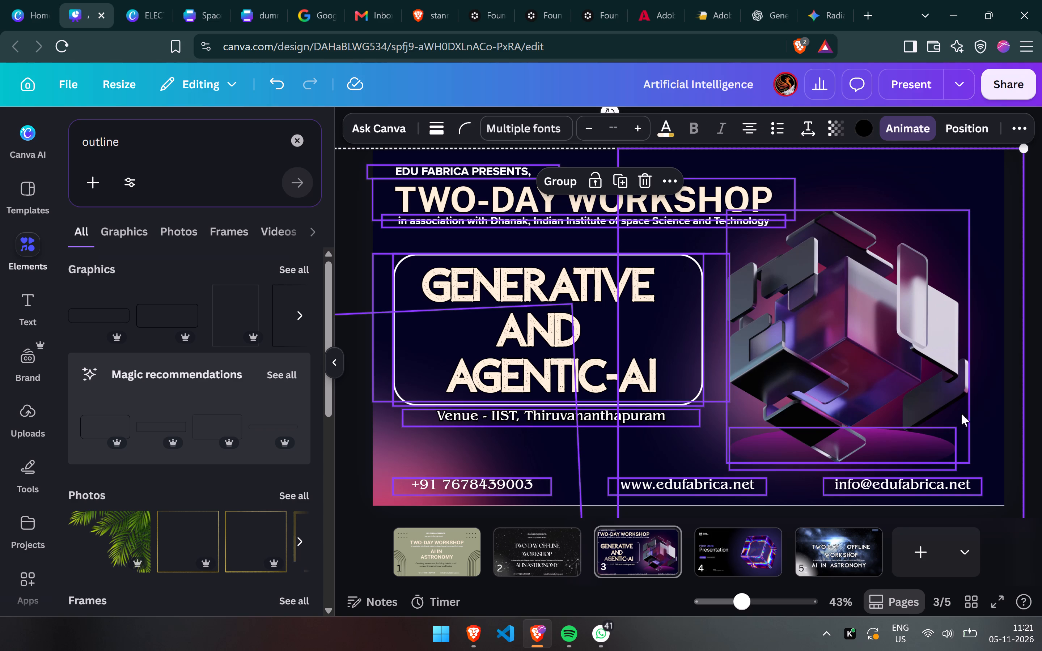
{"action": "left_click", "coordinate": [799, 467], "text": "shift"}
{"action": "left_click", "coordinate": [799, 467], "text": "shift"}
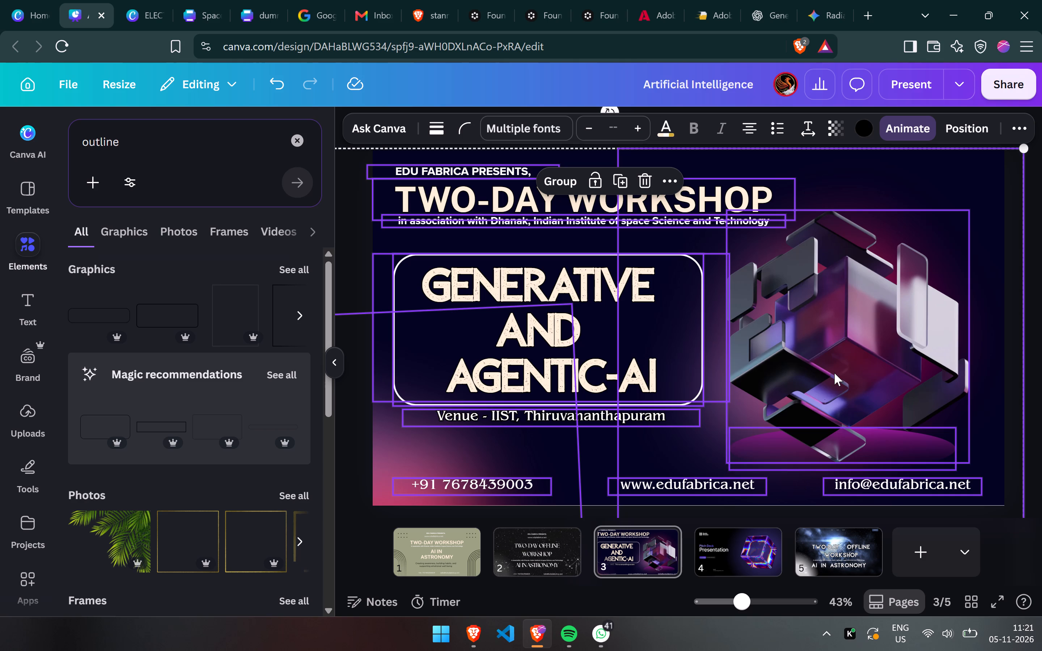
{"action": "left_click", "coordinate": [834, 373]}
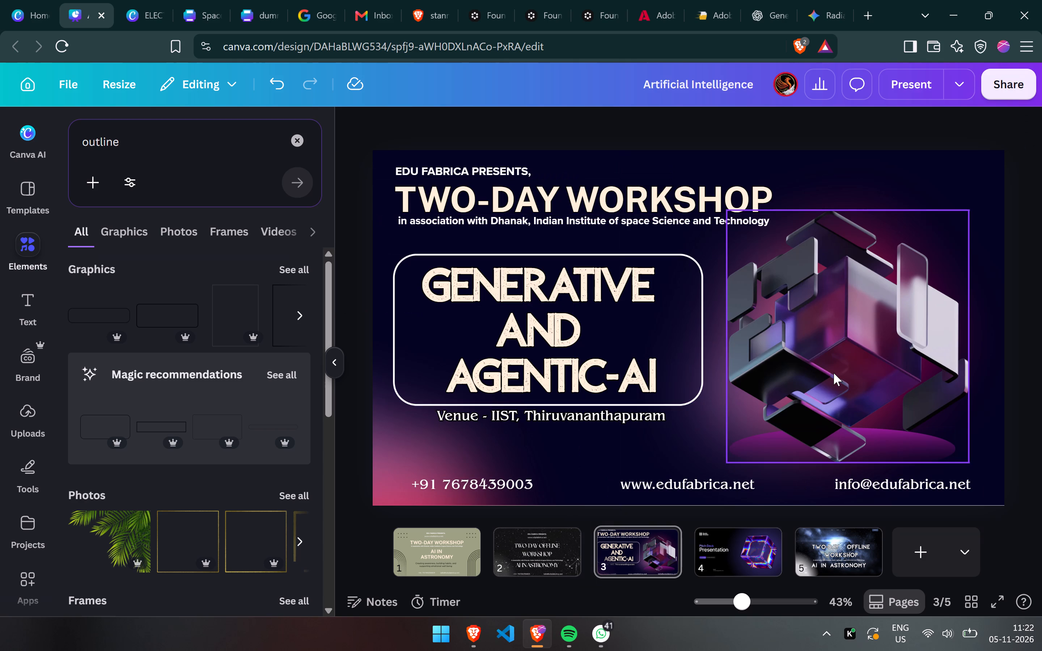
{"action": "key", "text": "ctrl+a"}
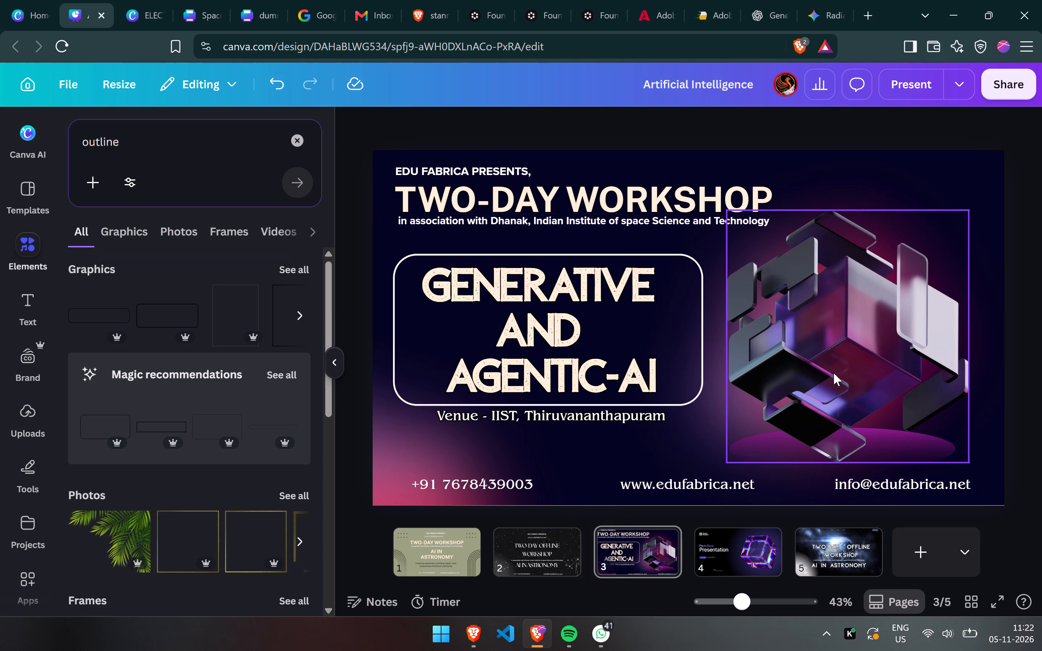
{"action": "left_click", "coordinate": [834, 373], "text": "shift"}
{"action": "left_click", "coordinate": [799, 444], "text": "shift"}
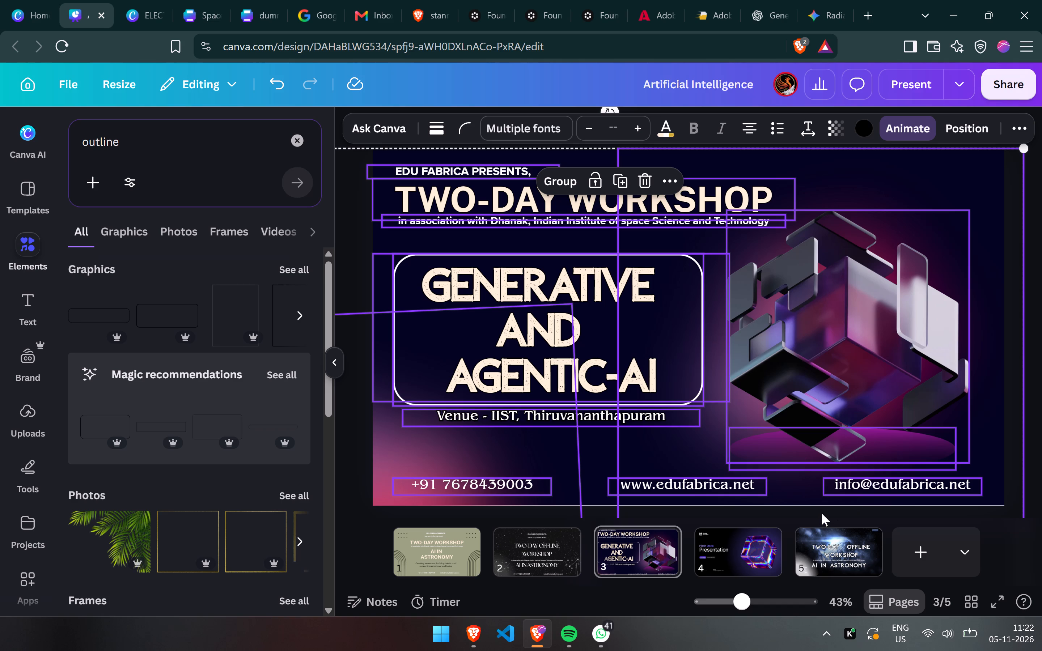
{"action": "key", "text": "ctrl+c"}
Open page 4, the Pitch Deck Presentation slide with the glass cube.
{"action": "left_click", "coordinate": [734, 549]}
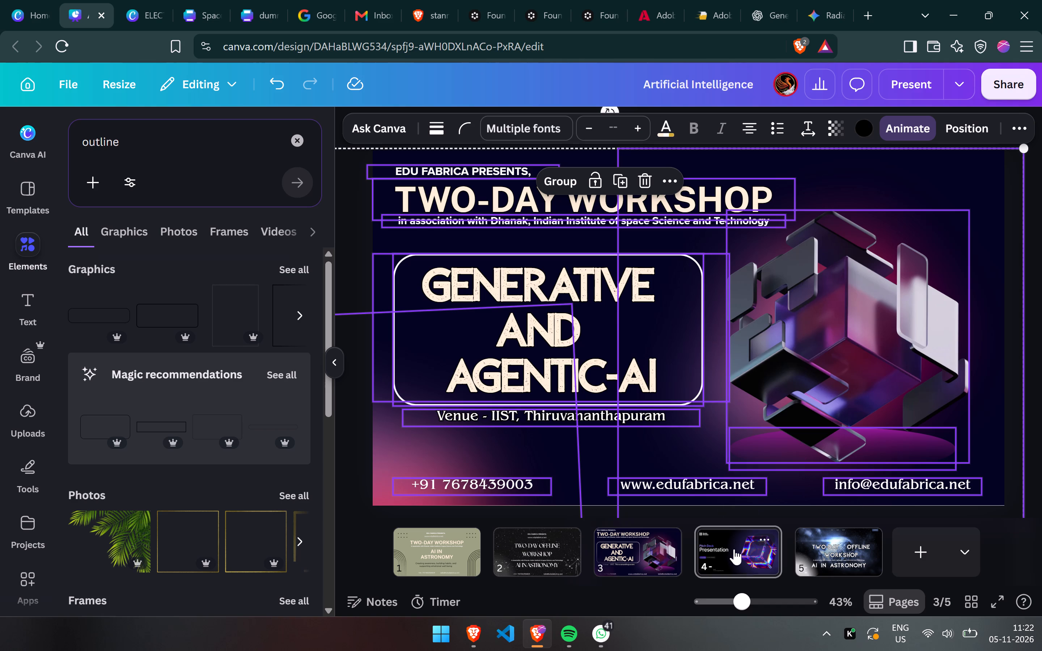
{"action": "left_click", "coordinate": [731, 442]}
{"action": "left_click", "coordinate": [685, 471]}
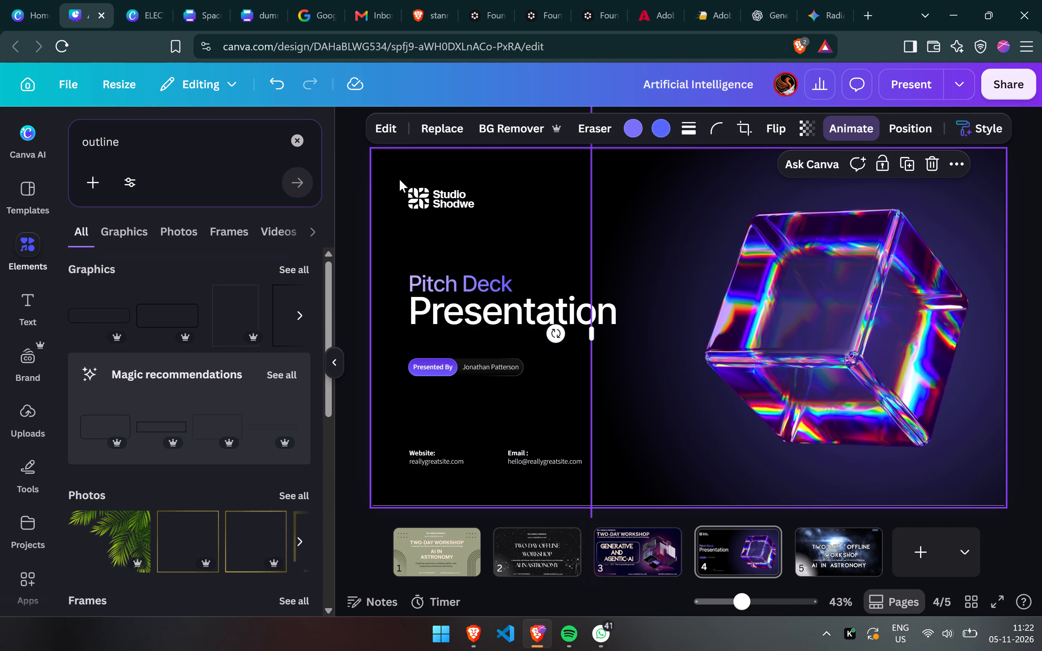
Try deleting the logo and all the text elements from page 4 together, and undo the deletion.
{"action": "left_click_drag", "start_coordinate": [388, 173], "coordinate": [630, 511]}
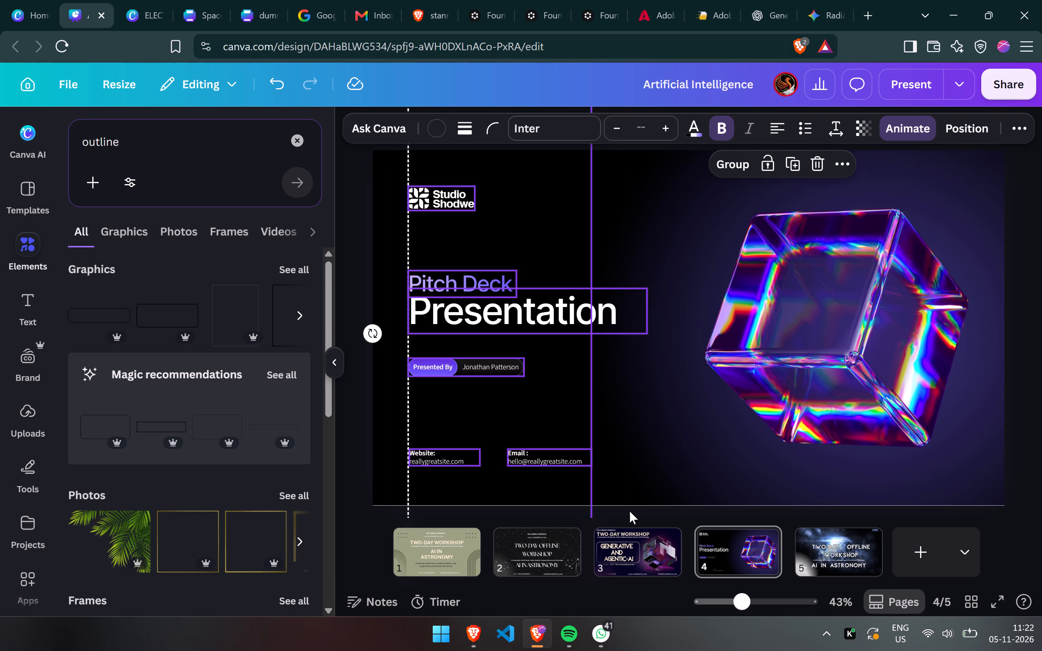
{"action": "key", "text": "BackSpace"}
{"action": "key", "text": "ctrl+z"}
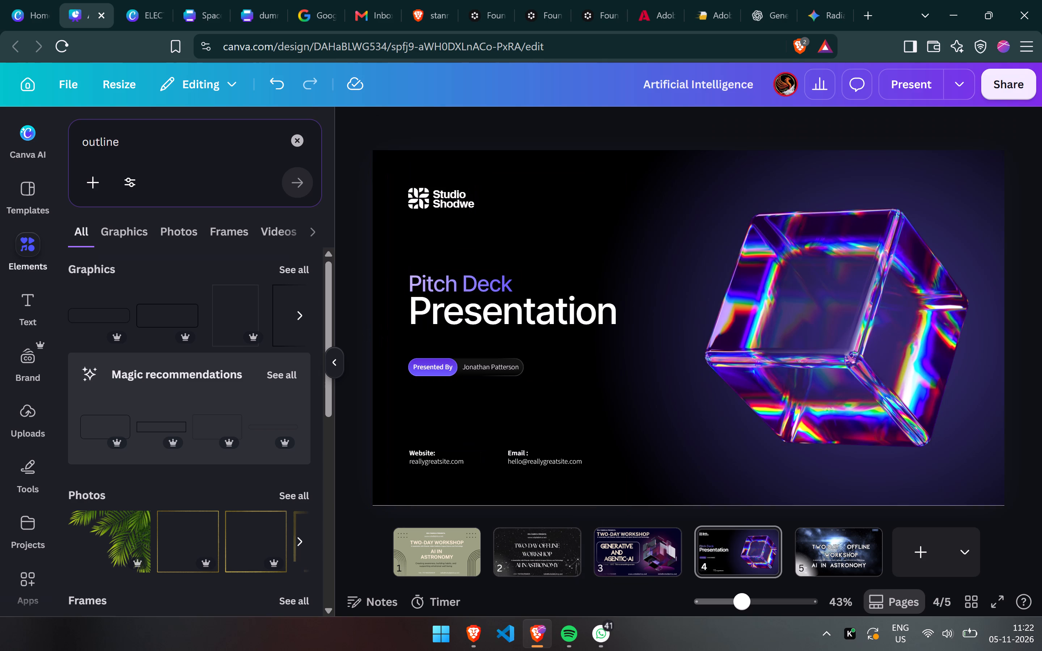
Delete the Studio Shodwe logo from page 4.
{"action": "left_click", "coordinate": [427, 214]}
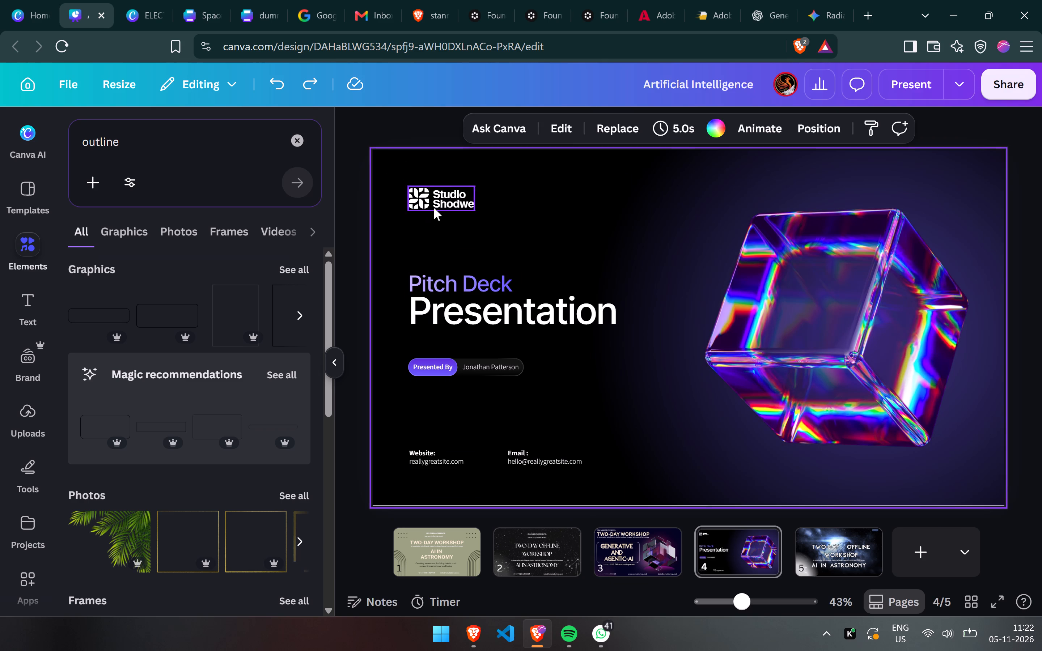
{"action": "left_click", "coordinate": [434, 208]}
{"action": "key", "text": "BackSpace"}
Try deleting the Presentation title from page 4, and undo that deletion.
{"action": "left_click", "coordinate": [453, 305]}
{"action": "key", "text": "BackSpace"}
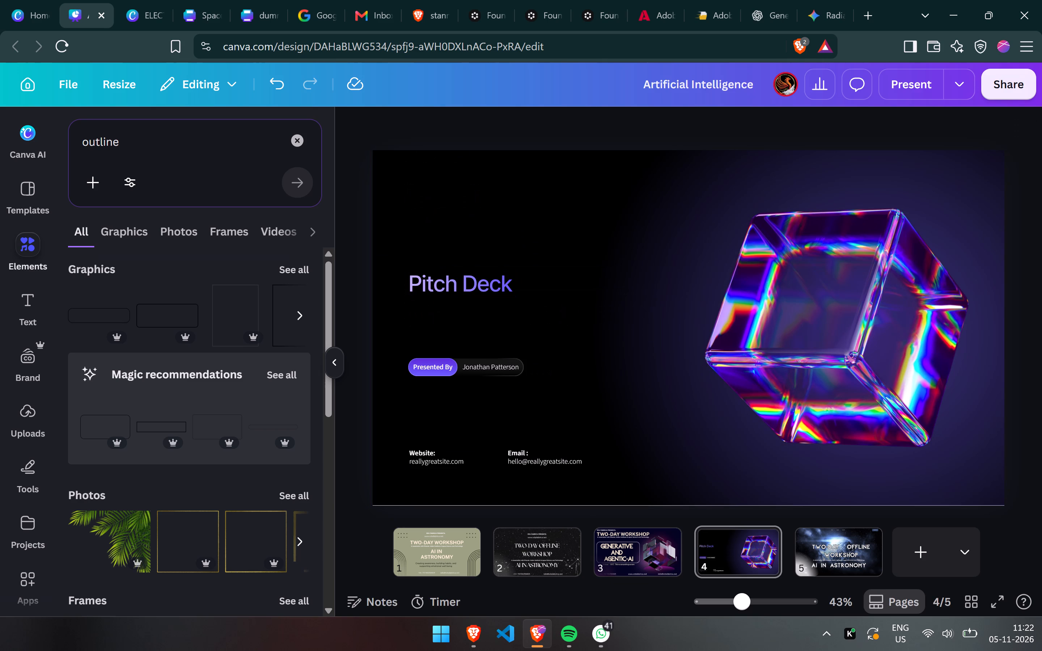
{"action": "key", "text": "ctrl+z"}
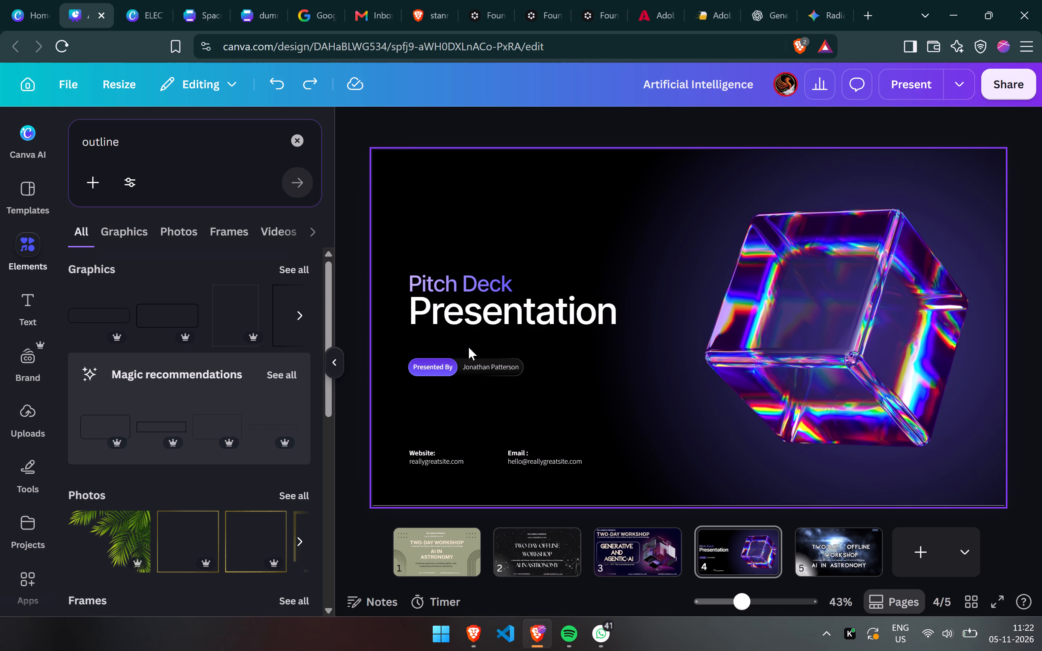
Check the poster wording on page 3, and replace the "Presented By" label on page 4 with EDU FABRICA.
{"action": "left_click", "coordinate": [458, 367]}
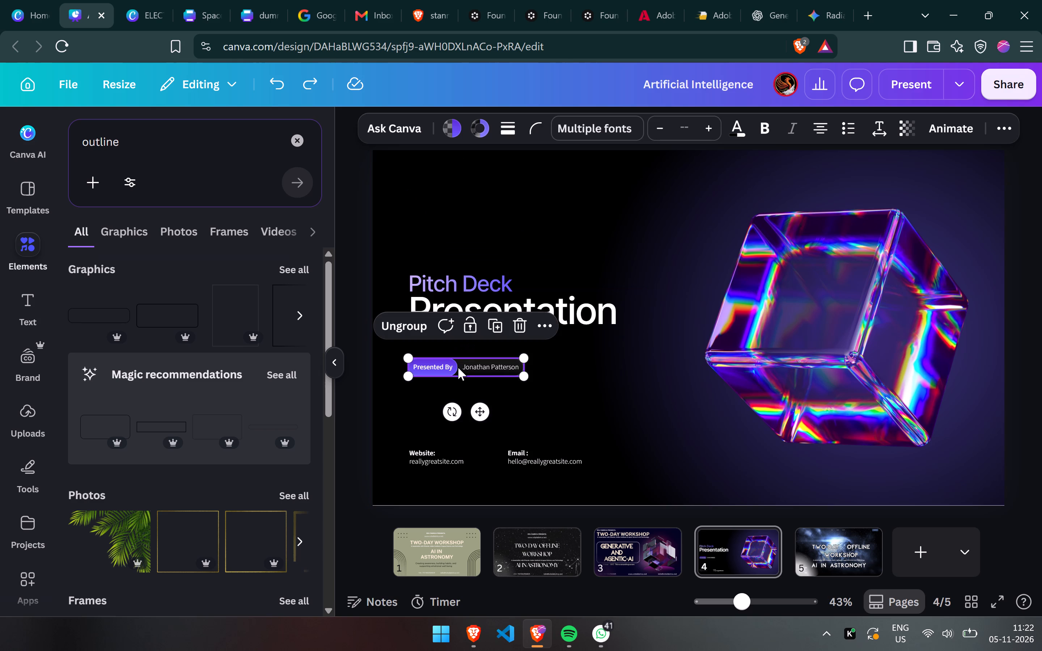
{"action": "left_click", "coordinate": [646, 542]}
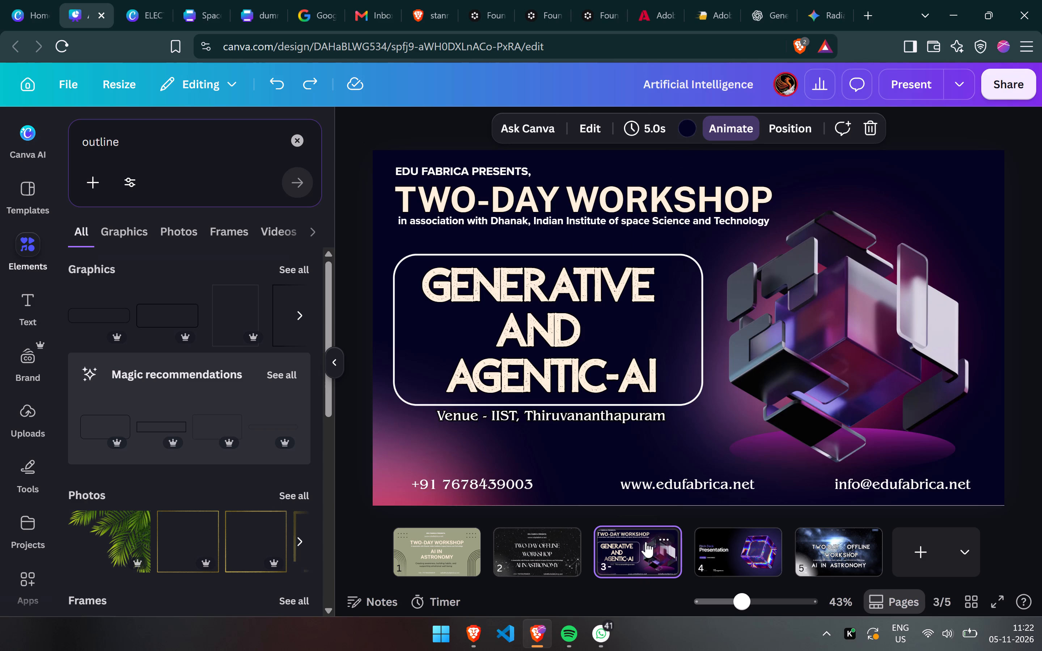
{"action": "left_click", "coordinate": [728, 548]}
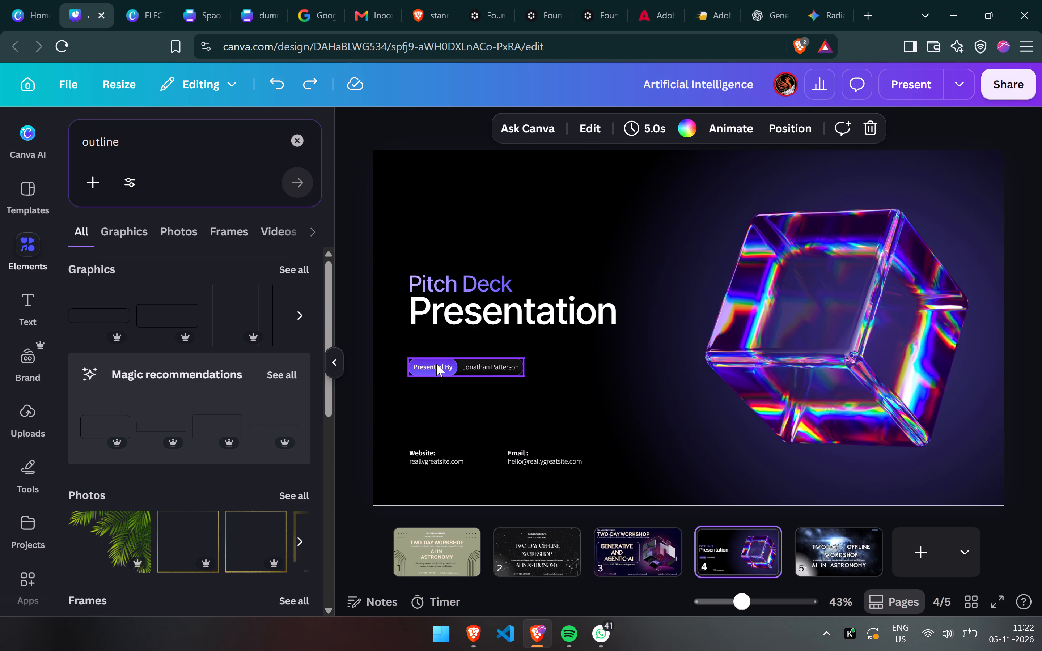
{"action": "double_click", "coordinate": [436, 364]}
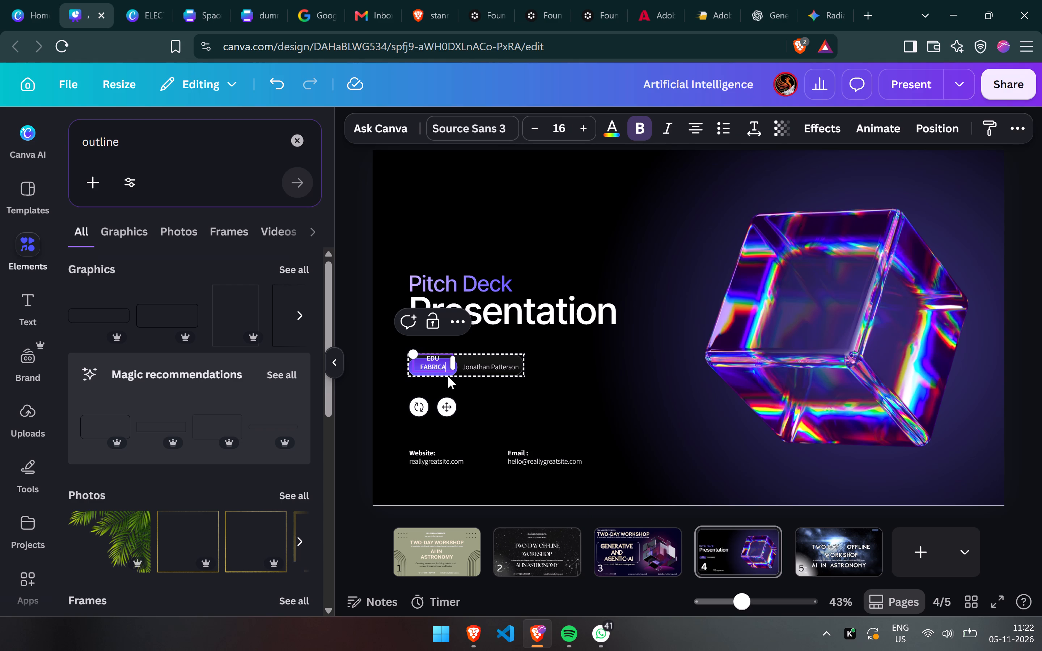
Widen the EDU FABRICA text box to fit one line and centre it on its purple pill.
{"action": "left_click", "coordinate": [454, 364]}
{"action": "left_click_drag", "start_coordinate": [454, 364], "coordinate": [463, 364]}
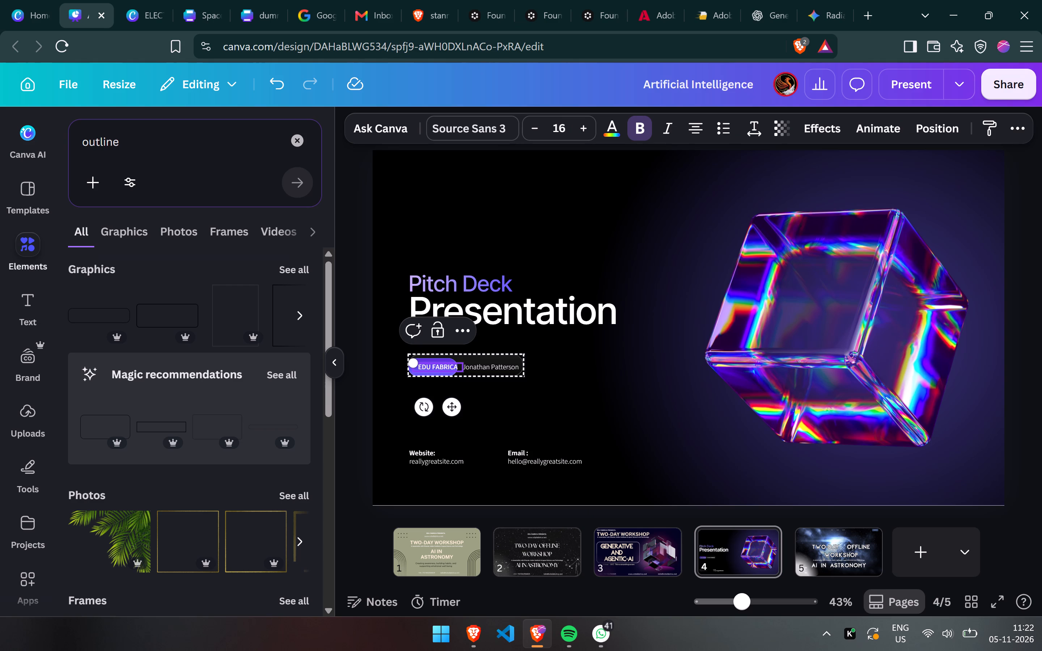
{"action": "left_click_drag", "start_coordinate": [452, 408], "coordinate": [448, 408]}
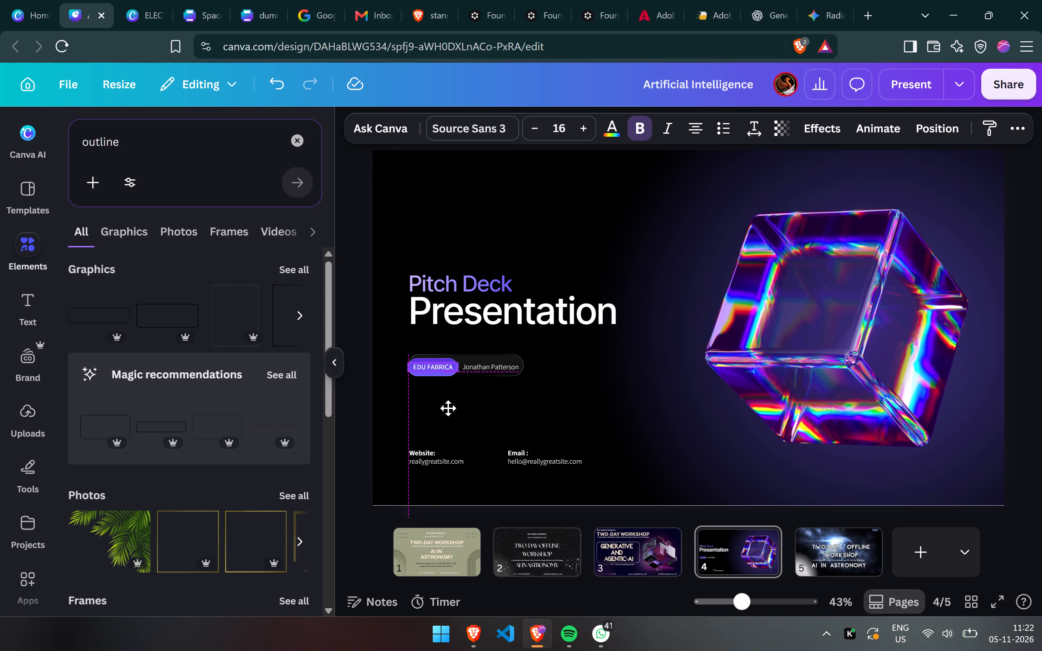
{"action": "left_click_drag", "start_coordinate": [448, 408], "coordinate": [446, 408]}
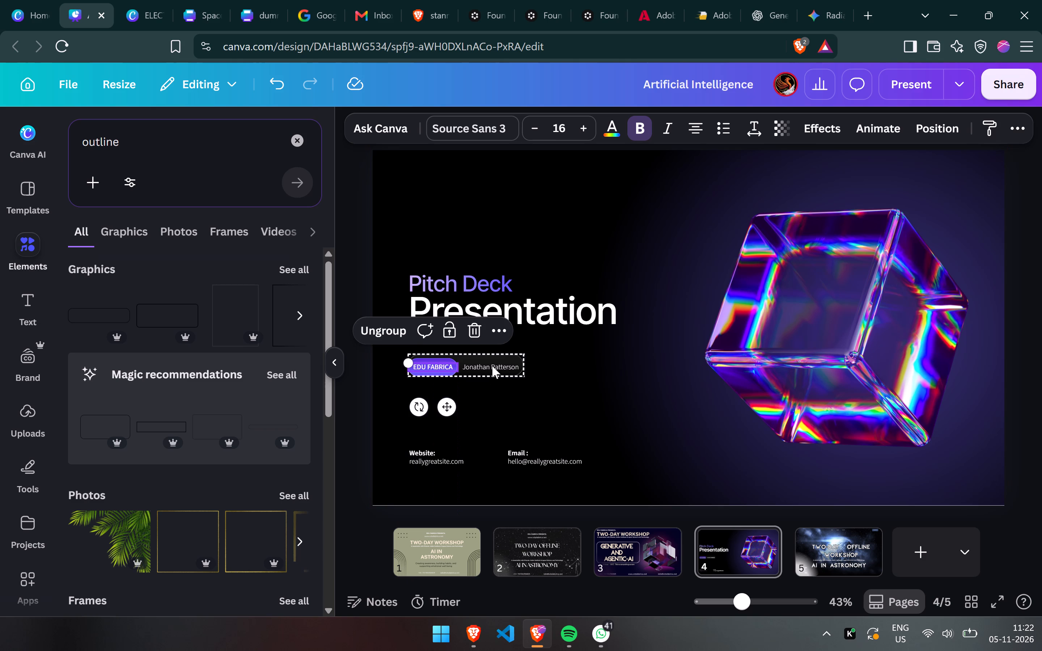
Replace the presenter name beside the EDU FABRICA pill with "PRESENTS,".
{"action": "double_click", "coordinate": [492, 366]}
{"action": "type", "text": "PRESENTS,"}
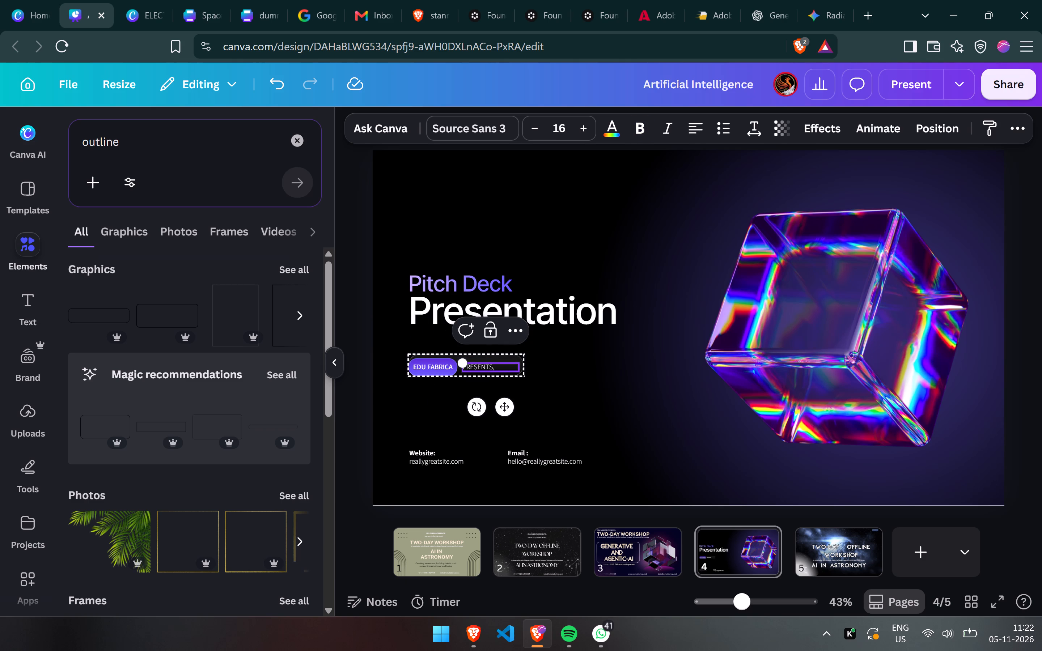
{"action": "left_click", "coordinate": [537, 402]}
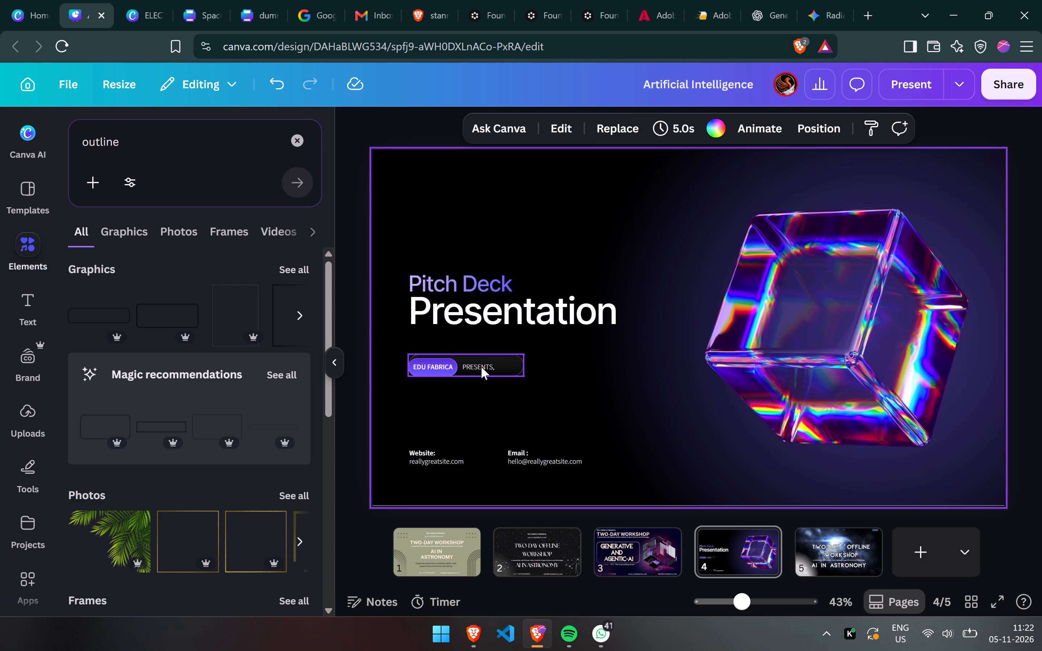
Shift the purple pill slightly right inside the dark outline and recentre the EDU FABRICA text on it.
{"action": "double_click", "coordinate": [441, 365]}
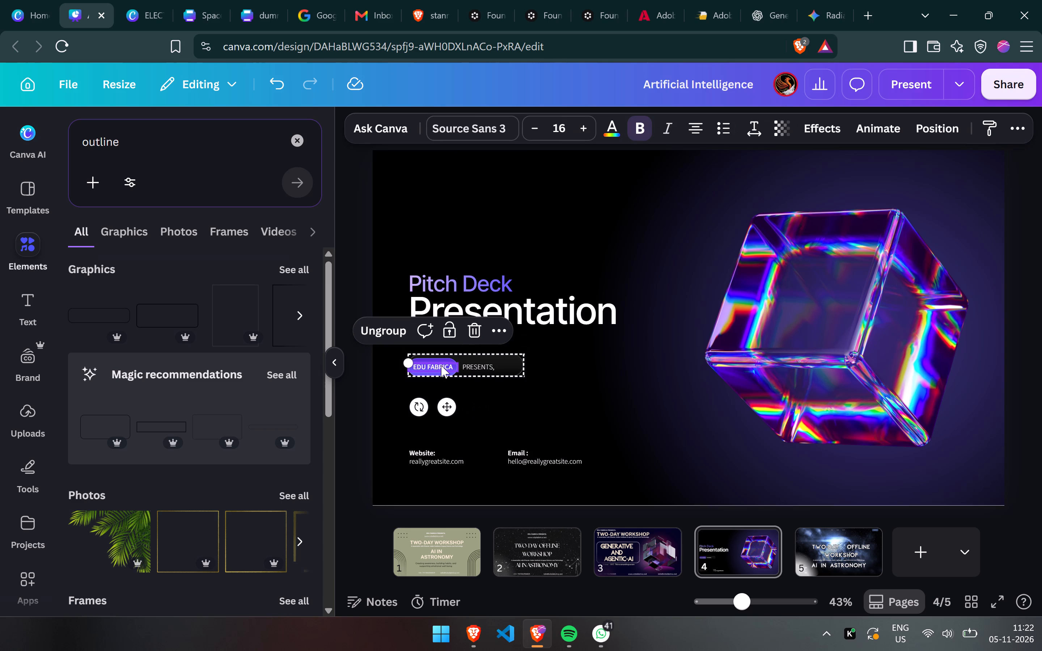
{"action": "left_click", "coordinate": [446, 358]}
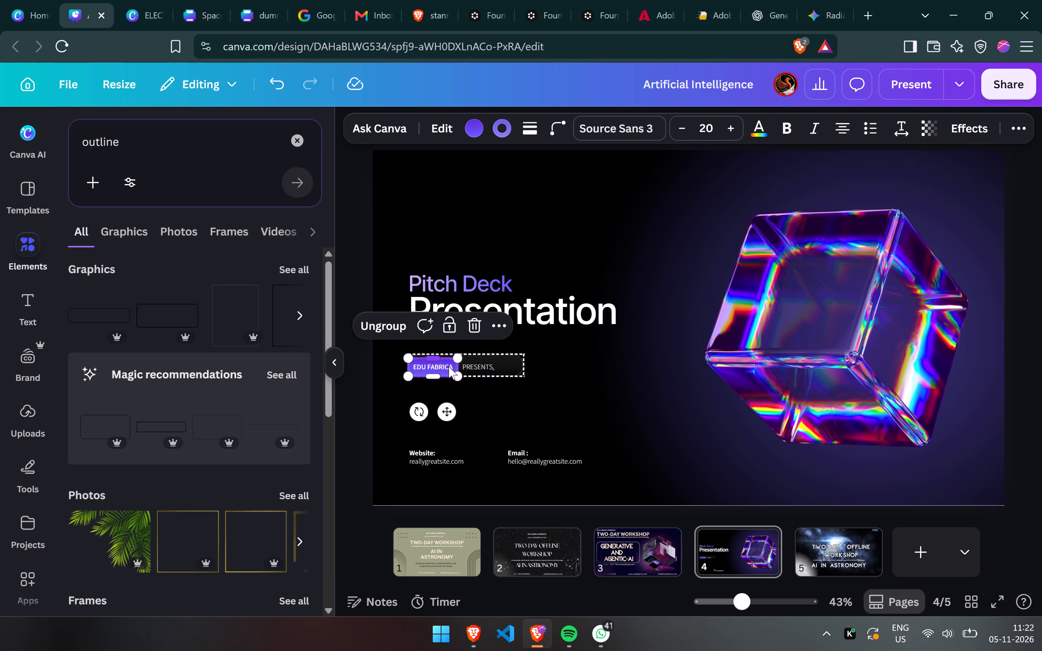
{"action": "left_click_drag", "start_coordinate": [448, 412], "coordinate": [457, 410]}
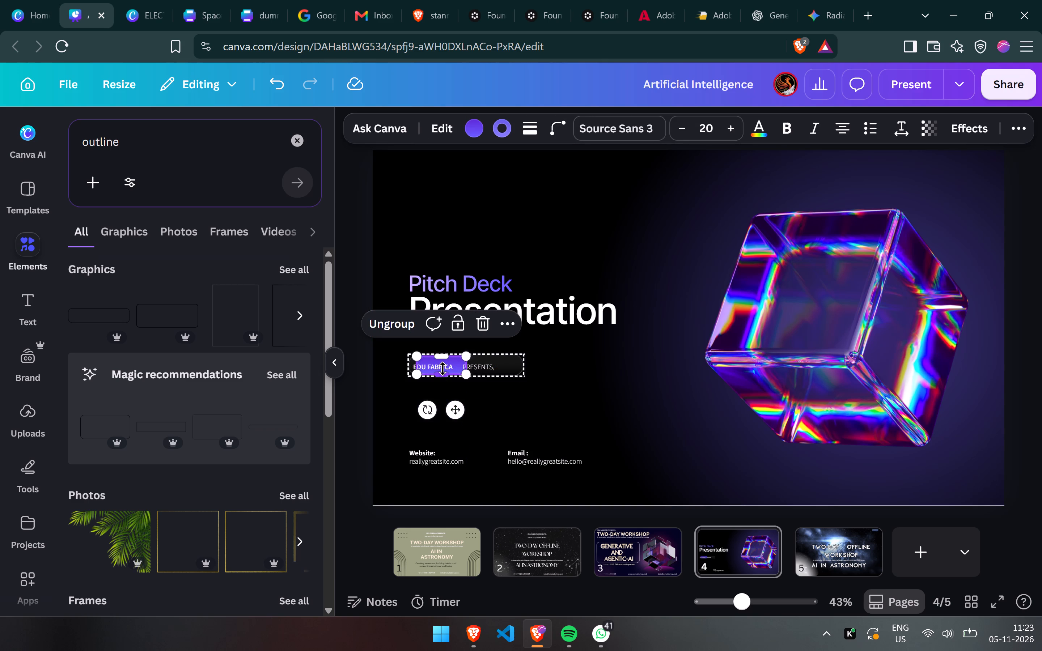
{"action": "left_click", "coordinate": [443, 365]}
{"action": "left_click_drag", "start_coordinate": [443, 365], "coordinate": [450, 364]}
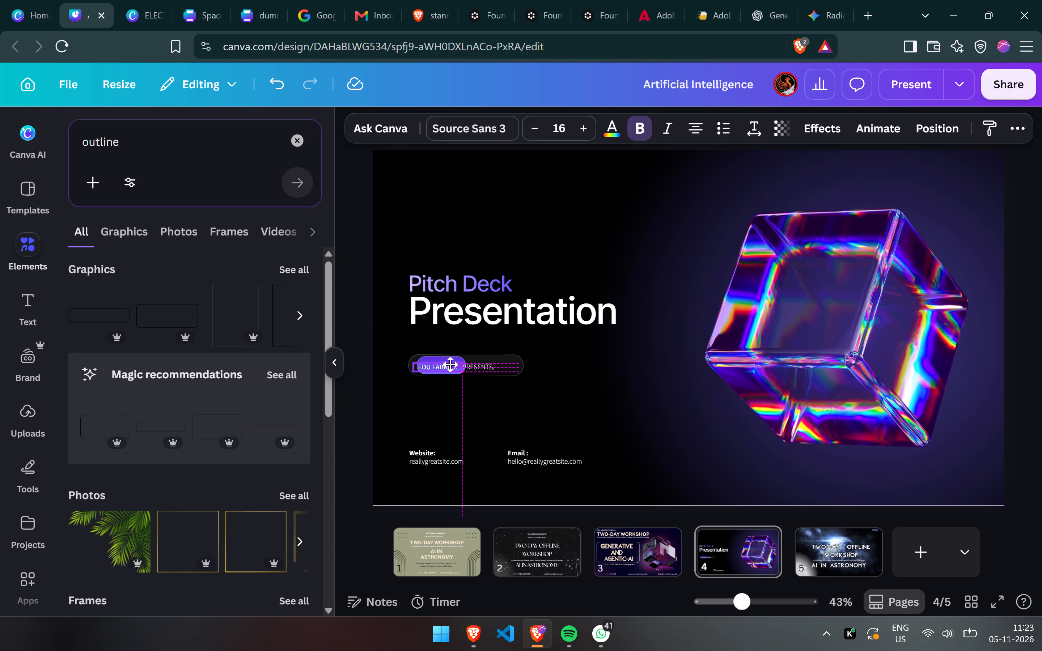
{"action": "left_click_drag", "start_coordinate": [450, 364], "coordinate": [450, 363]}
Move the "PRESENTS," text slightly right of the purple pill and align it level with EDU FABRICA.
{"action": "left_click", "coordinate": [486, 370]}
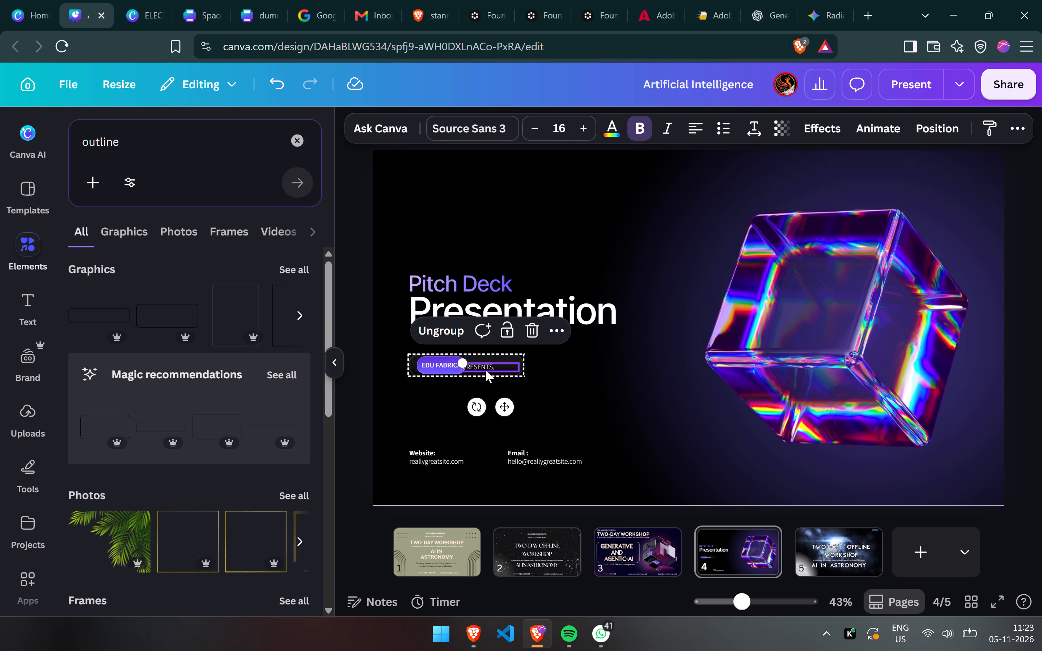
{"action": "left_click_drag", "start_coordinate": [489, 367], "coordinate": [499, 365]}
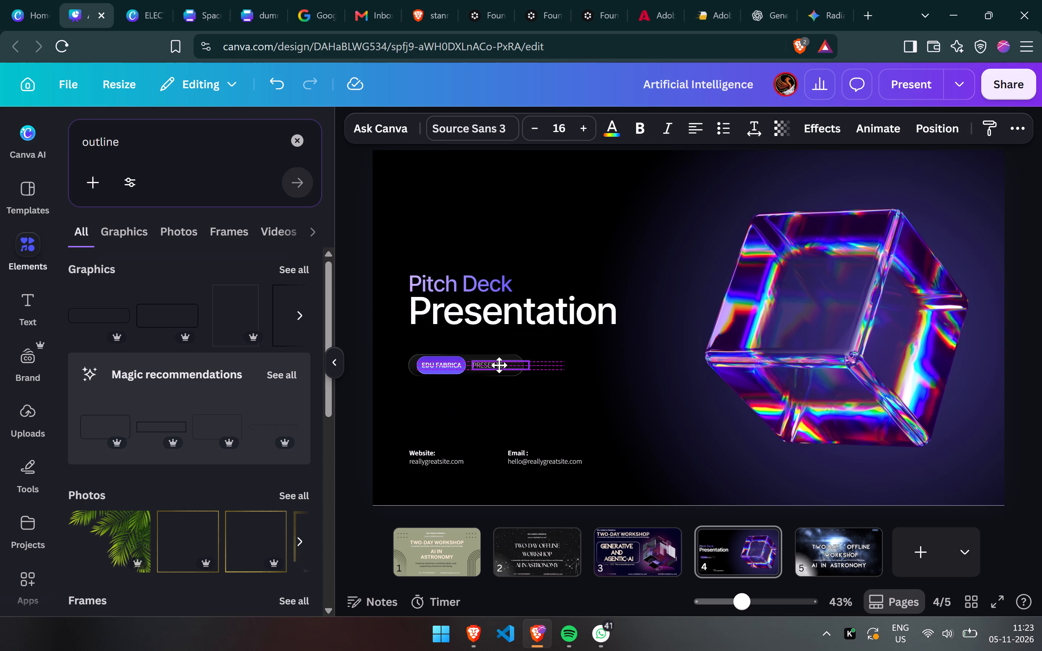
{"action": "left_click_drag", "start_coordinate": [499, 365], "coordinate": [499, 363]}
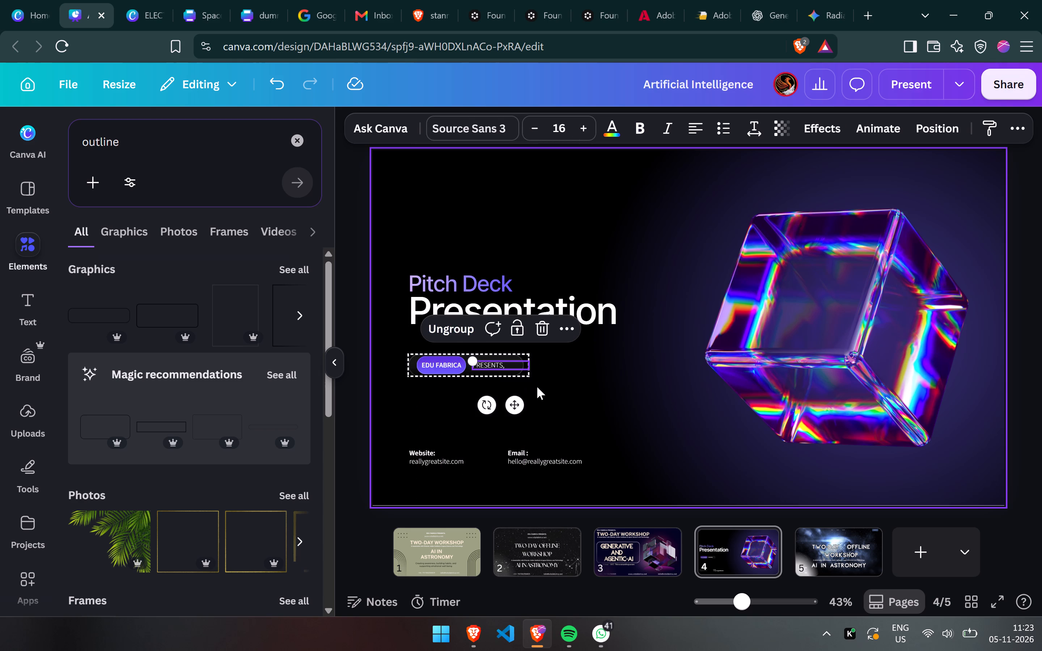
{"action": "left_click", "coordinate": [539, 387]}
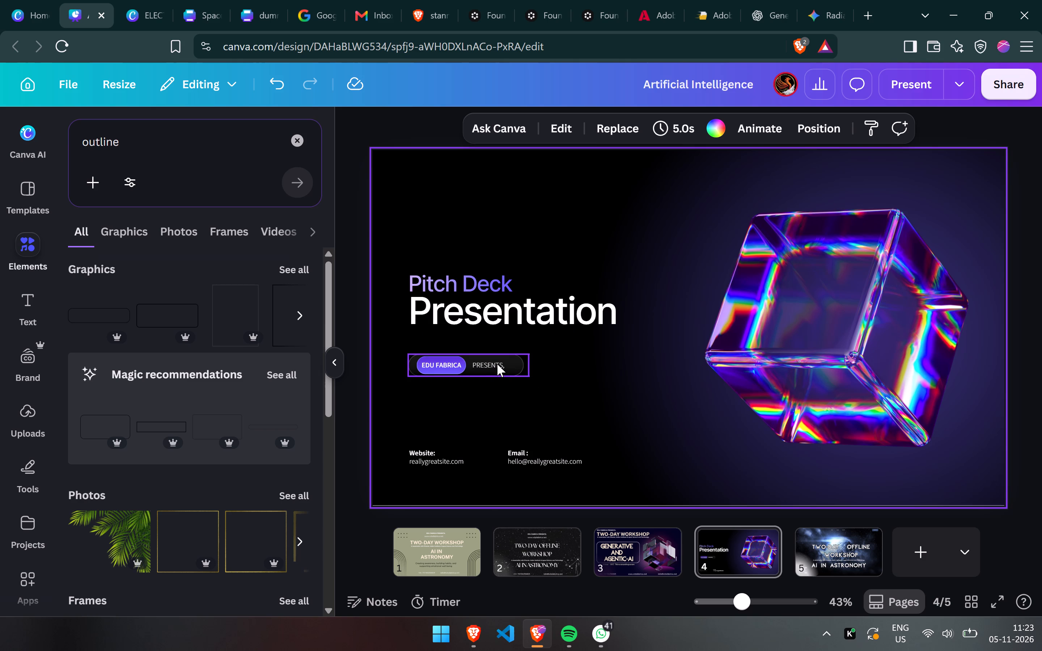
{"action": "left_click", "coordinate": [497, 364]}
{"action": "left_click", "coordinate": [497, 364]}
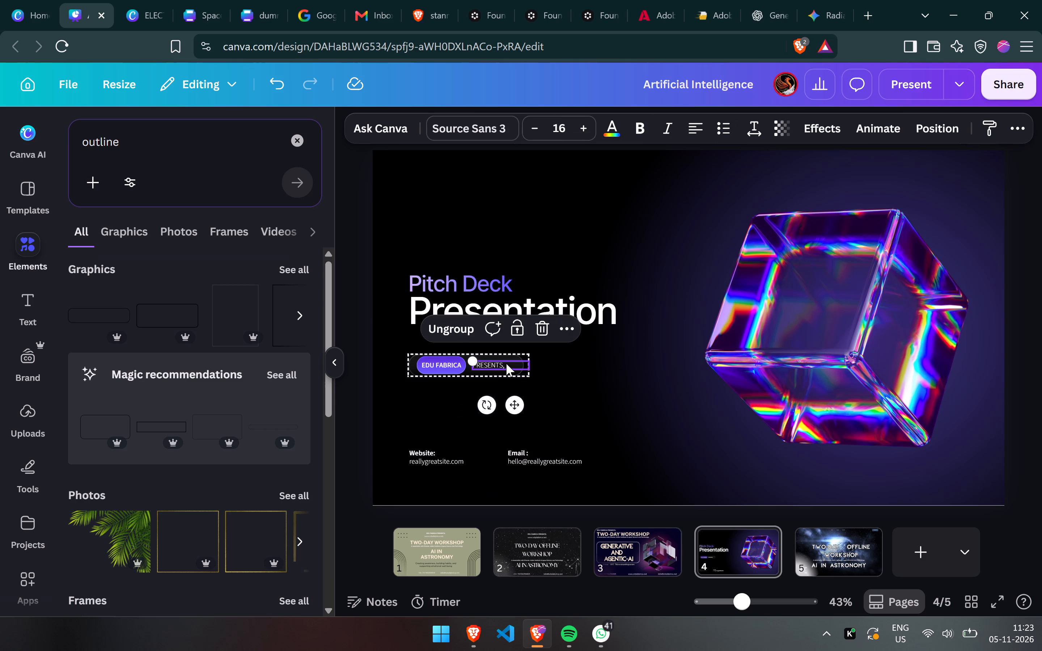
{"action": "left_click_drag", "start_coordinate": [505, 363], "coordinate": [509, 362]}
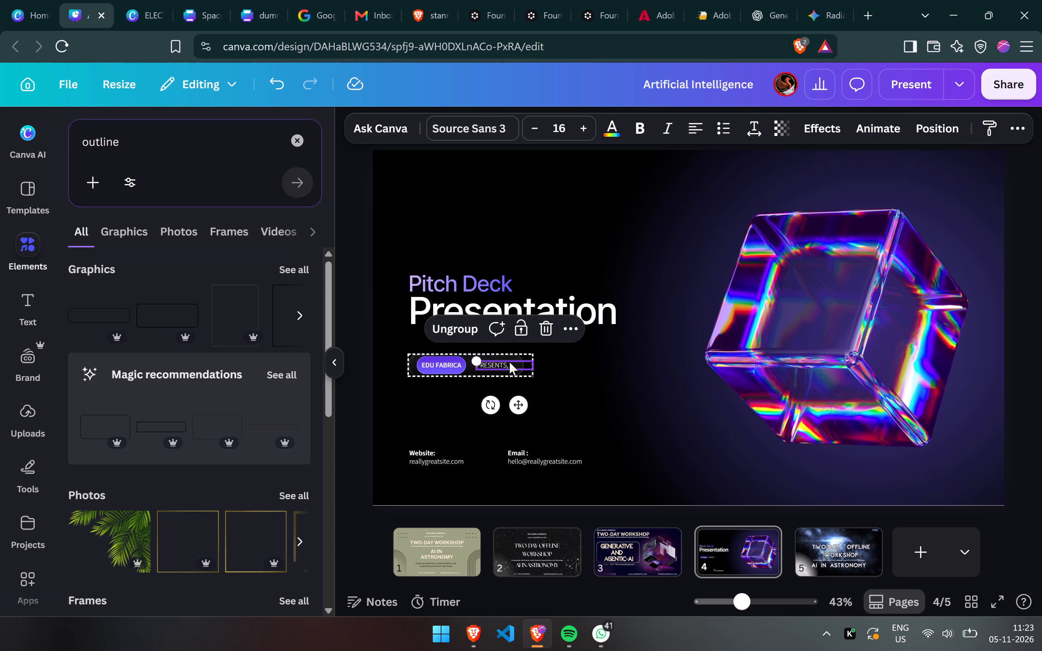
{"action": "left_click", "coordinate": [598, 391]}
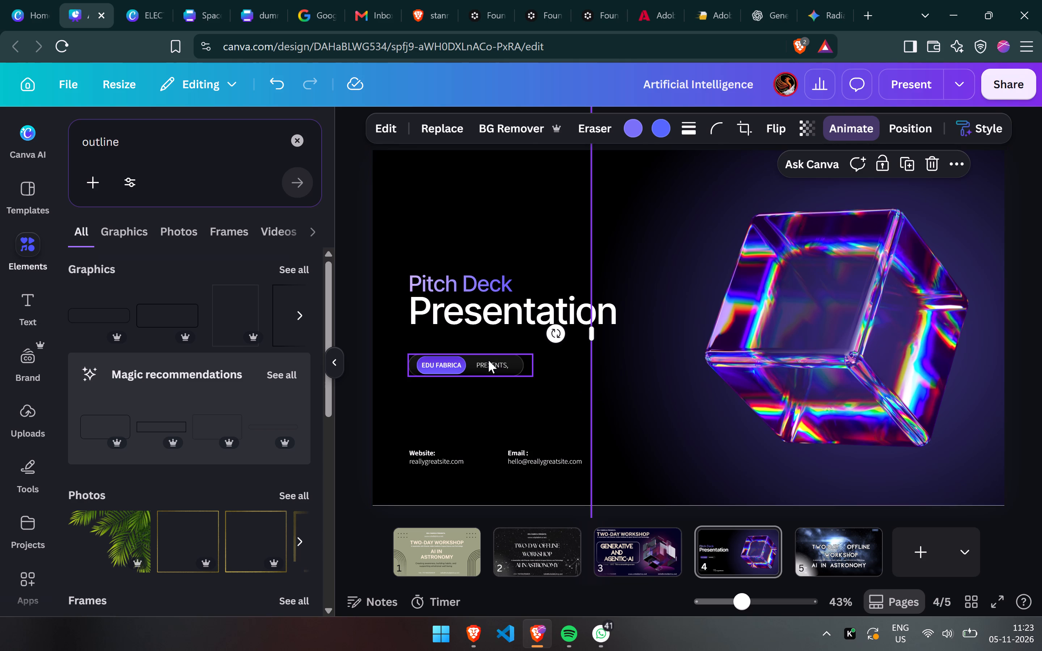
Move the EDU FABRICA PRESENTS badge above the Pitch Deck title, enlarge it, and align its left edge with the title.
{"action": "left_click", "coordinate": [488, 360]}
{"action": "left_click_drag", "start_coordinate": [488, 360], "coordinate": [480, 211]}
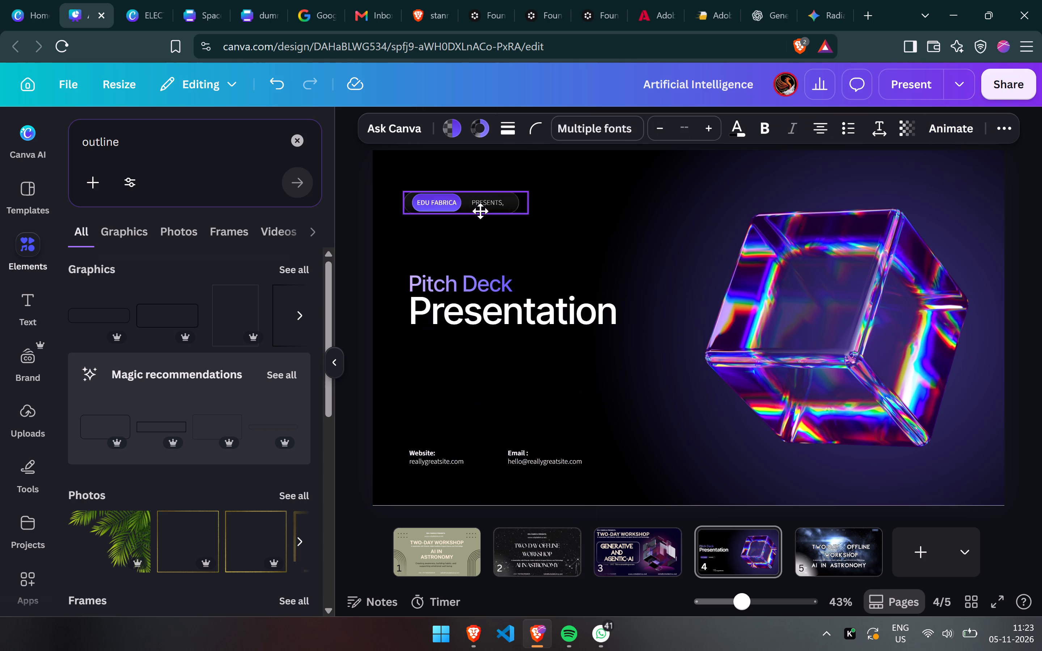
{"action": "left_click_drag", "start_coordinate": [480, 211], "coordinate": [479, 214]}
{"action": "left_click_drag", "start_coordinate": [525, 226], "coordinate": [614, 264]}
{"action": "left_click_drag", "start_coordinate": [575, 237], "coordinate": [576, 226]}
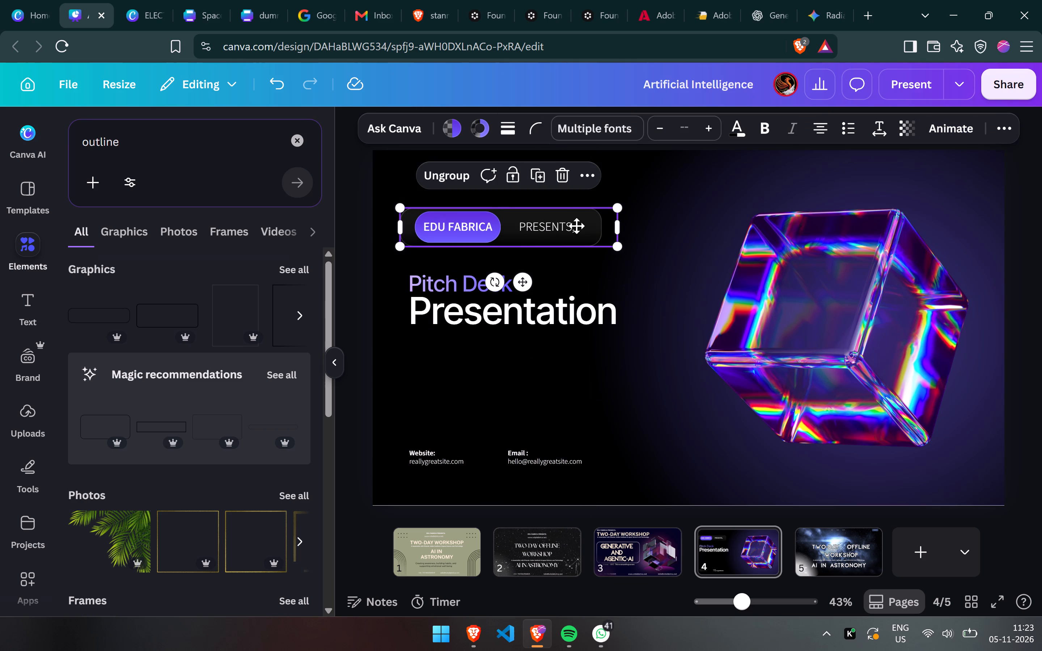
{"action": "left_click_drag", "start_coordinate": [576, 226], "coordinate": [580, 221]}
{"action": "left_click", "coordinate": [592, 243]}
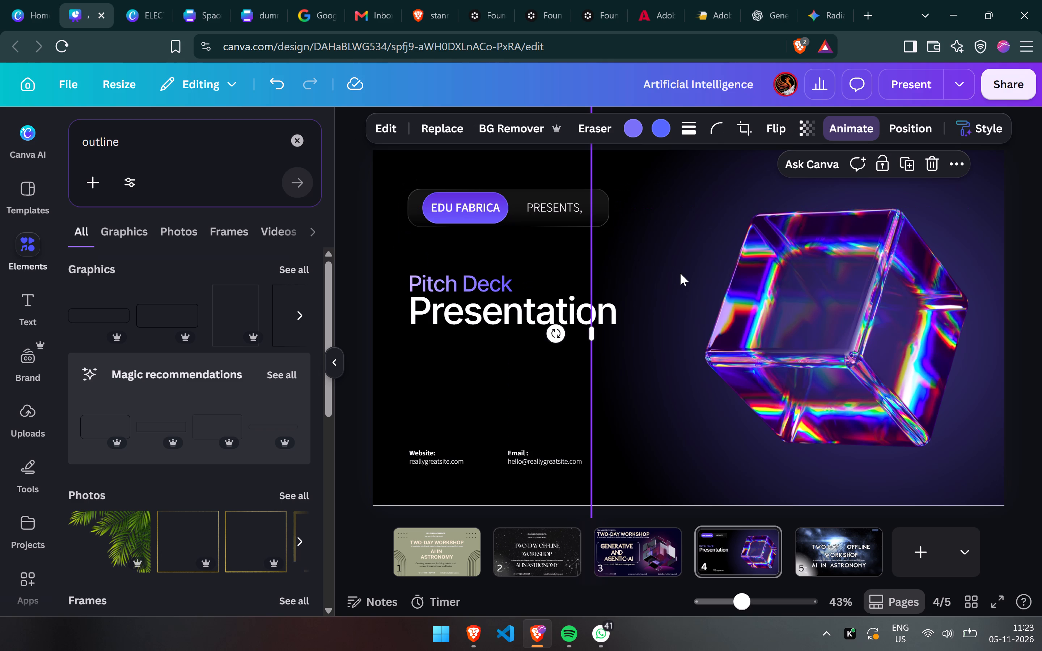
{"action": "left_click", "coordinate": [680, 273]}
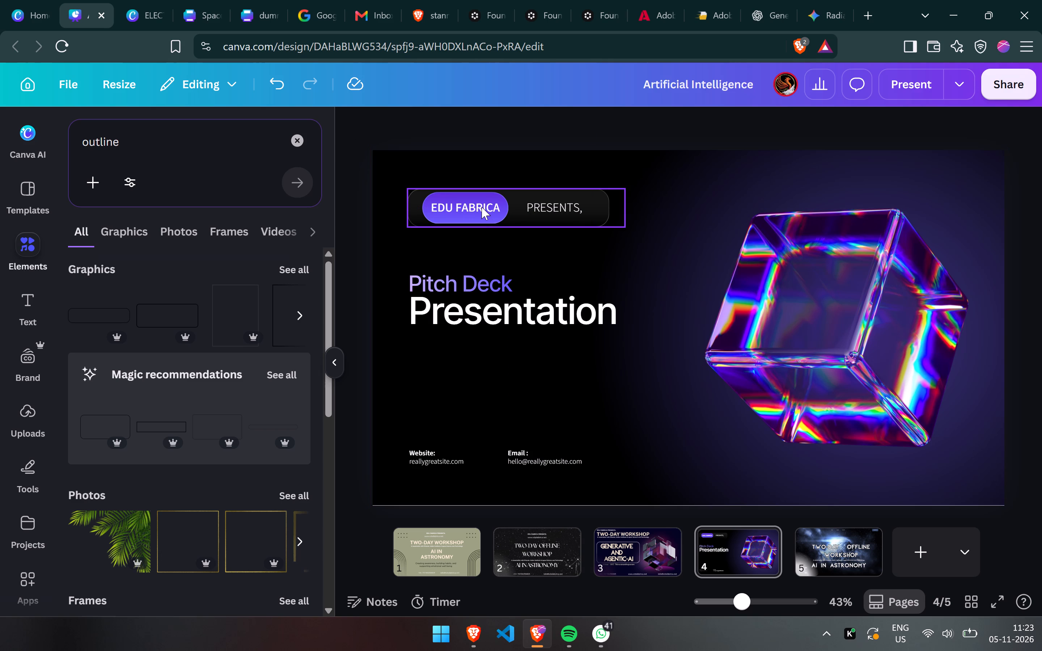
Shift the EDU FABRICA text slightly right and widen the purple pill rightward so it encloses the text.
{"action": "left_click", "coordinate": [482, 205]}
{"action": "left_click", "coordinate": [482, 205]}
{"action": "left_click_drag", "start_coordinate": [482, 205], "coordinate": [494, 205]}
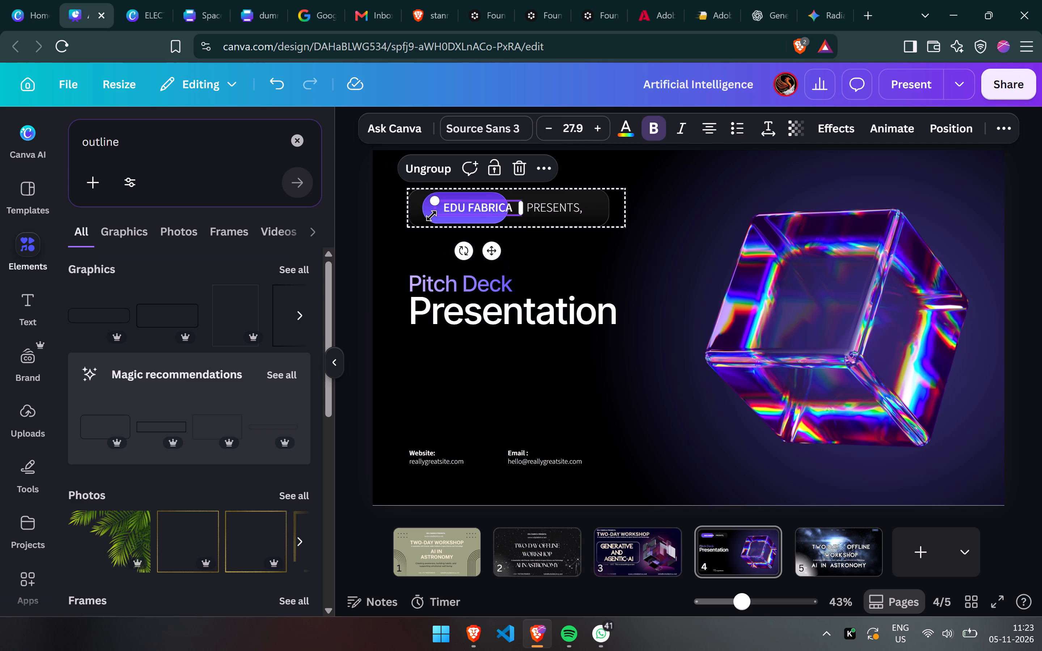
{"action": "left_click", "coordinate": [425, 213]}
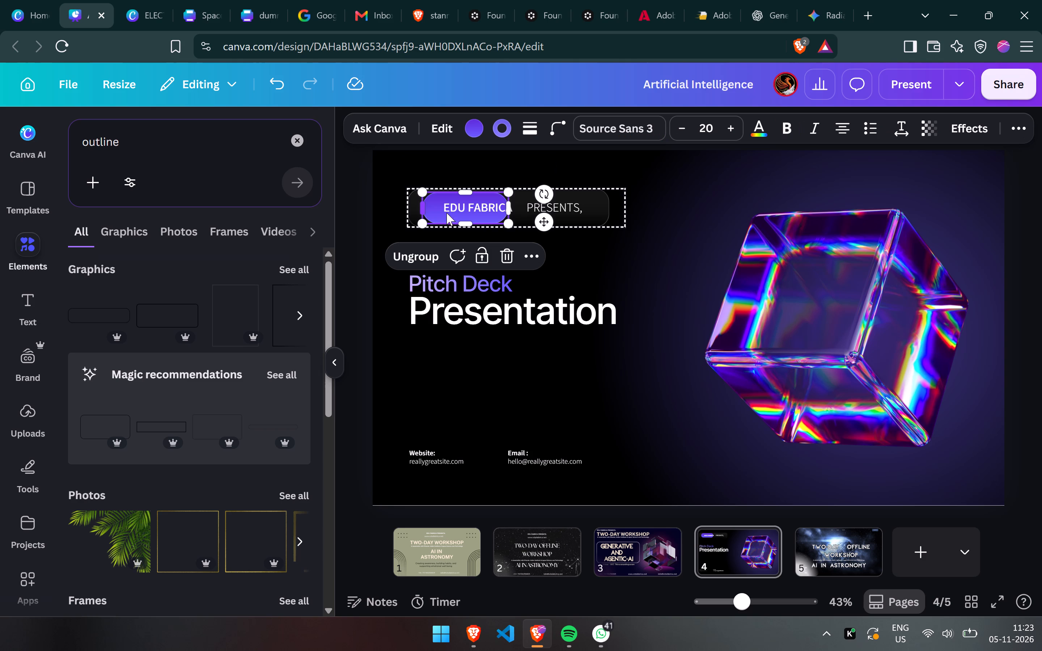
{"action": "left_click_drag", "start_coordinate": [510, 208], "coordinate": [513, 208]}
{"action": "left_click_drag", "start_coordinate": [513, 208], "coordinate": [527, 208]}
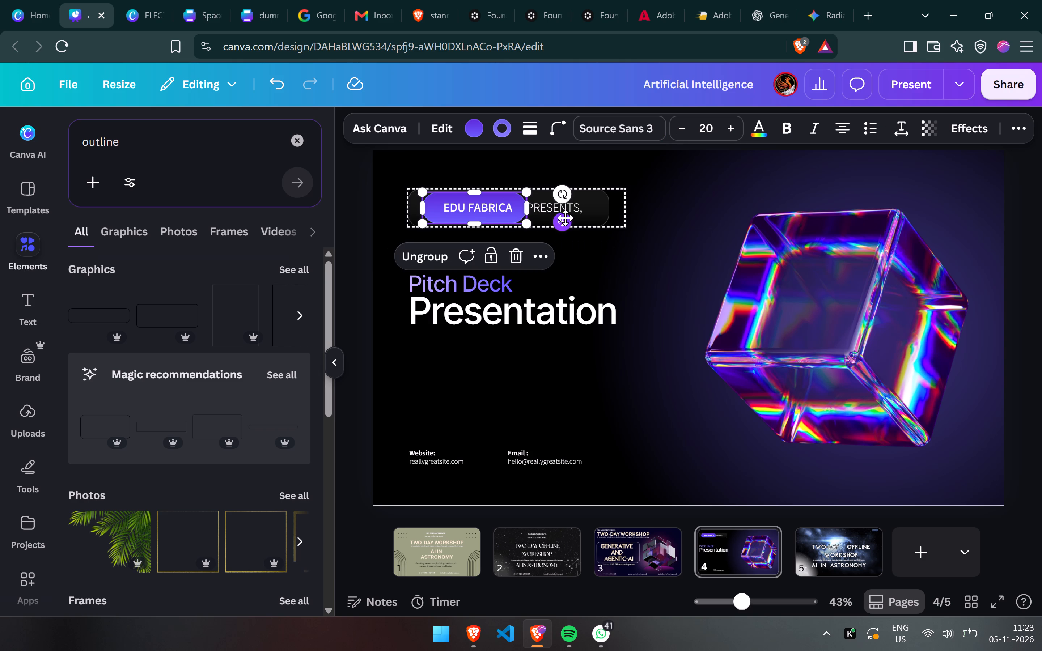
Move the "PRESENTS," text right to clear the widened purple pill, keeping it level with EDU FABRICA.
{"action": "left_click", "coordinate": [576, 215]}
{"action": "left_click_drag", "start_coordinate": [578, 208], "coordinate": [593, 208]}
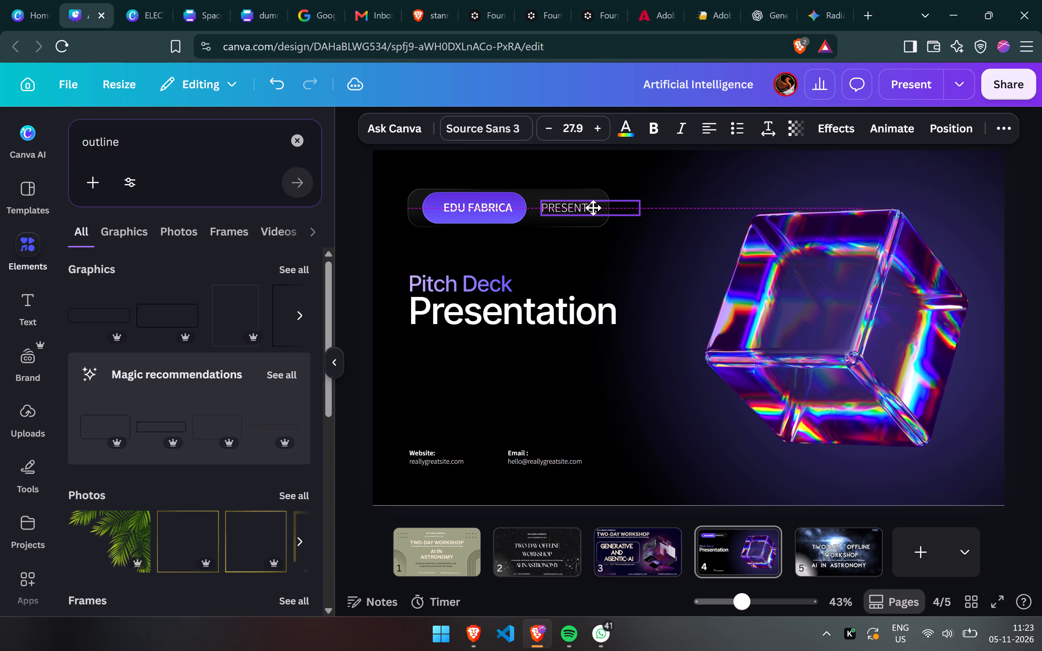
{"action": "left_click_drag", "start_coordinate": [593, 208], "coordinate": [593, 208]}
{"action": "left_click", "coordinate": [744, 194]}
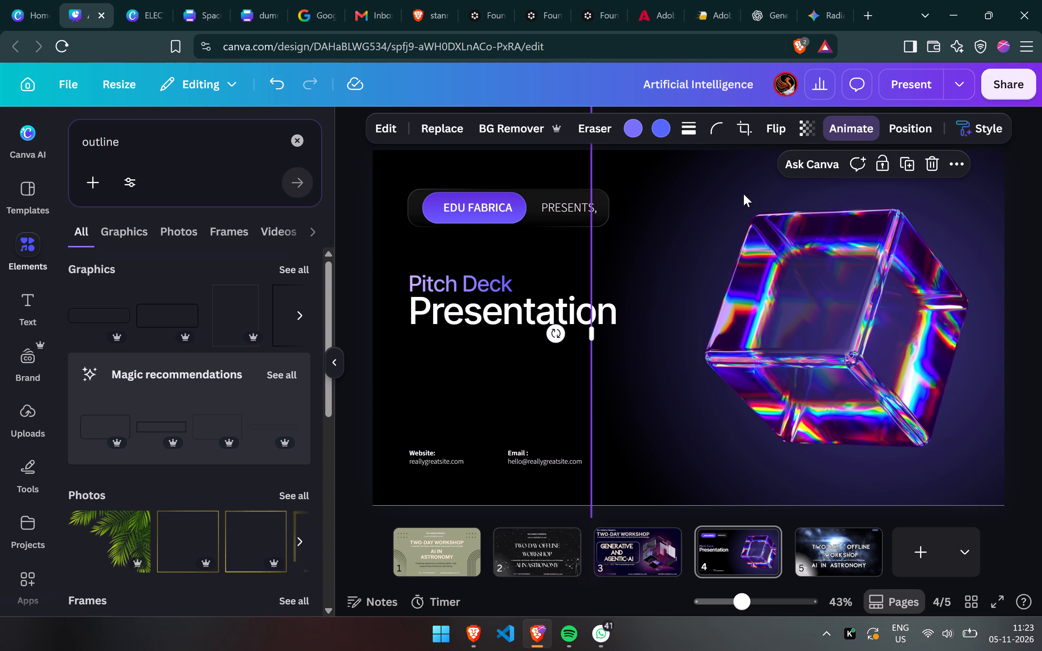
{"action": "left_click", "coordinate": [669, 289]}
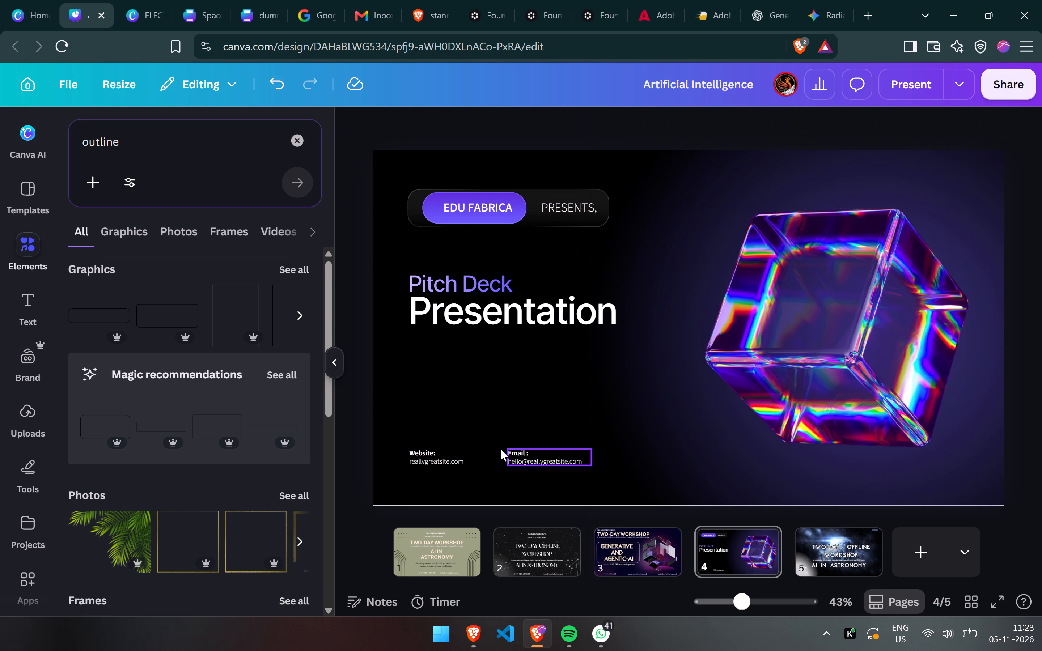
{"action": "left_click", "coordinate": [489, 448]}
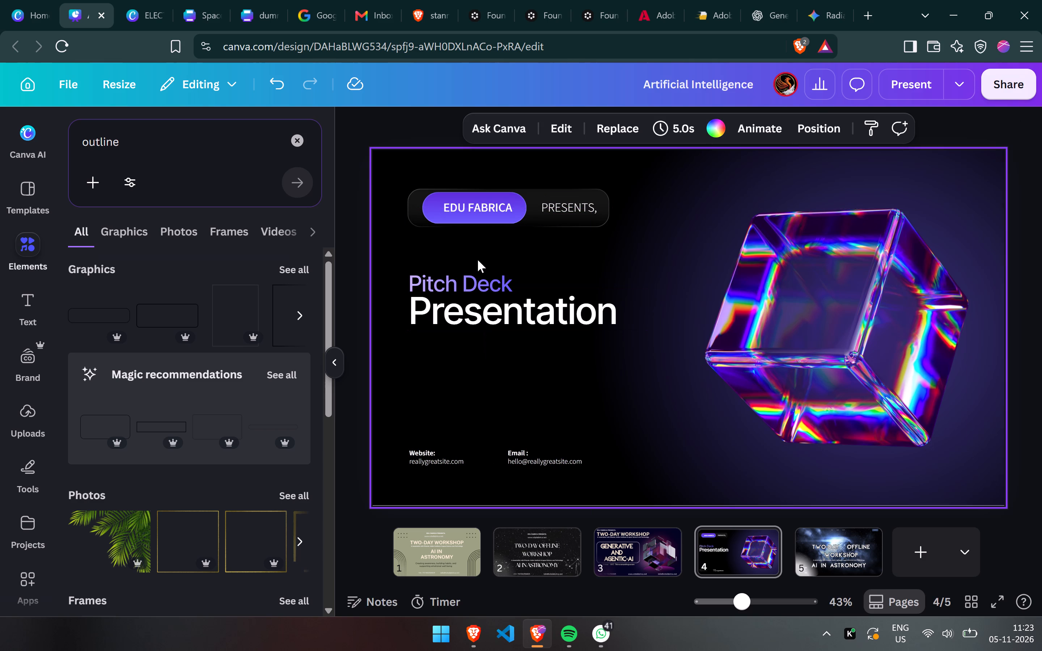
Replace the "Pitch Deck" heading with "TWO DAY OFFLINE WORKSHOP" and widen its text box to fit one line.
{"action": "double_click", "coordinate": [473, 280]}
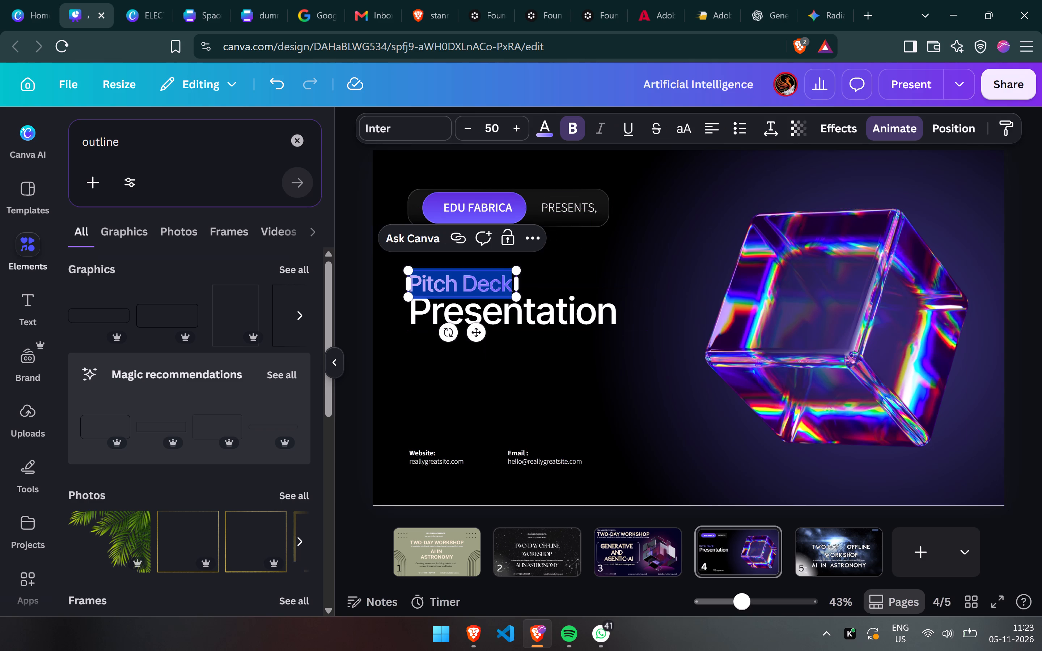
{"action": "type", "text": "TWO DAY"}
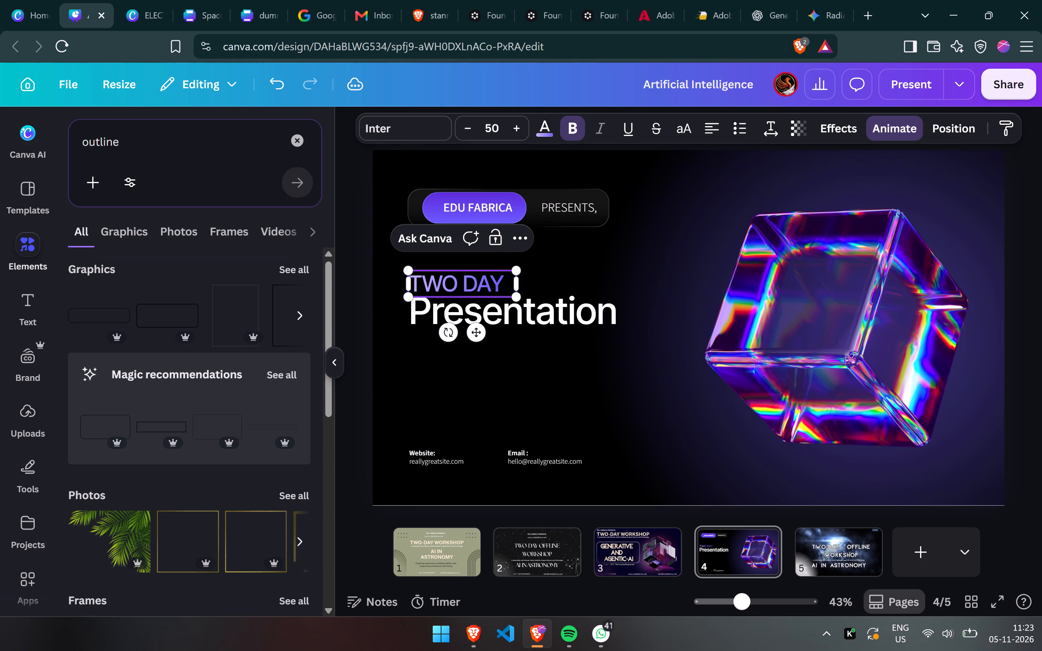
{"action": "key", "text": "space"}
{"action": "type", "text": "WOR"}
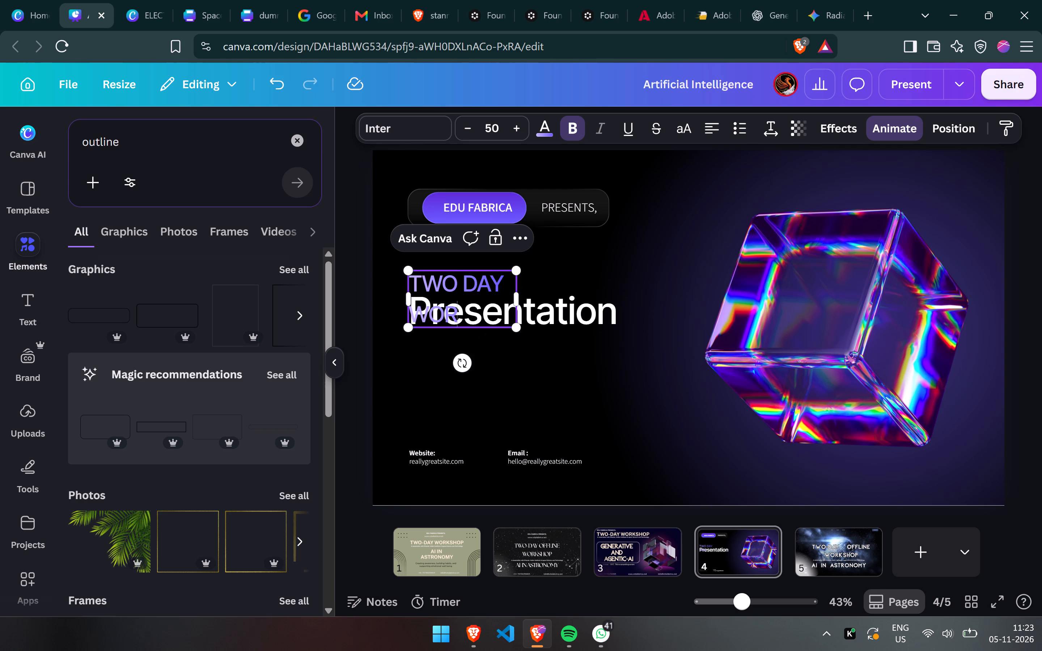
{"action": "key", "text": "ctrl+BackSpace"}
{"action": "type", "text": "OFF"}
{"action": "key", "text": "space"}
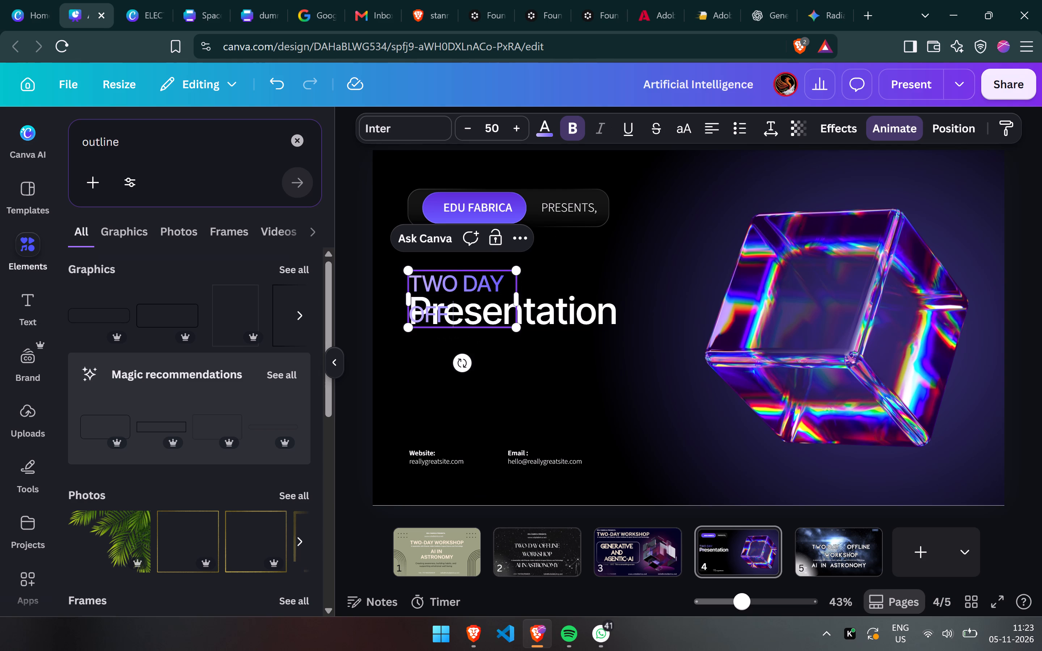
{"action": "key", "text": "BackSpace"}
{"action": "type", "text": "LINE WORKSHOP"}
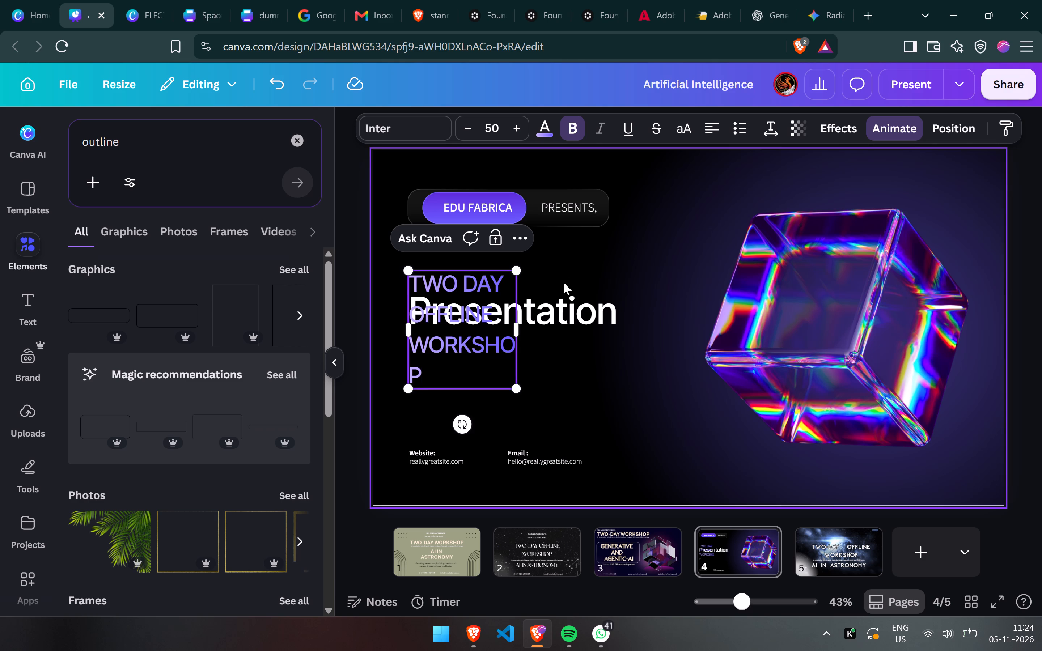
{"action": "left_click_drag", "start_coordinate": [518, 330], "coordinate": [674, 292]}
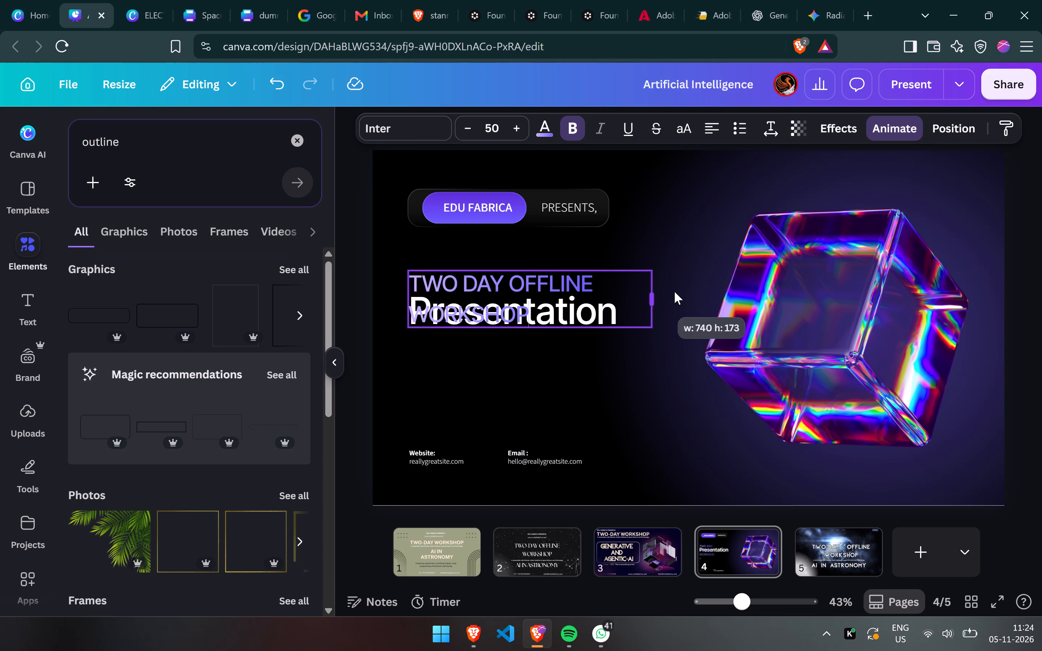
{"action": "left_click_drag", "start_coordinate": [674, 292], "coordinate": [774, 292]}
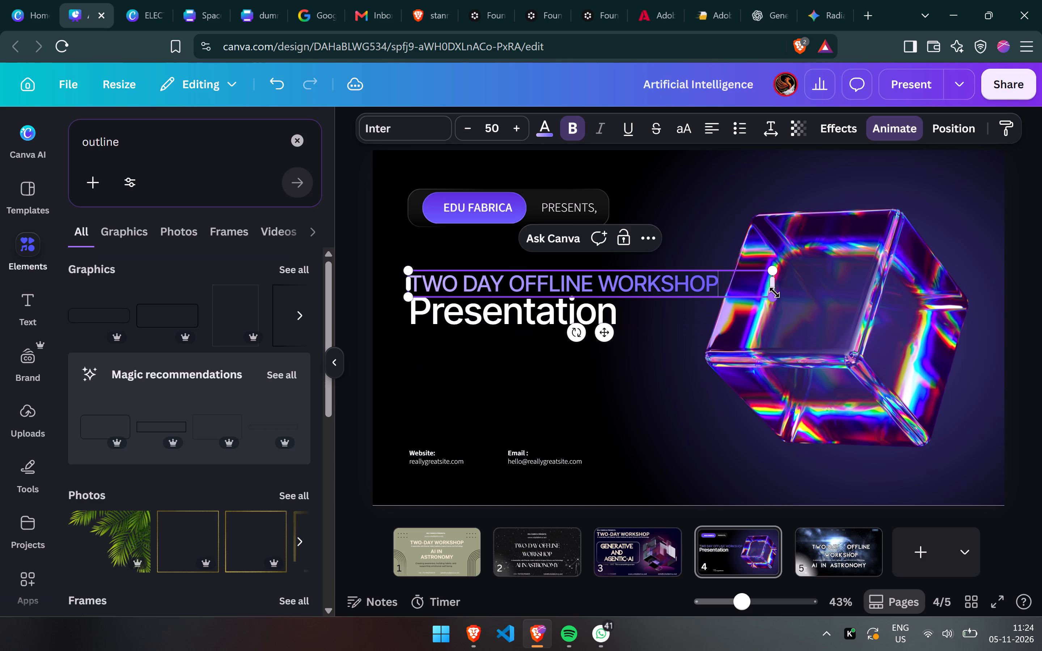
{"action": "left_click", "coordinate": [655, 282]}
{"action": "left_click", "coordinate": [645, 399]}
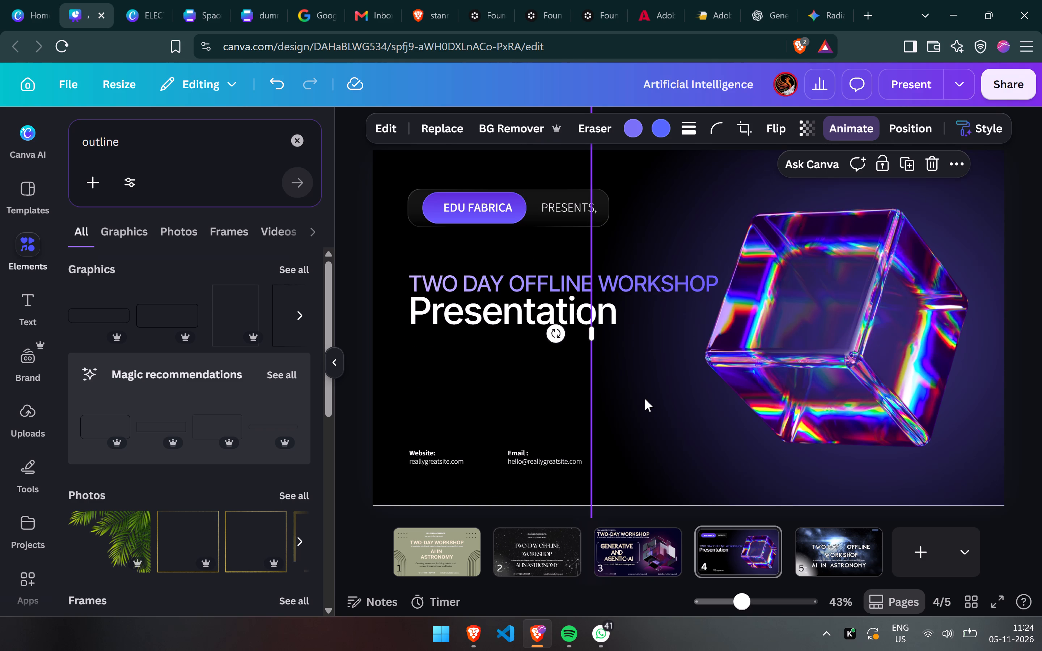
Replace the "Presentation" title with "GENERATIVE AND AGENTIC-AI", split over three lines after GENERATIVE and AND.
{"action": "double_click", "coordinate": [500, 324]}
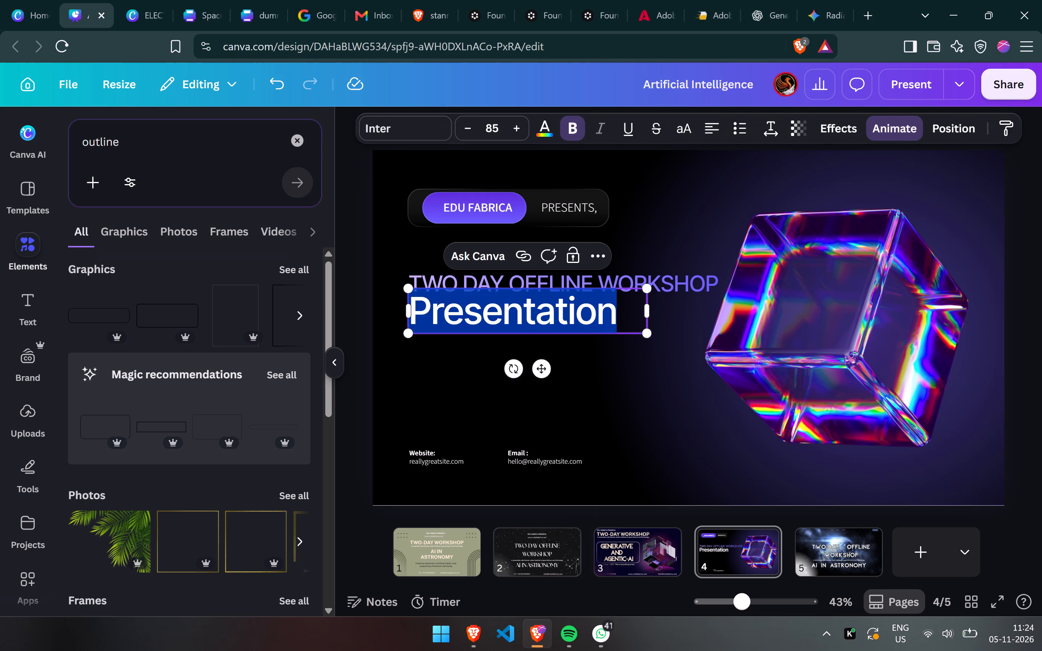
{"action": "type", "text": "GENERATIVE"}
{"action": "key", "text": "space"}
{"action": "key", "text": "Return"}
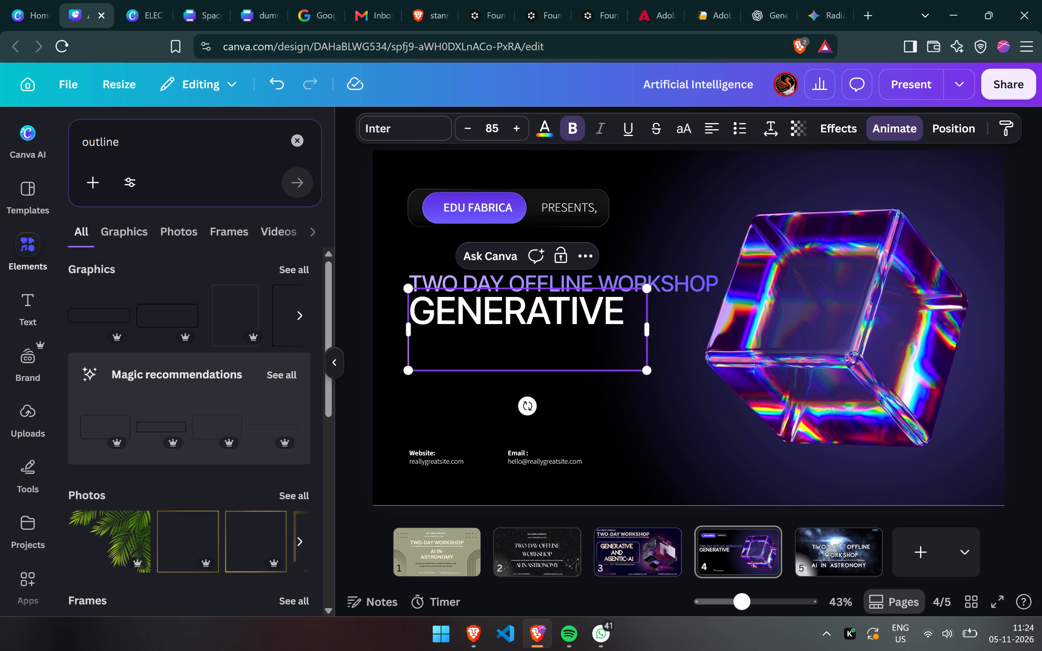
{"action": "type", "text": "AND"}
{"action": "key", "text": "space"}
{"action": "key", "text": "Return"}
{"action": "type", "text": "AGENTIC"}
{"action": "key", "text": "space"}
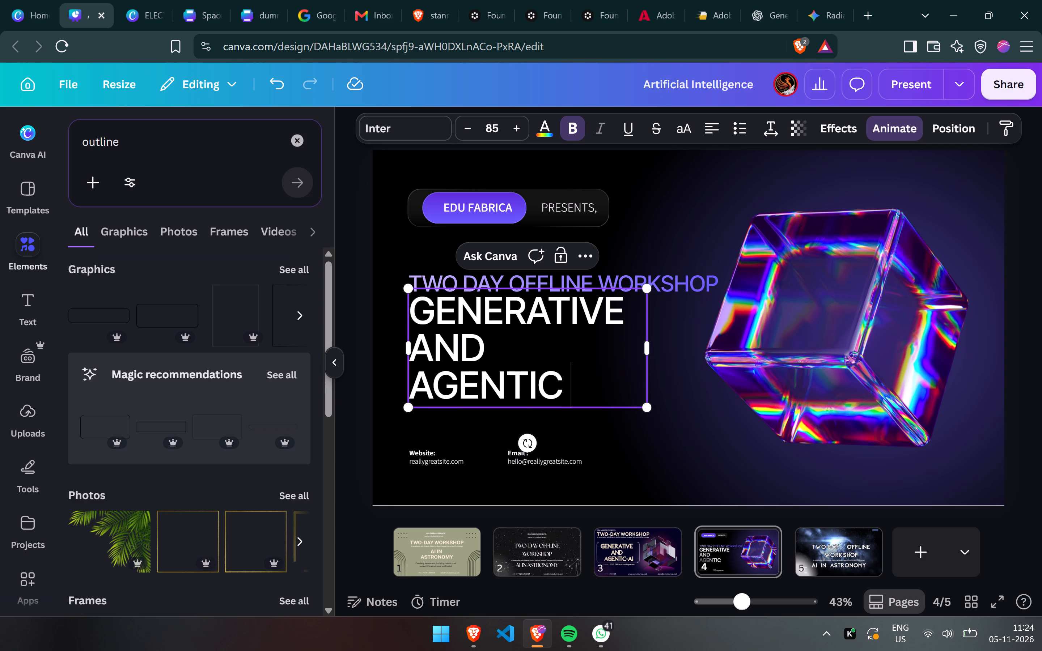
{"action": "key", "text": "BackSpace"}
{"action": "type", "text": "-AI"}
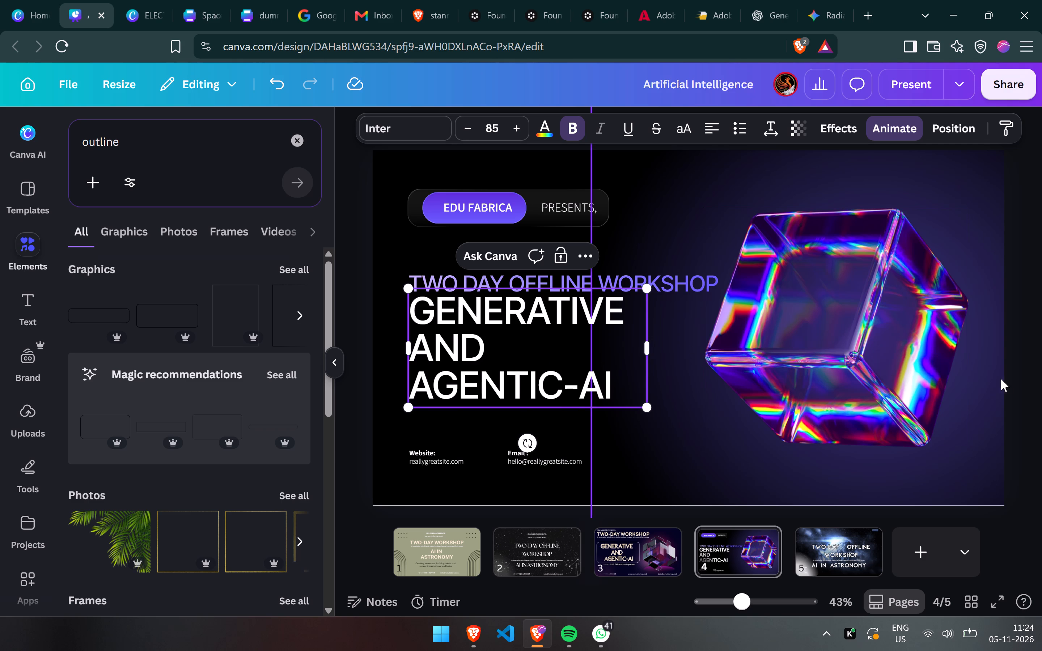
{"action": "left_click", "coordinate": [1016, 375]}
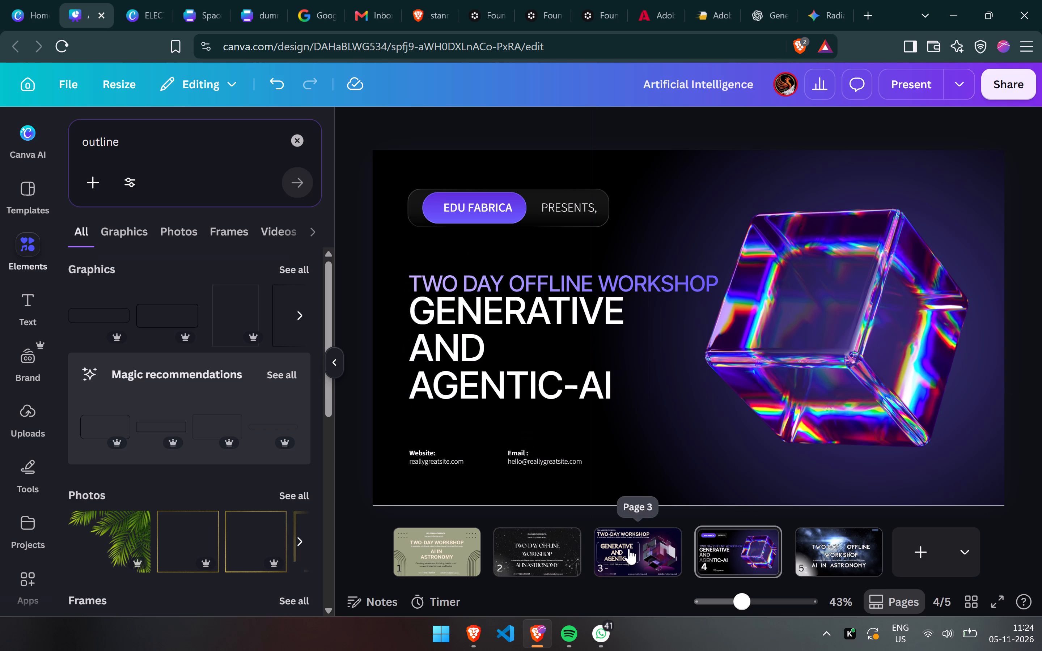
Check the page 3 poster for reference, and delete the Website and Email text blocks at the bottom of page 4.
{"action": "left_click", "coordinate": [629, 549]}
{"action": "left_click", "coordinate": [705, 549]}
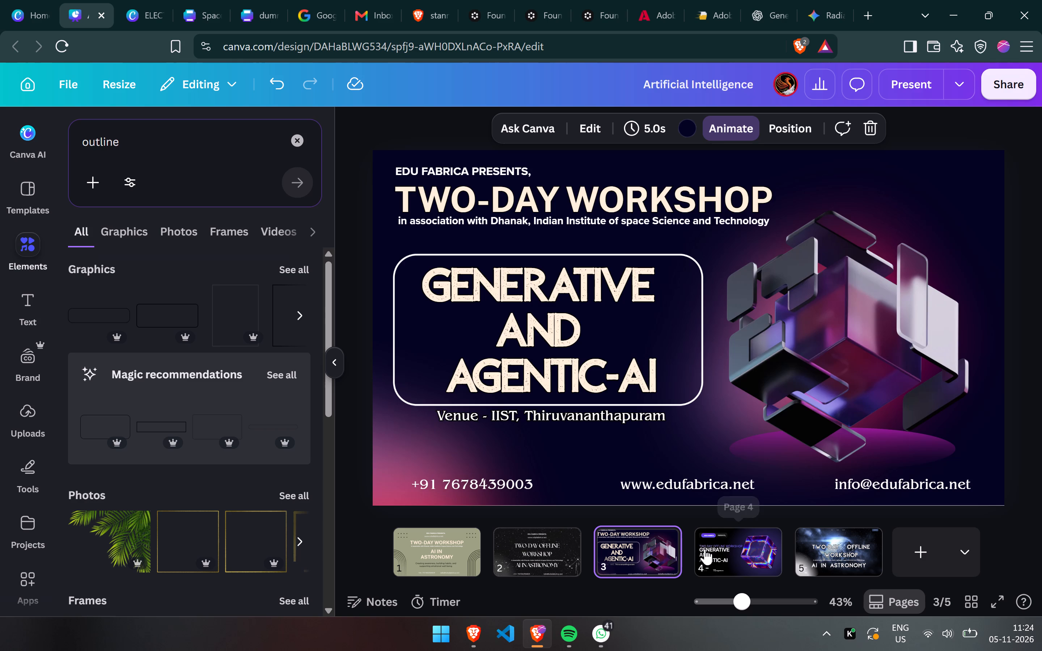
{"action": "left_click", "coordinate": [432, 458]}
{"action": "key", "text": "BackSpace"}
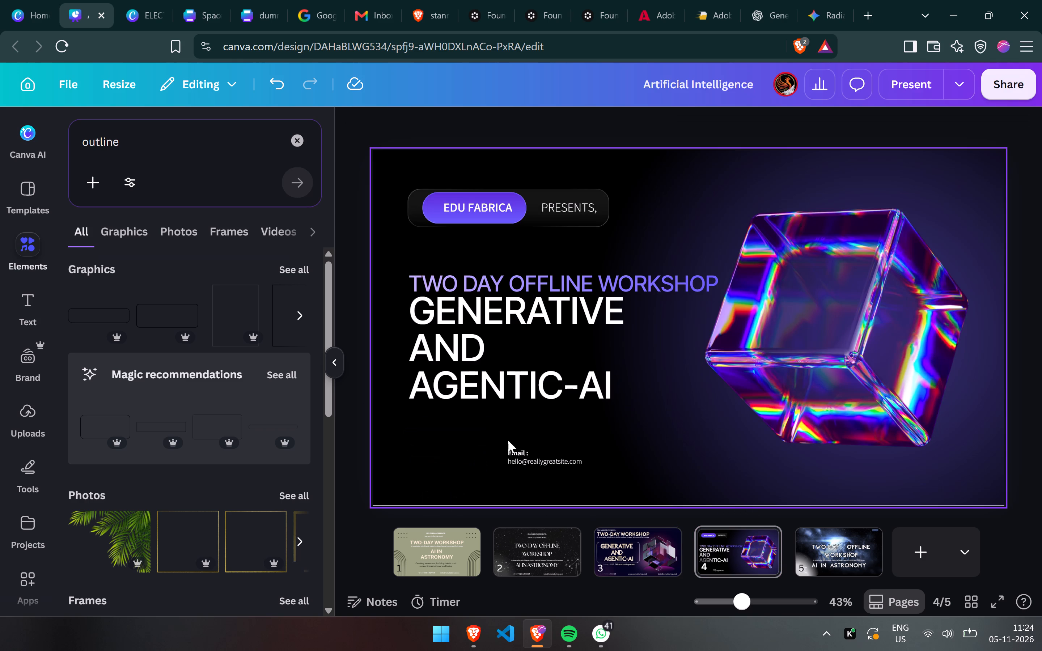
{"action": "left_click", "coordinate": [531, 458]}
{"action": "key", "text": "BackSpace"}
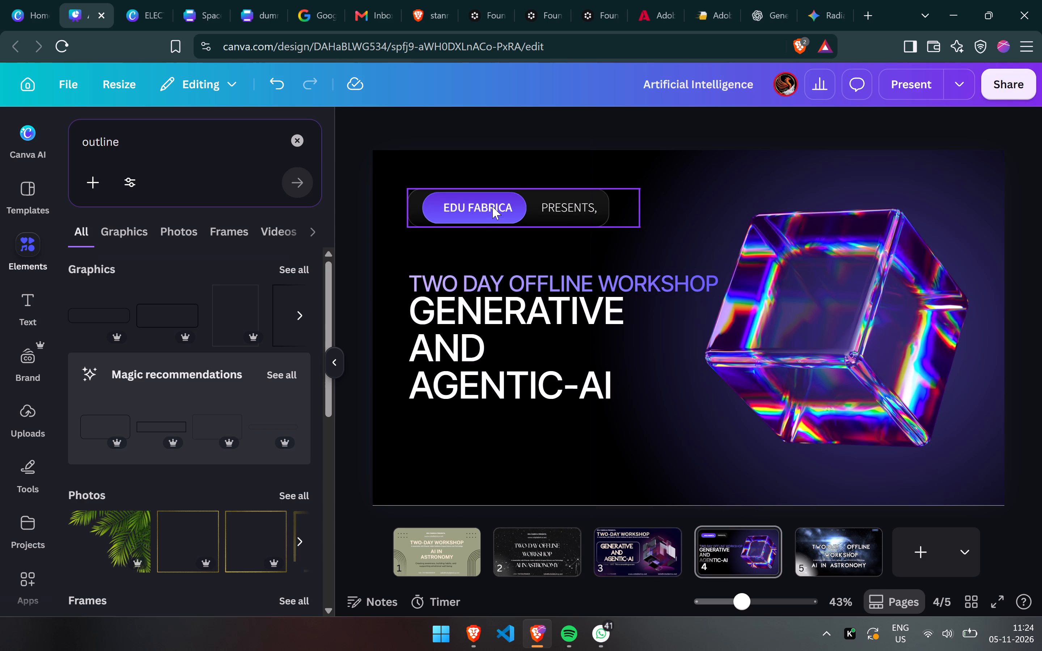
Nudge the purple pill slightly right within the badge so it is centred behind the EDU FABRICA text.
{"action": "left_click", "coordinate": [512, 197]}
{"action": "left_click", "coordinate": [512, 197]}
{"action": "left_click", "coordinate": [512, 197]}
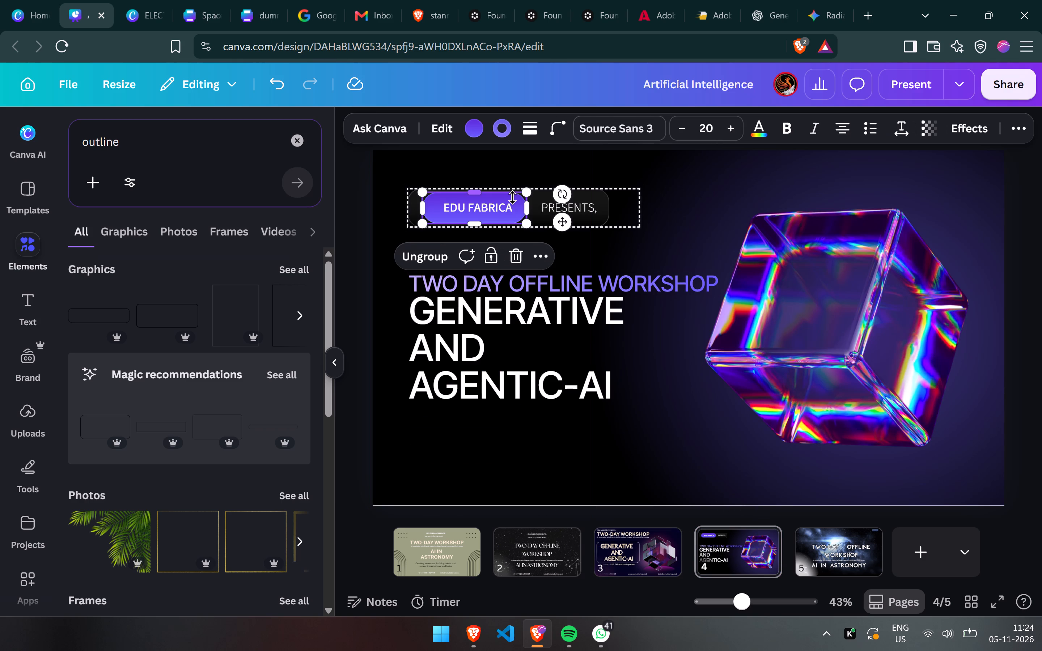
{"action": "left_click", "coordinate": [512, 197]}
{"action": "left_click_drag", "start_coordinate": [508, 202], "coordinate": [514, 202]}
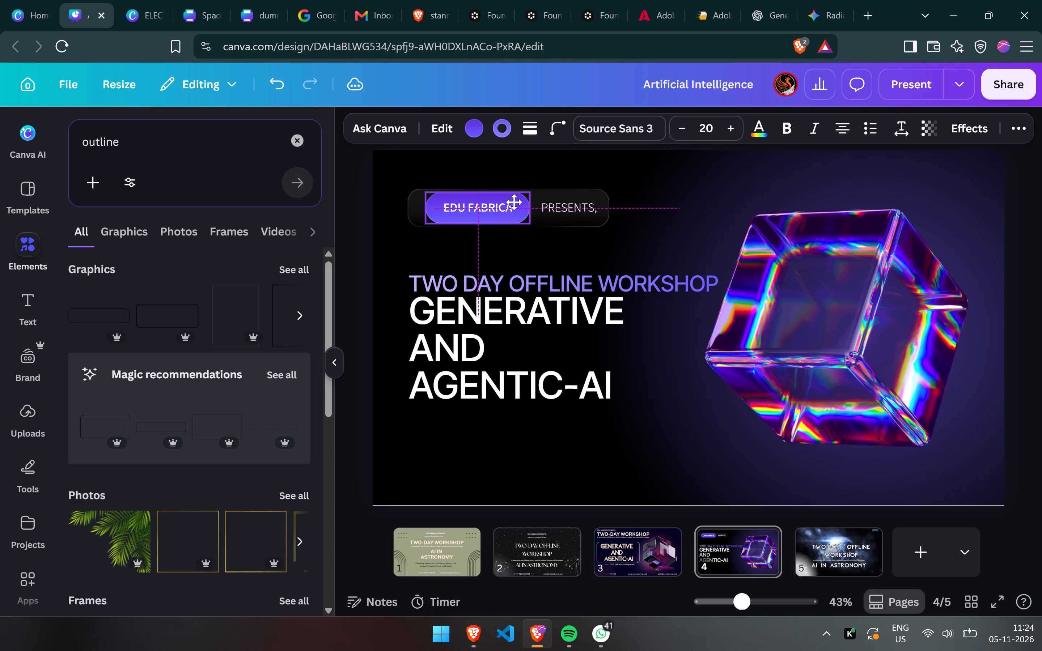
{"action": "left_click_drag", "start_coordinate": [514, 202], "coordinate": [515, 202]}
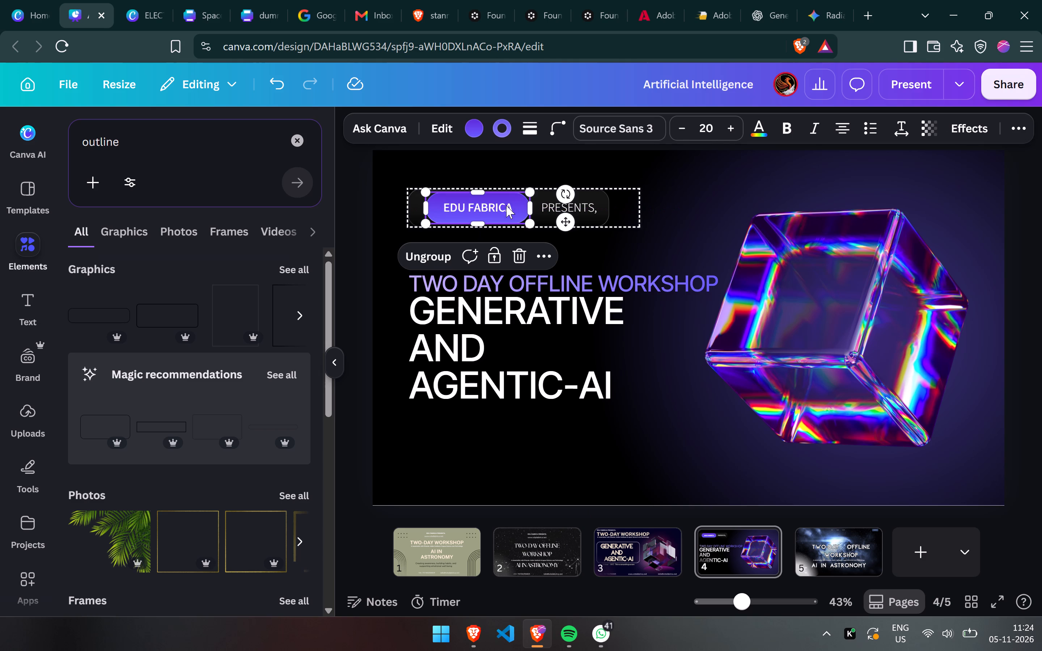
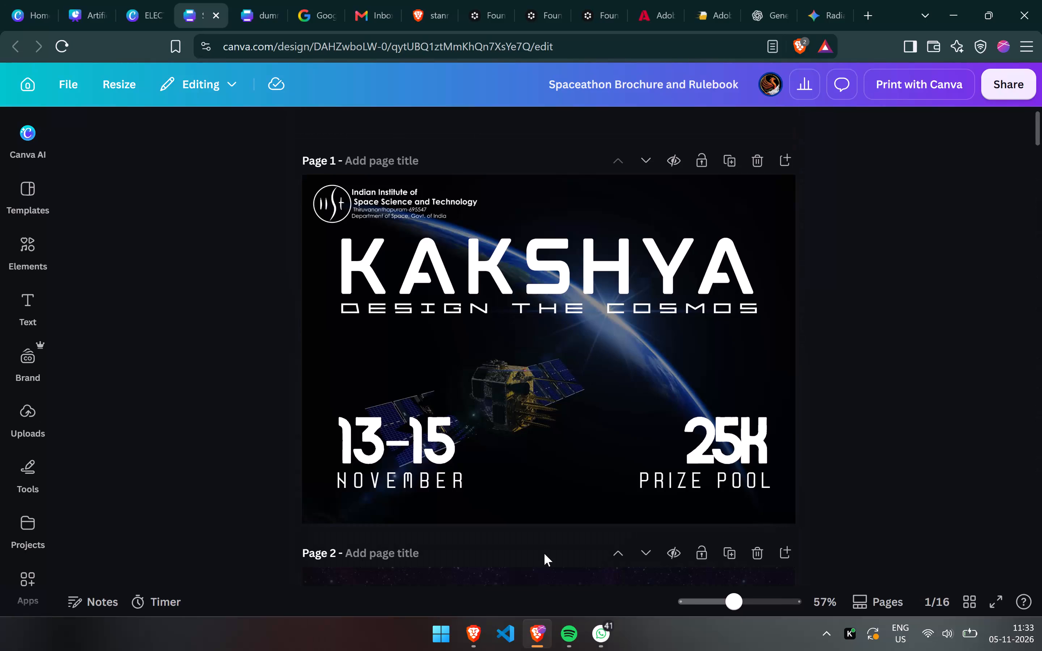
Copy the Earth-and-satellite background image from page 1 of the Spaceathon brochure onto page 2 of the Artificial Intelligence design.
{"action": "scroll", "coordinate": [544, 553], "scroll_direction": "down", "scroll_amount": 3}
{"action": "scroll", "coordinate": [544, 553], "scroll_direction": "up", "scroll_amount": 1}
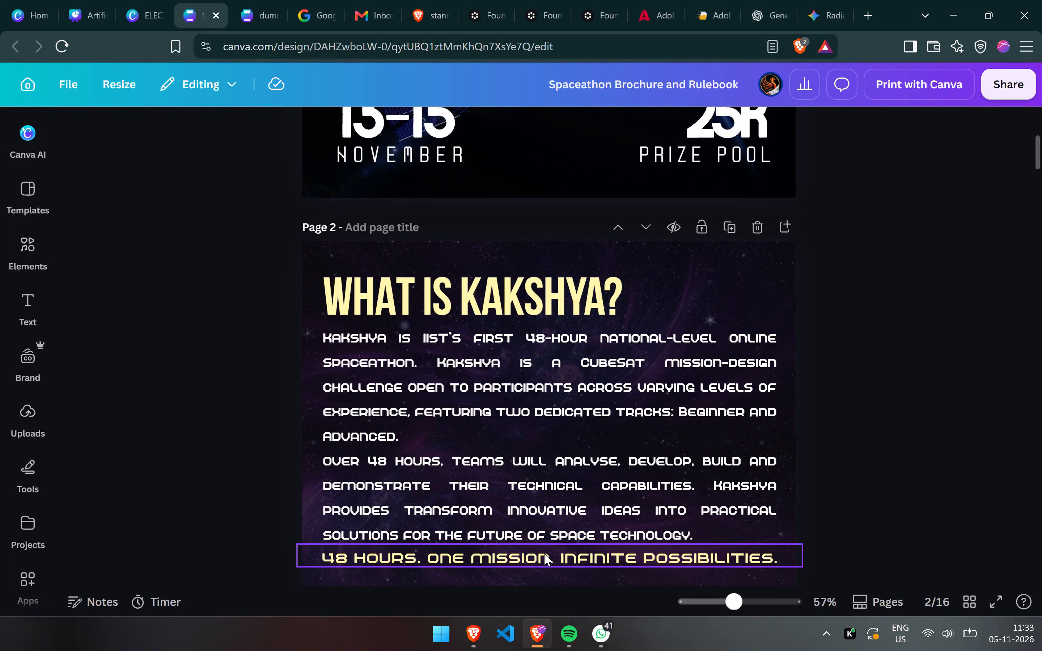
{"action": "scroll", "coordinate": [544, 553], "scroll_direction": "up", "scroll_amount": 1}
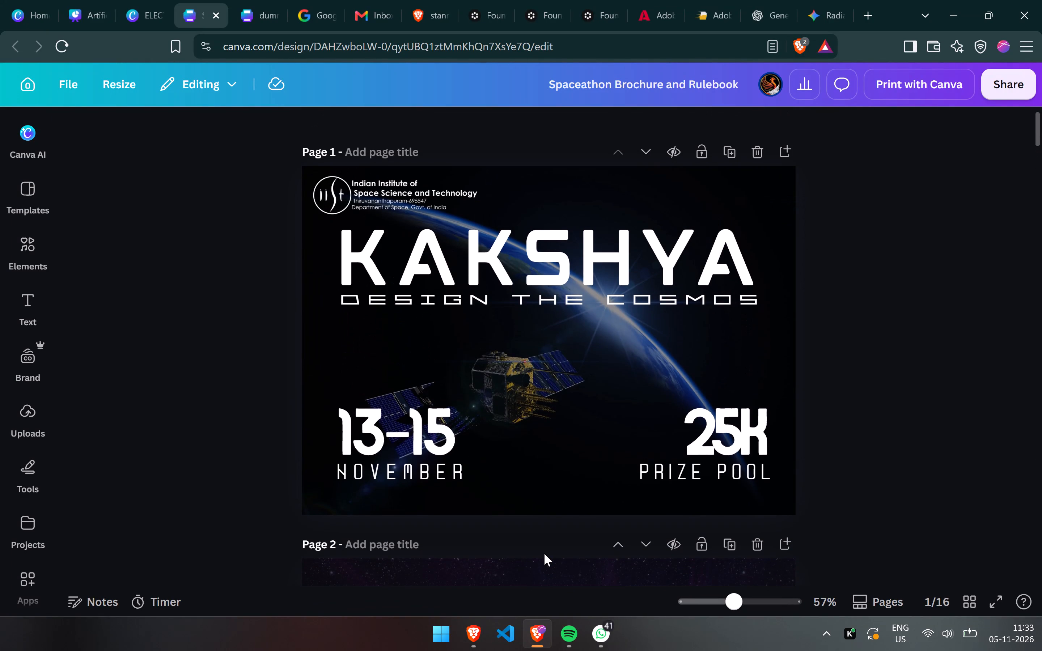
{"action": "left_click", "coordinate": [544, 374]}
{"action": "left_click", "coordinate": [544, 374]}
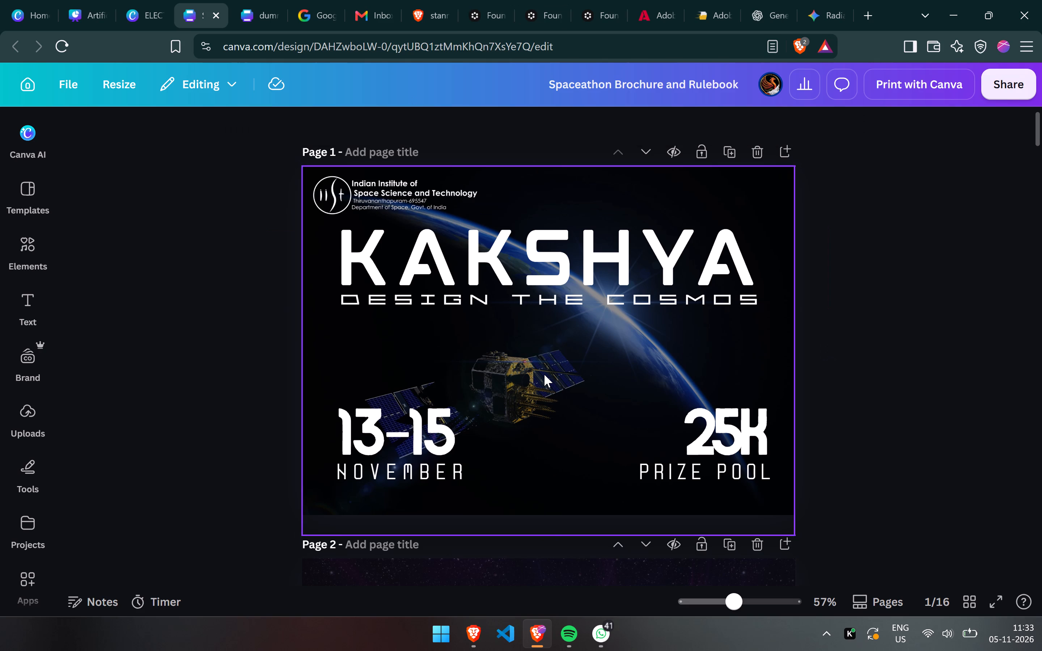
{"action": "left_click", "coordinate": [544, 374]}
{"action": "key", "text": "ctrl+c"}
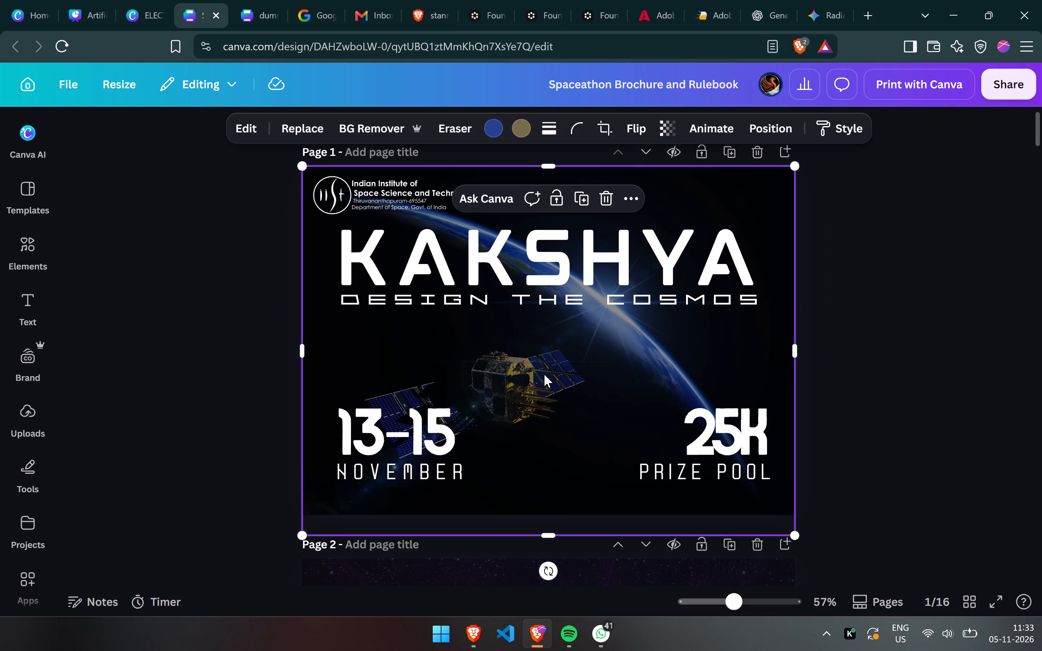
{"action": "left_click", "coordinate": [253, 0]}
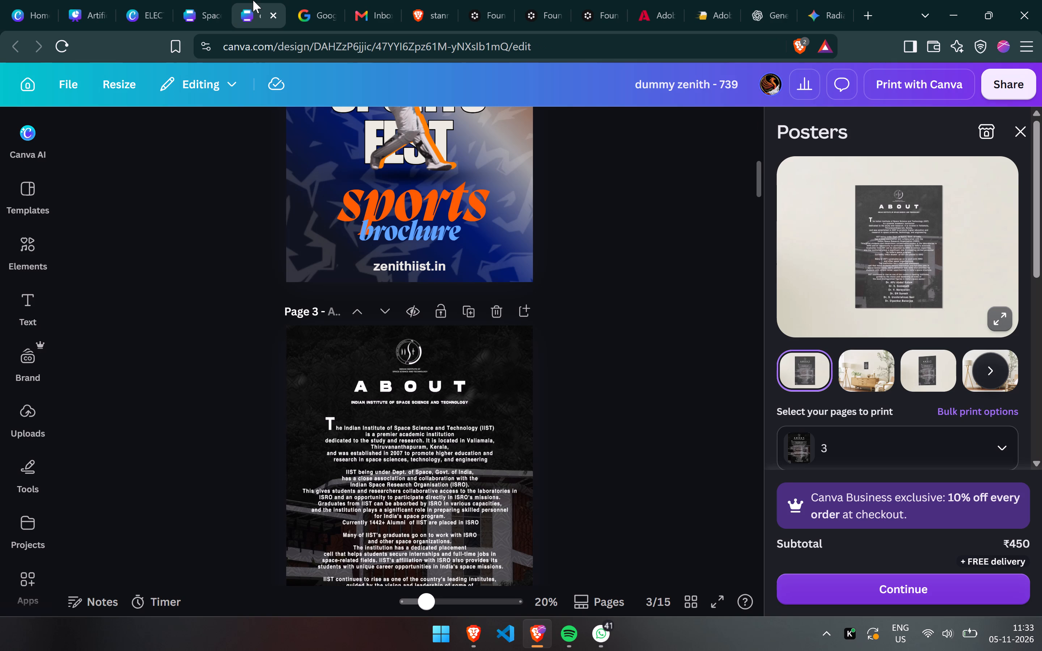
{"action": "left_click", "coordinate": [157, 1]}
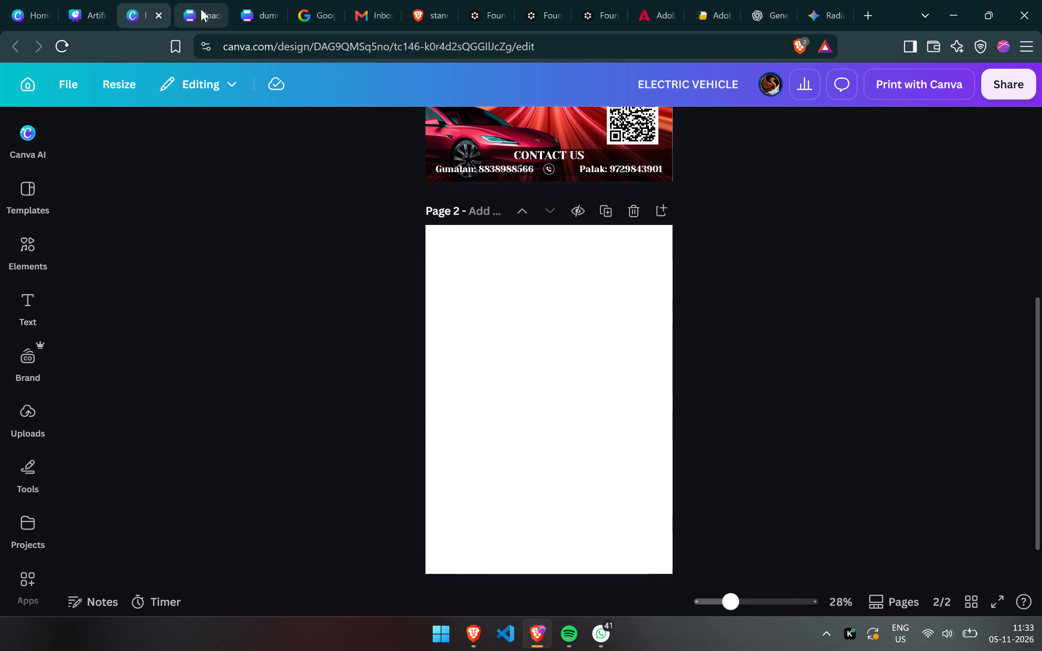
{"action": "left_click", "coordinate": [202, 11]}
{"action": "left_click", "coordinate": [97, 0]}
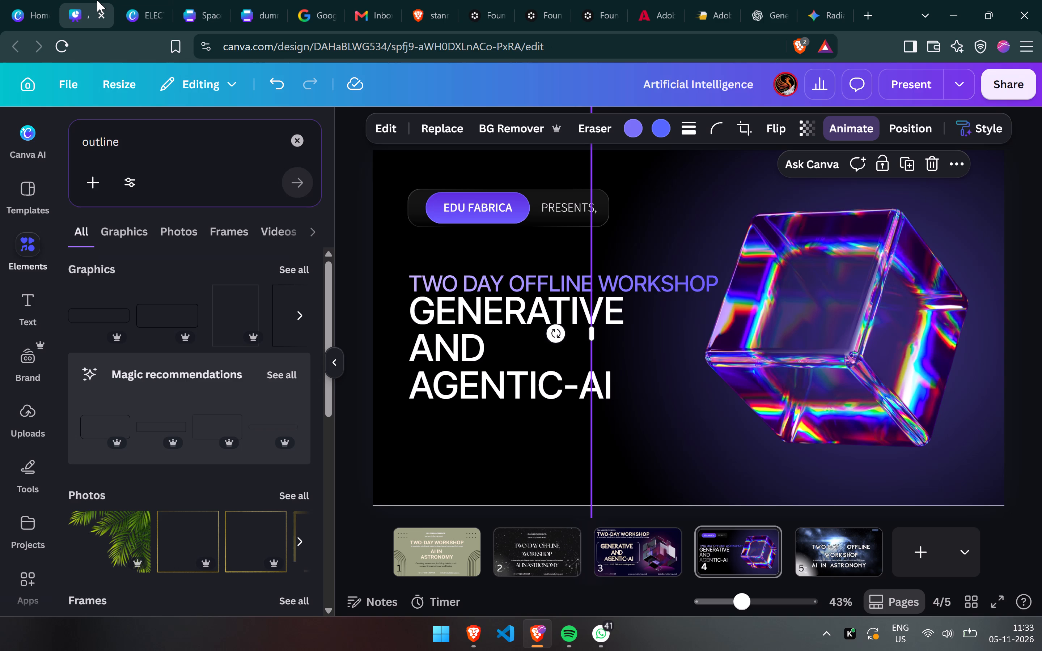
{"action": "left_click", "coordinate": [647, 553]}
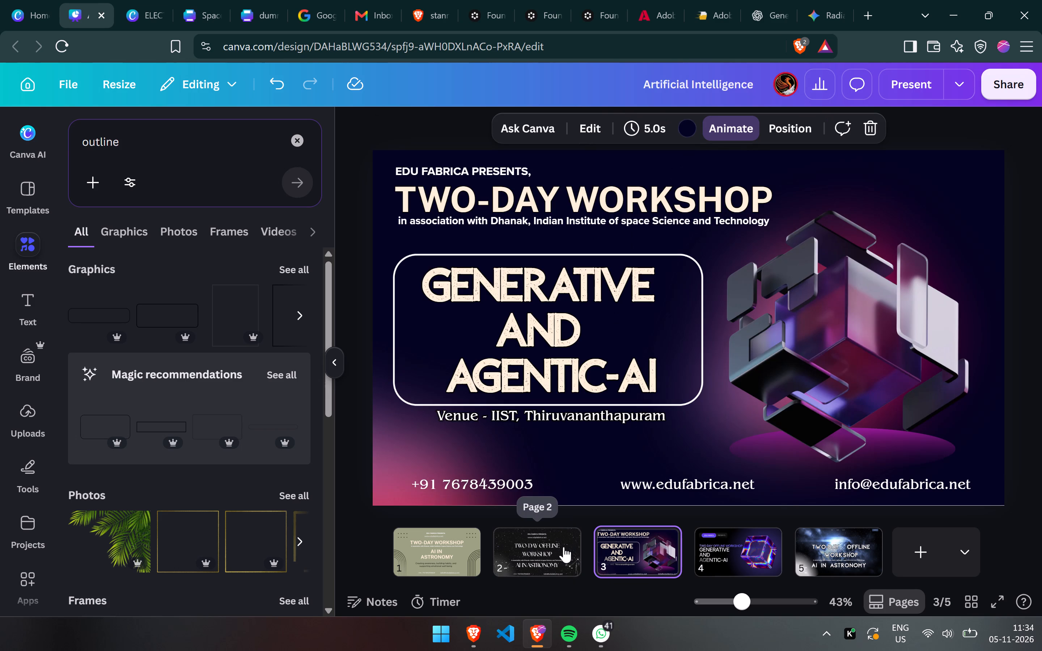
{"action": "left_click", "coordinate": [564, 547]}
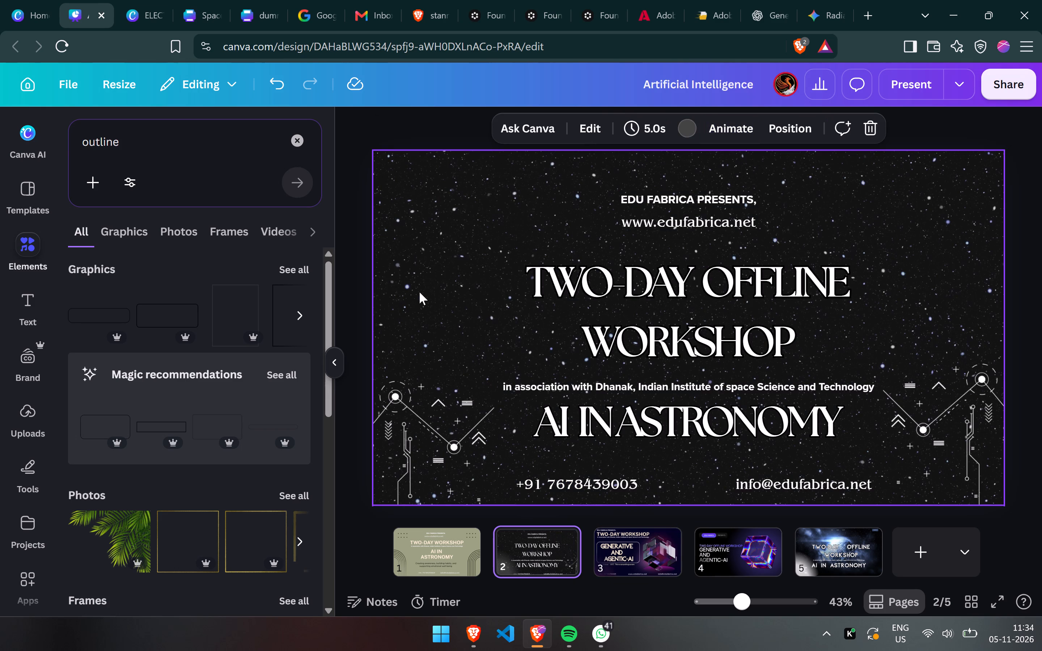
{"action": "left_click", "coordinate": [408, 277]}
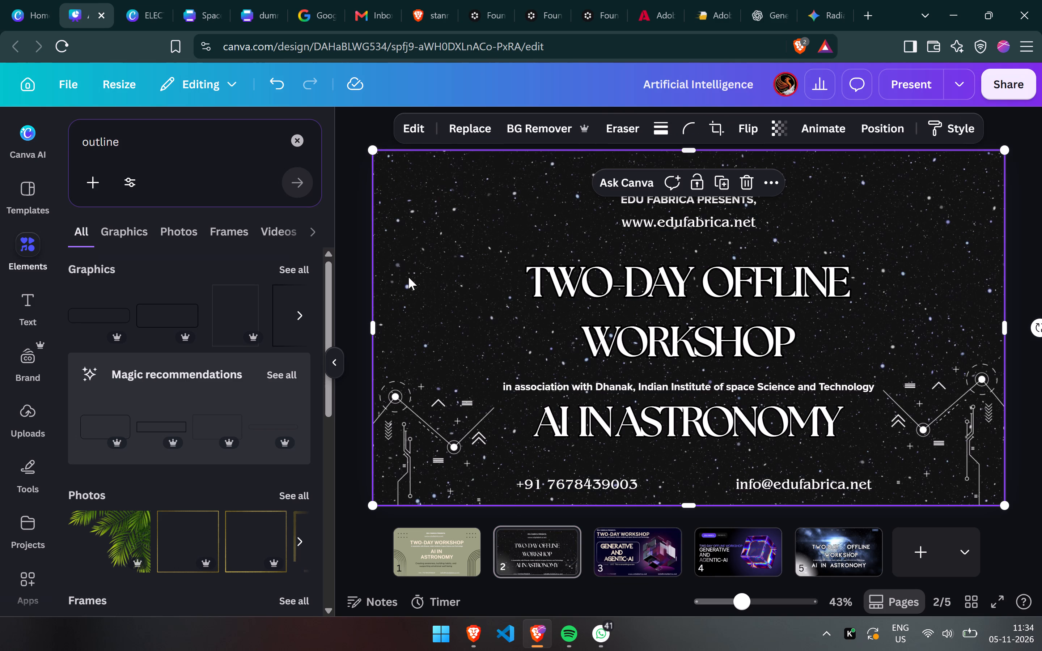
{"action": "key", "text": "ctrl+v"}
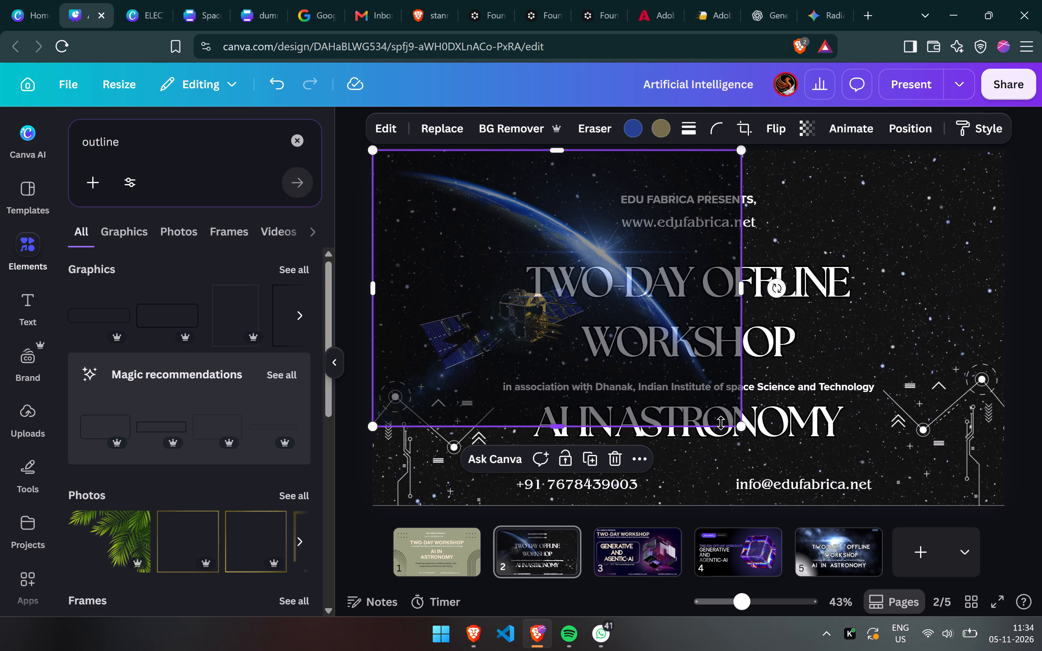
Enlarge and reposition the pasted Earth-and-satellite image until it covers the whole of page 2.
{"action": "left_click_drag", "start_coordinate": [737, 424], "coordinate": [997, 514]}
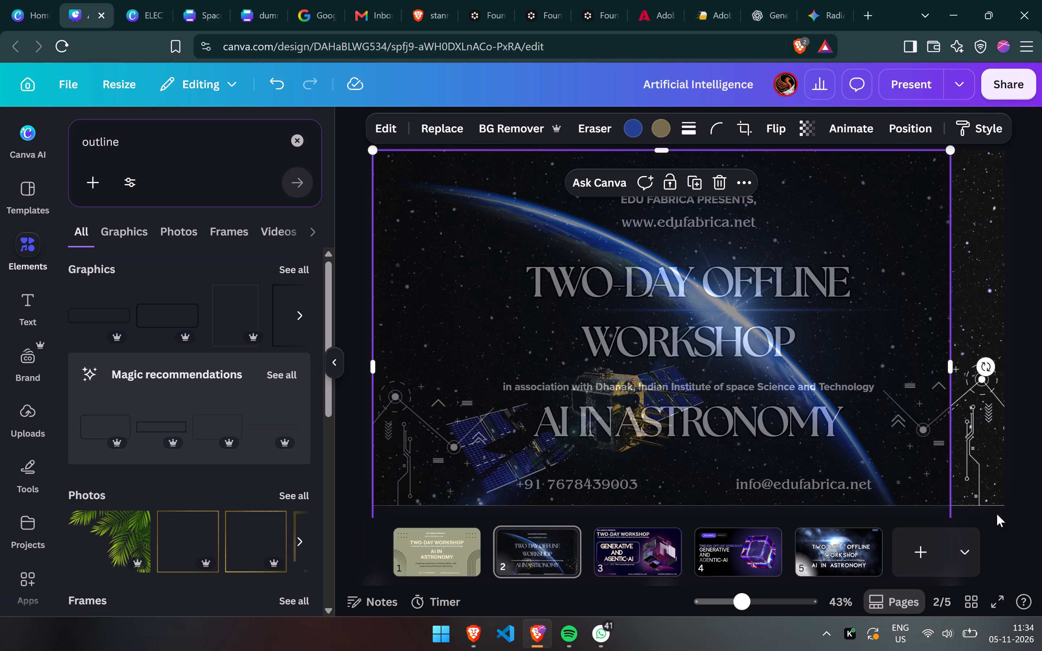
{"action": "left_click_drag", "start_coordinate": [494, 229], "coordinate": [550, 241]}
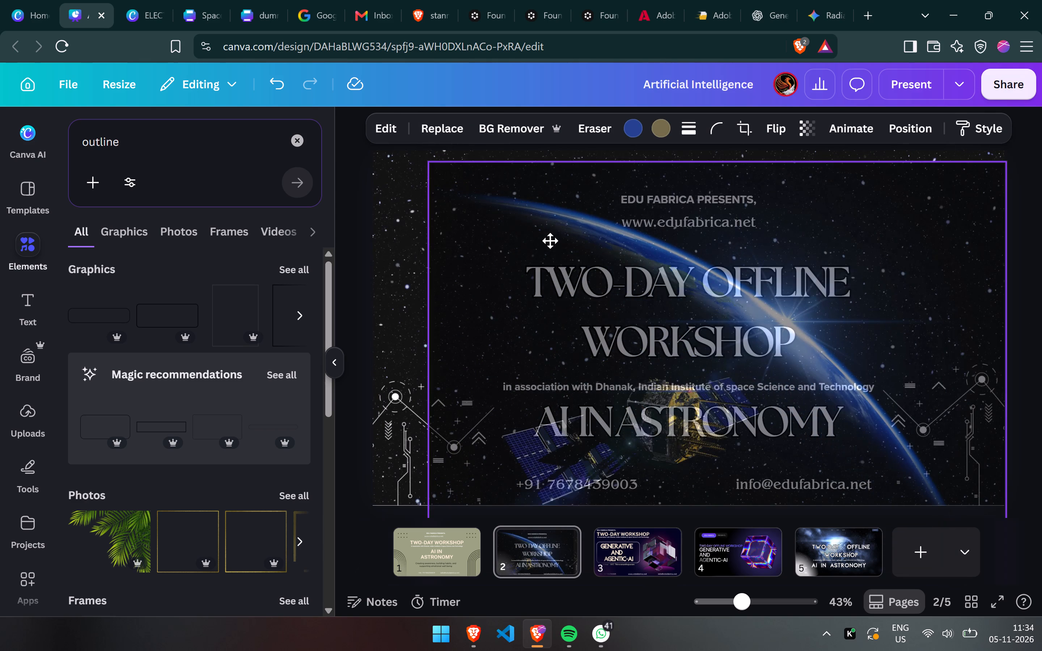
{"action": "left_click_drag", "start_coordinate": [550, 241], "coordinate": [495, 206]}
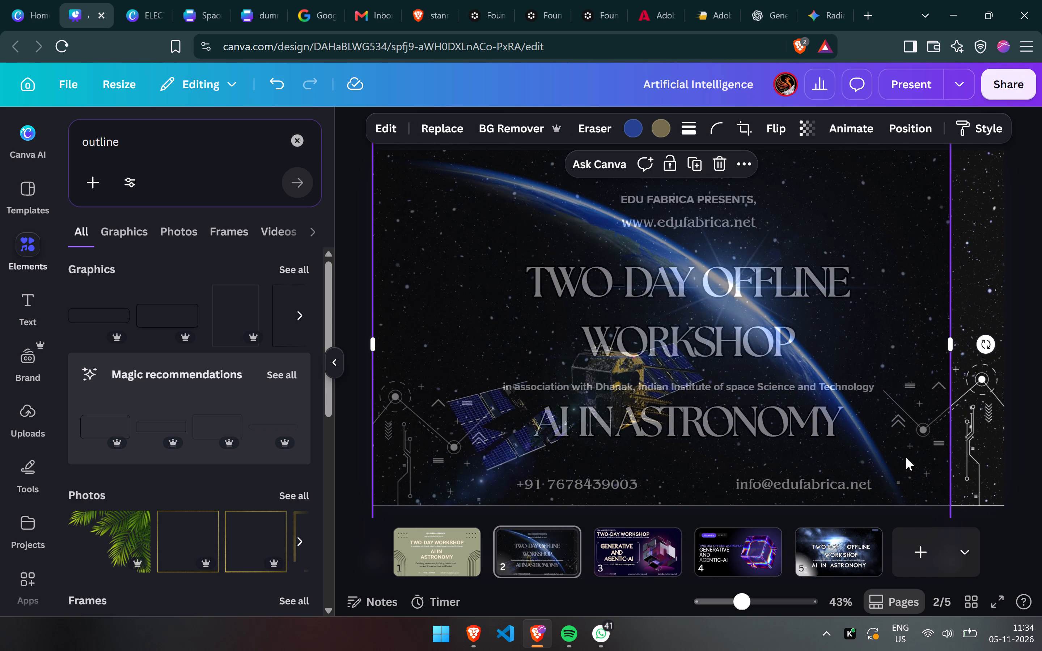
{"action": "scroll", "coordinate": [951, 355], "scroll_direction": "up", "scroll_amount": 1}
{"action": "left_click_drag", "start_coordinate": [951, 212], "coordinate": [995, 217]}
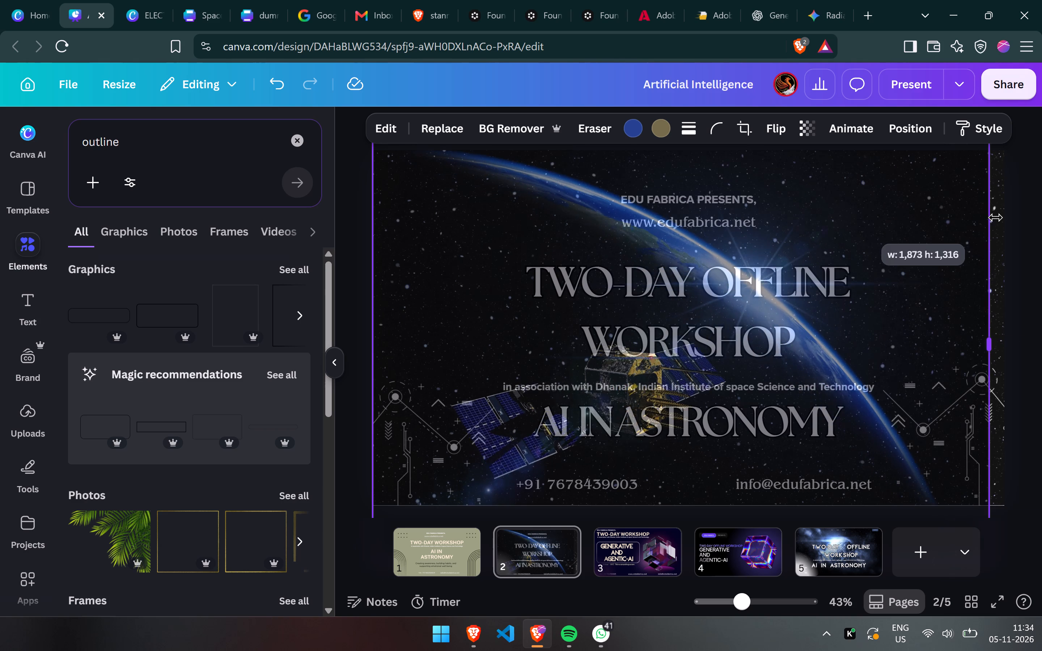
{"action": "left_click_drag", "start_coordinate": [995, 217], "coordinate": [1013, 220]}
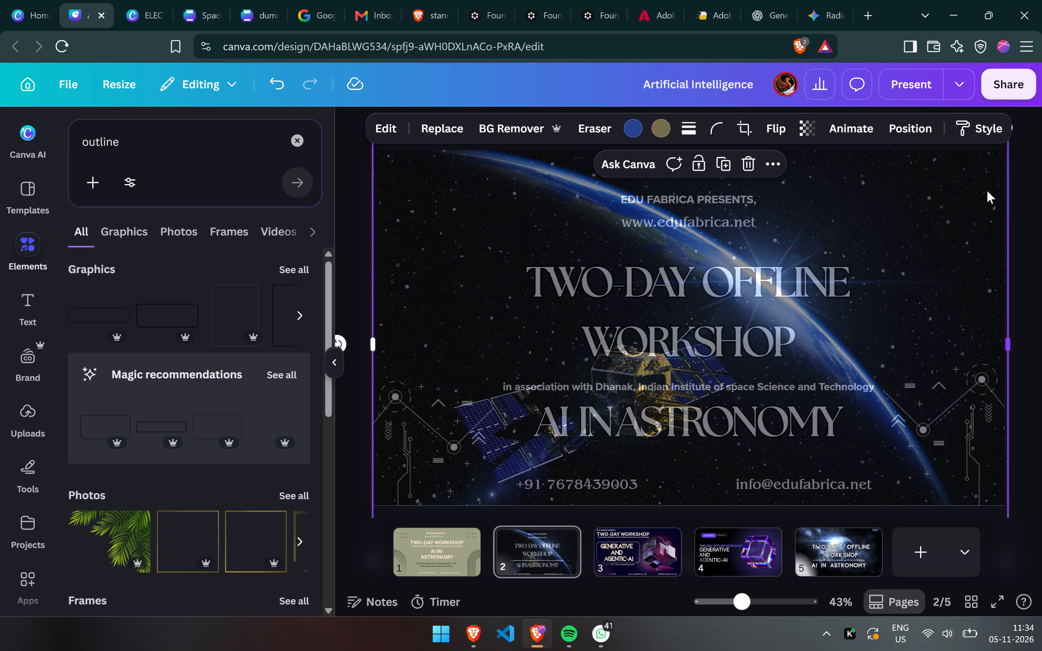
Reorder page 2's layers to send the satellite image behind all the text, adjusting its order relative to the circuit-line graphics.
{"action": "left_click", "coordinate": [898, 128]}
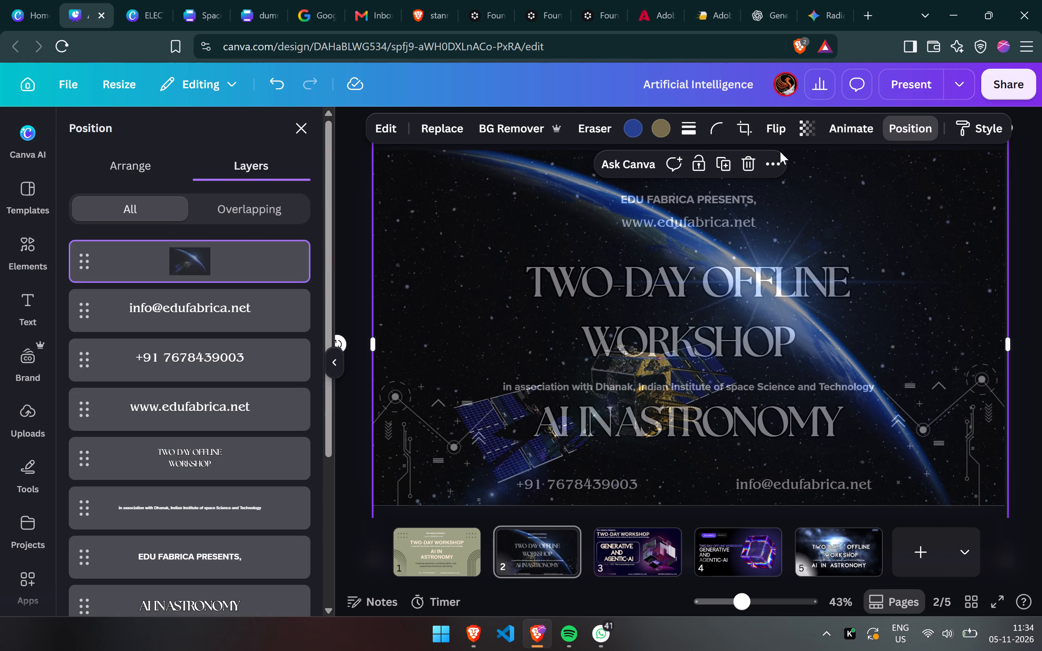
{"action": "left_click_drag", "start_coordinate": [267, 263], "coordinate": [249, 592]}
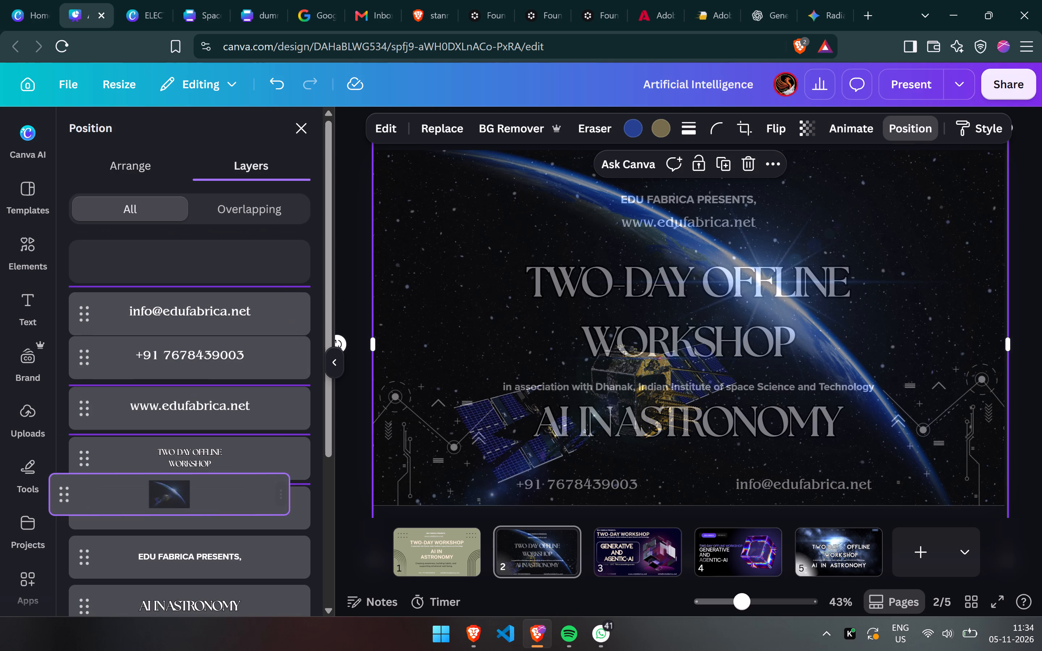
{"action": "scroll", "coordinate": [251, 503], "scroll_direction": "down", "scroll_amount": 3}
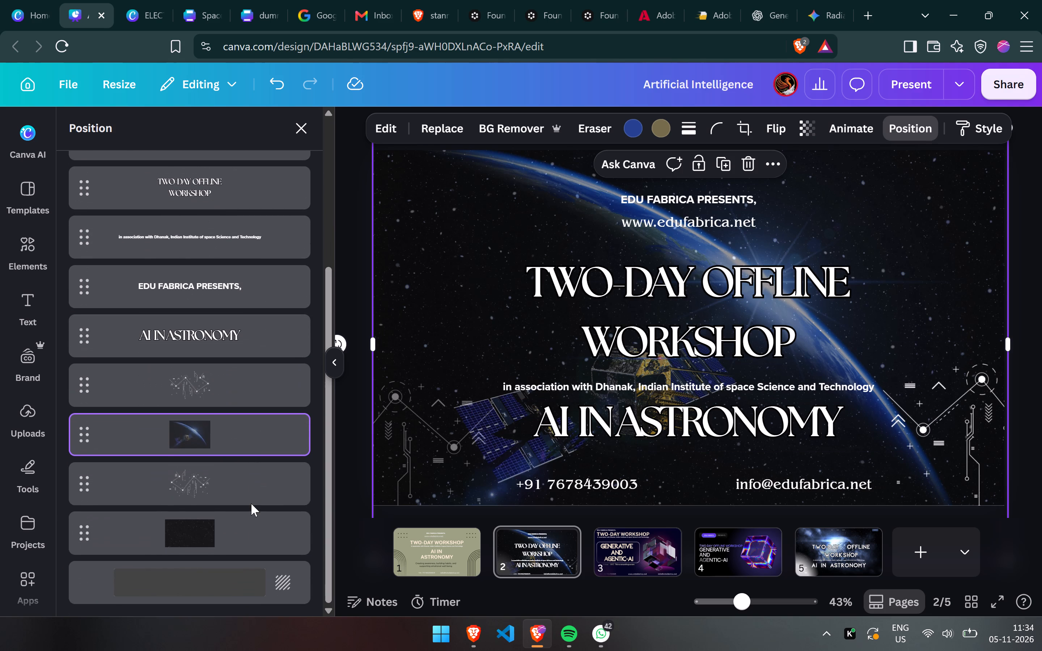
{"action": "left_click_drag", "start_coordinate": [249, 433], "coordinate": [249, 447]}
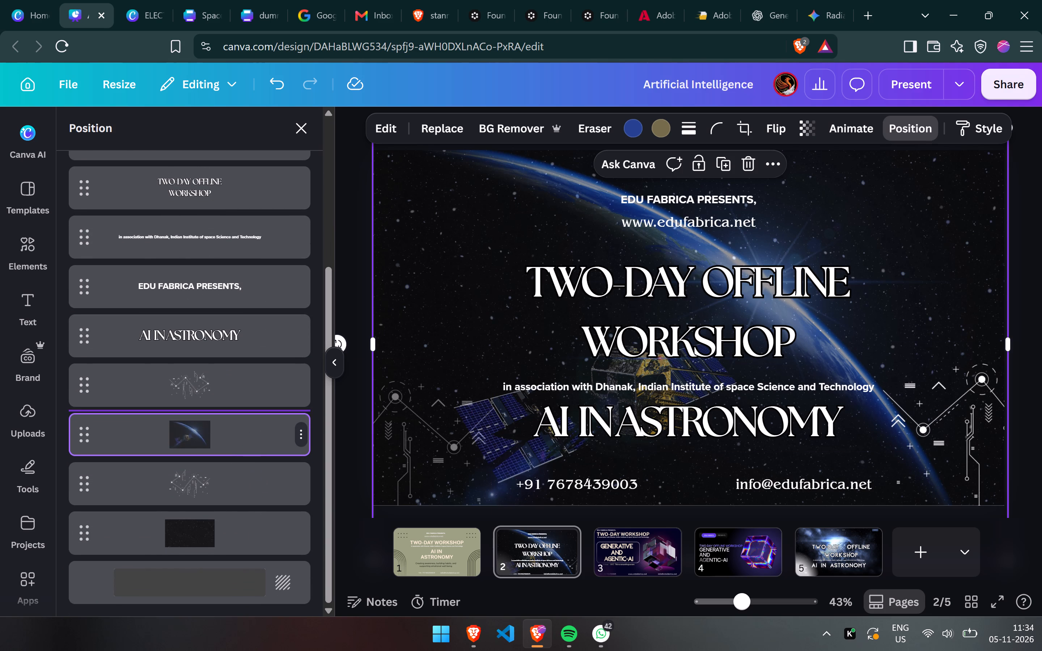
{"action": "left_click_drag", "start_coordinate": [249, 447], "coordinate": [250, 490]}
{"action": "left_click_drag", "start_coordinate": [259, 461], "coordinate": [259, 459]}
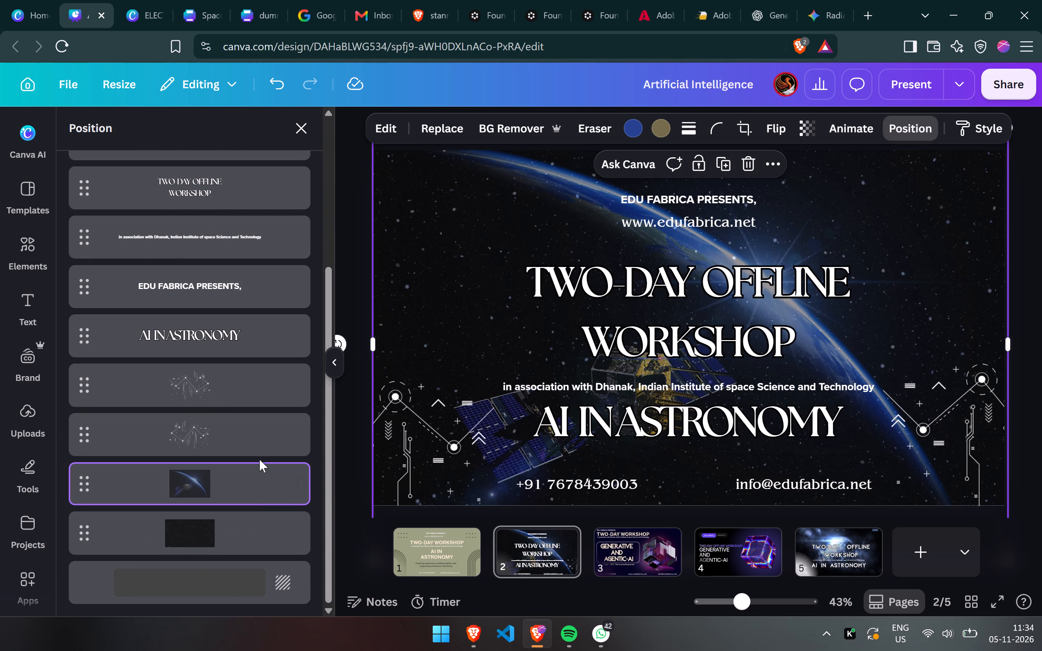
{"action": "left_click_drag", "start_coordinate": [259, 459], "coordinate": [256, 390]}
{"action": "left_click_drag", "start_coordinate": [248, 481], "coordinate": [251, 393]}
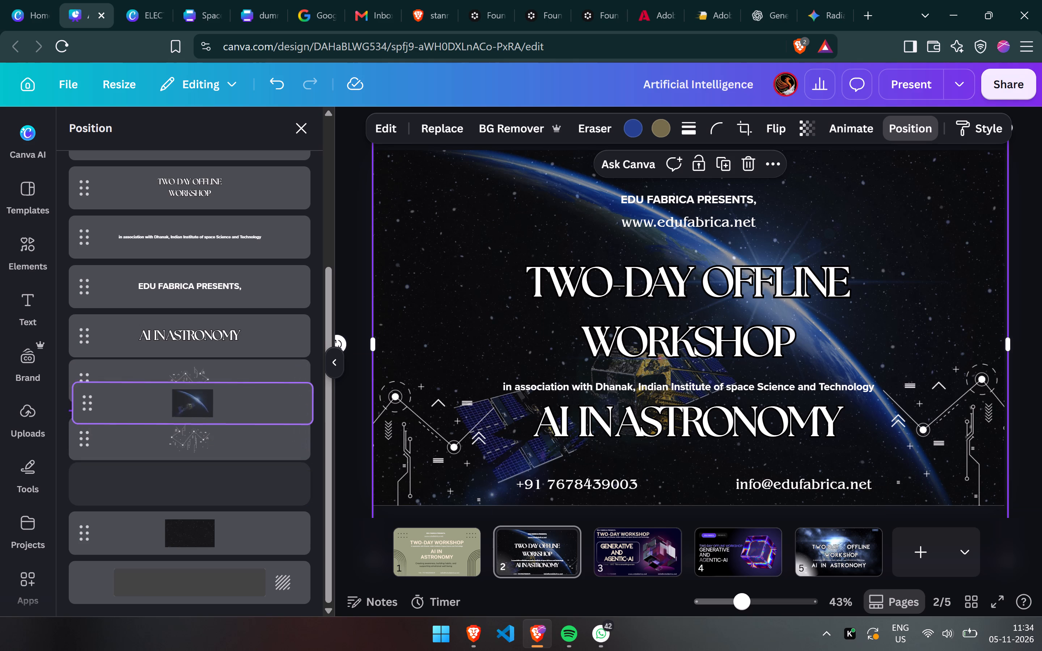
Place the satellite image's layer above both circuit-line graphics and directly below the AI IN ASTRONOMY text on page 2.
{"action": "left_click_drag", "start_coordinate": [251, 393], "coordinate": [250, 374]}
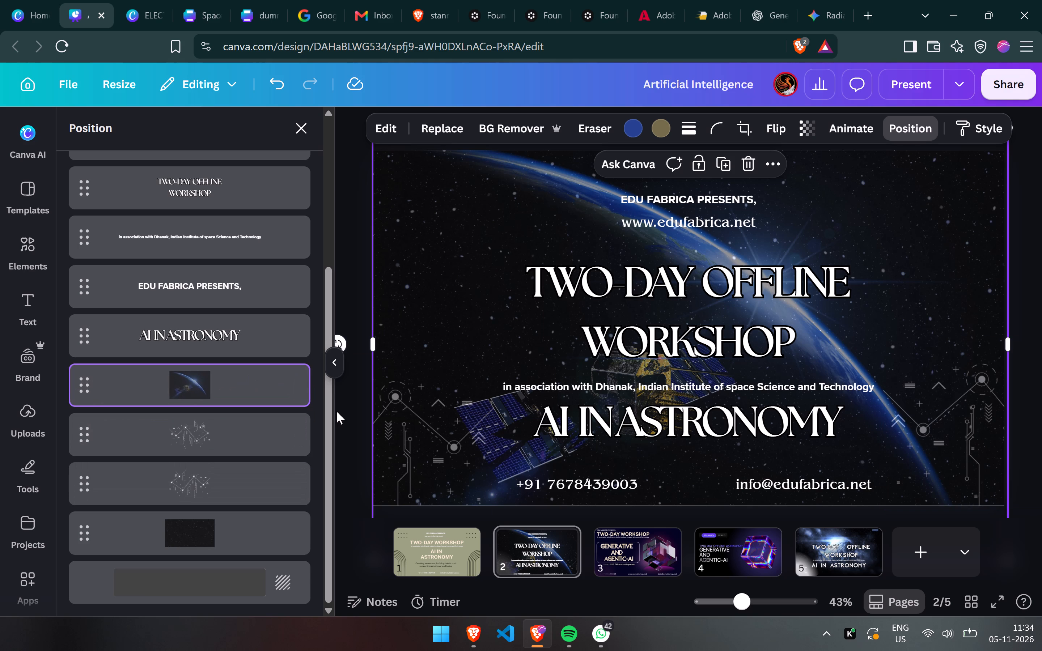
{"action": "left_click", "coordinate": [336, 411]}
{"action": "left_click", "coordinate": [336, 411]}
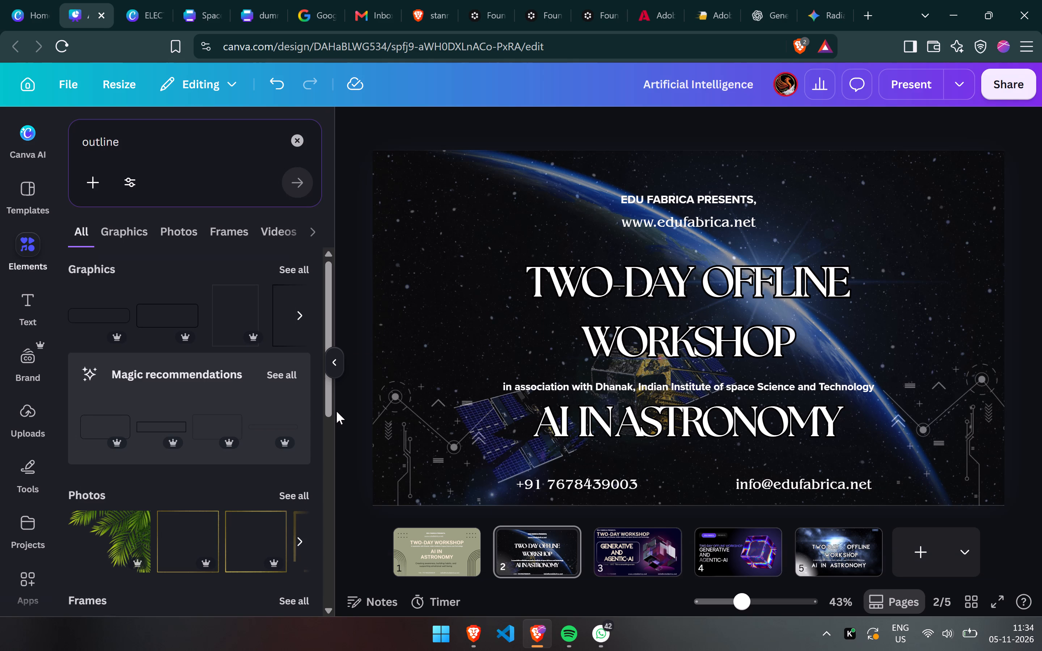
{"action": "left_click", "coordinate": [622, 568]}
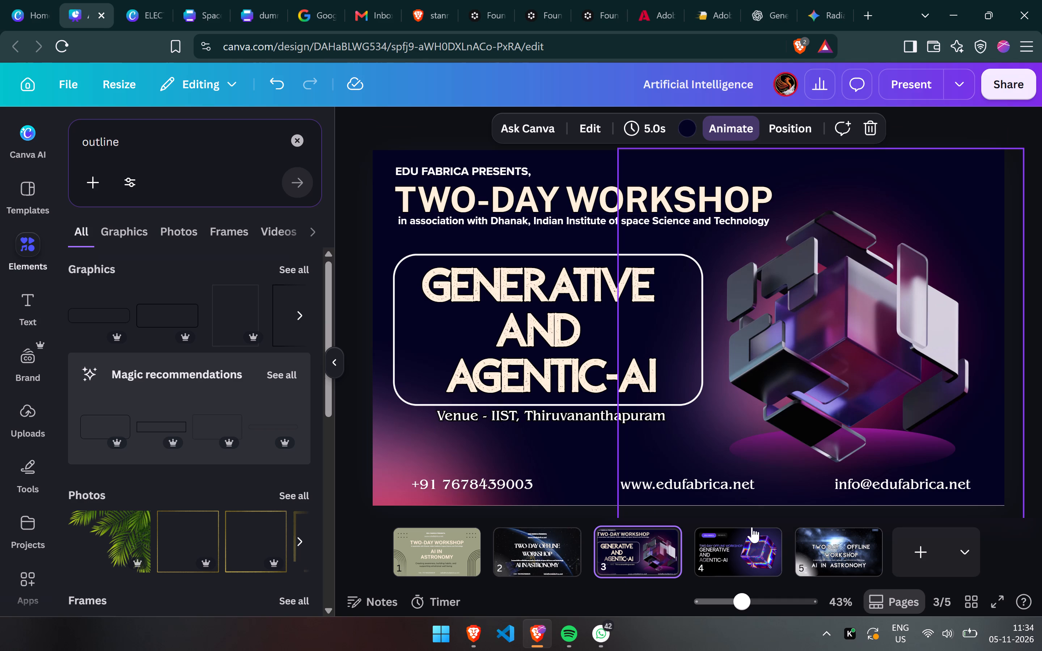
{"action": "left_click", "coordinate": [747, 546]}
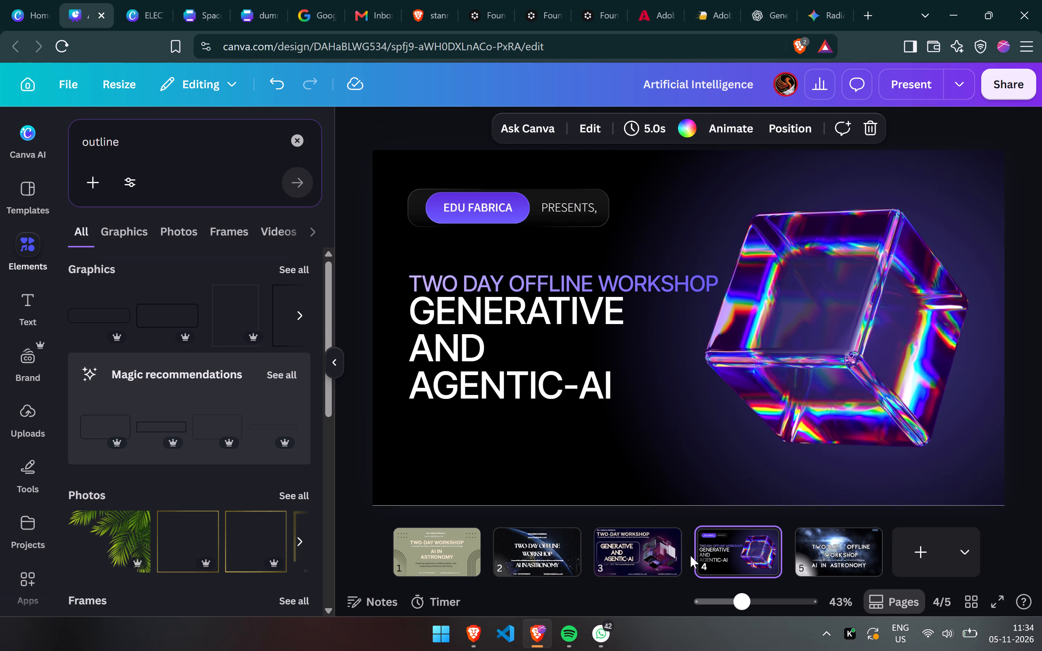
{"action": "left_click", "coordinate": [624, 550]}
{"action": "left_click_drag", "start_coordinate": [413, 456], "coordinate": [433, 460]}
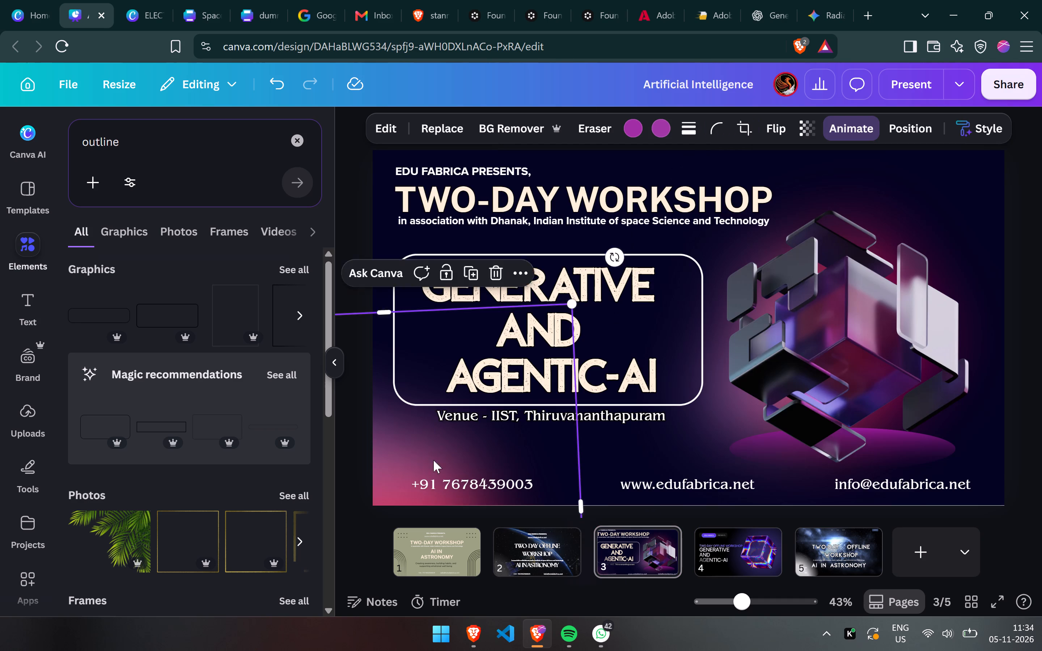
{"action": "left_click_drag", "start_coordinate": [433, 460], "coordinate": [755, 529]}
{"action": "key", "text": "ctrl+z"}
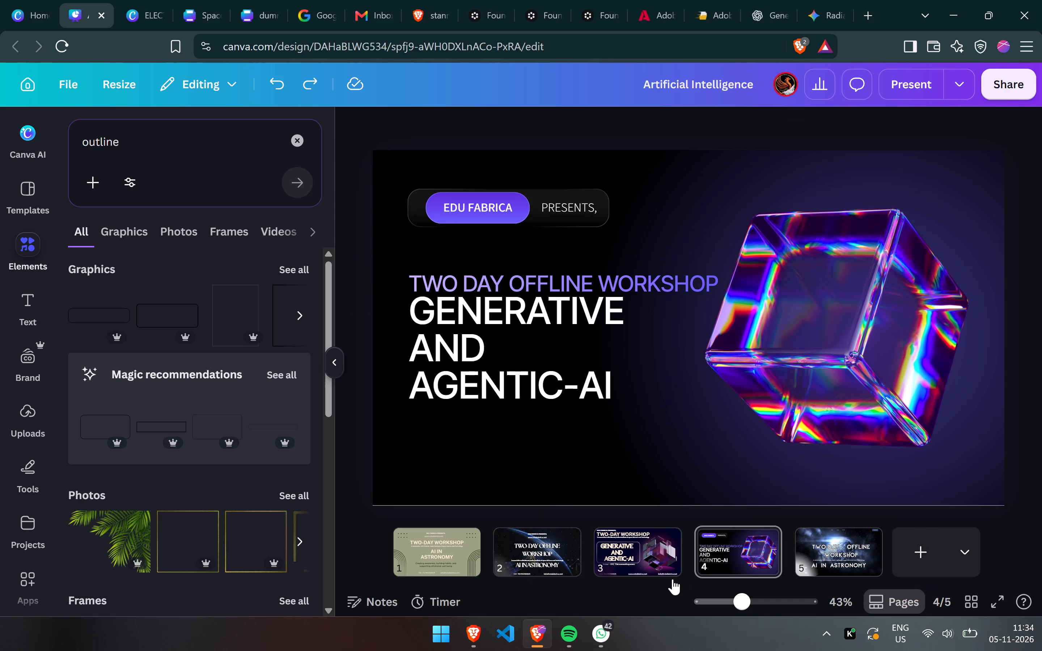
Copy the phone, website and e-mail contact lines from the bottom of page 3 onto page 4.
{"action": "left_click", "coordinate": [661, 568]}
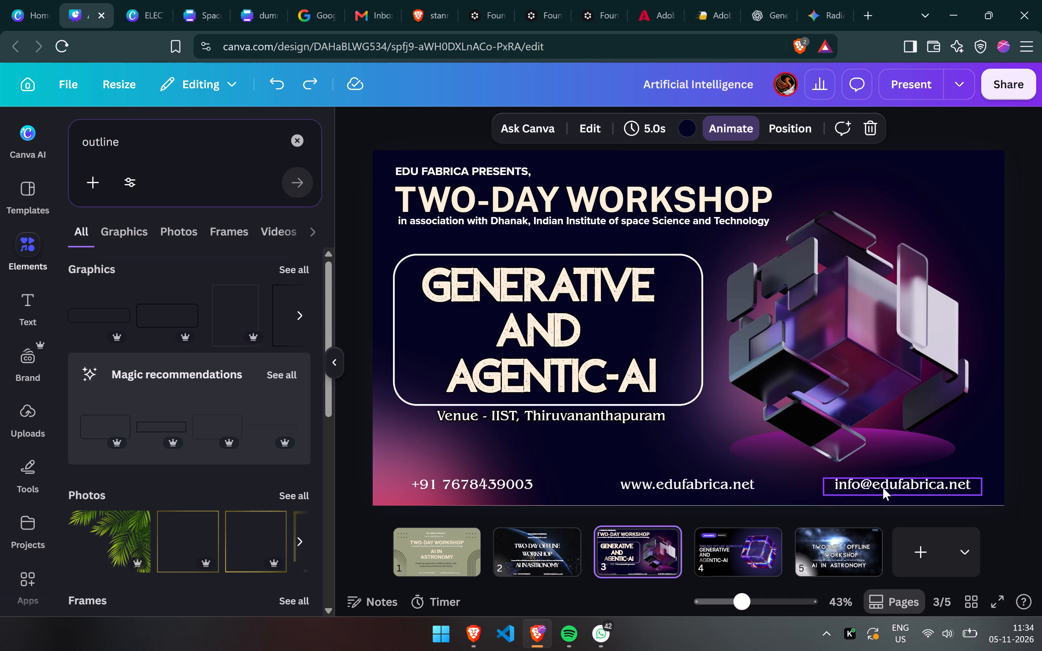
{"action": "left_click", "coordinate": [884, 488]}
{"action": "left_click", "coordinate": [691, 485], "text": "shift"}
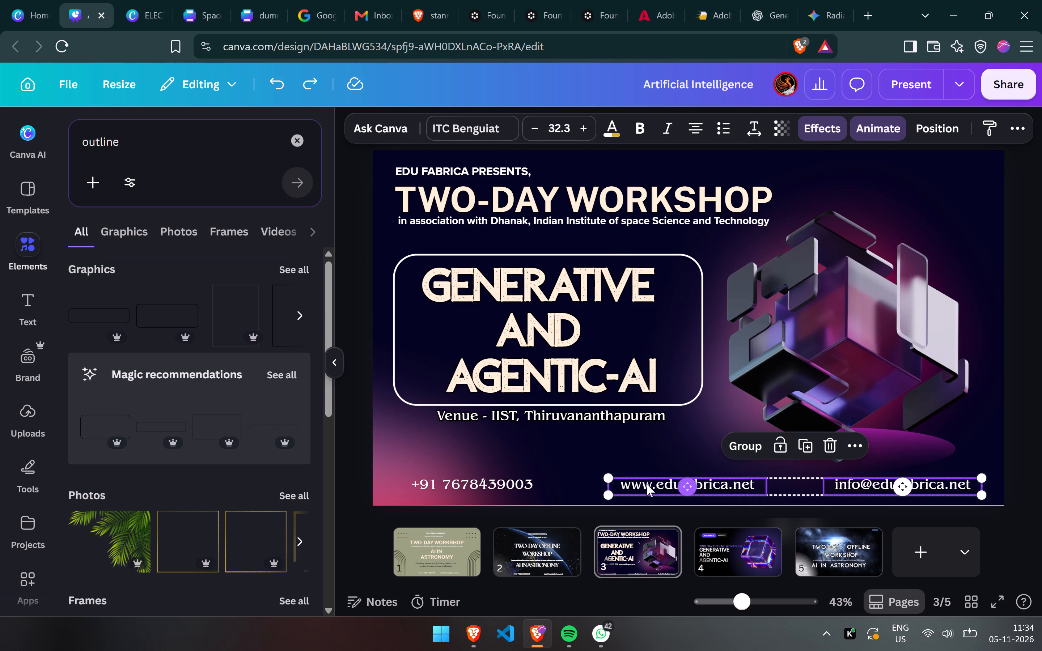
{"action": "left_click", "coordinate": [471, 486], "text": "shift"}
{"action": "key", "text": "ctrl+c"}
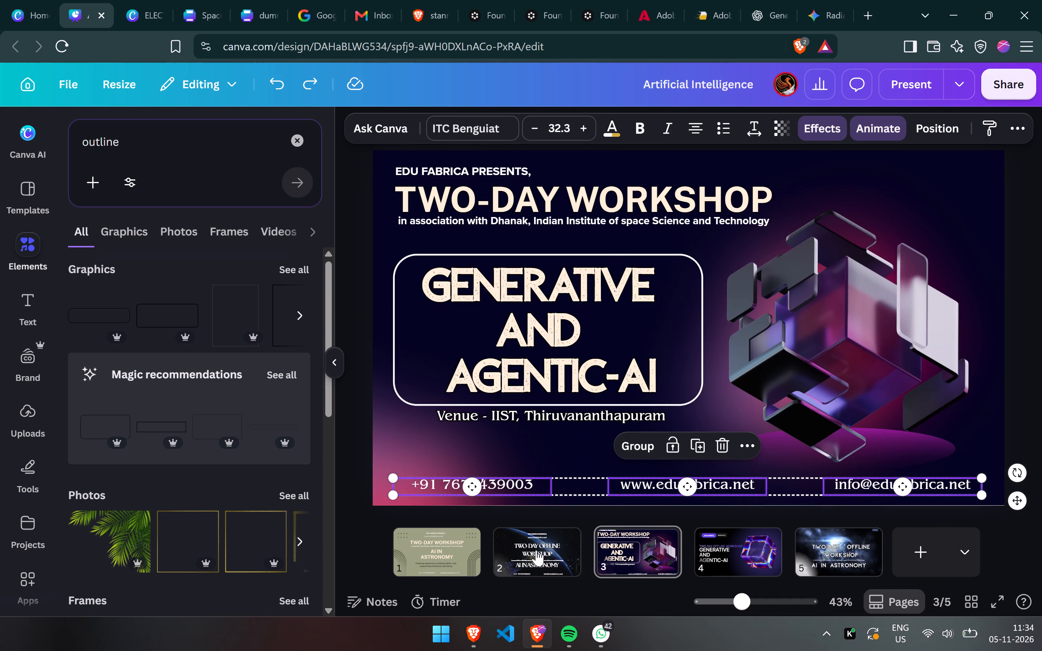
{"action": "left_click", "coordinate": [644, 567]}
{"action": "left_click", "coordinate": [707, 558]}
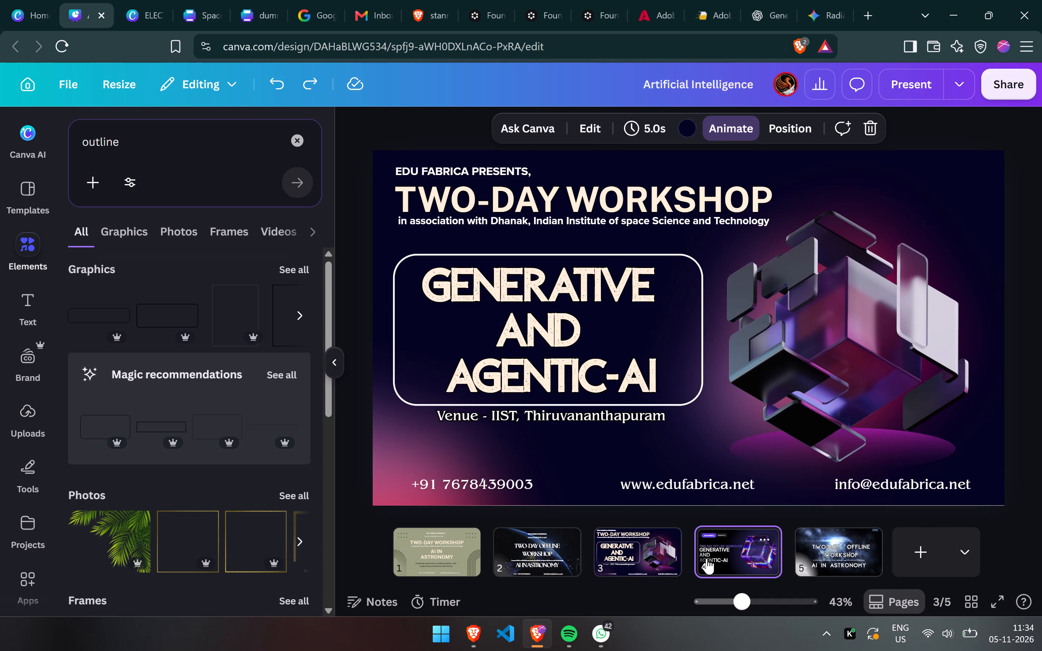
{"action": "key", "text": "ctrl+v"}
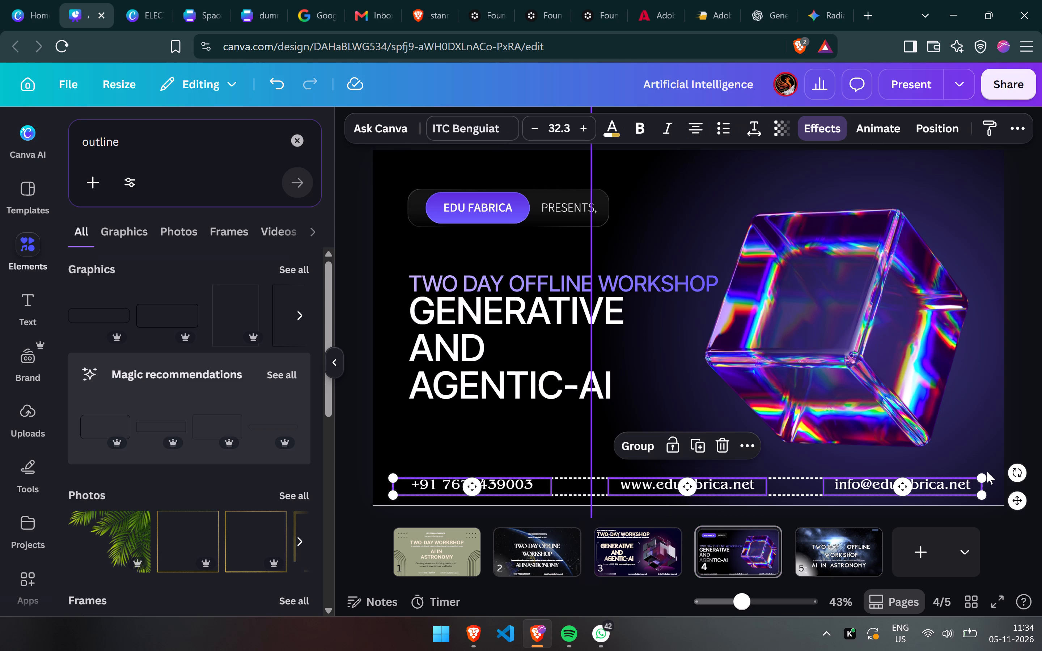
{"action": "left_click", "coordinate": [1026, 414]}
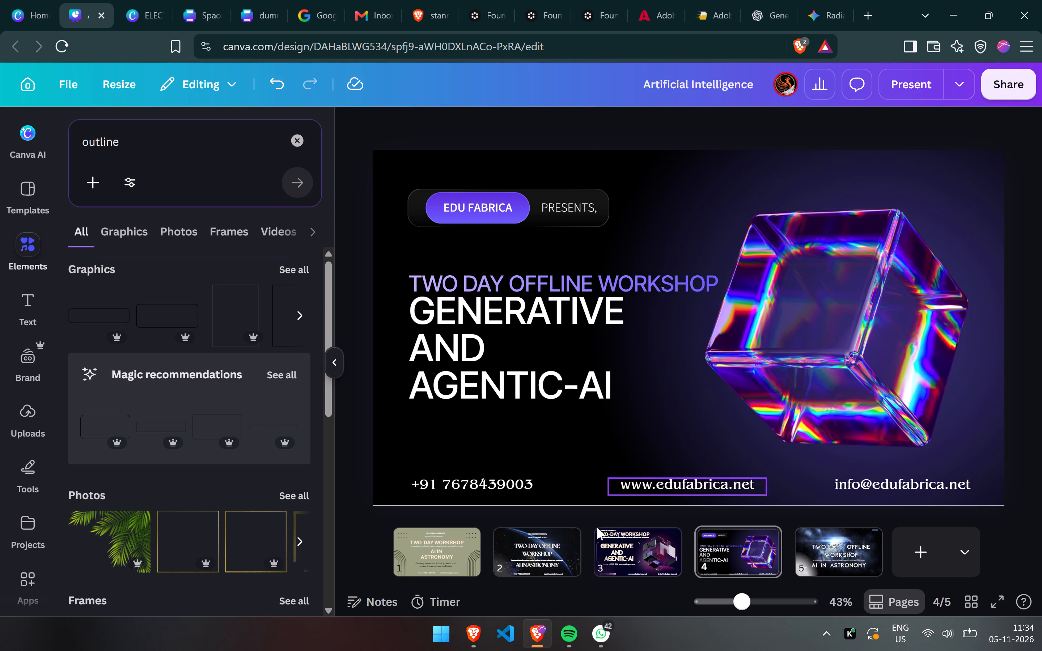
Return to page 3, the Generative and Agentic-AI page with the IIST venue line.
{"action": "left_click", "coordinate": [648, 559]}
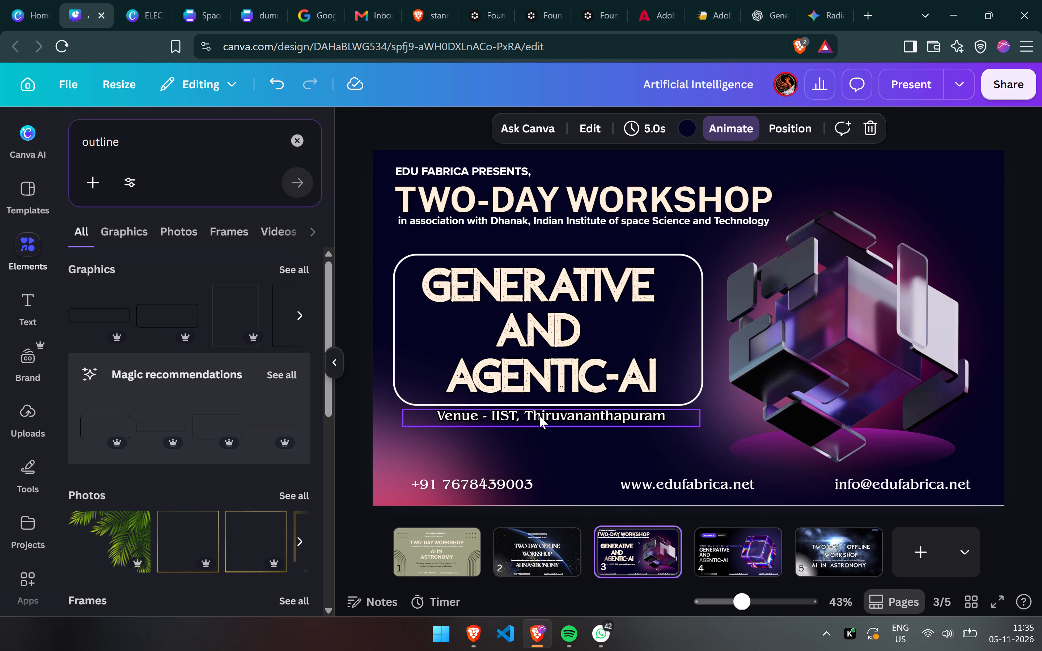
Copy the "Venue - IIST, Thiruvananthapuram" line from page 3 to below the page 4 title and fit its box to the text.
{"action": "left_click", "coordinate": [539, 416]}
{"action": "key", "text": "ctrl+c"}
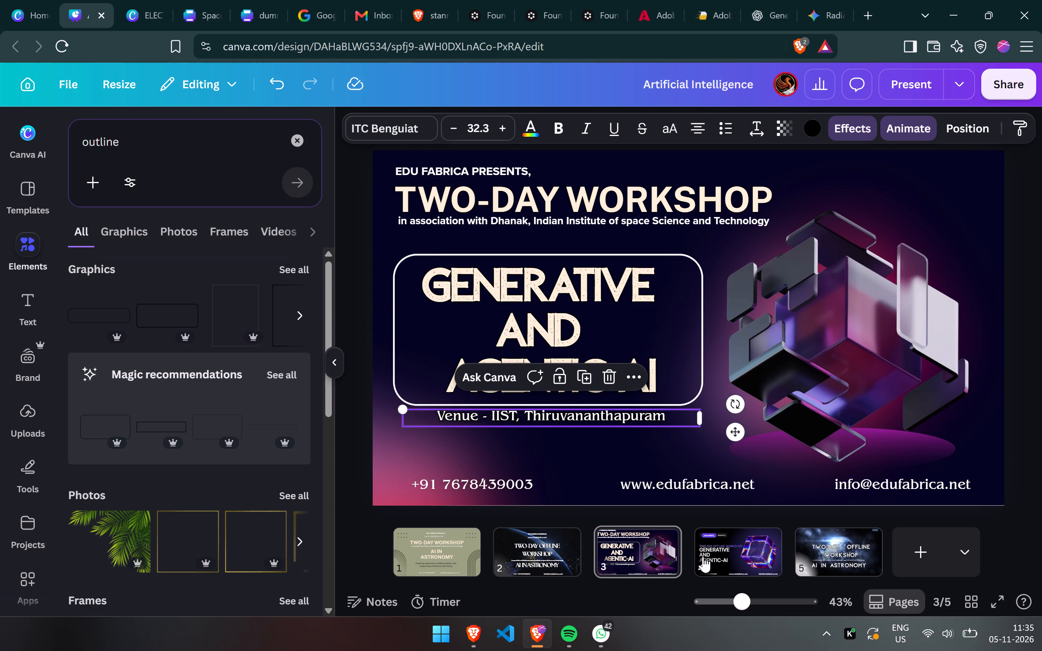
{"action": "left_click", "coordinate": [703, 557]}
{"action": "key", "text": "ctrl+v"}
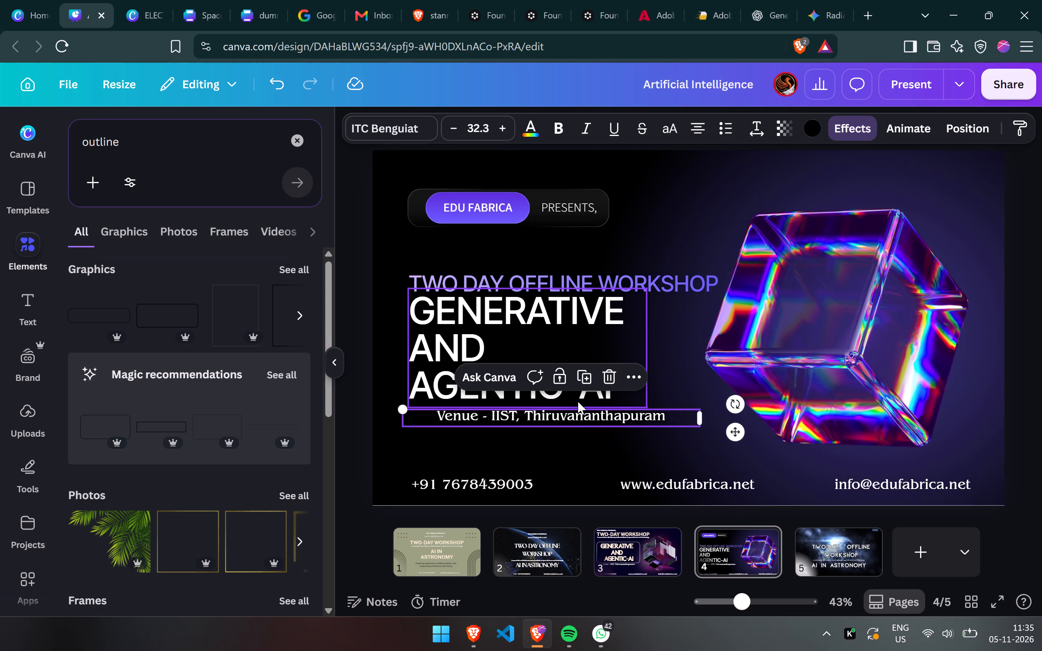
{"action": "left_click_drag", "start_coordinate": [577, 420], "coordinate": [551, 417]}
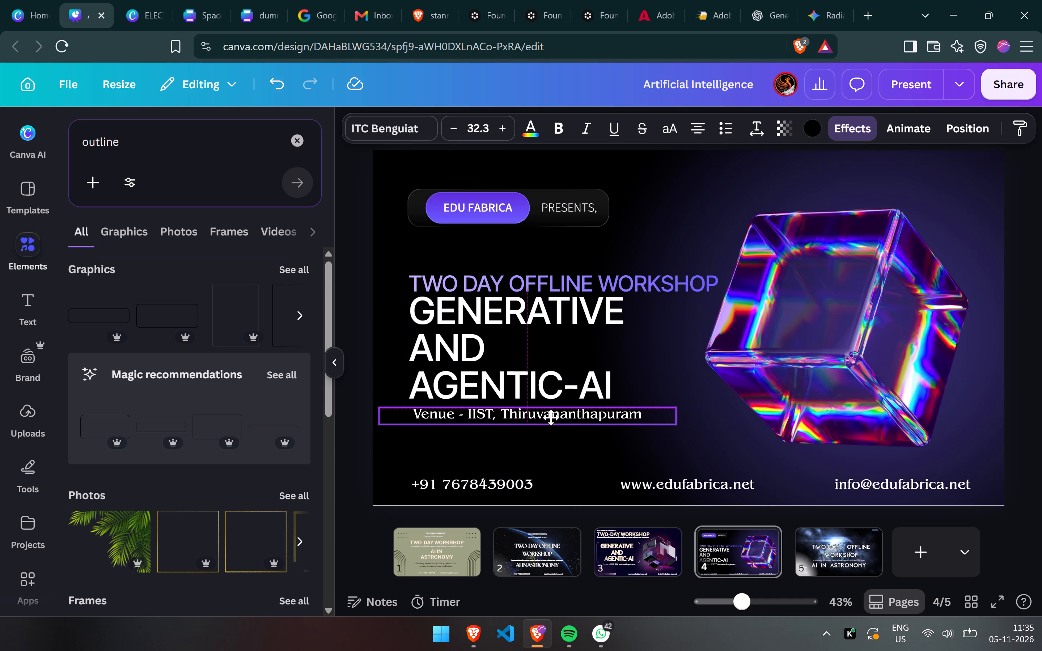
{"action": "left_click_drag", "start_coordinate": [551, 417], "coordinate": [552, 418]}
{"action": "double_click", "coordinate": [678, 413]}
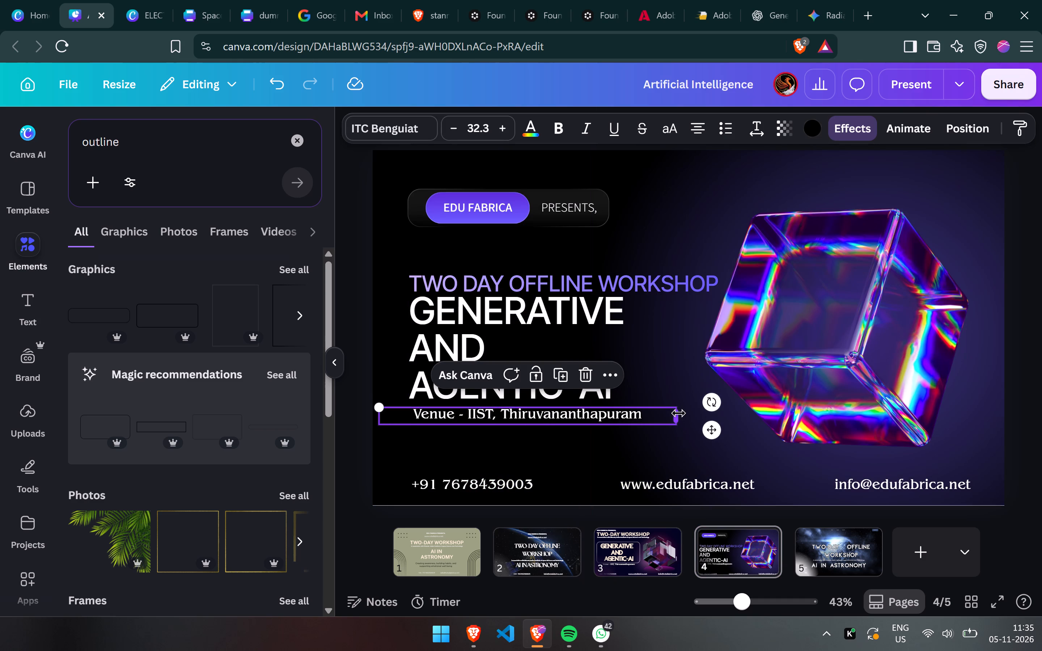
{"action": "left_click_drag", "start_coordinate": [530, 419], "coordinate": [590, 425]}
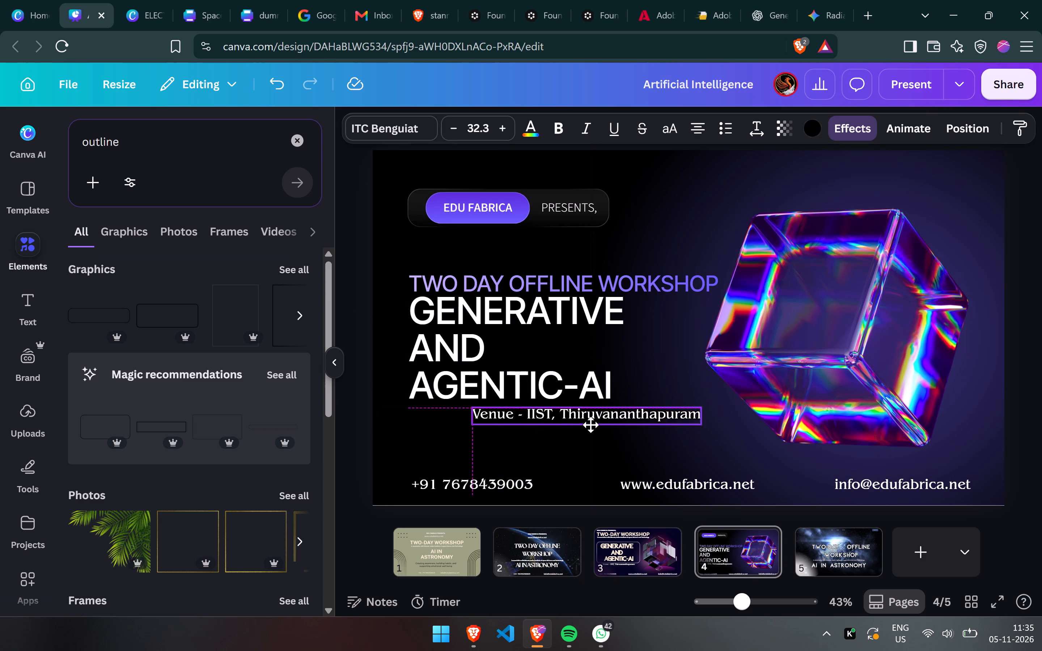
{"action": "left_click_drag", "start_coordinate": [590, 425], "coordinate": [590, 430]}
Enlarge the page 4 venue line to a font size of about 40.2 and align it with the title's left edge.
{"action": "left_click_drag", "start_coordinate": [470, 418], "coordinate": [433, 413]}
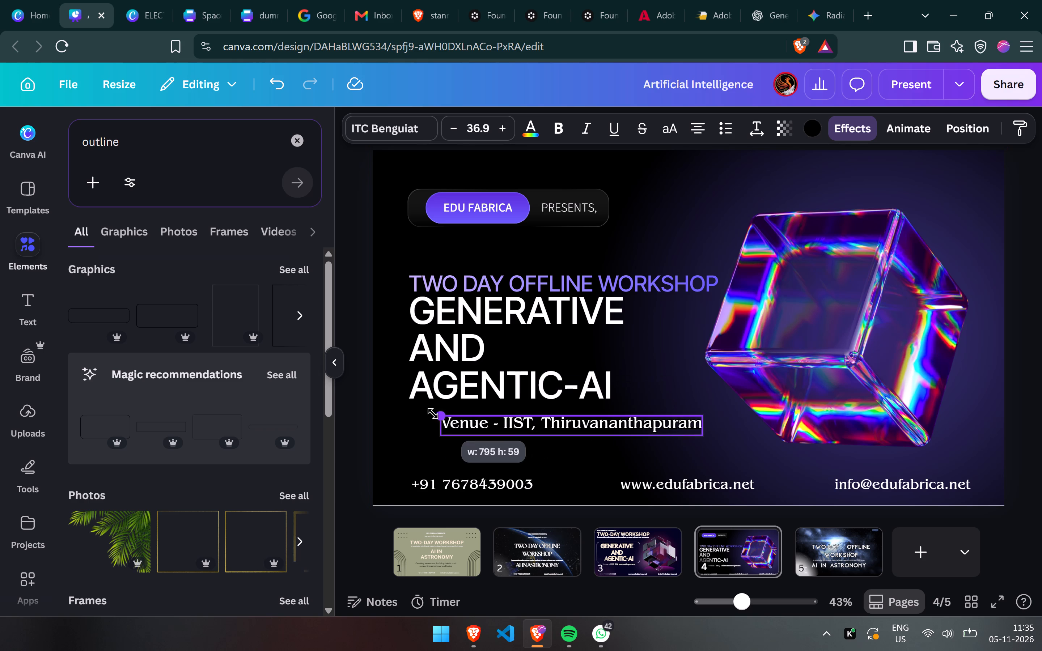
{"action": "left_click_drag", "start_coordinate": [433, 413], "coordinate": [414, 411]}
{"action": "left_click_drag", "start_coordinate": [506, 425], "coordinate": [496, 421]}
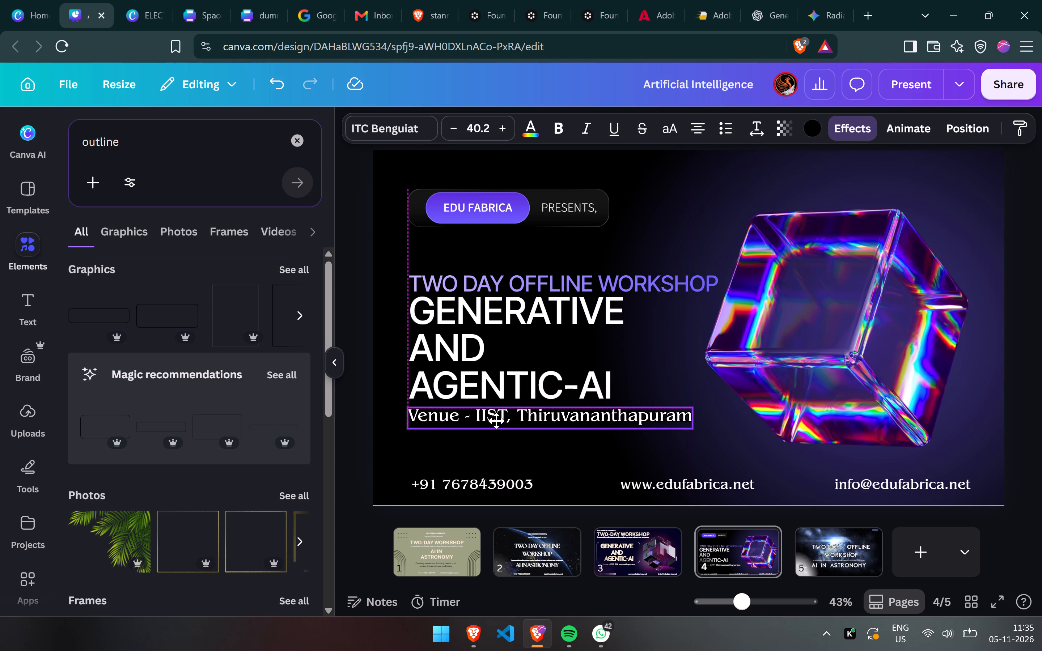
{"action": "left_click_drag", "start_coordinate": [496, 421], "coordinate": [496, 419]}
{"action": "left_click_drag", "start_coordinate": [496, 419], "coordinate": [497, 418]}
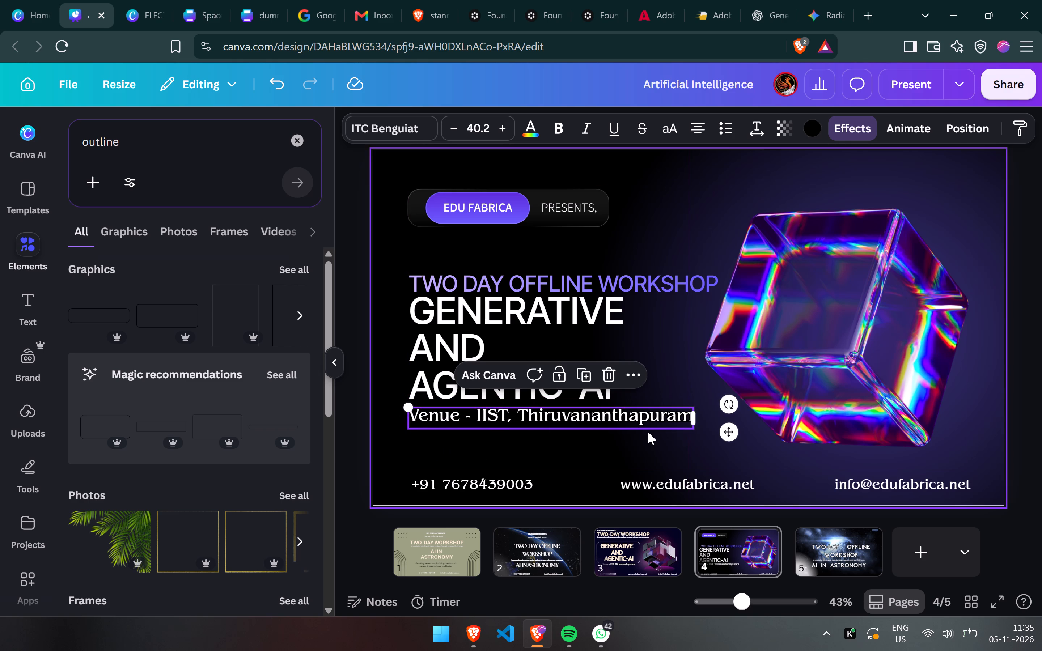
{"action": "left_click", "coordinate": [1030, 369]}
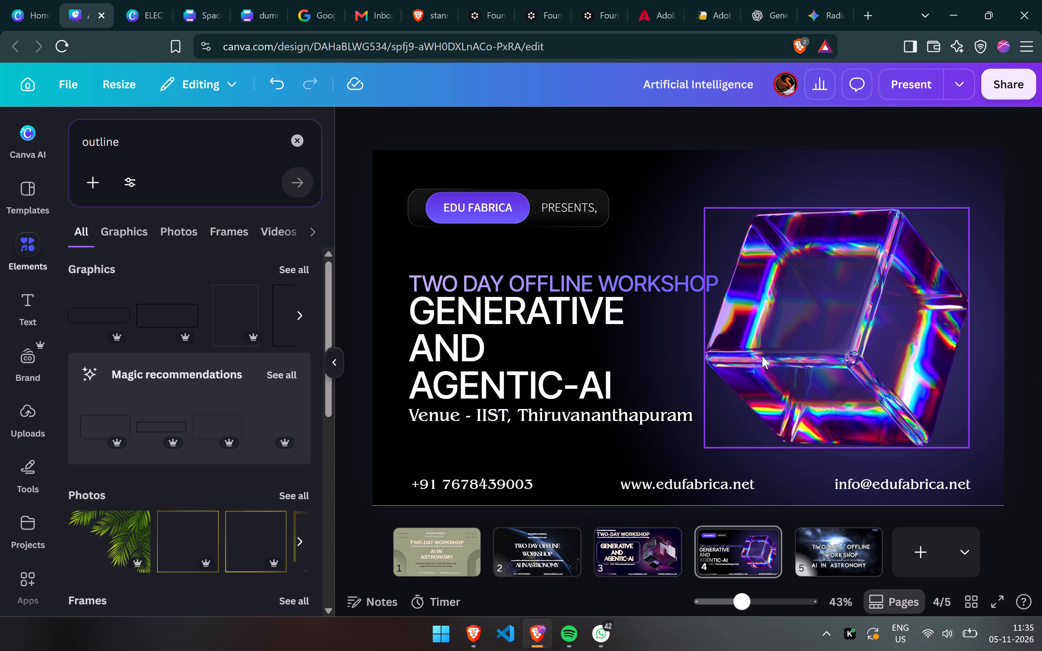
Shift the GENERATIVE AND AGENTIC-AI title and the venue line slightly down, away from the TWO DAY OFFLINE WORKSHOP heading.
{"action": "left_click_drag", "start_coordinate": [581, 359], "coordinate": [583, 364]}
{"action": "left_click_drag", "start_coordinate": [660, 416], "coordinate": [661, 422]}
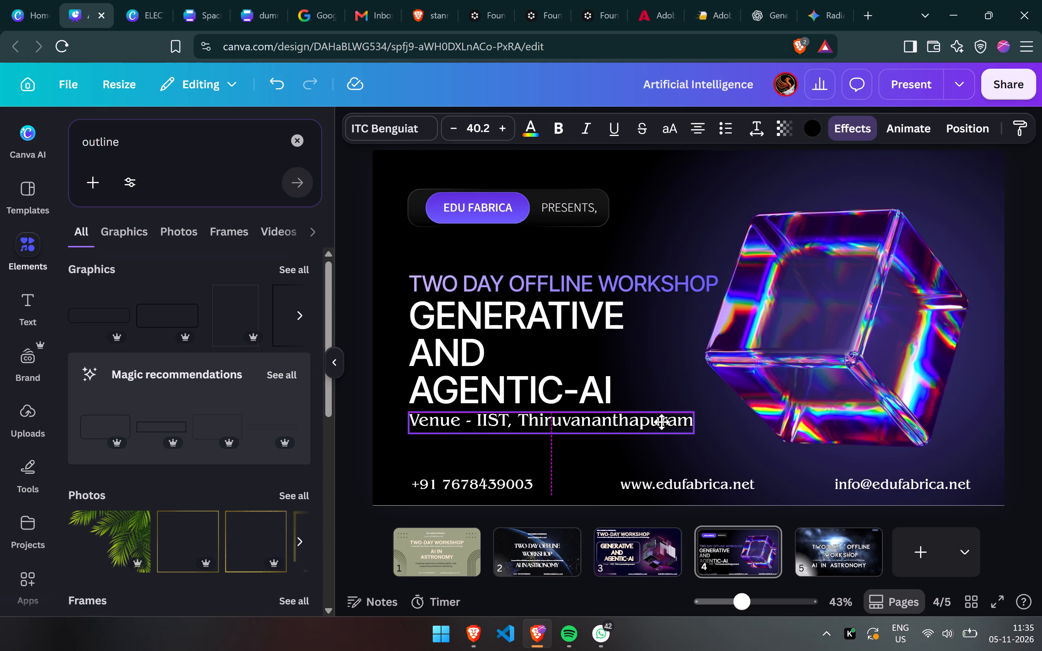
{"action": "left_click_drag", "start_coordinate": [661, 422], "coordinate": [661, 421]}
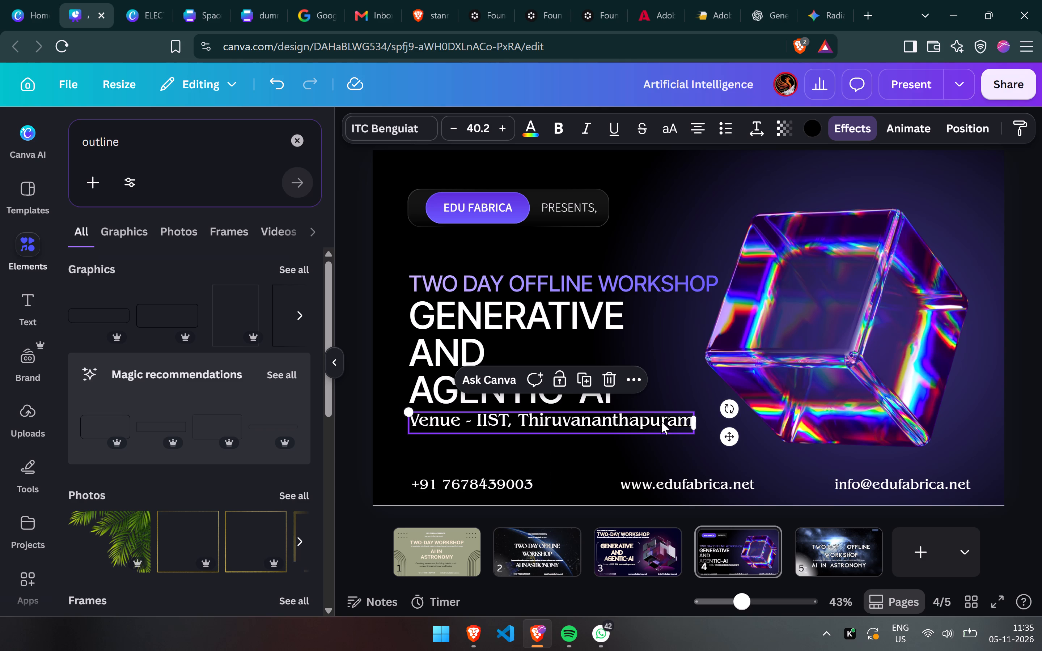
Shift the page 4 glass cube image slightly right and down, clear of the TWO DAY OFFLINE WORKSHOP heading.
{"action": "left_click", "coordinate": [1034, 296]}
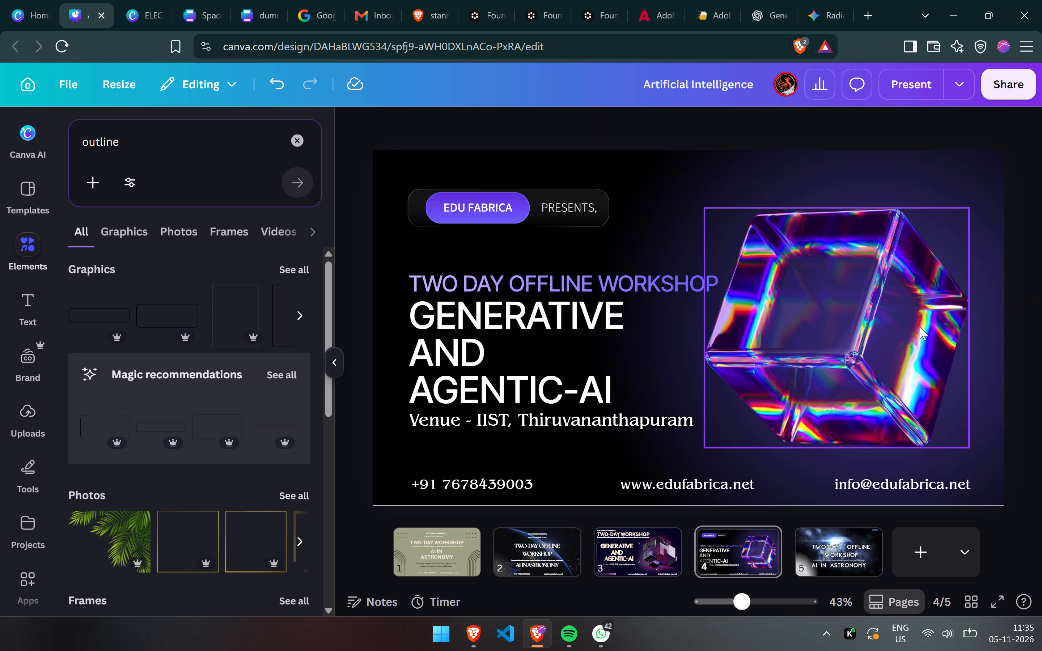
{"action": "left_click_drag", "start_coordinate": [910, 327], "coordinate": [934, 337]}
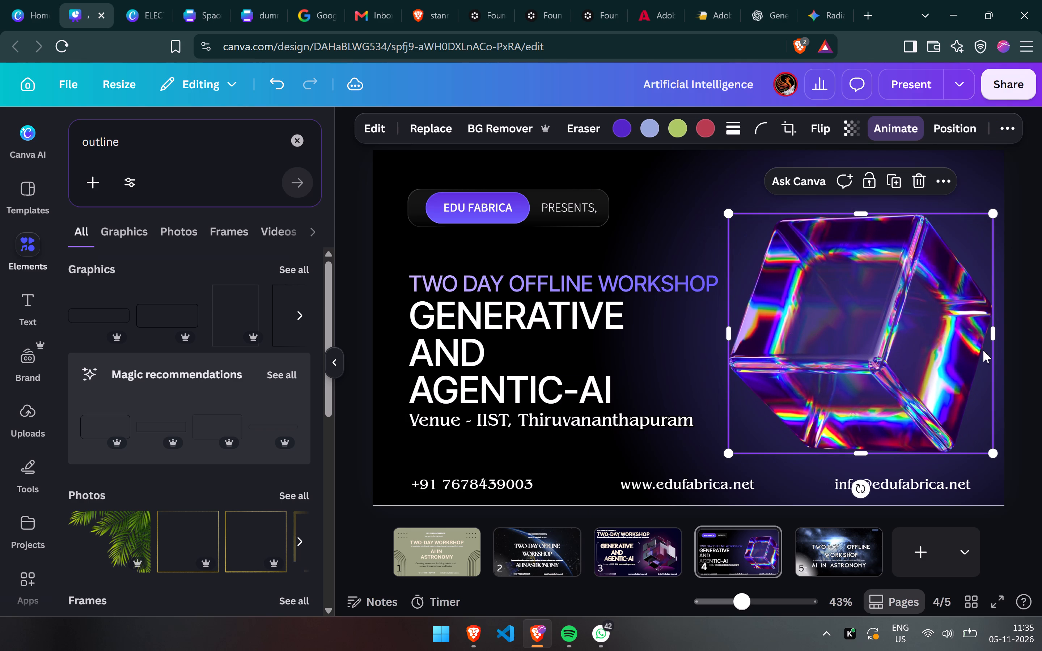
{"action": "left_click", "coordinate": [1022, 336]}
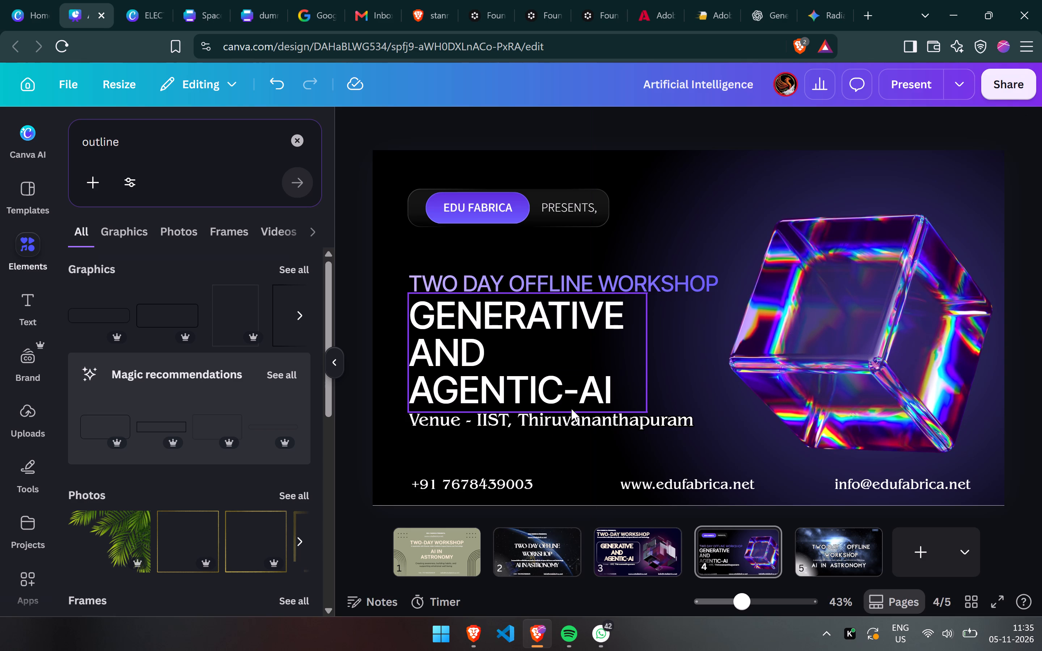
Shrink the page 4 venue line to a font size of about 29.2 and align it with the left edge of the title above.
{"action": "left_click", "coordinate": [556, 427]}
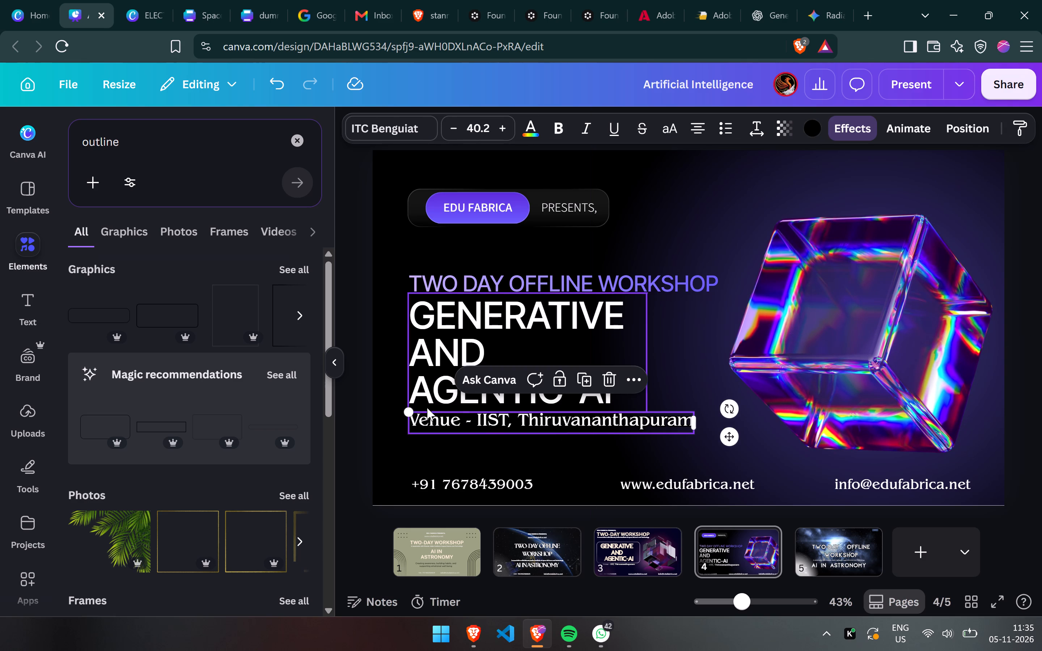
{"action": "left_click_drag", "start_coordinate": [404, 413], "coordinate": [482, 422]}
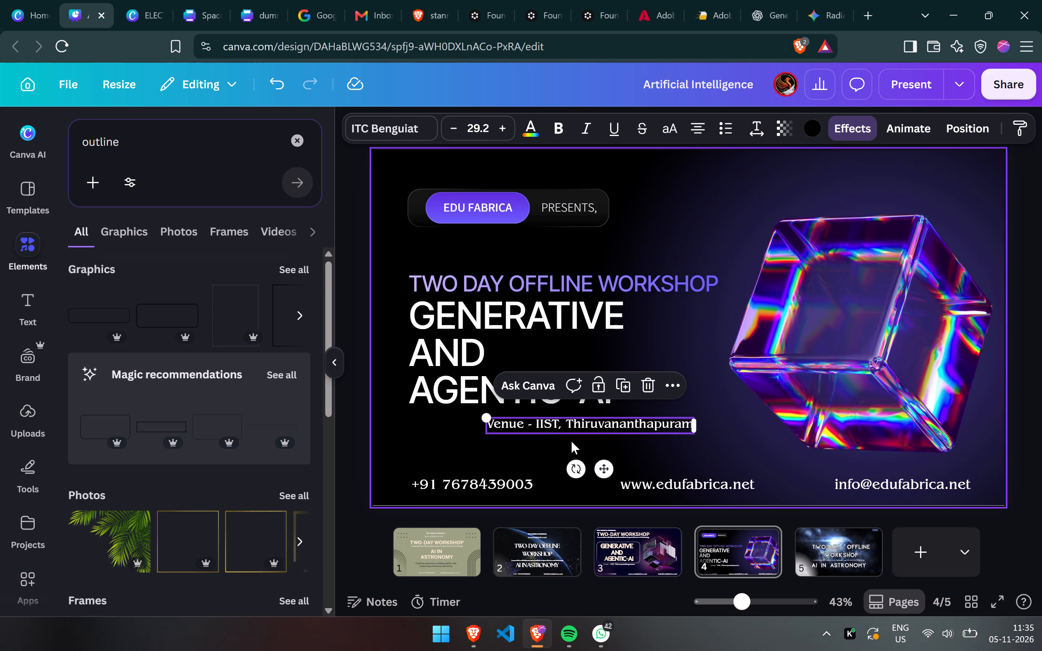
{"action": "left_click_drag", "start_coordinate": [606, 430], "coordinate": [535, 419]}
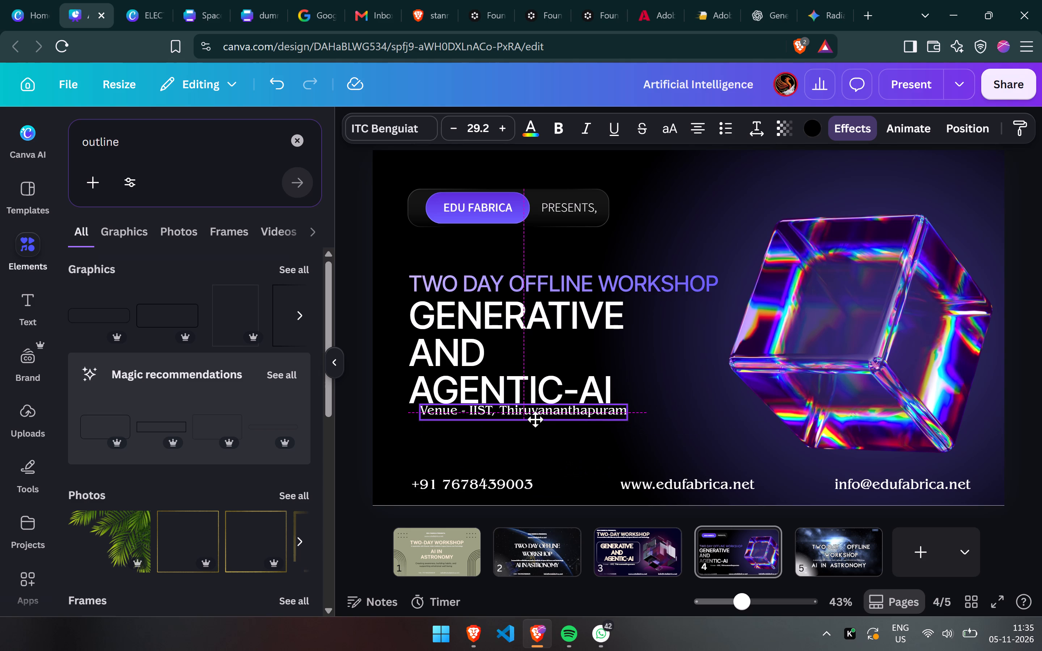
{"action": "left_click_drag", "start_coordinate": [535, 419], "coordinate": [531, 422]}
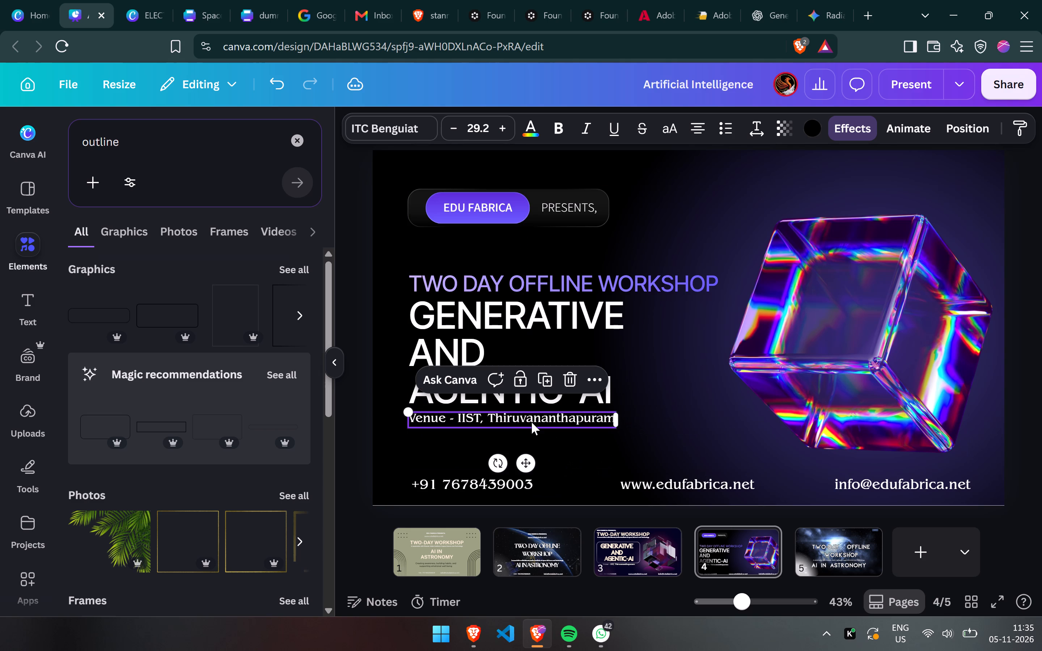
{"action": "left_click", "coordinate": [1027, 372]}
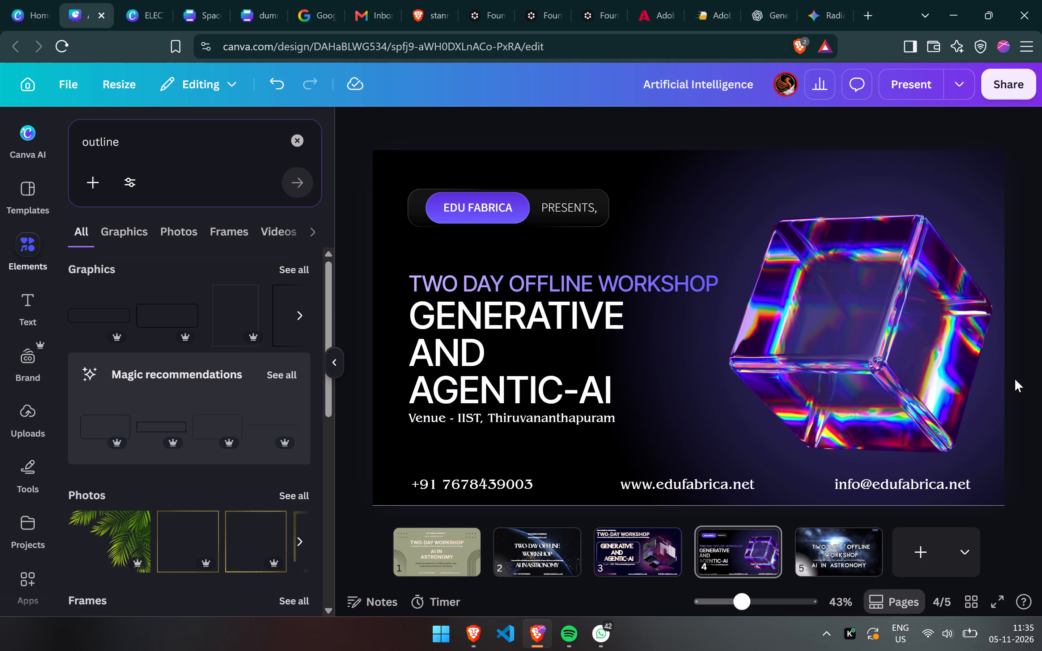
Copy the "in association with Dhanak, Indian Institute of space Science and Technology" line from page 3 to just above page 4's TWO DAY OFFLINE WORKSHOP heading.
{"action": "left_click", "coordinate": [657, 555]}
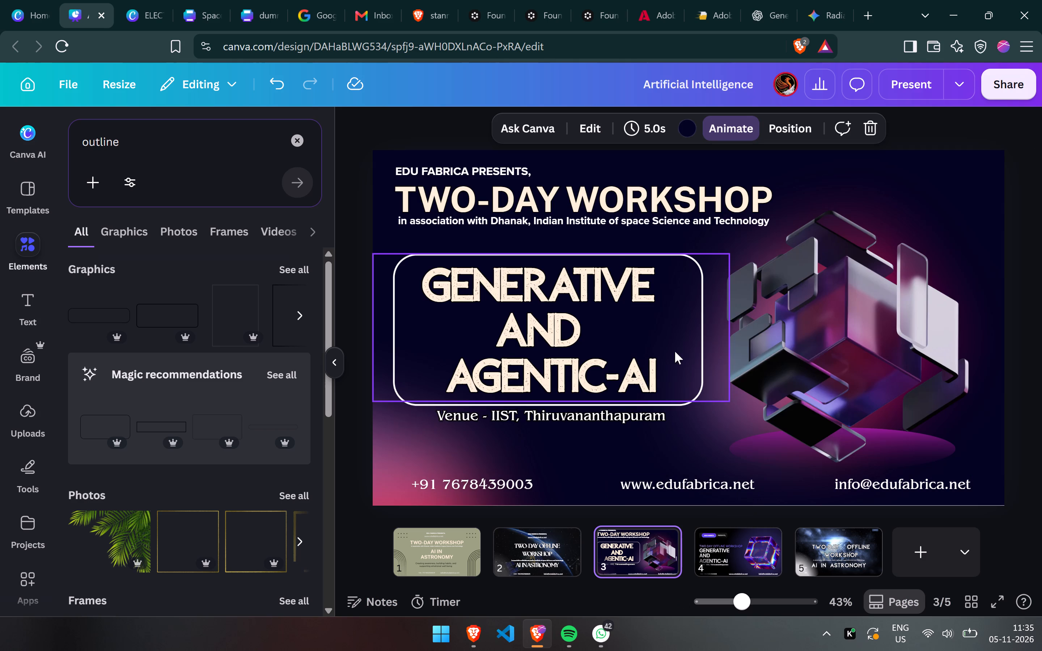
{"action": "left_click", "coordinate": [688, 226]}
{"action": "key", "text": "ctrl+c"}
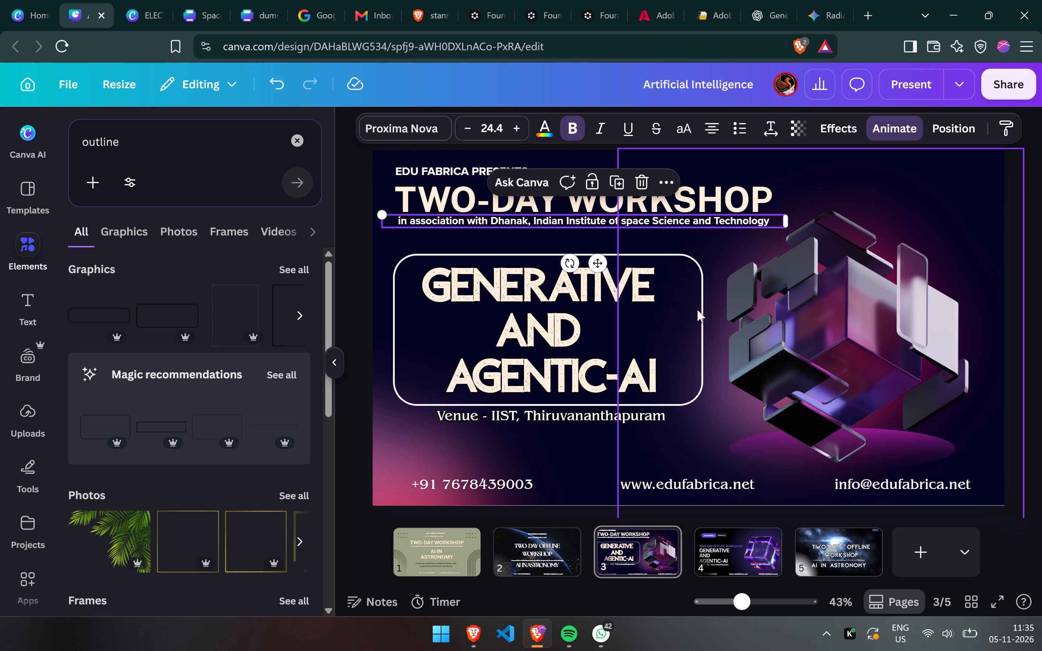
{"action": "left_click", "coordinate": [742, 570]}
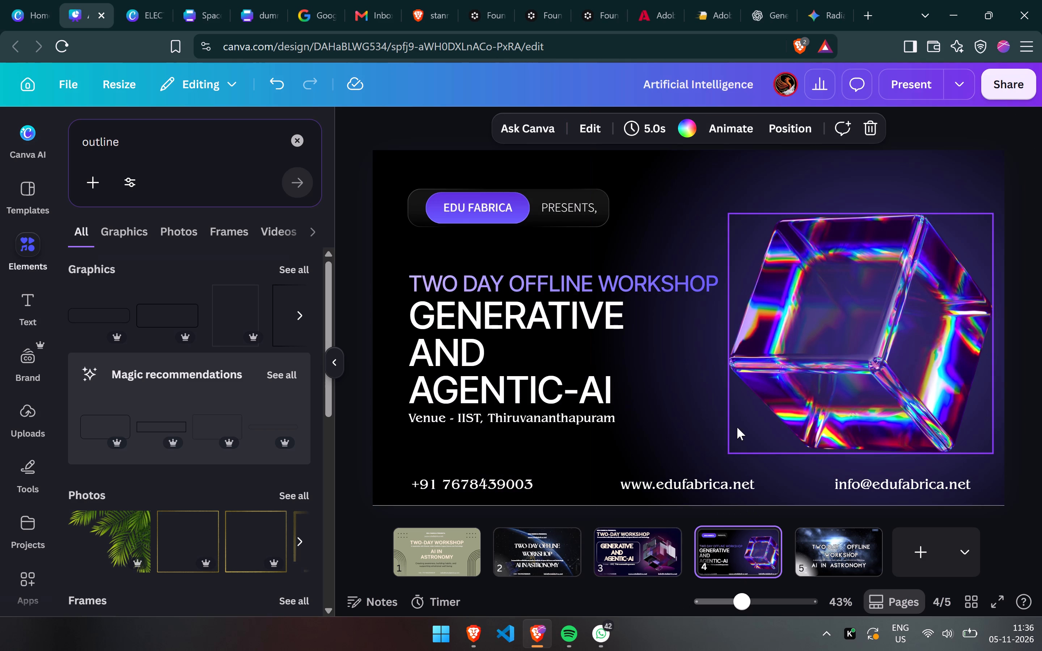
{"action": "key", "text": "ctrl+v"}
{"action": "left_click_drag", "start_coordinate": [614, 214], "coordinate": [614, 226]}
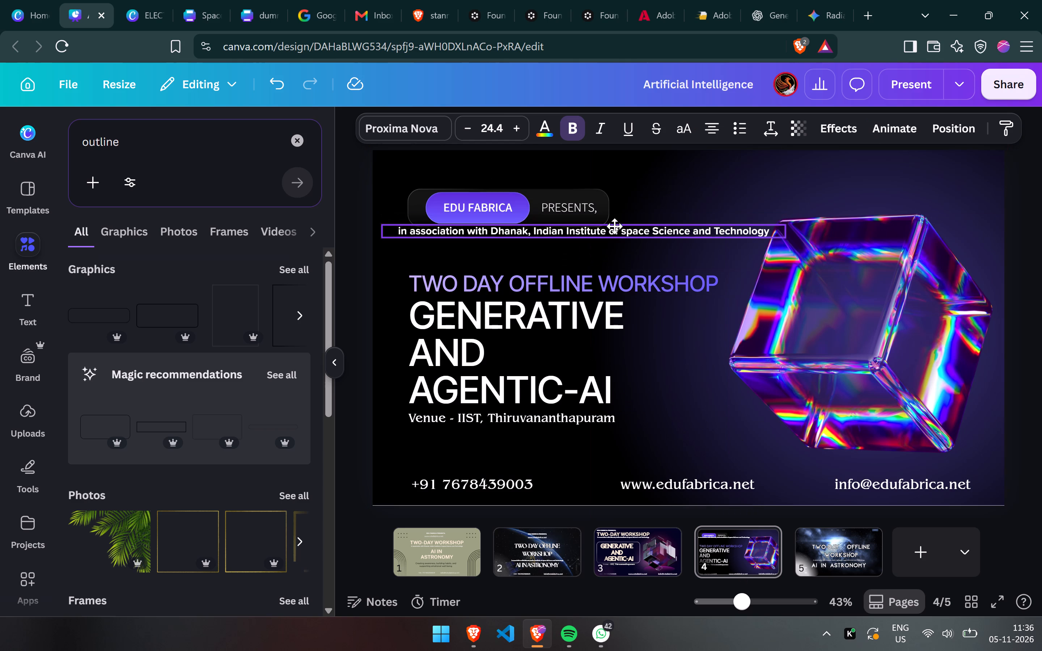
{"action": "left_click_drag", "start_coordinate": [614, 226], "coordinate": [613, 257]}
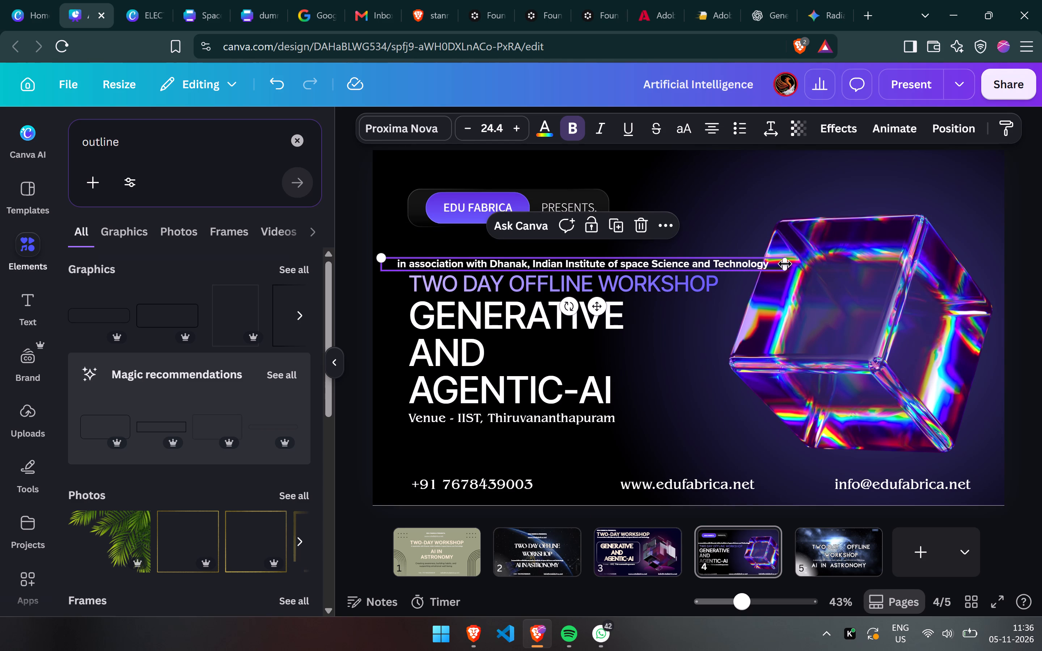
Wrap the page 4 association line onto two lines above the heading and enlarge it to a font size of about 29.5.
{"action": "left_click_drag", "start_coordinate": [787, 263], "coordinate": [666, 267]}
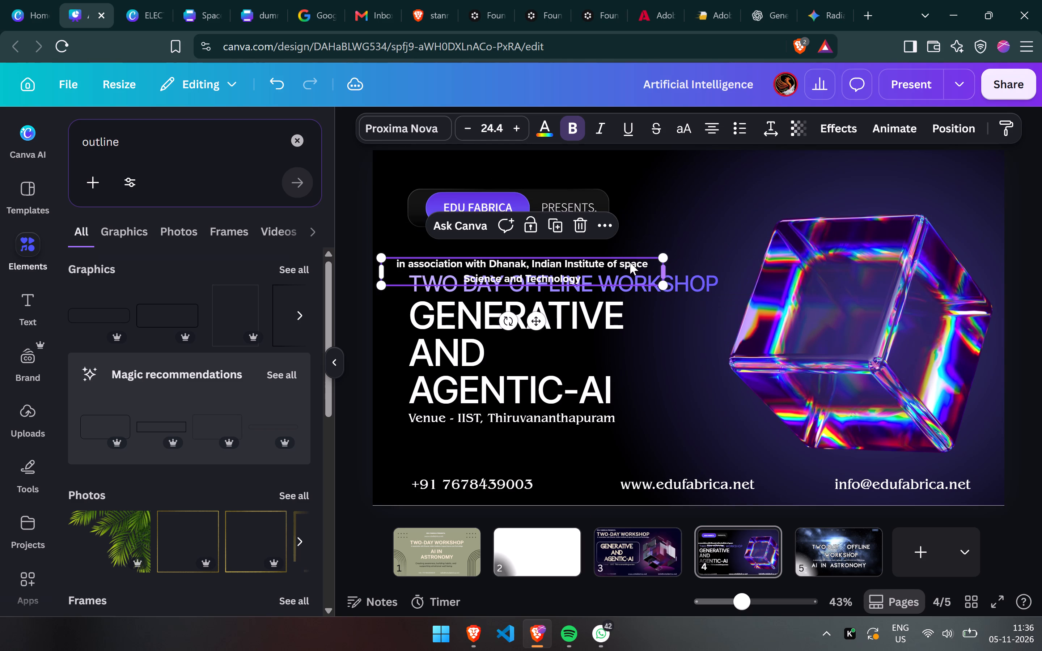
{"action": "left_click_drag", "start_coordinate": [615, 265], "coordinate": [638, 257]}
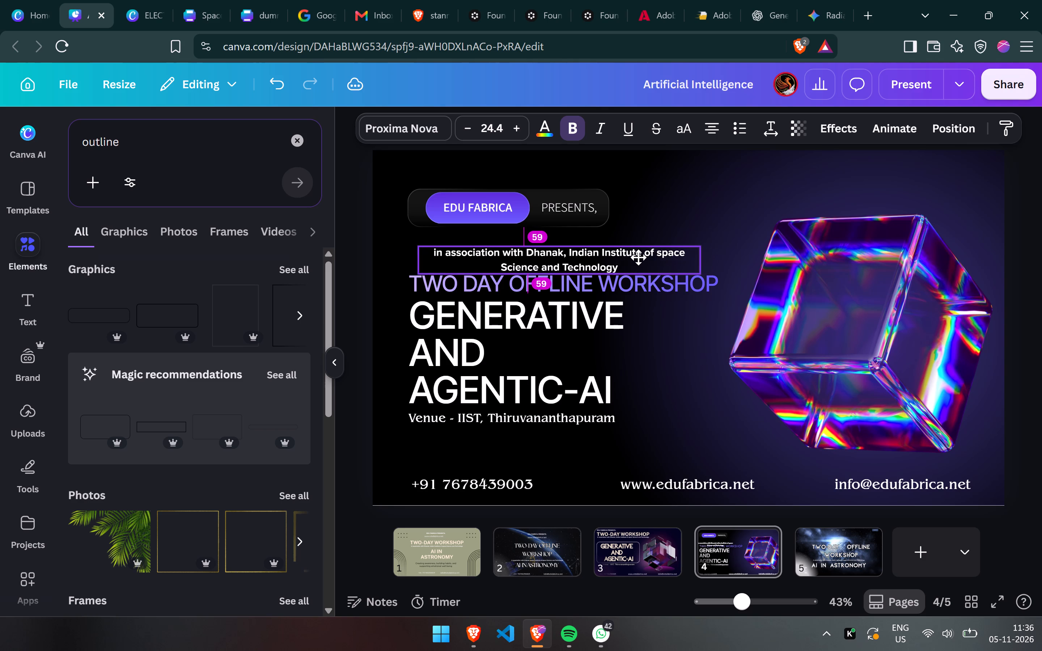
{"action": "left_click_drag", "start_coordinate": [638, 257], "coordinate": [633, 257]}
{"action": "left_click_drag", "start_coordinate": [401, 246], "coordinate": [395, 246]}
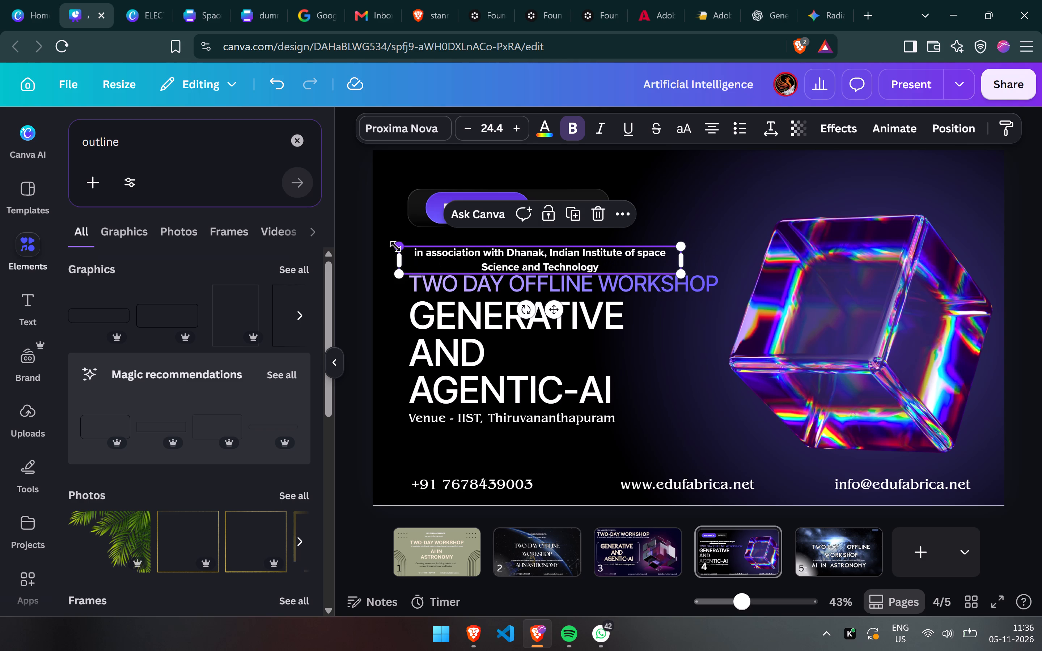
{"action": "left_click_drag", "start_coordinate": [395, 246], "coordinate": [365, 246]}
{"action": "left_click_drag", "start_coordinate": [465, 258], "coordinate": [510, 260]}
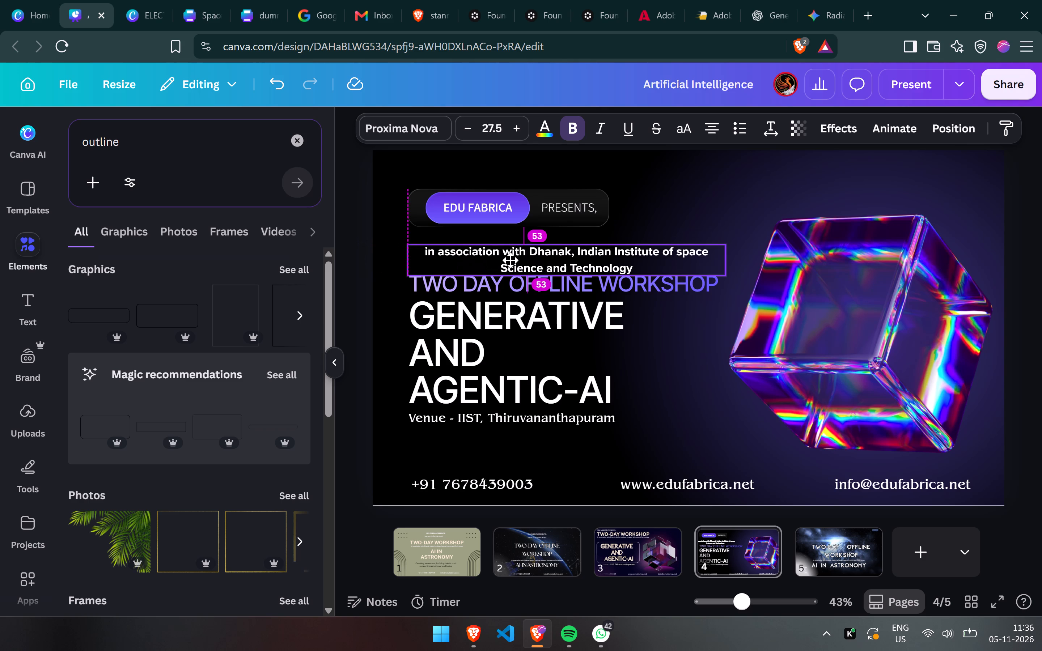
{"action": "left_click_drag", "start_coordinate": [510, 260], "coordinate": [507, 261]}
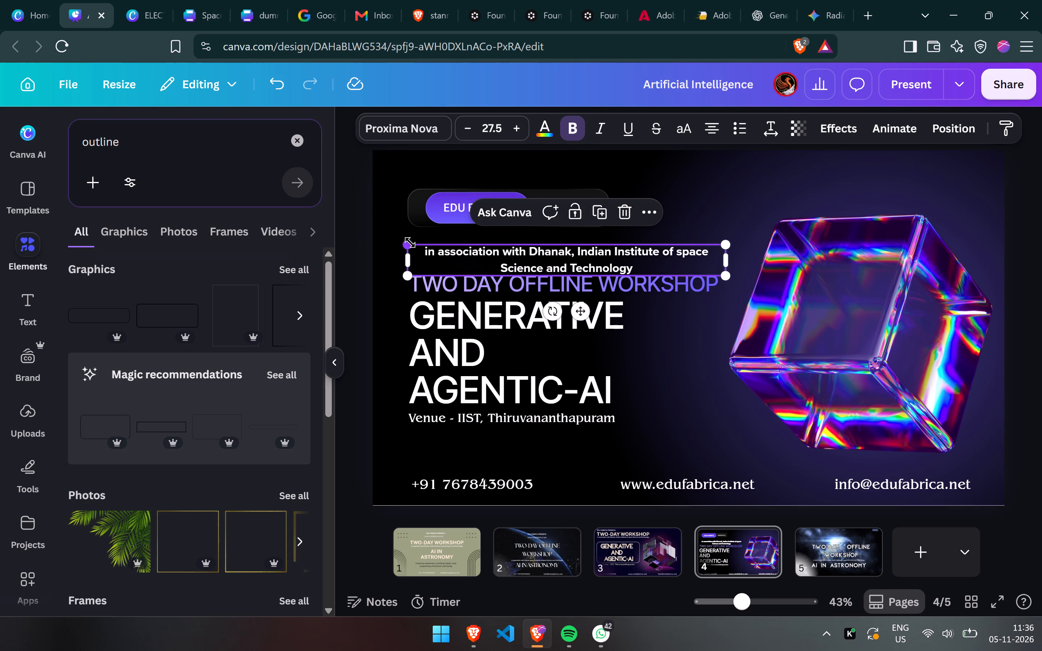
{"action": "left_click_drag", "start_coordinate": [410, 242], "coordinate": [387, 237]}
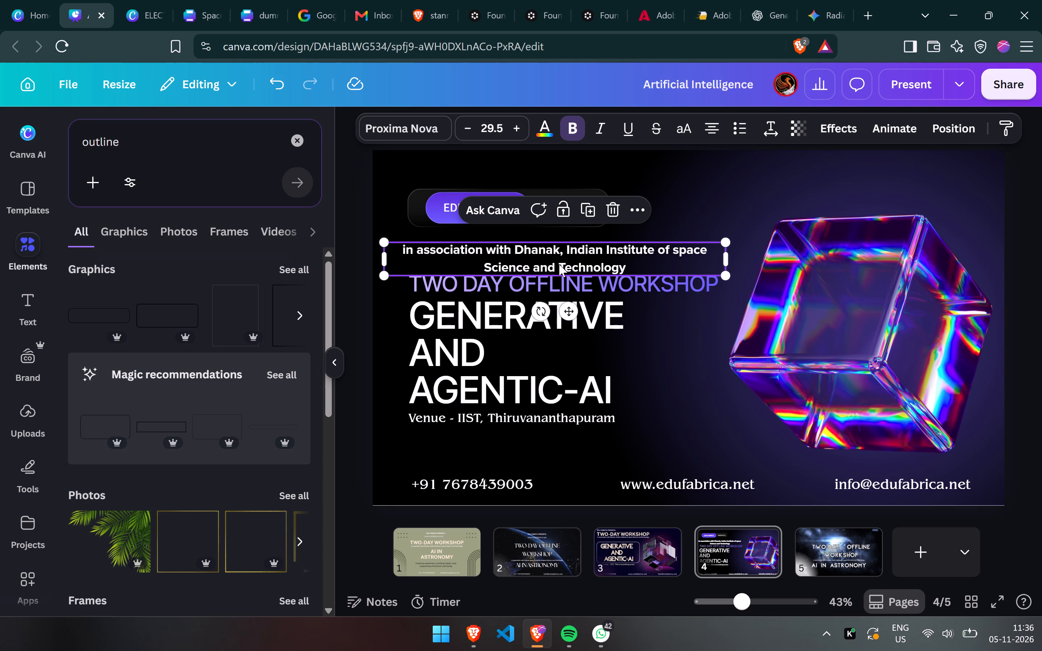
Shrink the association line to a font size of about 22.1 and fit it on a single line directly above the TWO DAY OFFLINE WORKSHOP heading.
{"action": "left_click_drag", "start_coordinate": [723, 276], "coordinate": [636, 248]}
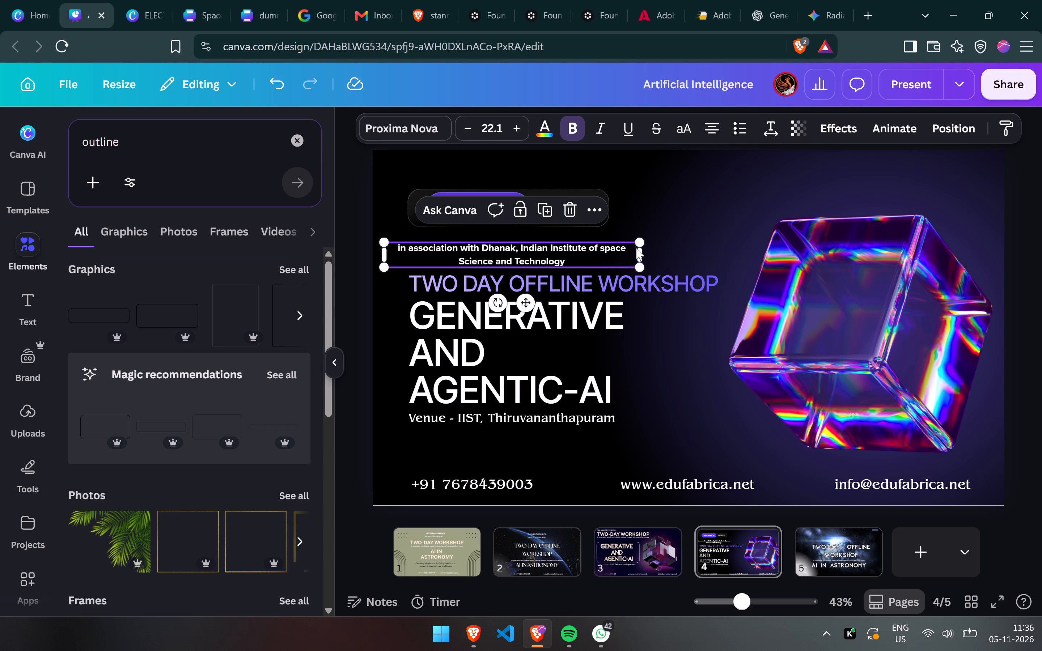
{"action": "left_click_drag", "start_coordinate": [641, 251], "coordinate": [730, 253]}
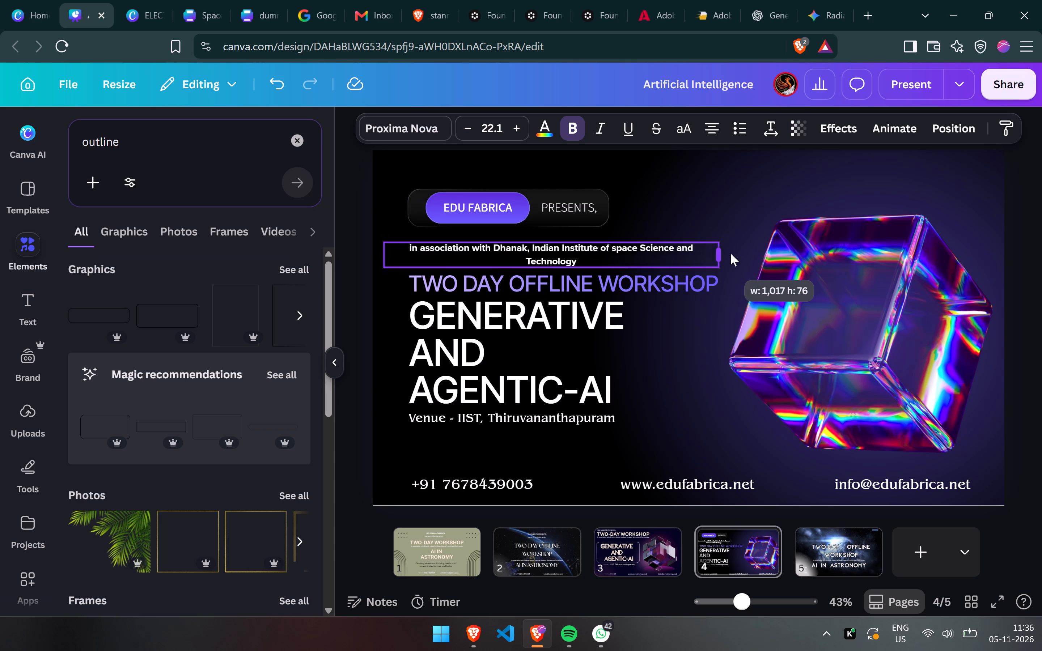
{"action": "left_click_drag", "start_coordinate": [730, 253], "coordinate": [742, 255]}
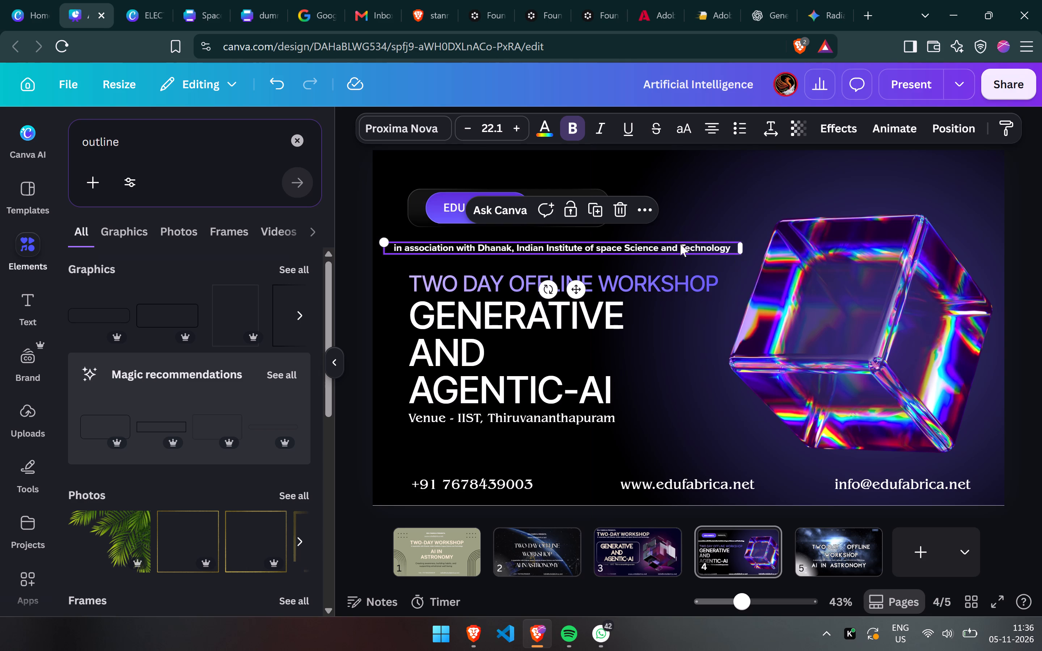
{"action": "left_click_drag", "start_coordinate": [680, 244], "coordinate": [683, 261]}
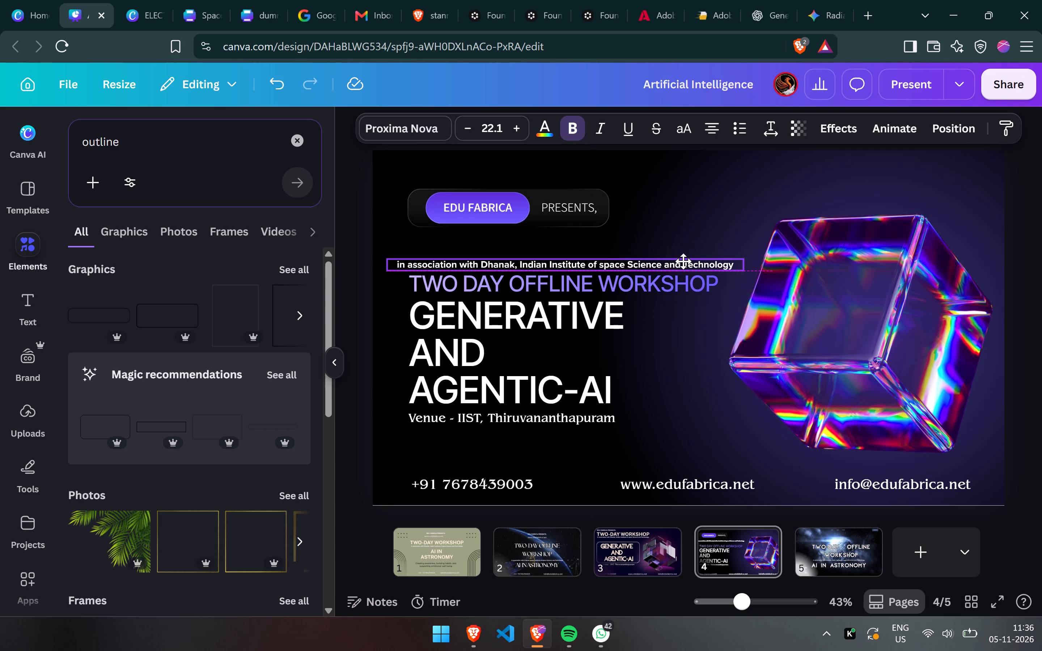
{"action": "left_click_drag", "start_coordinate": [683, 261], "coordinate": [696, 259]}
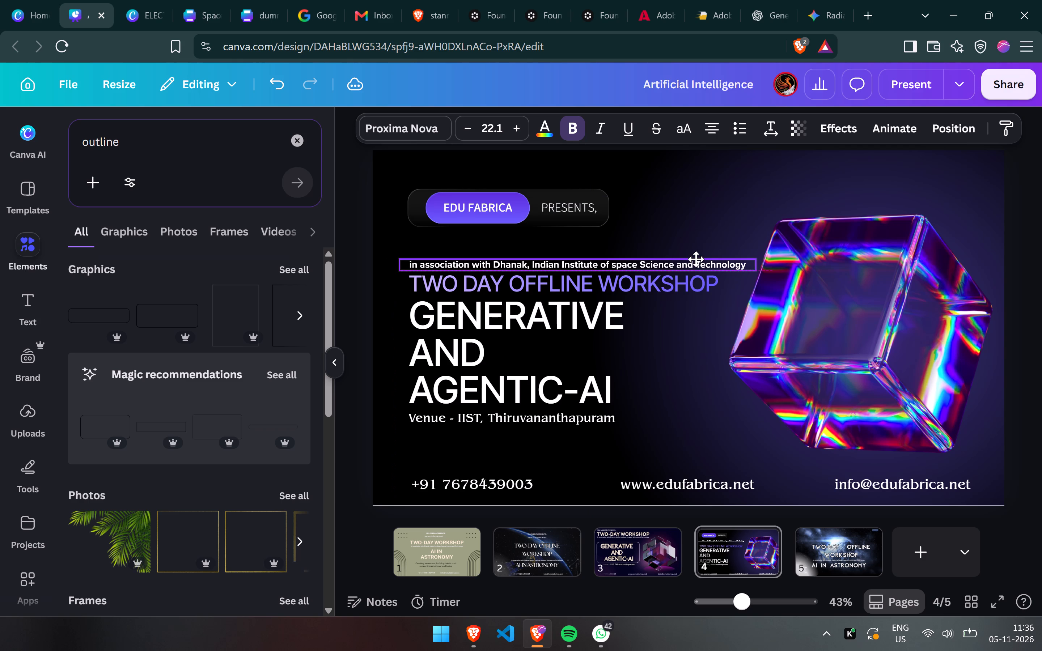
{"action": "left_click_drag", "start_coordinate": [696, 259], "coordinate": [680, 261]}
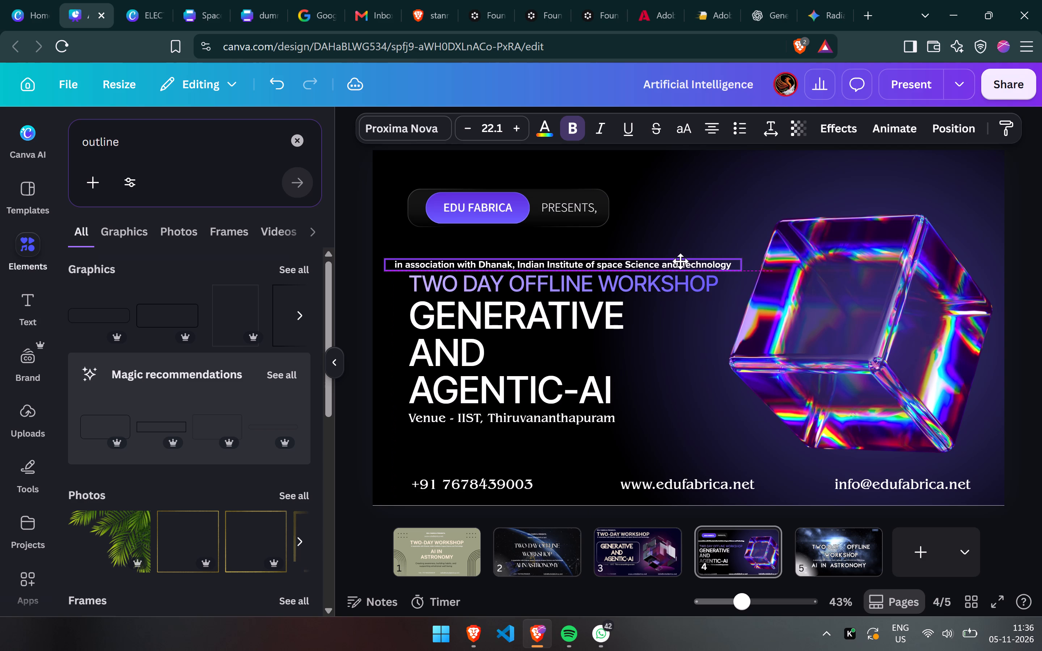
{"action": "left_click_drag", "start_coordinate": [680, 261], "coordinate": [679, 261]}
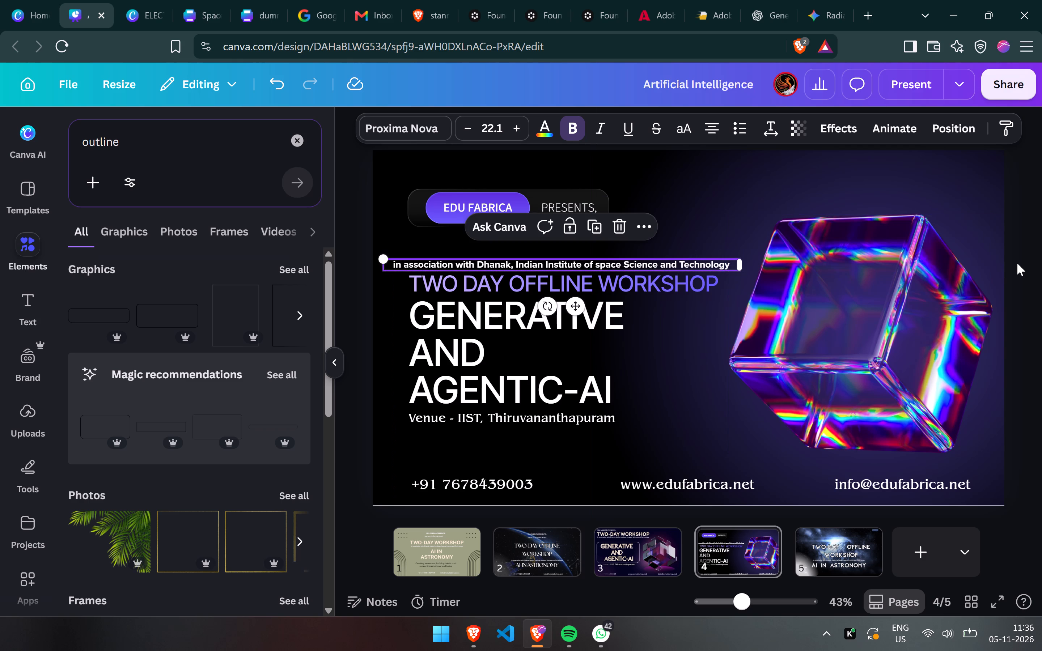
{"action": "left_click", "coordinate": [1017, 263]}
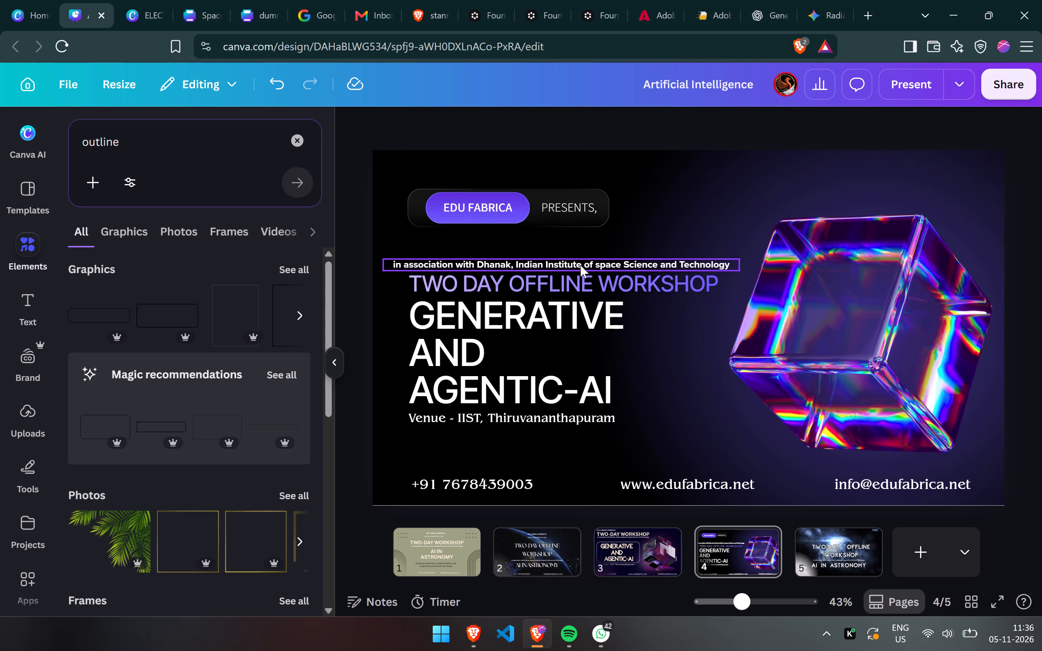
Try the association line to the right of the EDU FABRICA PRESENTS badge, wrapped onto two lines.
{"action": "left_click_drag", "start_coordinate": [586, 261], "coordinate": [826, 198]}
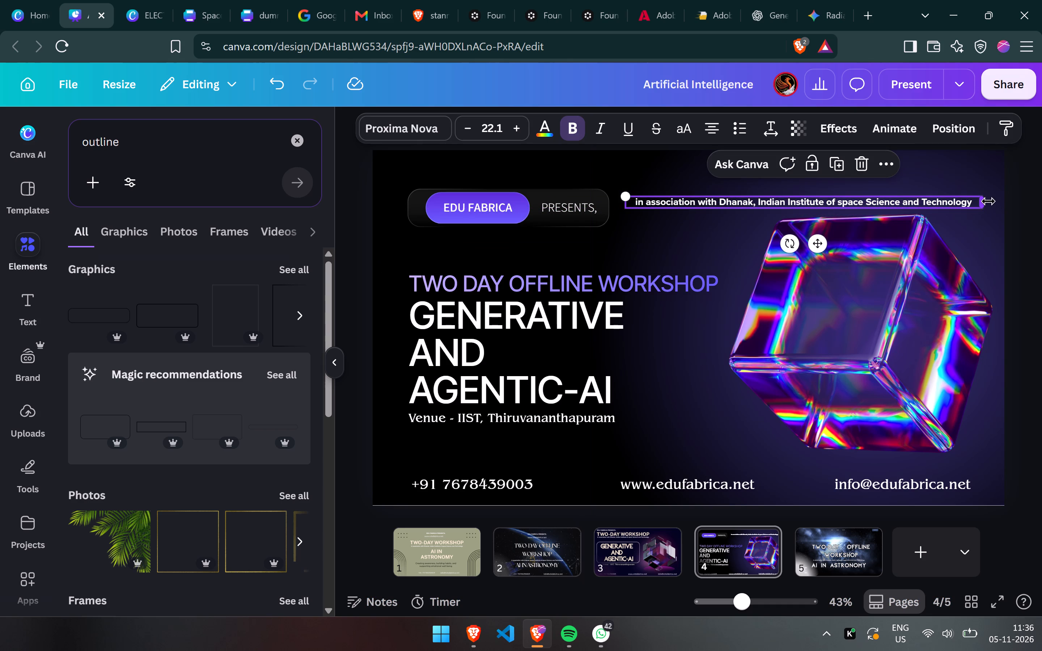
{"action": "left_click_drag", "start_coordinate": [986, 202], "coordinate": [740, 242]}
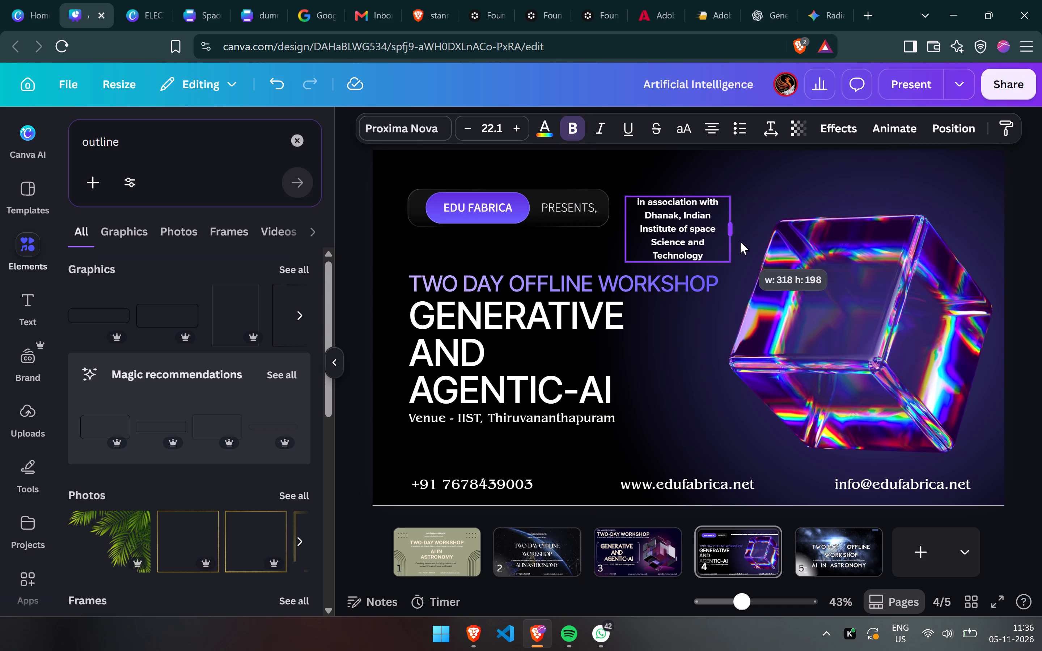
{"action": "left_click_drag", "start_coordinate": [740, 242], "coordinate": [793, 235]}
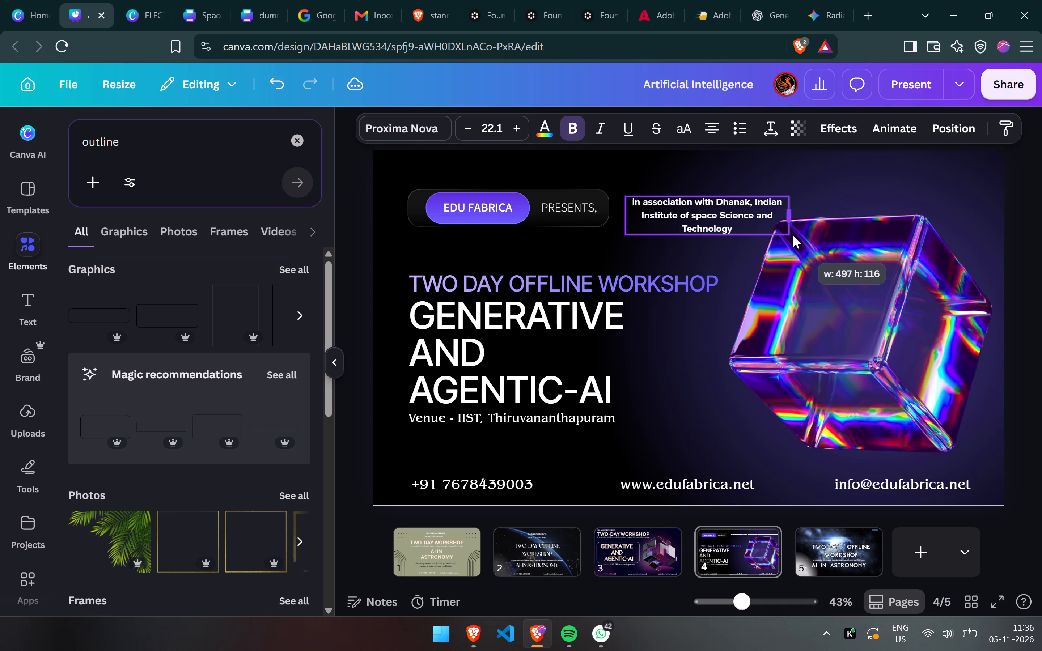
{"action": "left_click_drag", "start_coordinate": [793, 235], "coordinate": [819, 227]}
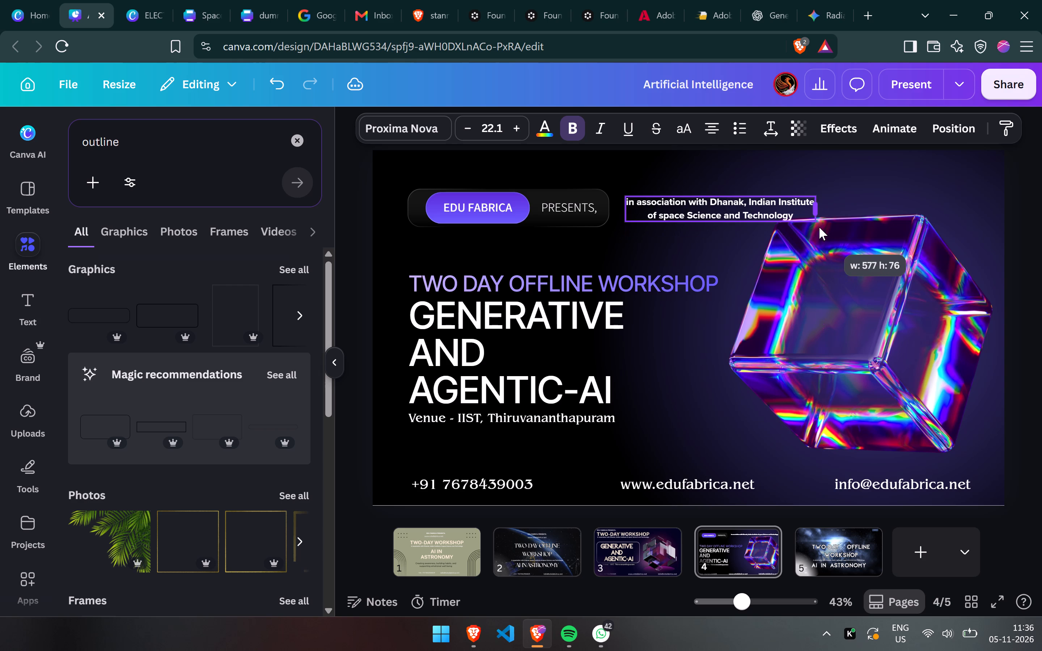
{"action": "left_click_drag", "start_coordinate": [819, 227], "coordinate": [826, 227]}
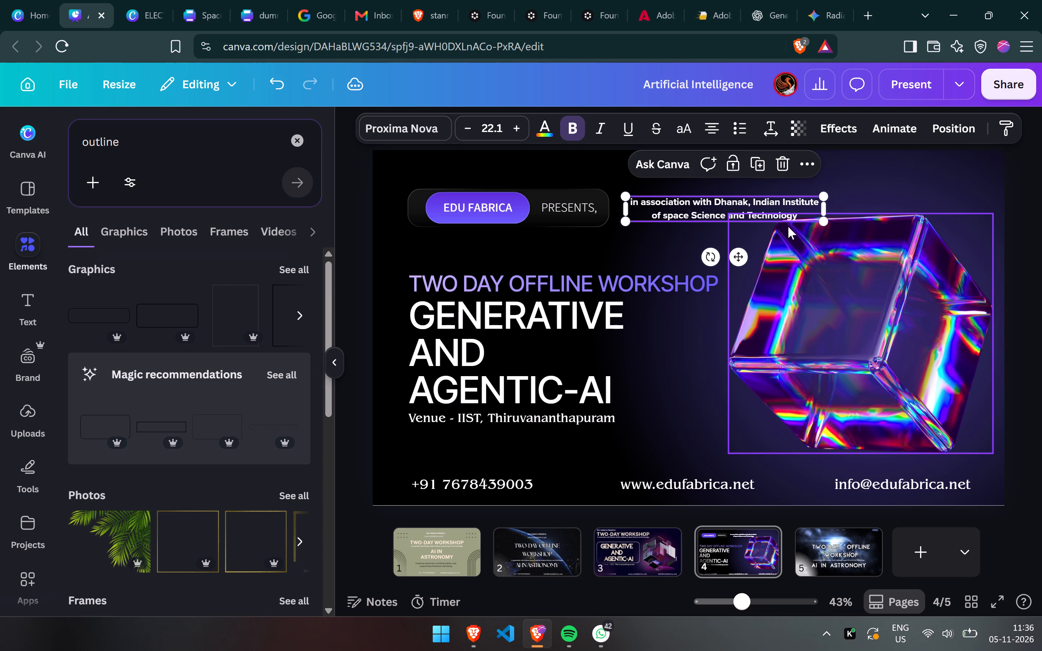
Place the association line just above the contact details and widen its box across the row so the text fits on one line.
{"action": "left_click_drag", "start_coordinate": [775, 213], "coordinate": [759, 278]}
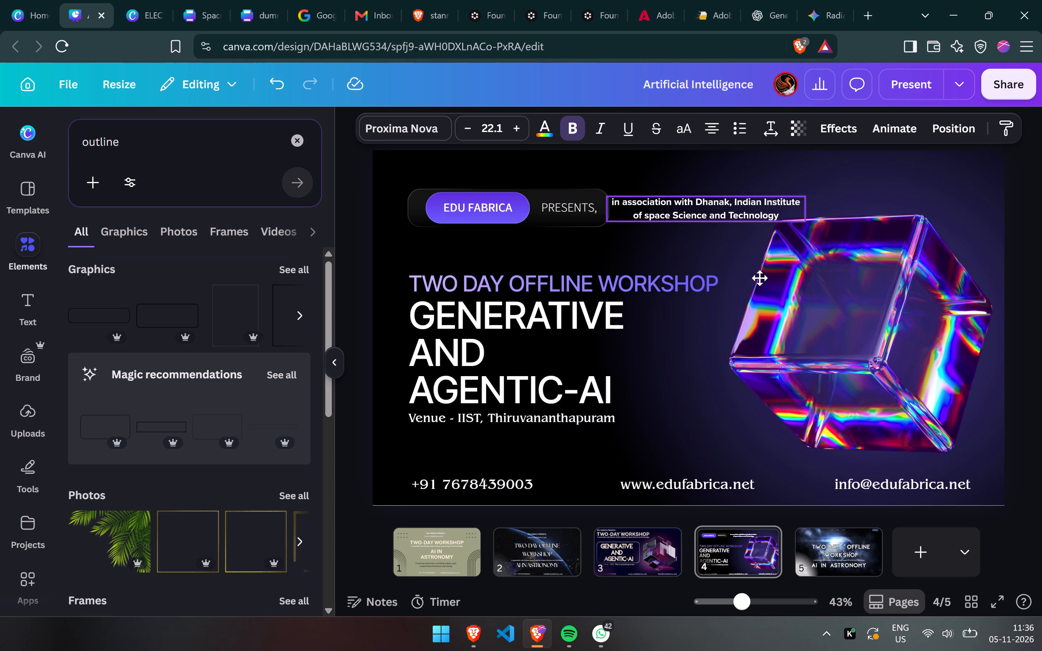
{"action": "left_click_drag", "start_coordinate": [759, 278], "coordinate": [572, 473]}
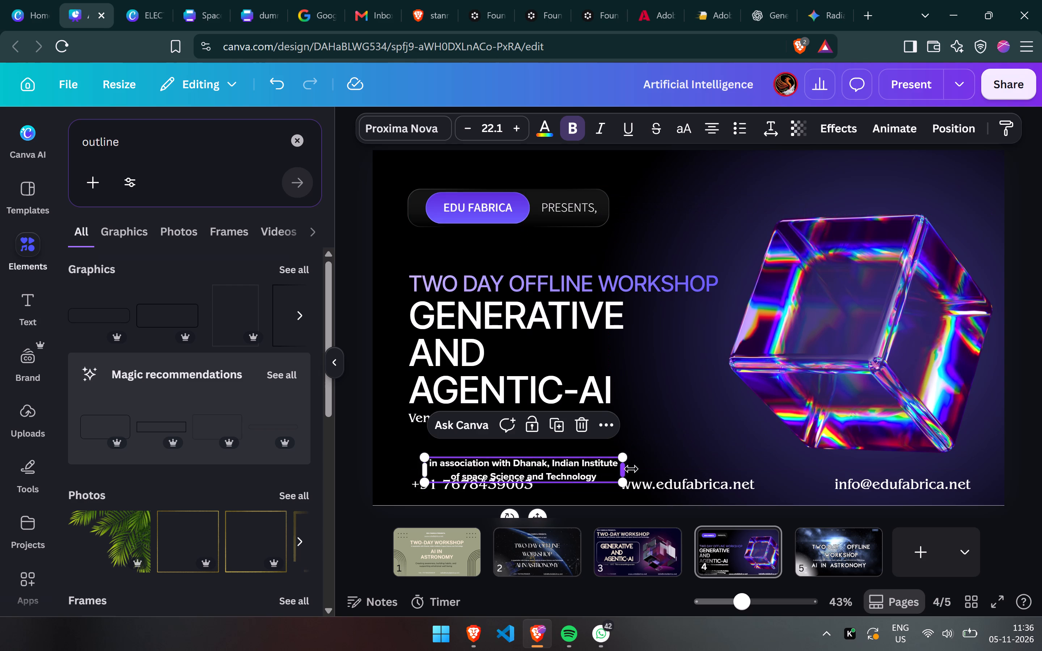
{"action": "left_click_drag", "start_coordinate": [625, 471], "coordinate": [884, 477]}
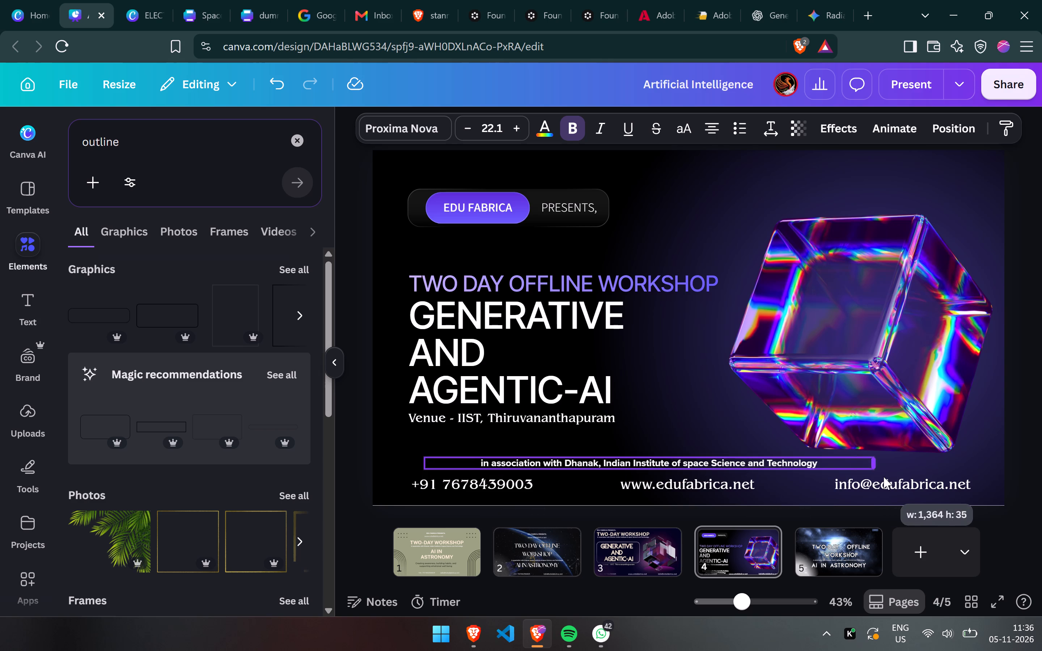
{"action": "left_click_drag", "start_coordinate": [884, 477], "coordinate": [974, 468]}
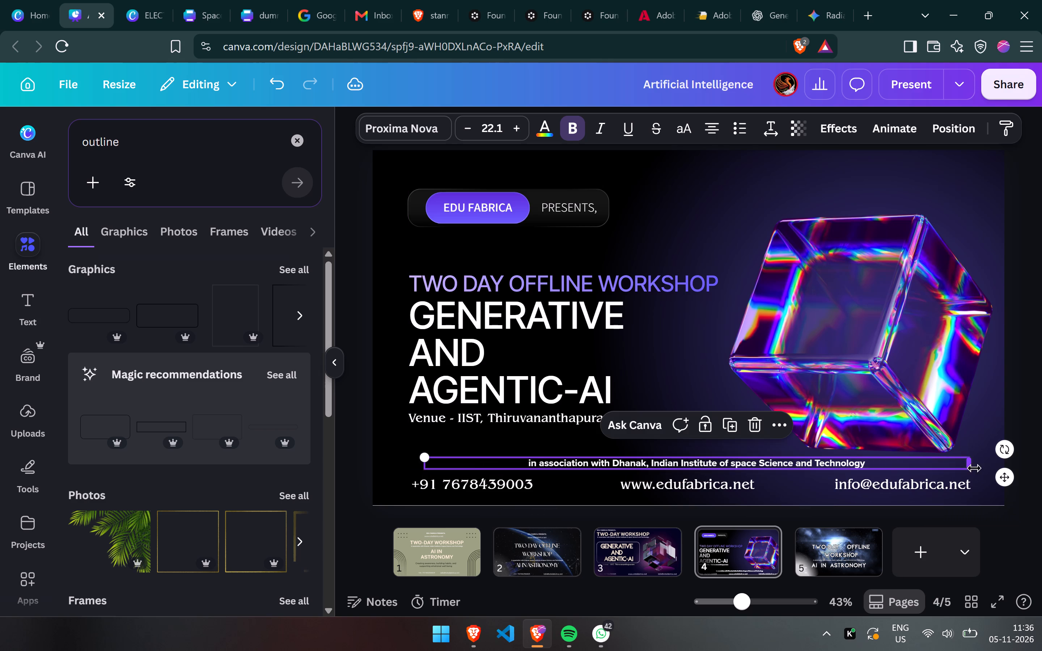
{"action": "left_click", "coordinate": [1020, 366]}
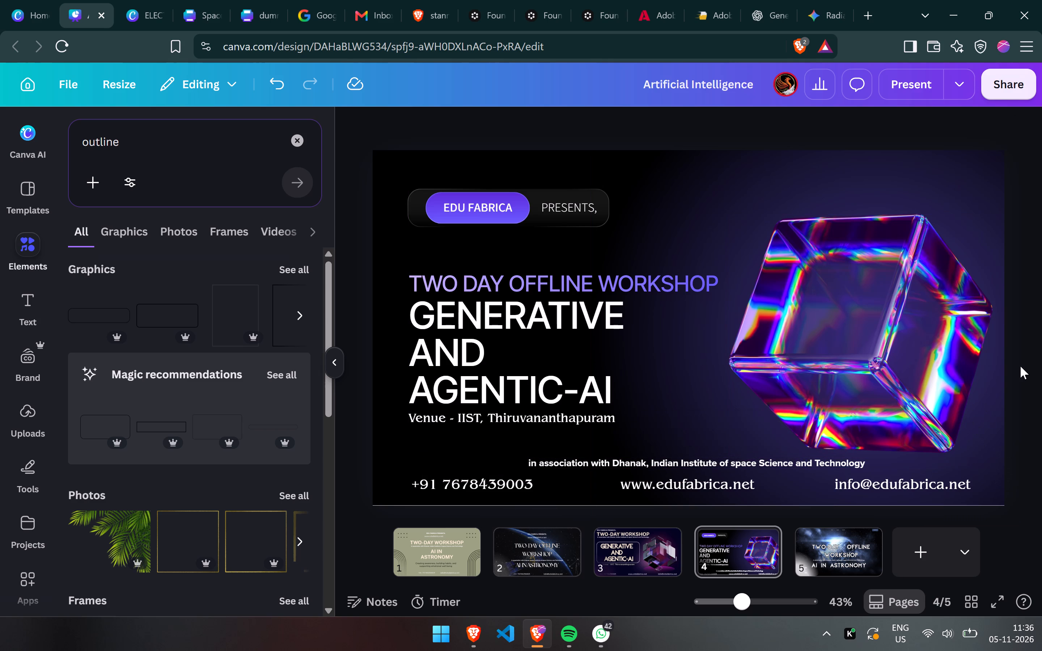
{"action": "left_click_drag", "start_coordinate": [810, 464], "coordinate": [810, 472]}
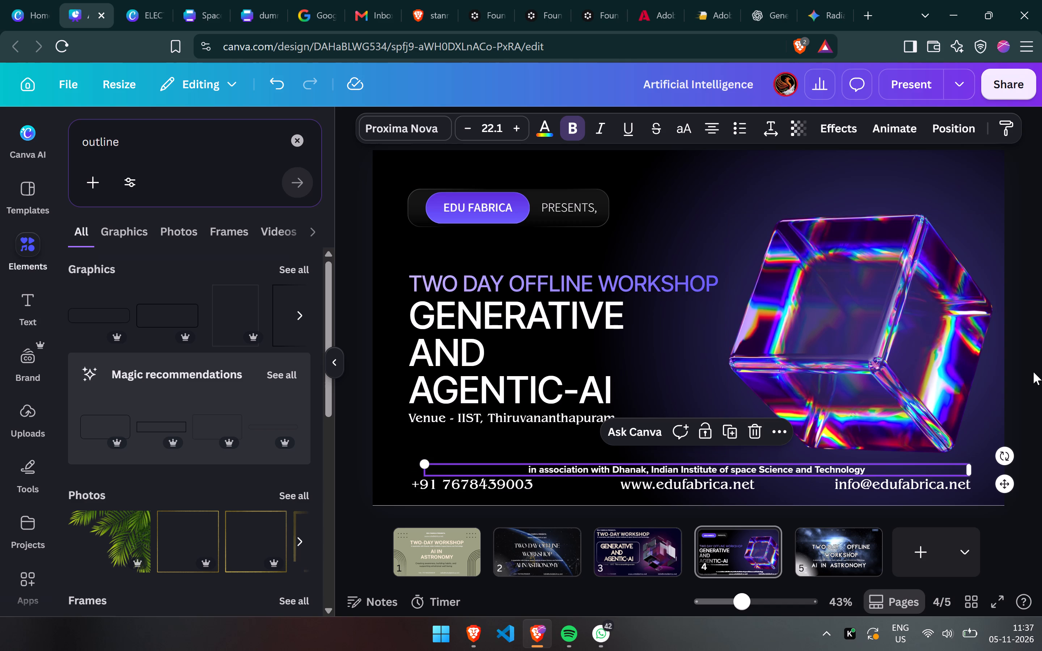
{"action": "left_click", "coordinate": [1033, 372]}
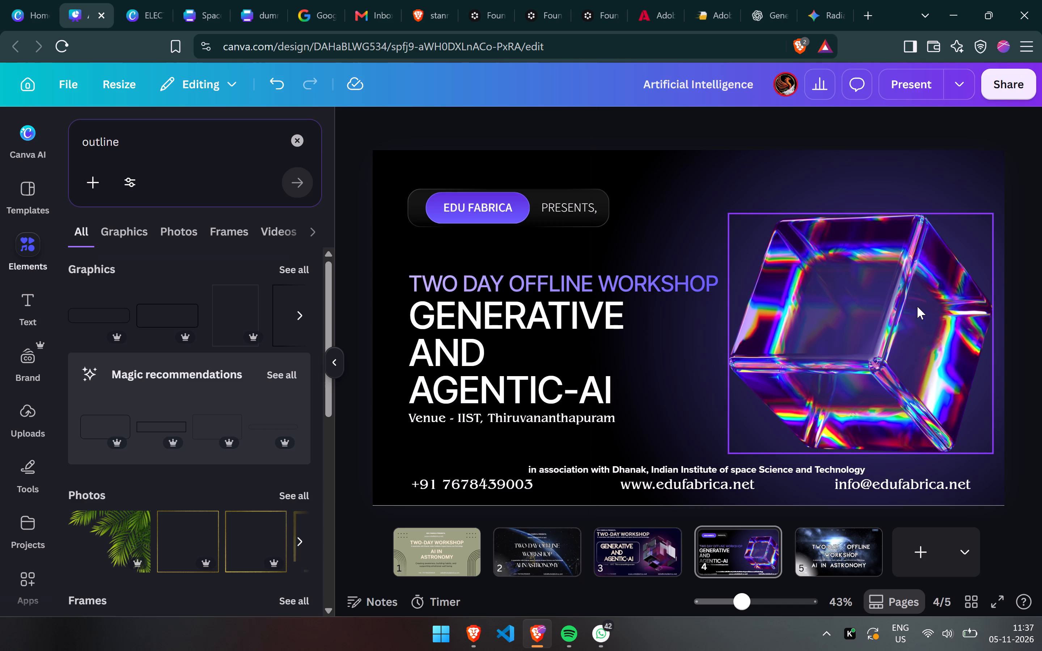
Move the glass cube image slightly up, away from the association line.
{"action": "left_click_drag", "start_coordinate": [917, 306], "coordinate": [922, 292]}
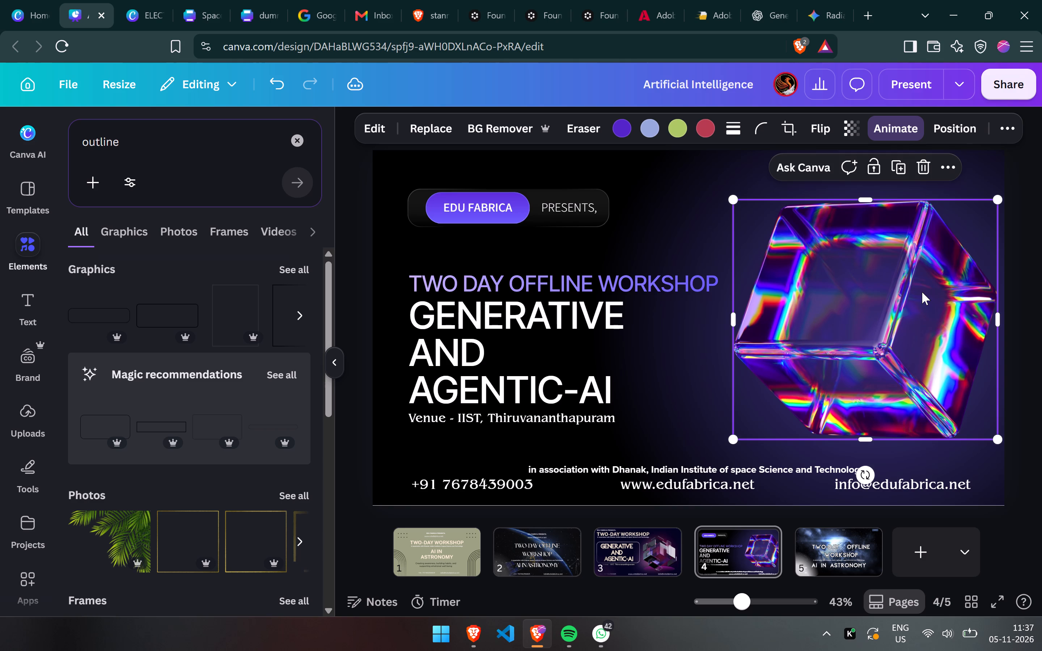
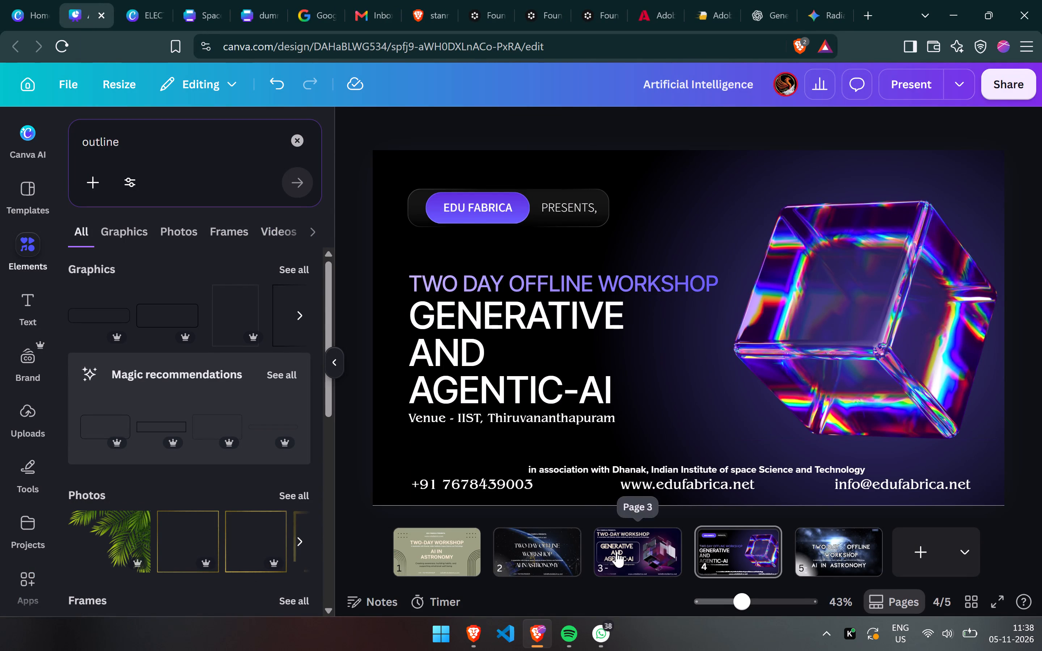
Review the poster layouts on pages 3, 2 and 1, comparing their headings and association lines.
{"action": "left_click", "coordinate": [617, 552]}
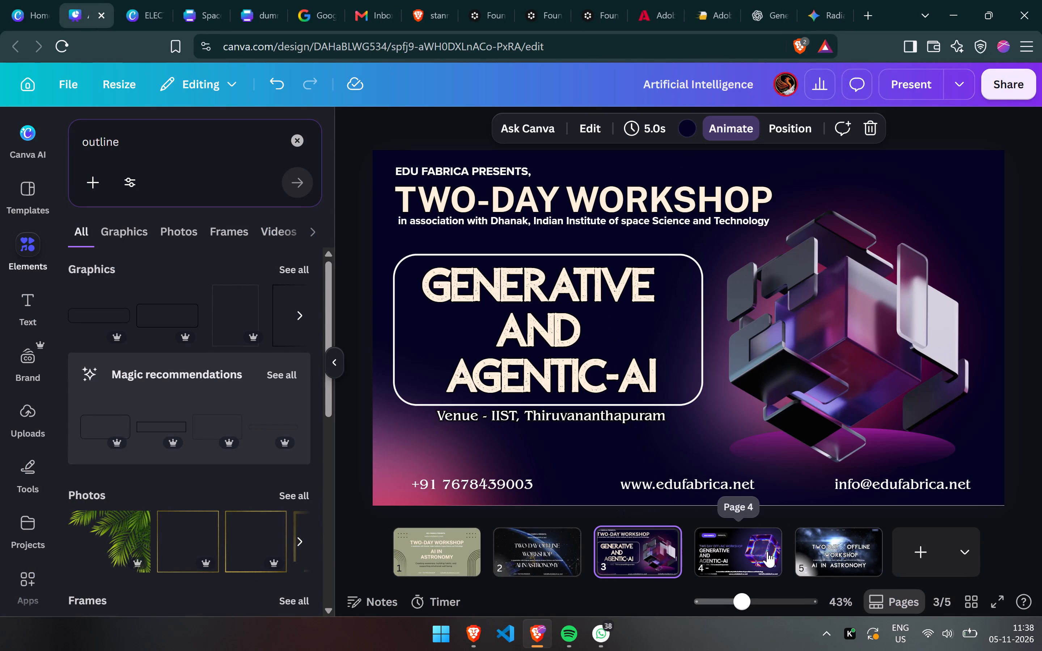
{"action": "left_click", "coordinate": [535, 554]}
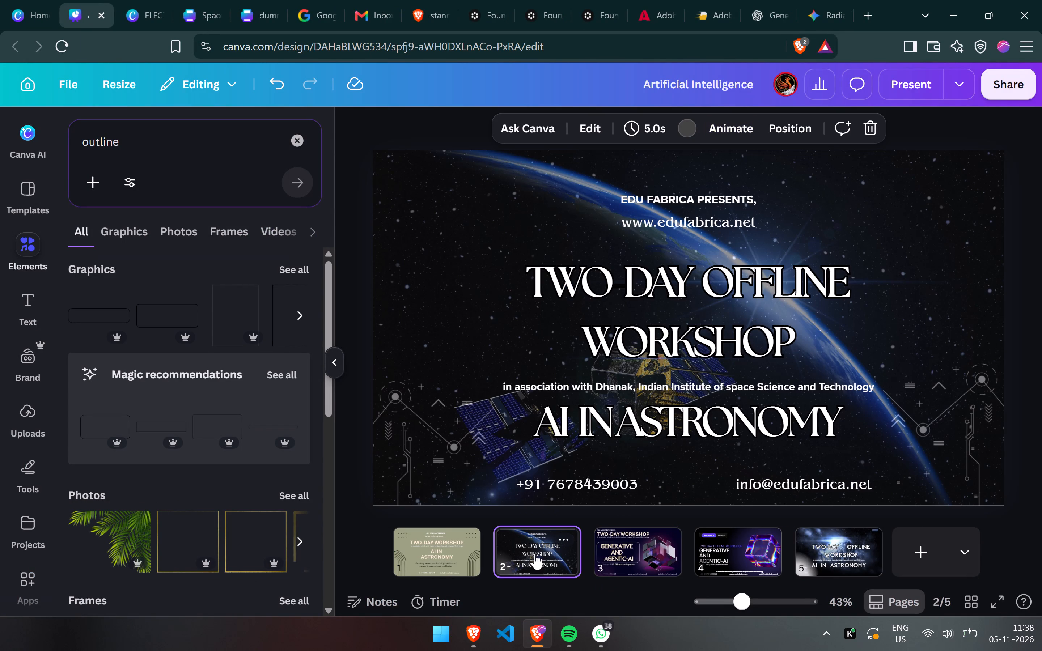
{"action": "left_click", "coordinate": [460, 548]}
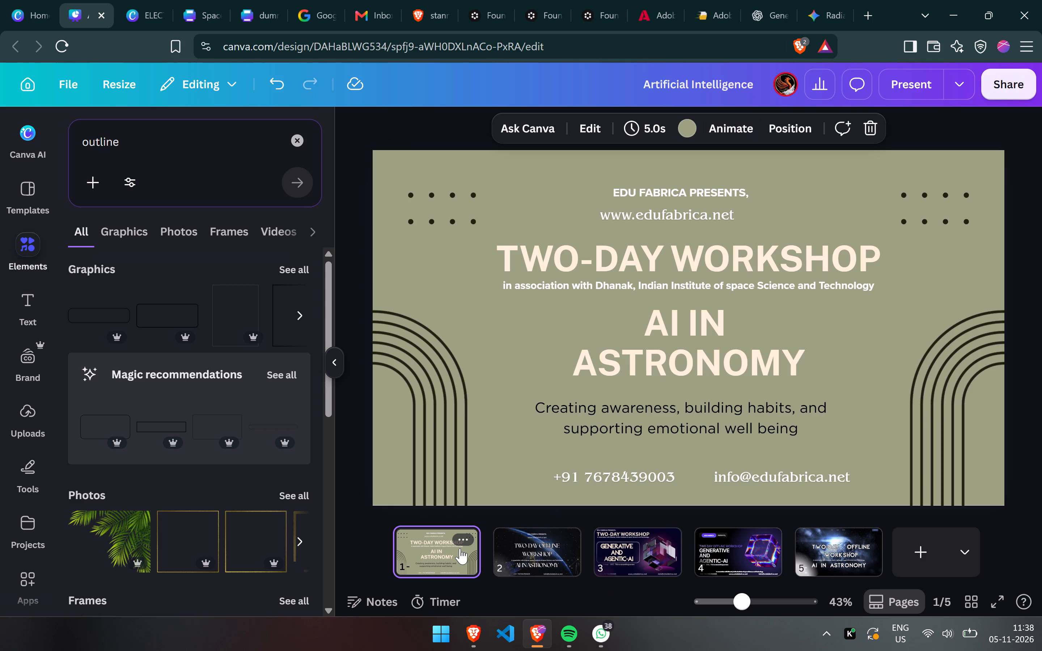
{"action": "left_click", "coordinate": [539, 559]}
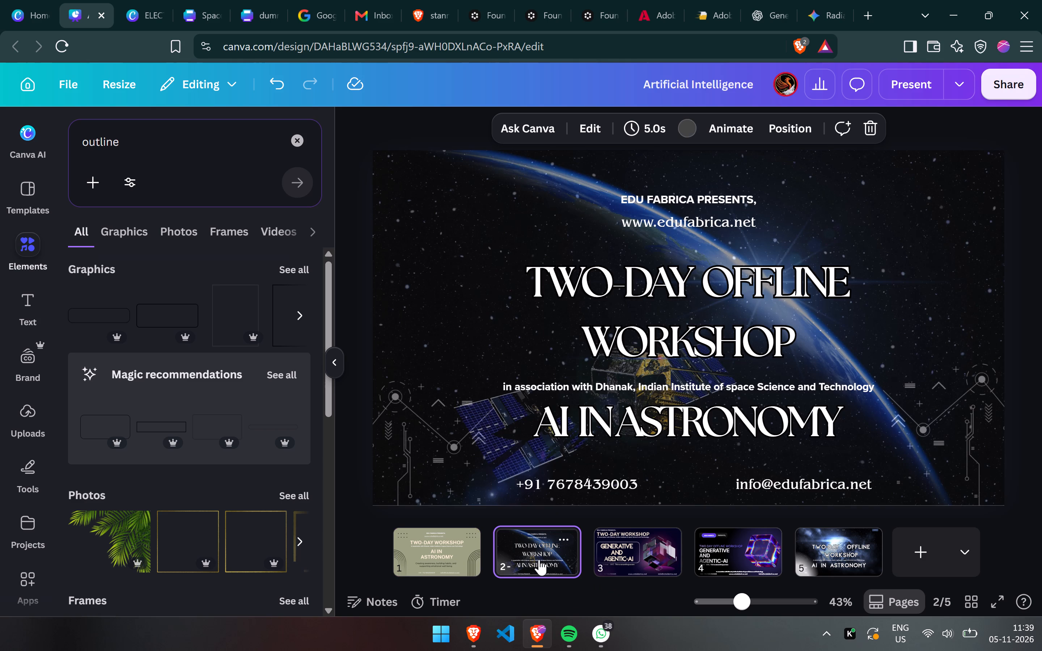
{"action": "left_click", "coordinate": [444, 558]}
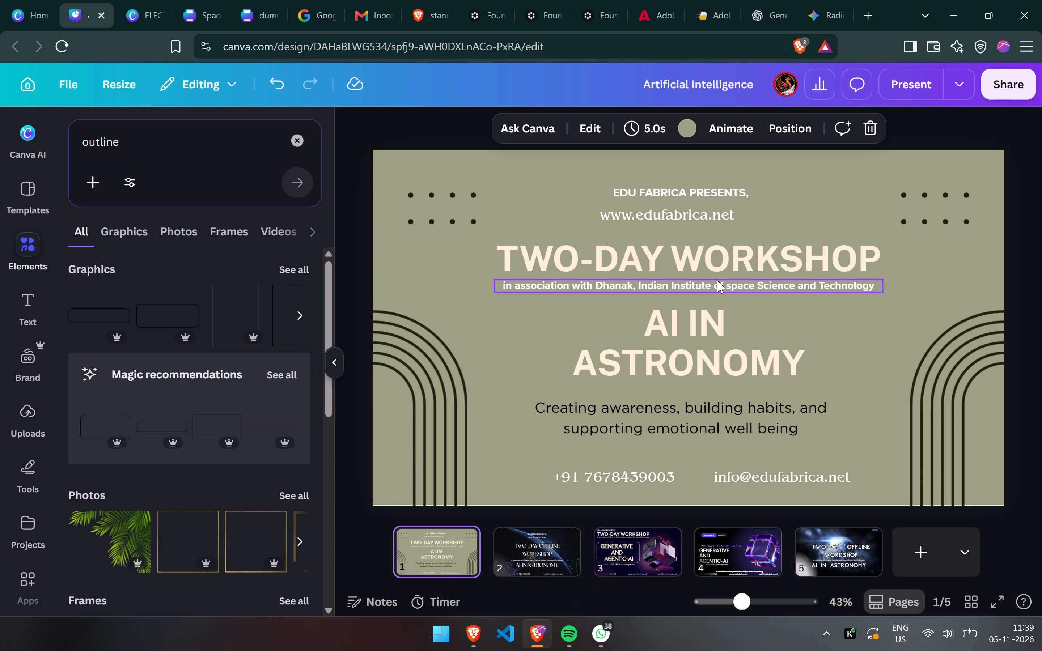
{"action": "left_click", "coordinate": [718, 274]}
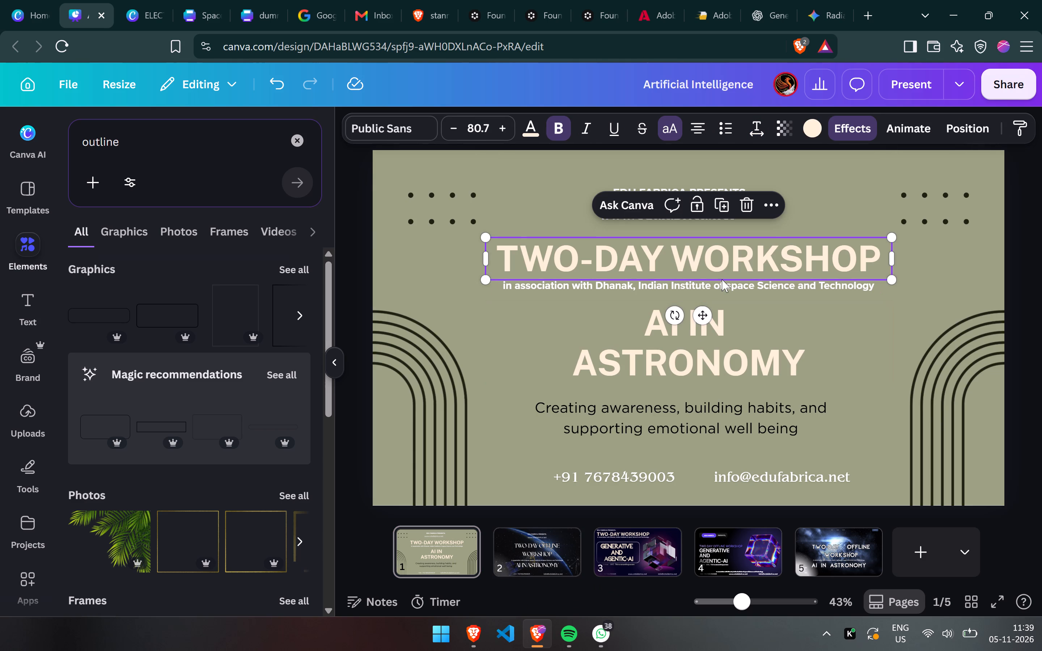
{"action": "left_click", "coordinate": [559, 544]}
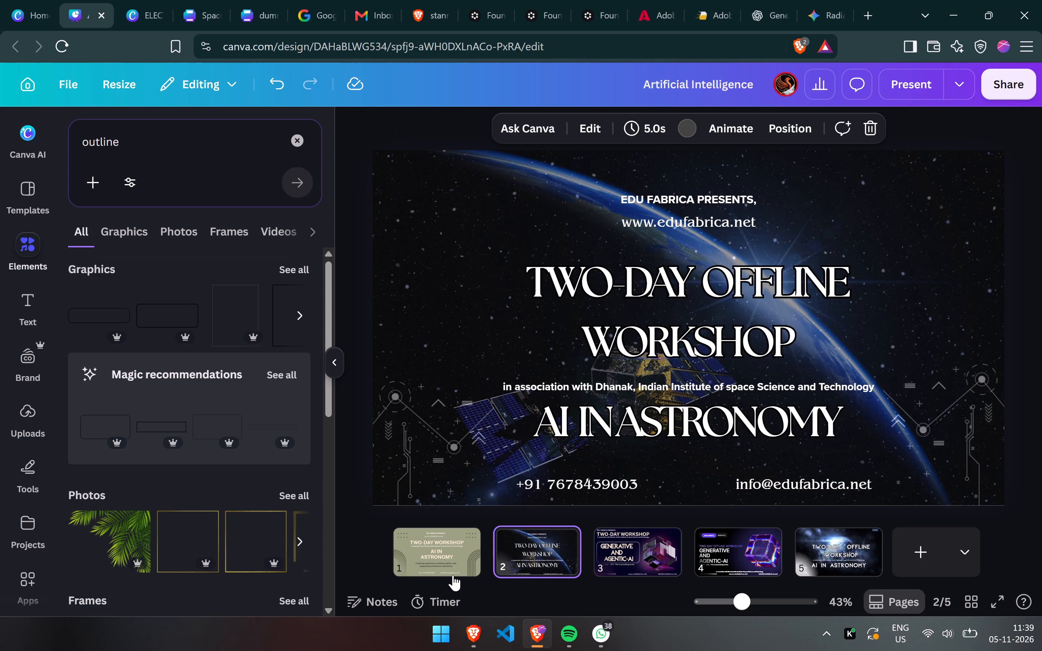
{"action": "left_click", "coordinate": [453, 569]}
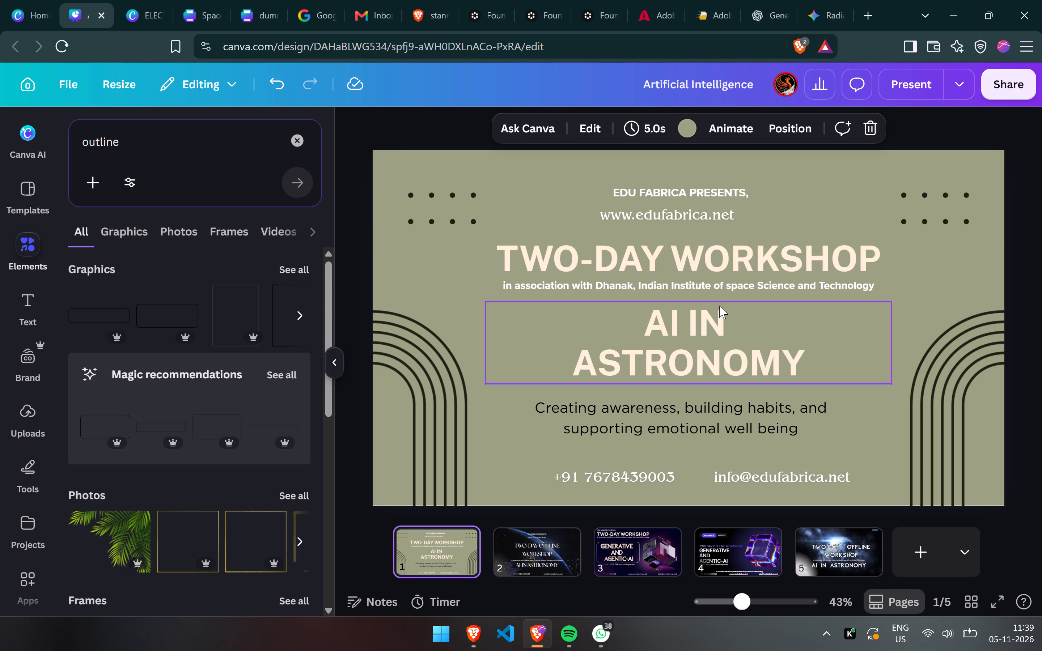
Delete the "Creating awareness, building habits, and supporting emotional well being" tagline from page 1.
{"action": "left_click", "coordinate": [748, 278]}
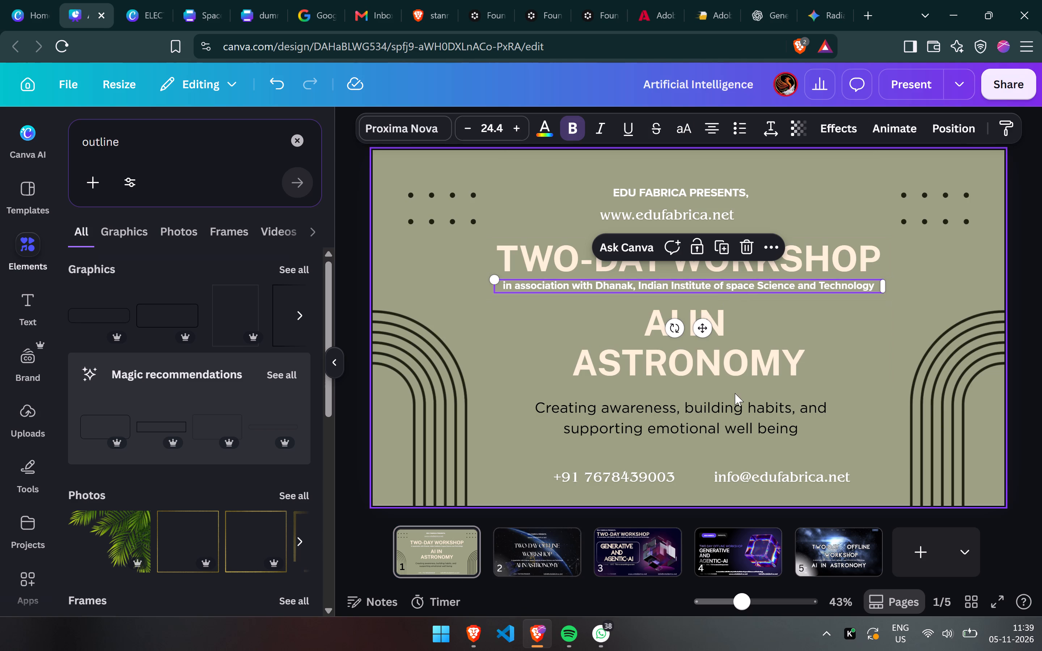
{"action": "left_click", "coordinate": [752, 365], "text": "shift"}
{"action": "left_click", "coordinate": [738, 401]}
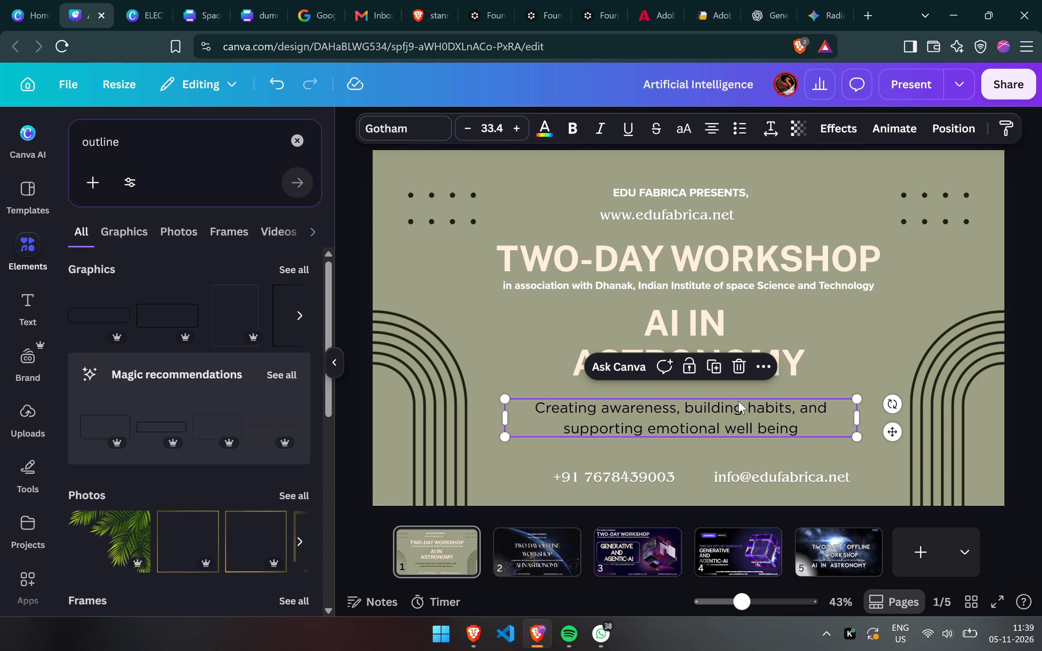
{"action": "key", "text": "BackSpace"}
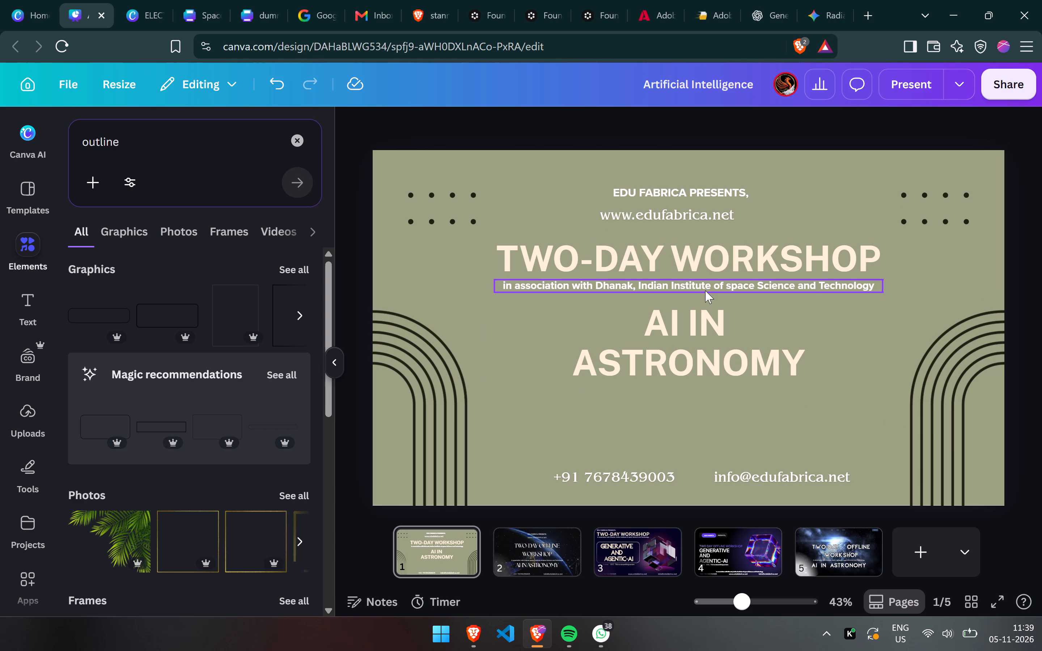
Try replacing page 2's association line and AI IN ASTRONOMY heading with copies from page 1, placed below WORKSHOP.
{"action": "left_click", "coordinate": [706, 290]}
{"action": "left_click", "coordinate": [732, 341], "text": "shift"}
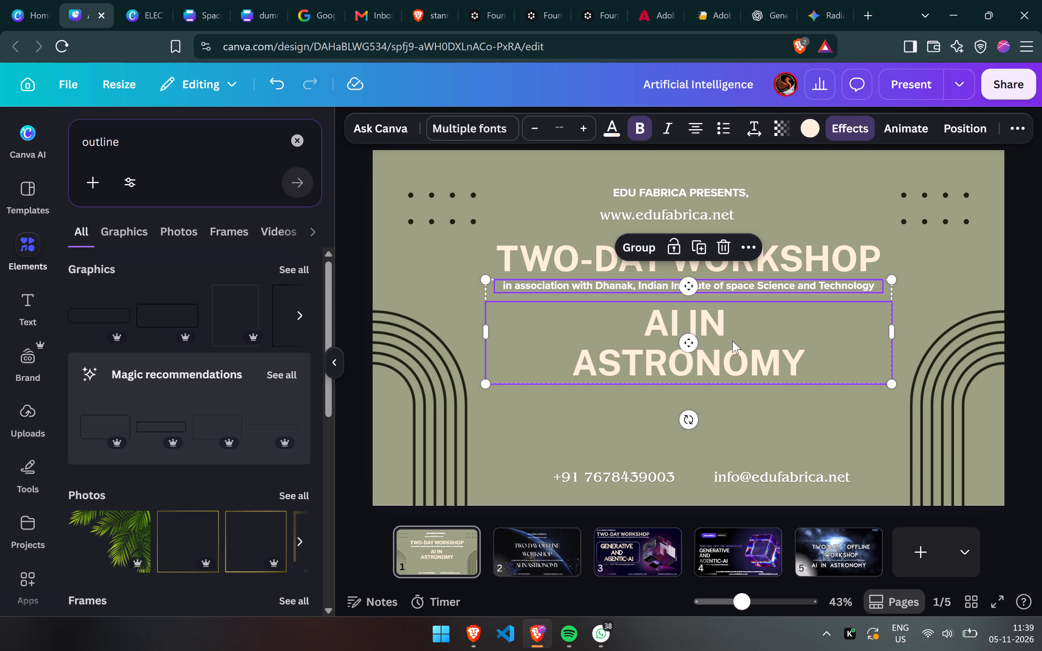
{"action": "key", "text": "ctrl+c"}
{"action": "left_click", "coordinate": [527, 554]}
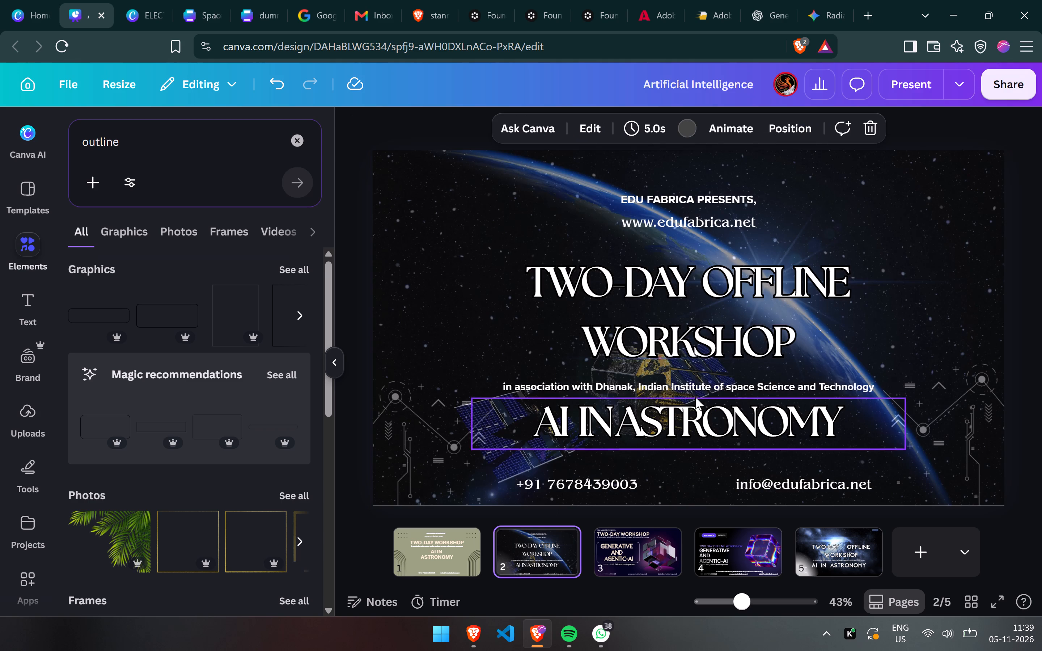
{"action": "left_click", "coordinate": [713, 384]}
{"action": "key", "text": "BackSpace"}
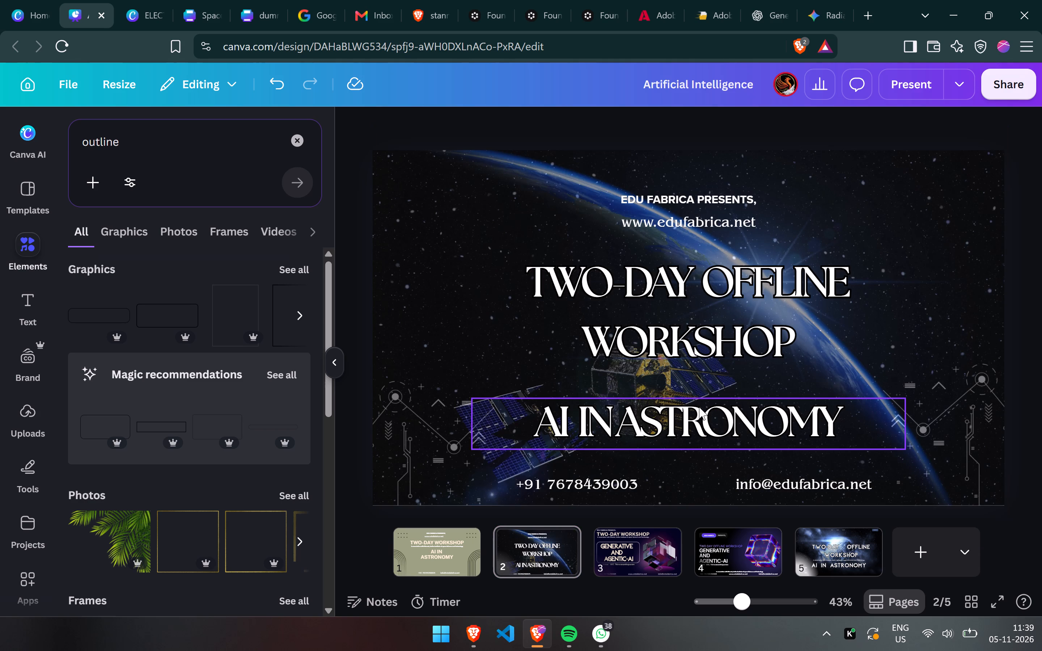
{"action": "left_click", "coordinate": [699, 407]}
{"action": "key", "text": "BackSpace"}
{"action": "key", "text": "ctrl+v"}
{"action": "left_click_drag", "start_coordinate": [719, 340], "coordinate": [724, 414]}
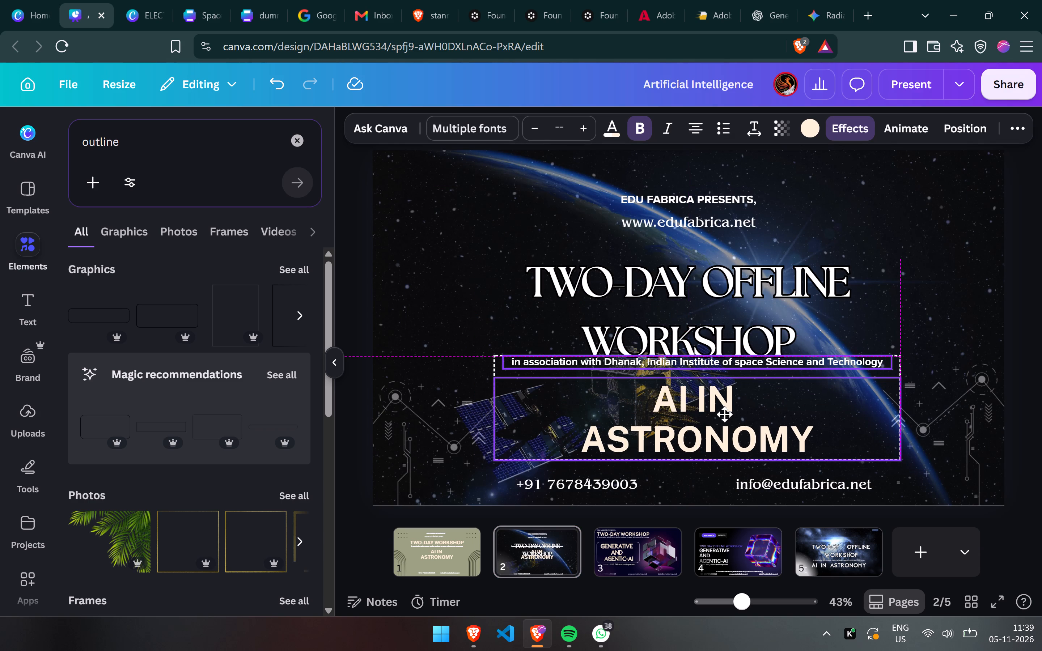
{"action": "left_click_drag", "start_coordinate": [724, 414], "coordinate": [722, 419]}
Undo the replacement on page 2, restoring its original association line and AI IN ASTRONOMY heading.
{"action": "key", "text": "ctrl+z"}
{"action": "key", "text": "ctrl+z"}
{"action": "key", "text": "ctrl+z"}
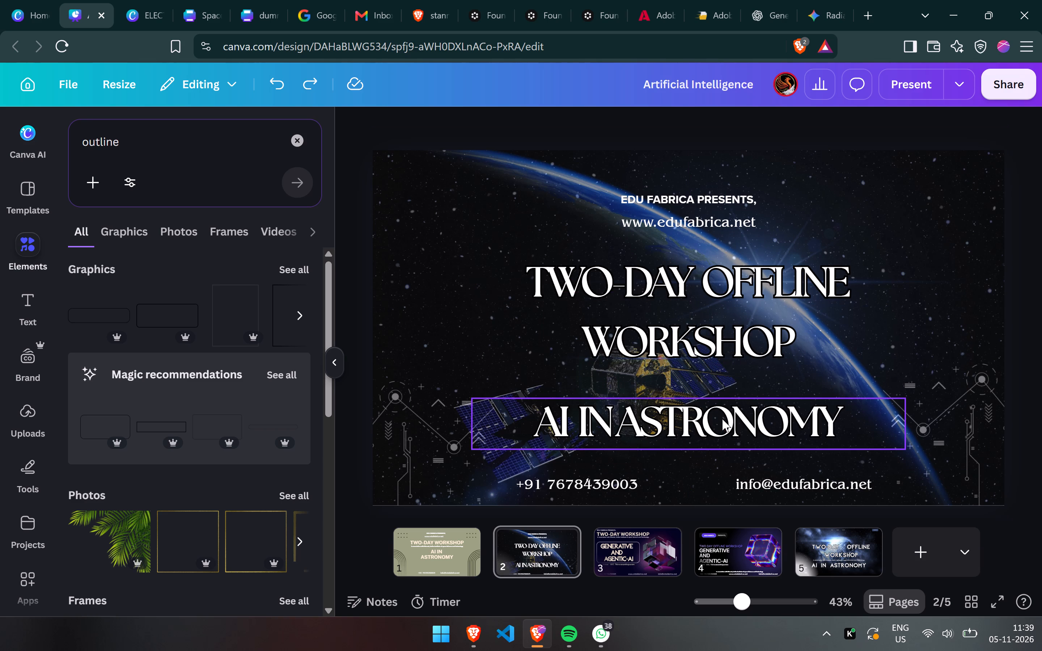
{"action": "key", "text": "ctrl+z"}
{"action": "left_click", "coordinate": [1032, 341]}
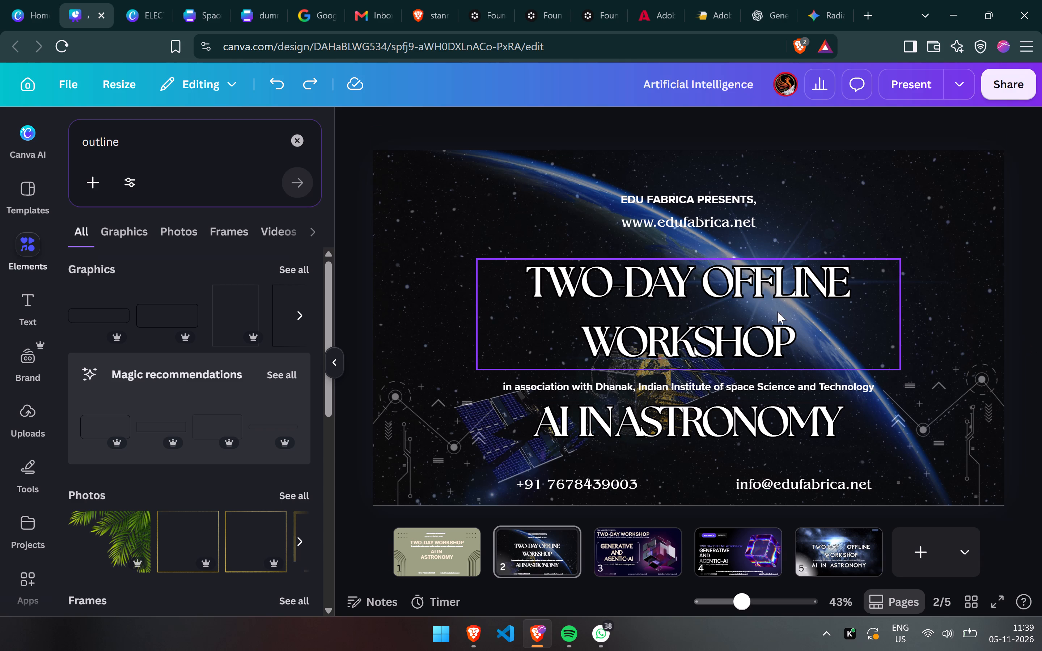
Replace page 2's TWO-DAY OFFLINE WORKSHOP heading with a copy of page 3's GENERATIVE AND AGENTIC-AI title and rounded frame, placed below the website.
{"action": "left_click", "coordinate": [754, 311]}
{"action": "left_click", "coordinate": [634, 550]}
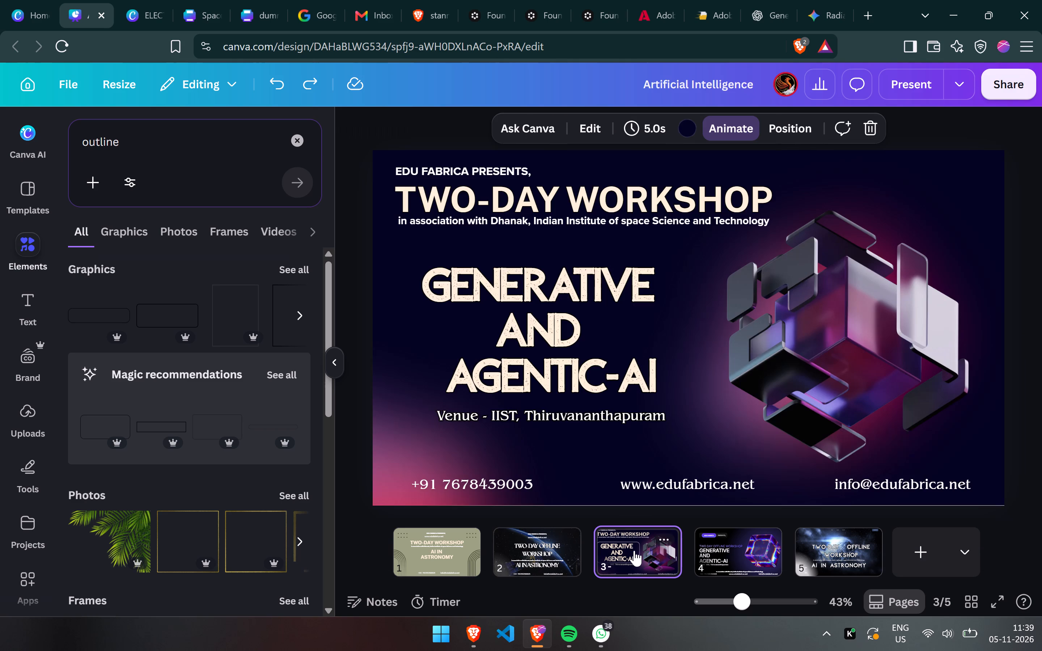
{"action": "left_click", "coordinate": [528, 294]}
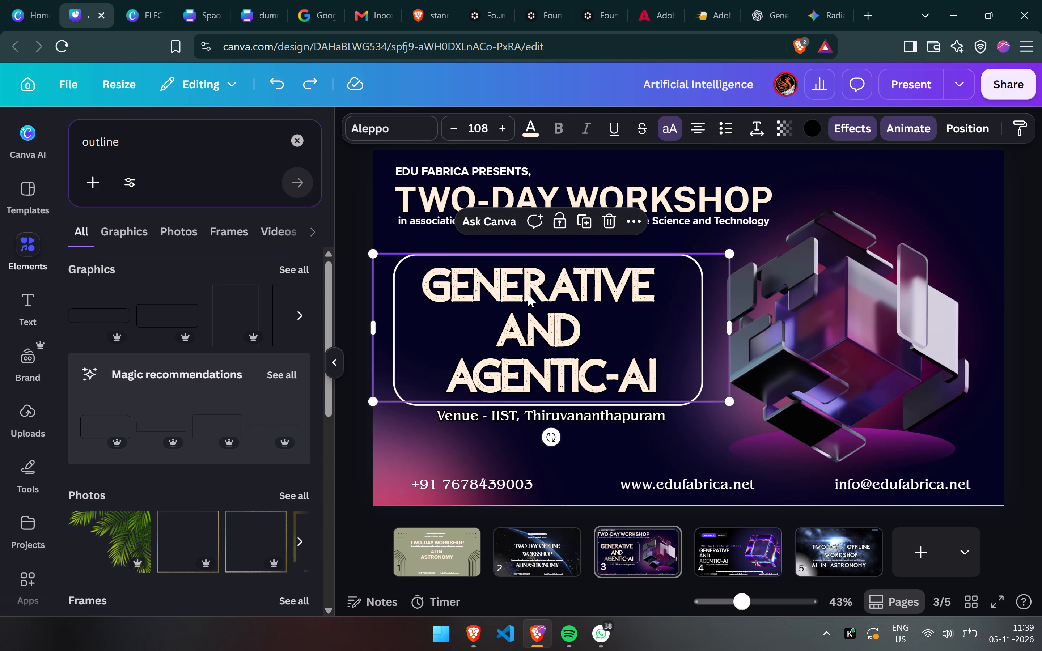
{"action": "left_click", "coordinate": [528, 294], "text": "shift"}
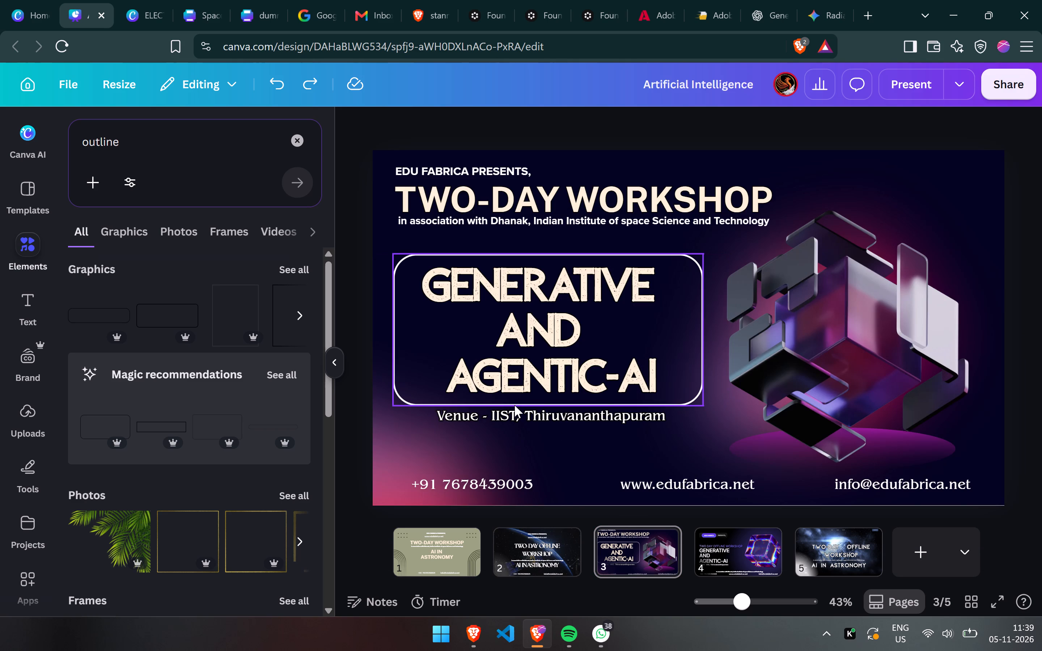
{"action": "left_click", "coordinate": [514, 405], "text": "shift"}
{"action": "left_click", "coordinate": [540, 329], "text": "shift"}
{"action": "key", "text": "ctrl+c"}
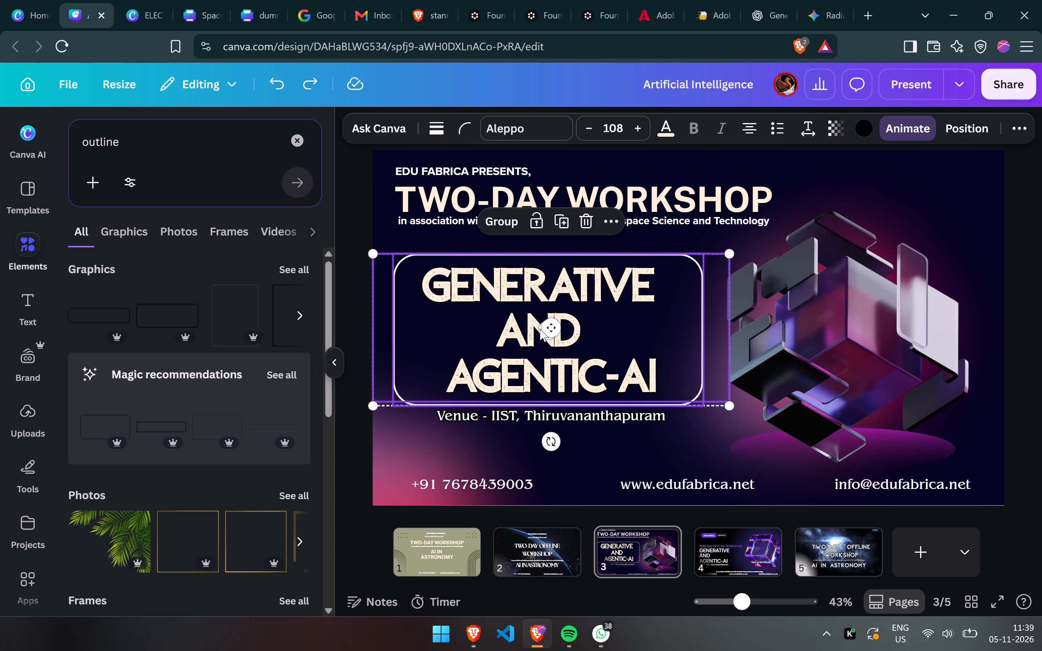
{"action": "left_click", "coordinate": [563, 542]}
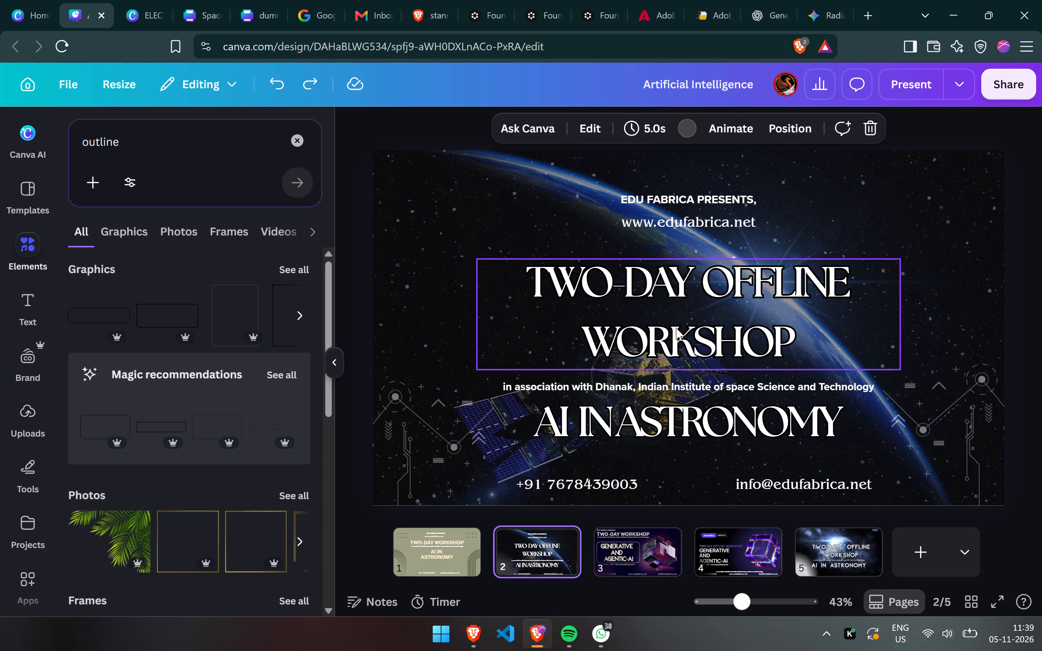
{"action": "left_click", "coordinate": [677, 323]}
{"action": "key", "text": "BackSpace"}
{"action": "key", "text": "ctrl+v"}
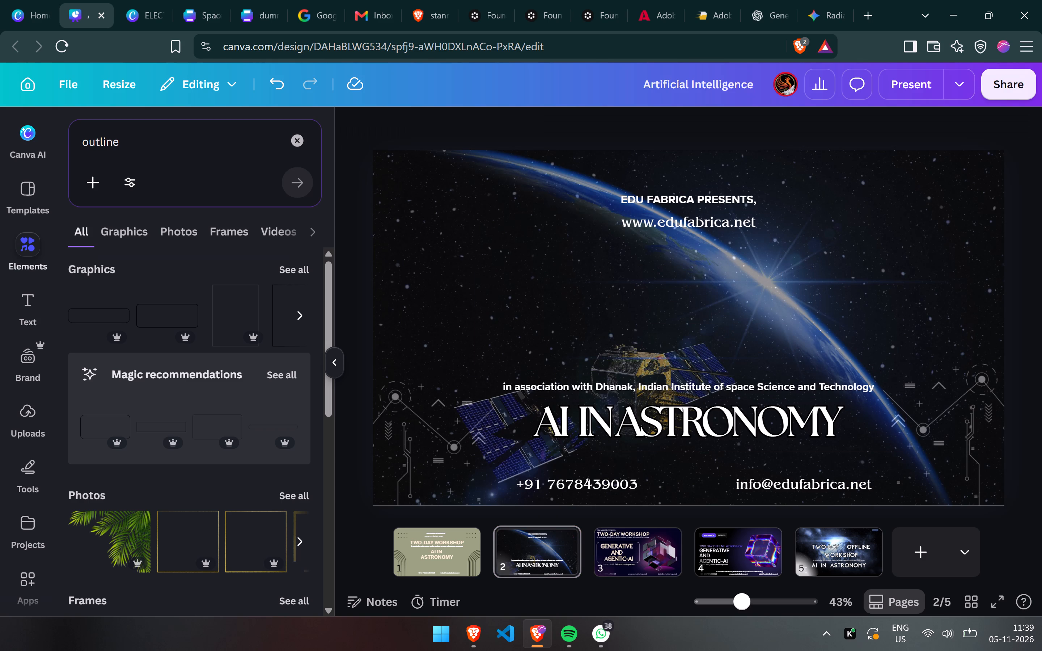
{"action": "left_click_drag", "start_coordinate": [627, 299], "coordinate": [754, 280]}
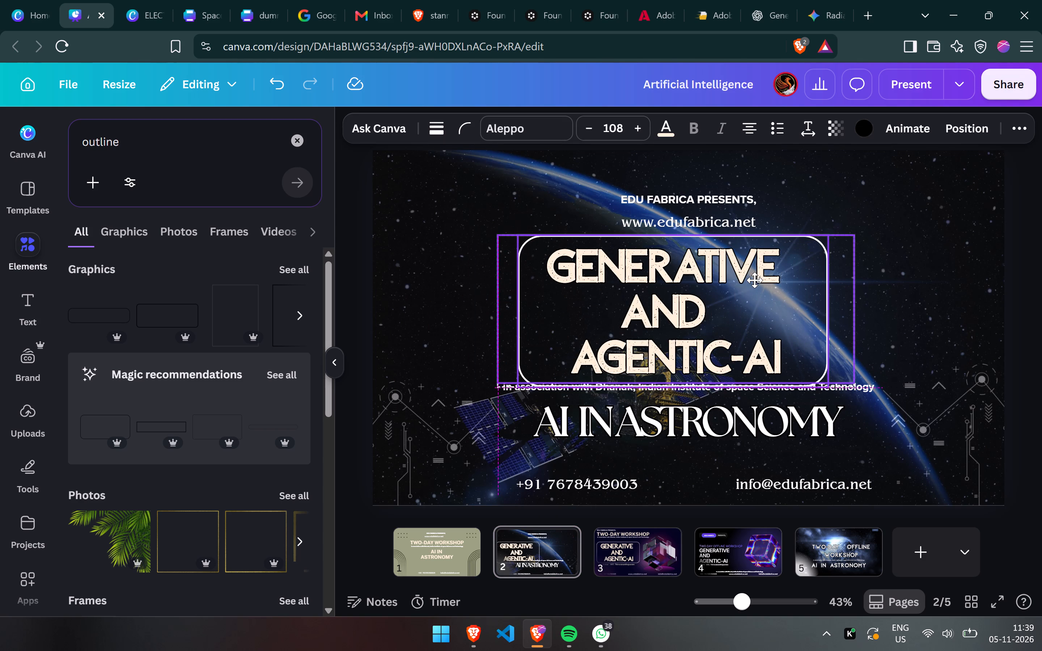
{"action": "left_click_drag", "start_coordinate": [754, 280], "coordinate": [758, 276]}
Change the framed title's text on page 2 to TWO-DAY, OFFLINE and WORKSHOP on three lines.
{"action": "left_click", "coordinate": [753, 272]}
{"action": "double_click", "coordinate": [745, 267]}
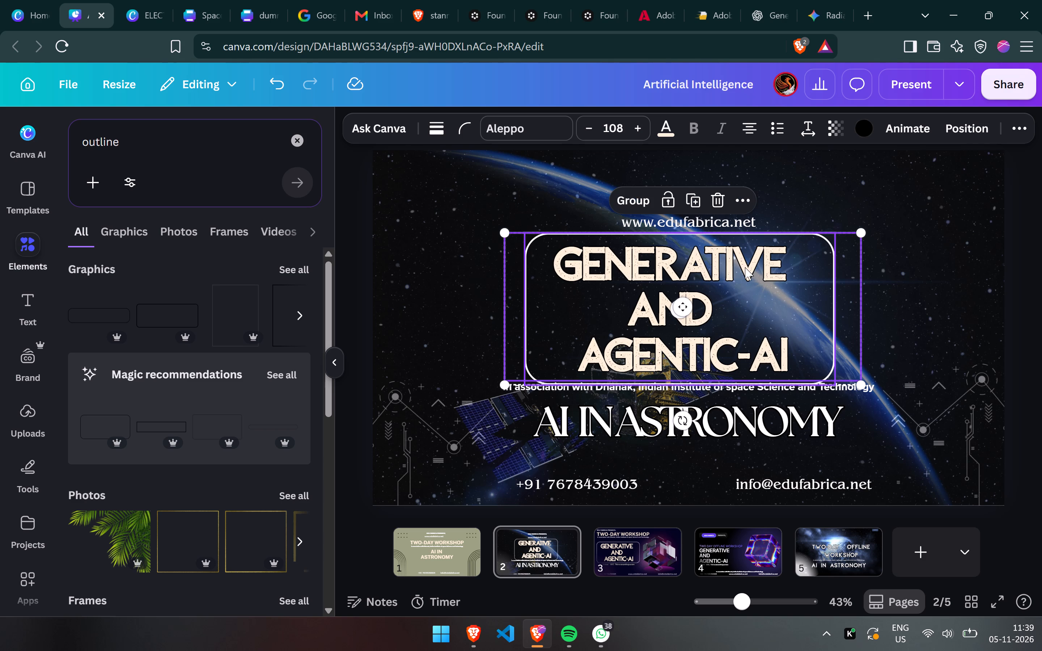
{"action": "left_click", "coordinate": [714, 265]}
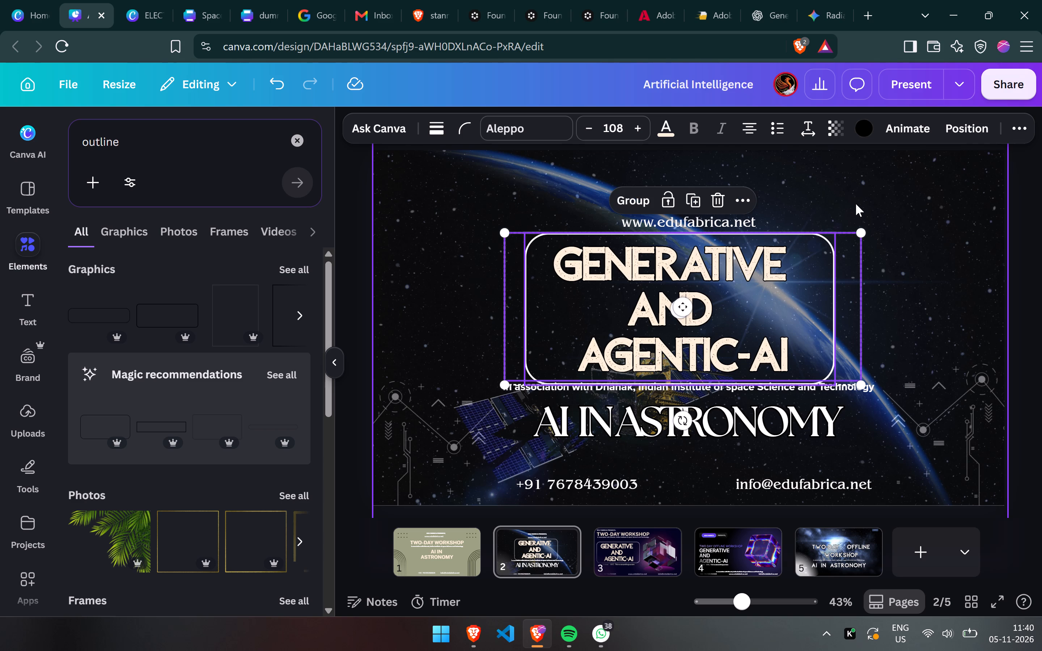
{"action": "left_click", "coordinate": [856, 204]}
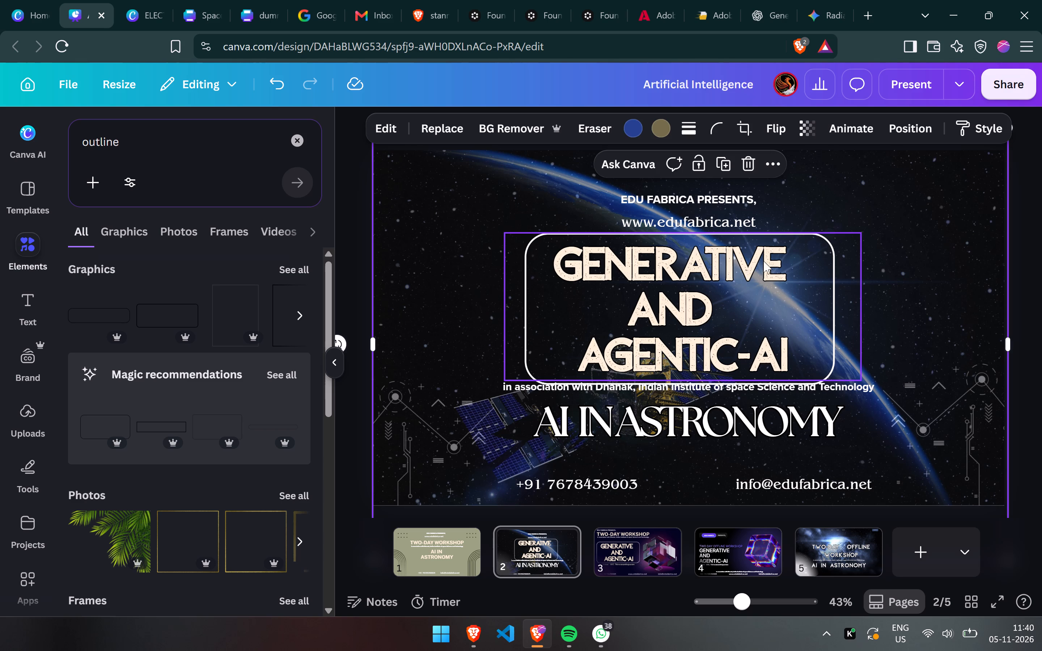
{"action": "left_click", "coordinate": [734, 282]}
{"action": "double_click", "coordinate": [734, 282]}
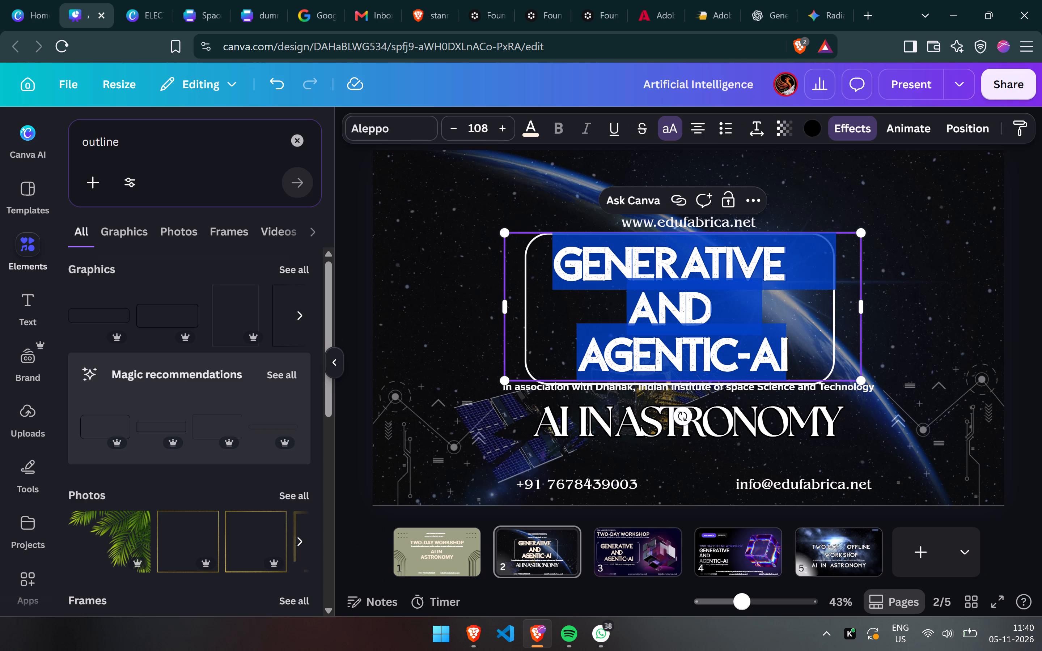
{"action": "type", "text": "two"}
{"action": "key", "text": "space"}
{"action": "key", "text": "BackSpace"}
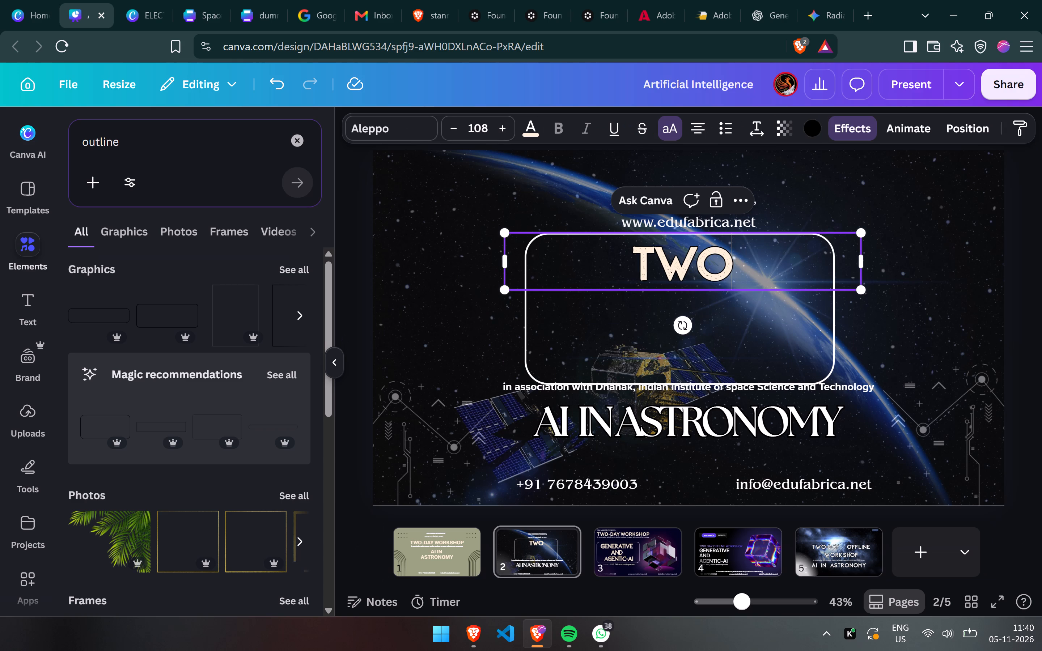
{"action": "type", "text": "-day"}
{"action": "key", "text": "Return"}
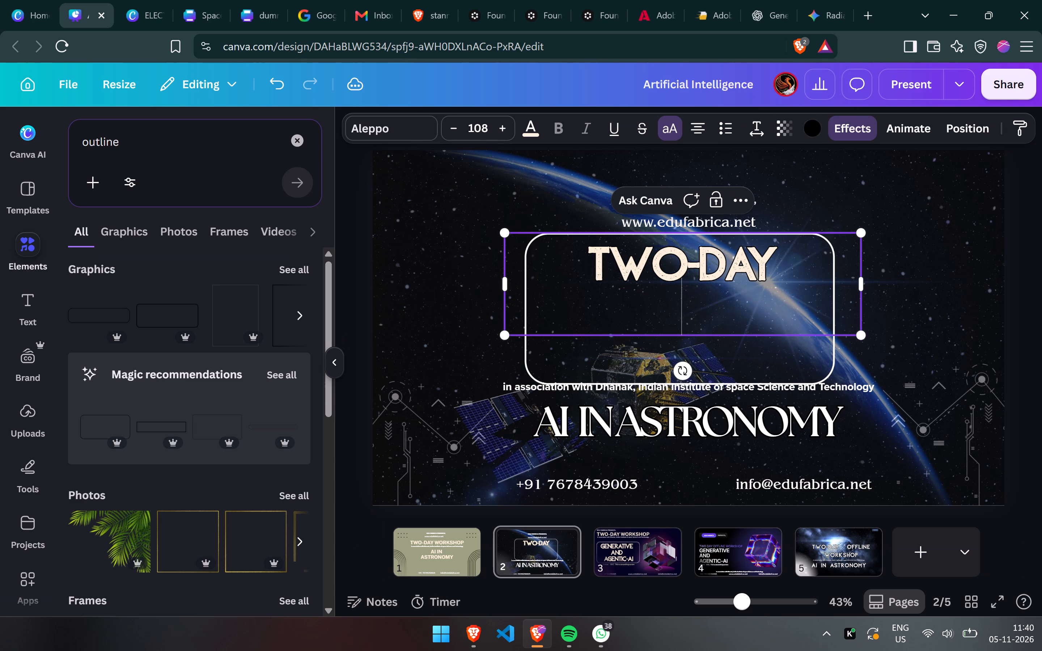
{"action": "type", "text": "offline"}
{"action": "key", "text": "Return"}
{"action": "type", "text": "workshop"}
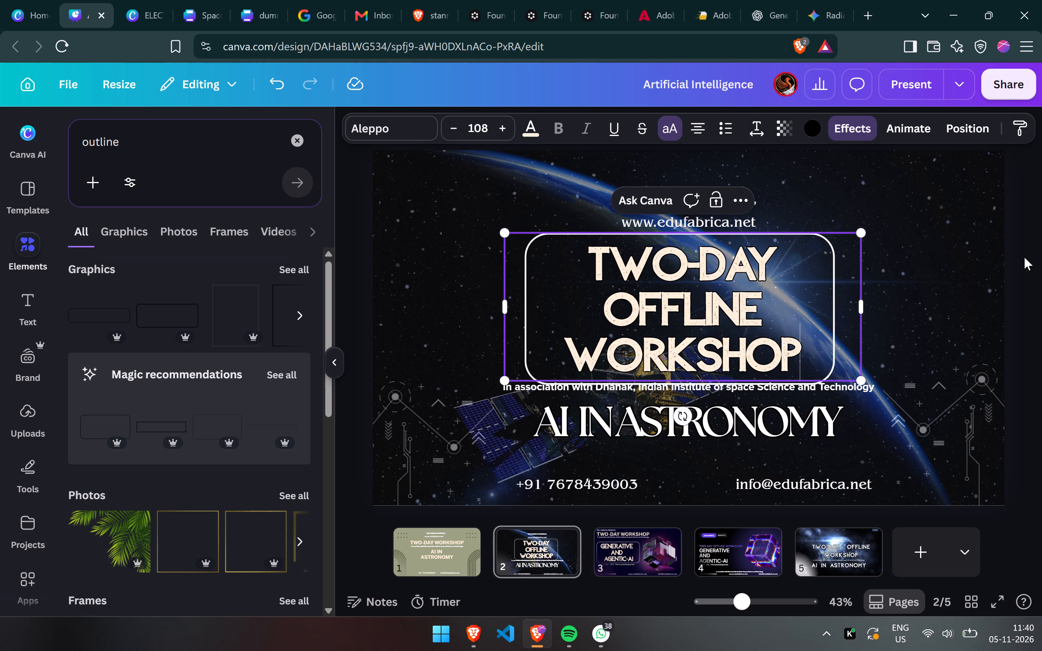
{"action": "left_click", "coordinate": [1024, 257]}
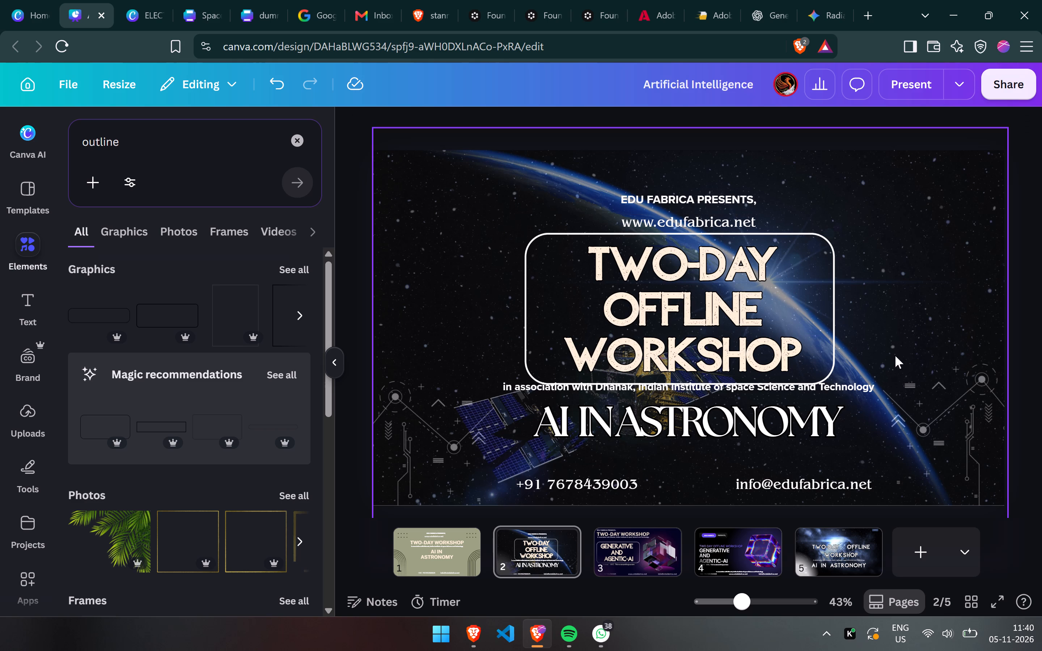
Move page 2's association line just below the title frame and raise the AI IN ASTRONOMY heading close beneath it, roughly centred.
{"action": "left_click_drag", "start_coordinate": [864, 387], "coordinate": [864, 392]}
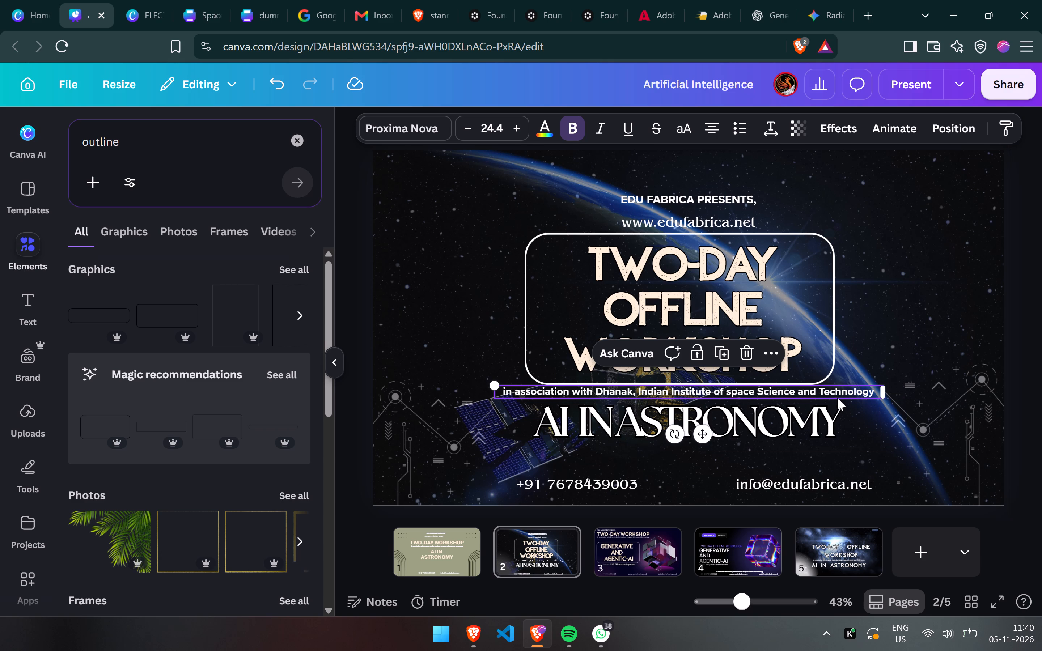
{"action": "left_click_drag", "start_coordinate": [827, 431], "coordinate": [829, 427]}
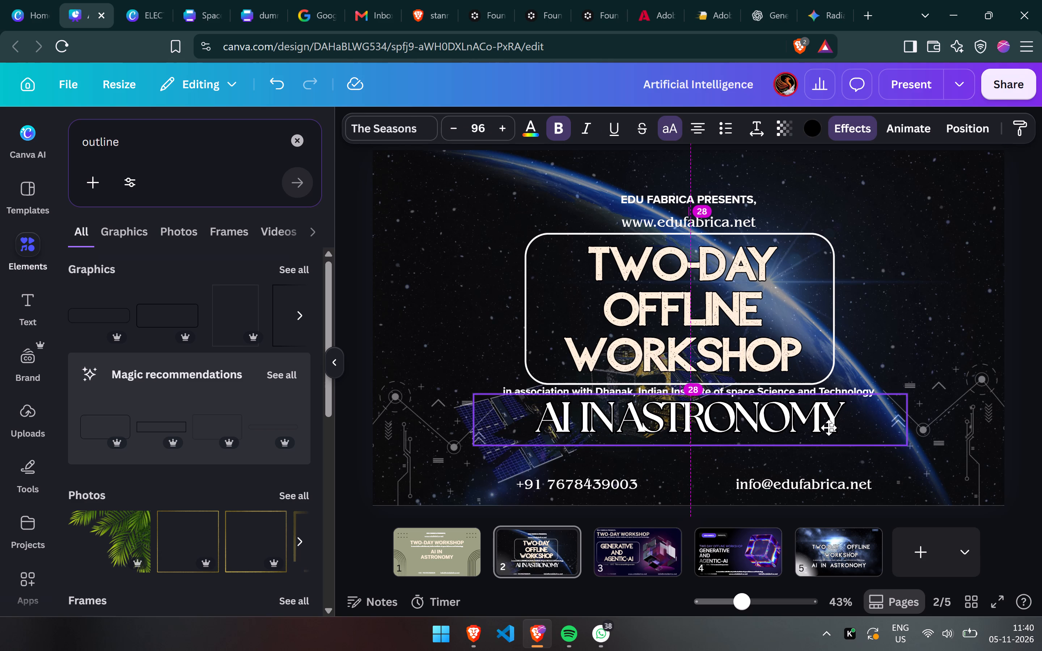
{"action": "left_click_drag", "start_coordinate": [829, 427], "coordinate": [825, 424]}
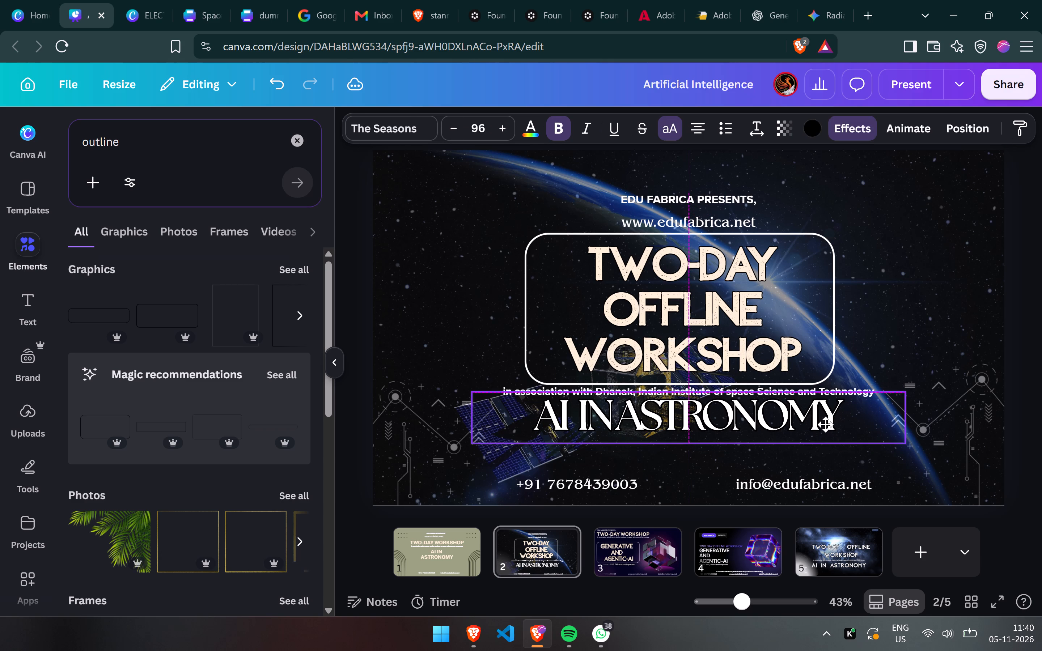
{"action": "left_click_drag", "start_coordinate": [825, 424], "coordinate": [824, 423]}
{"action": "double_click", "coordinate": [824, 423]}
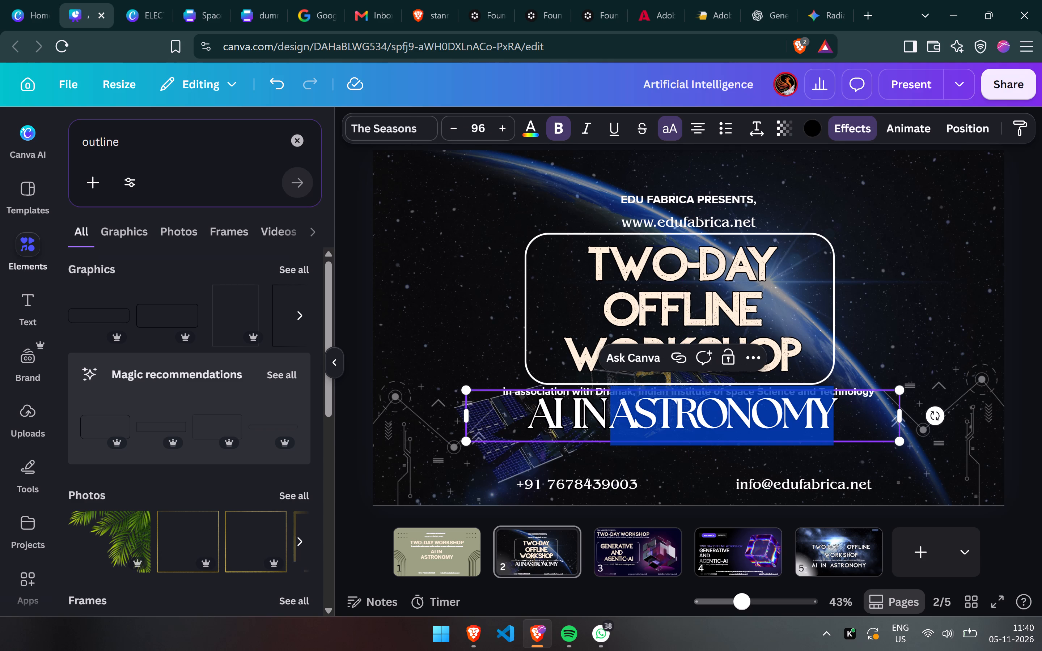
{"action": "left_click", "coordinate": [1029, 333]}
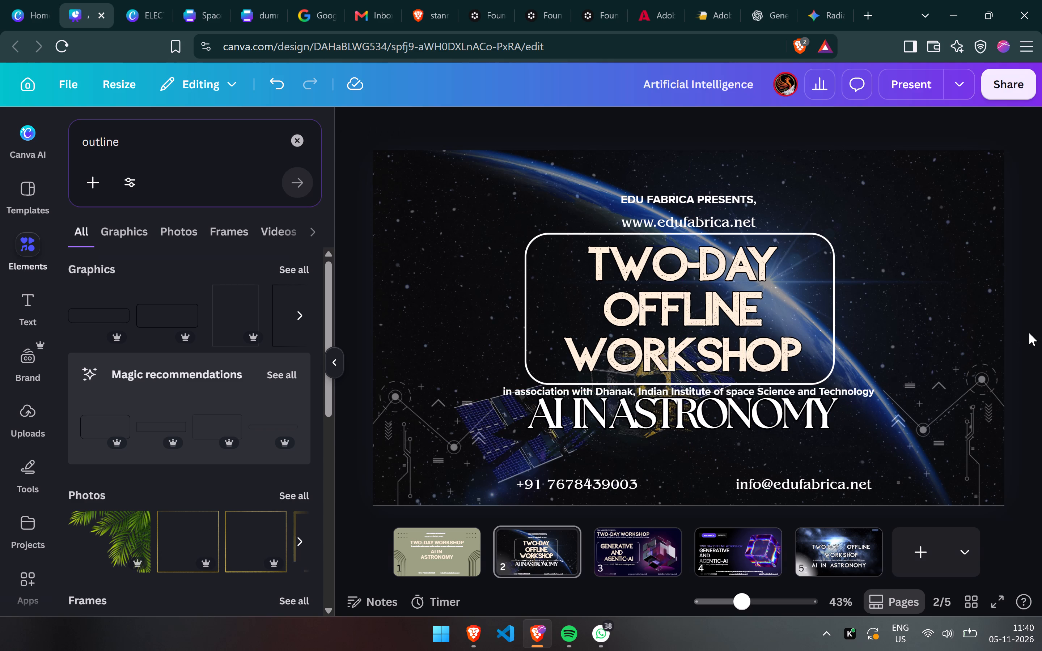
{"action": "left_click_drag", "start_coordinate": [838, 417], "coordinate": [842, 417]}
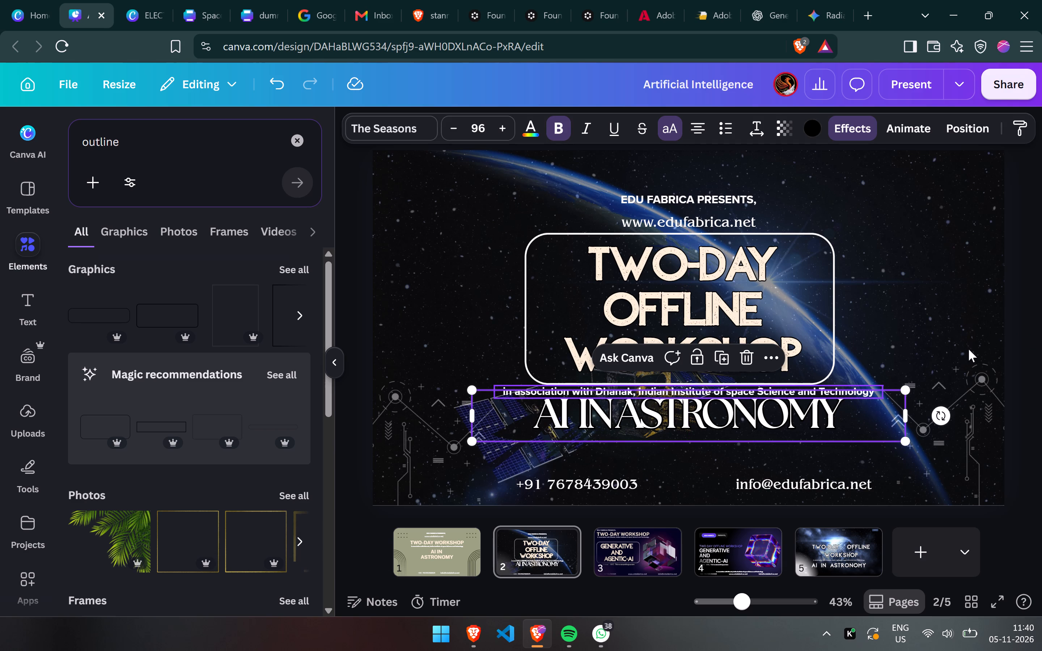
{"action": "left_click", "coordinate": [1041, 316]}
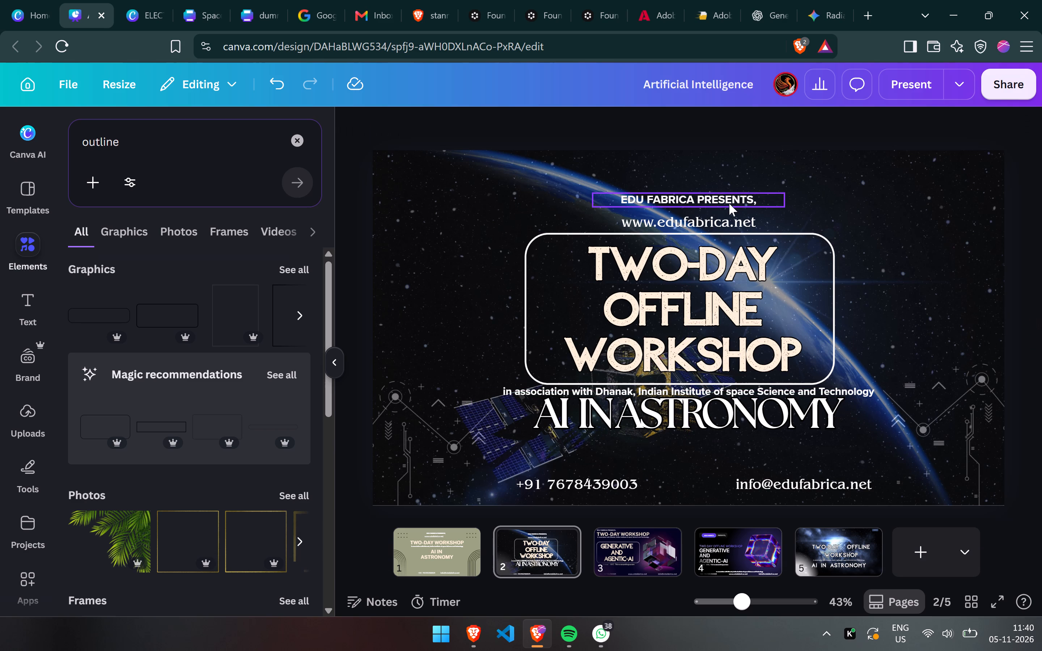
Shift the TWO-DAY OFFLINE WORKSHOP text on page 2 slightly to the right within its rounded frame.
{"action": "left_click_drag", "start_coordinate": [722, 246], "coordinate": [728, 246]}
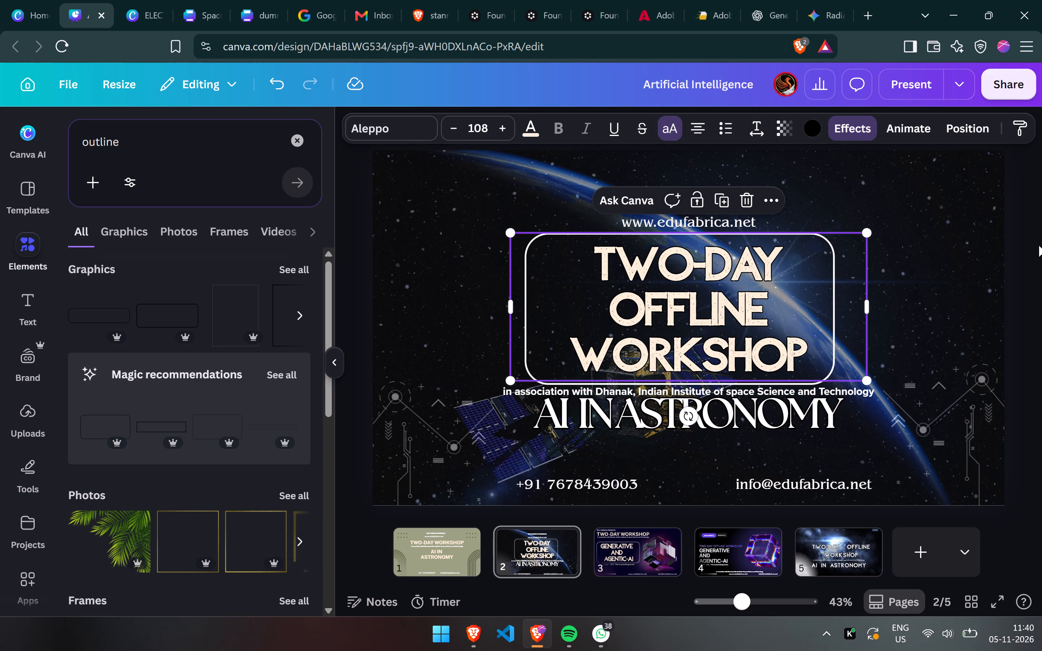
{"action": "left_click", "coordinate": [1039, 245]}
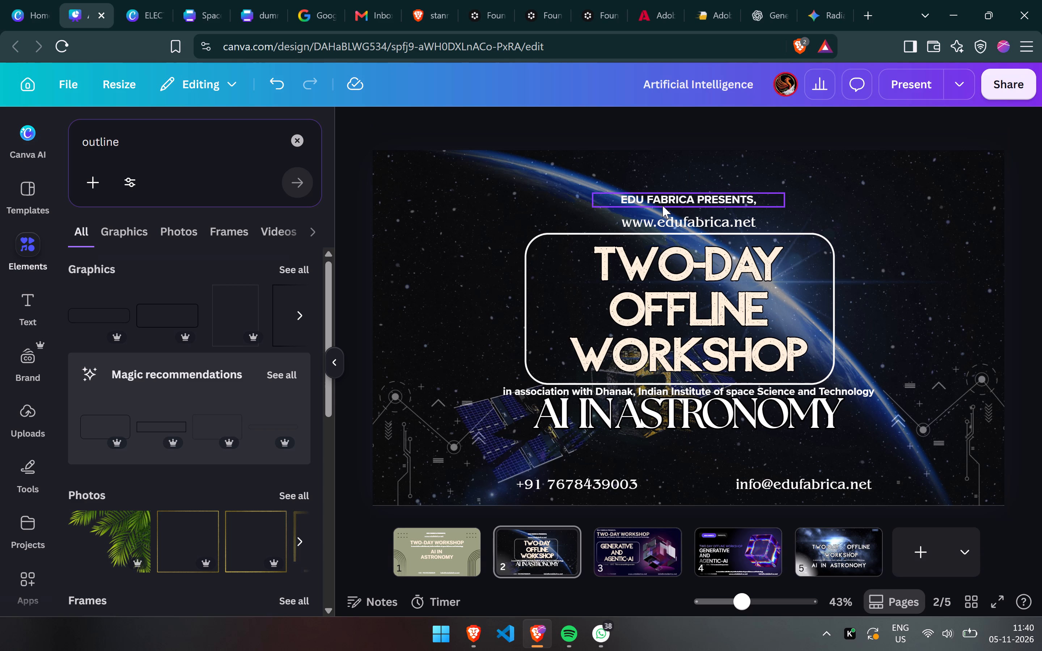
Nudge page 2's EDU FABRICA PRESENTS and website lines slightly right and up, leaving a small gap between the website and title frame.
{"action": "left_click_drag", "start_coordinate": [669, 216], "coordinate": [664, 214]}
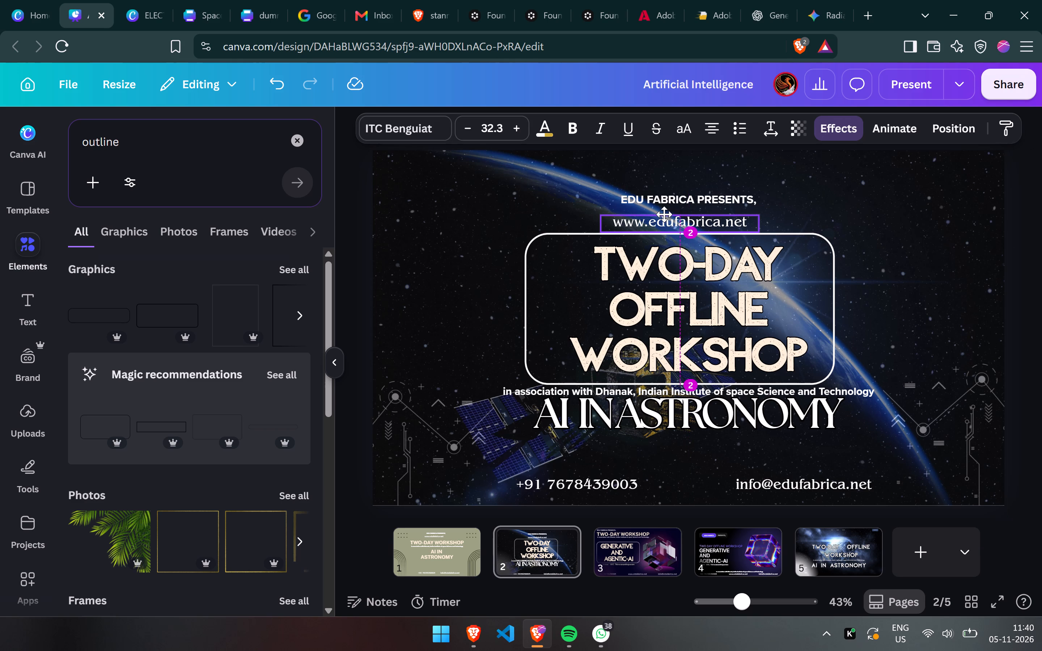
{"action": "left_click_drag", "start_coordinate": [664, 214], "coordinate": [667, 215]}
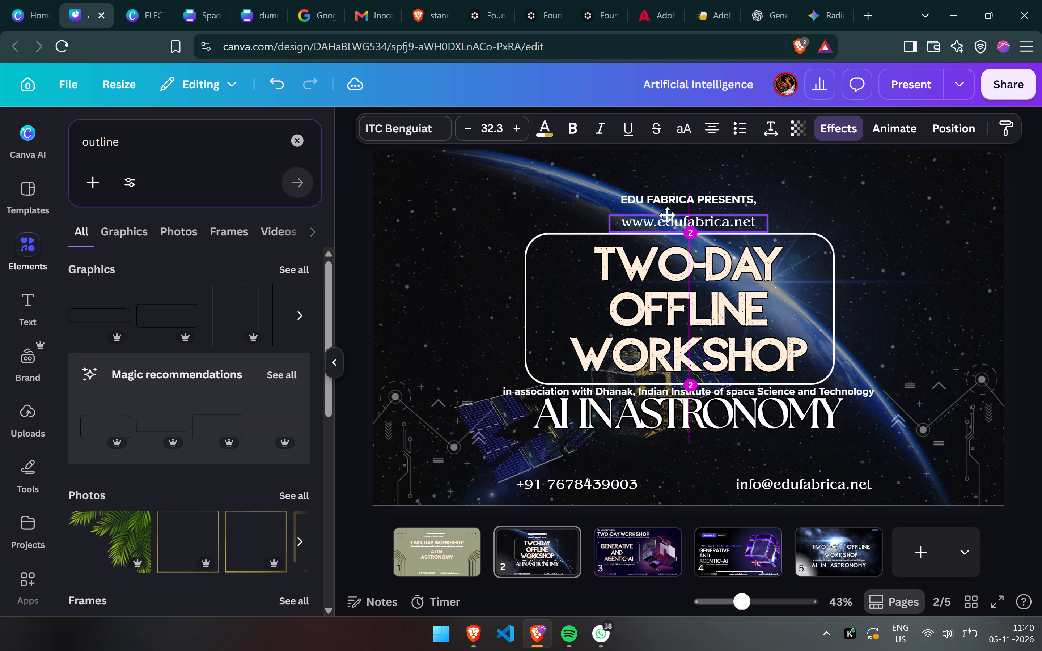
{"action": "left_click_drag", "start_coordinate": [667, 215], "coordinate": [673, 215]}
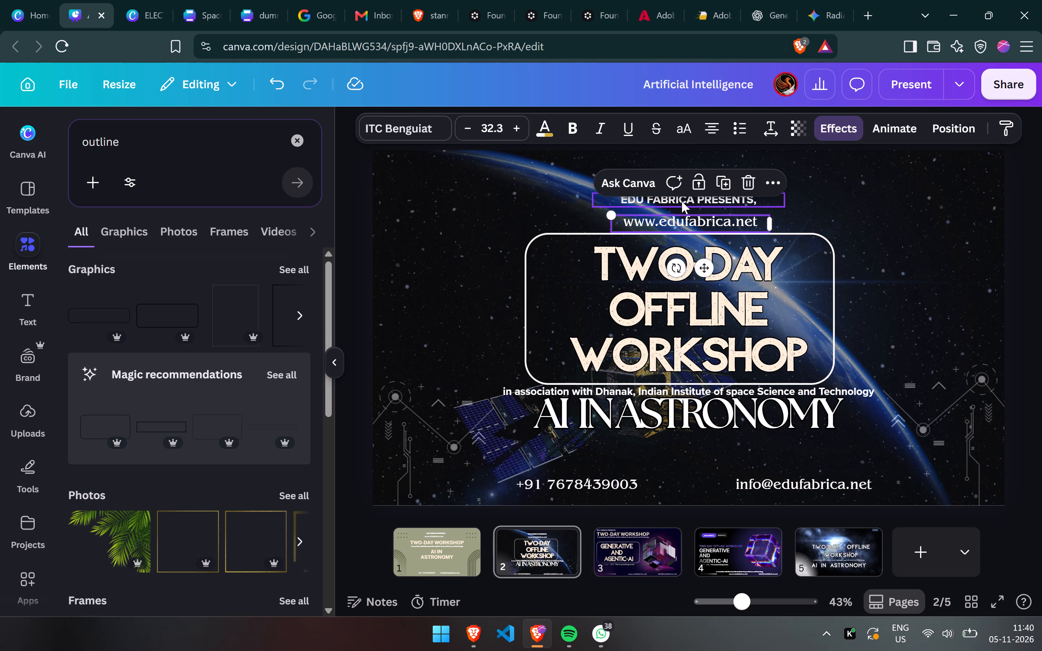
{"action": "left_click_drag", "start_coordinate": [682, 201], "coordinate": [685, 201]}
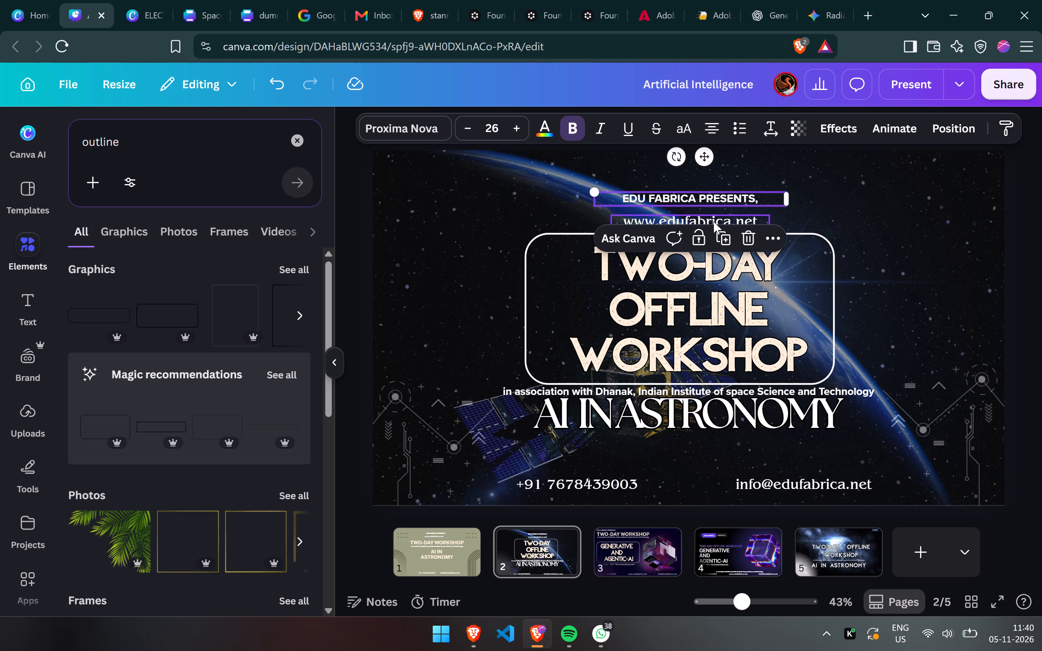
{"action": "left_click_drag", "start_coordinate": [713, 221], "coordinate": [713, 216]}
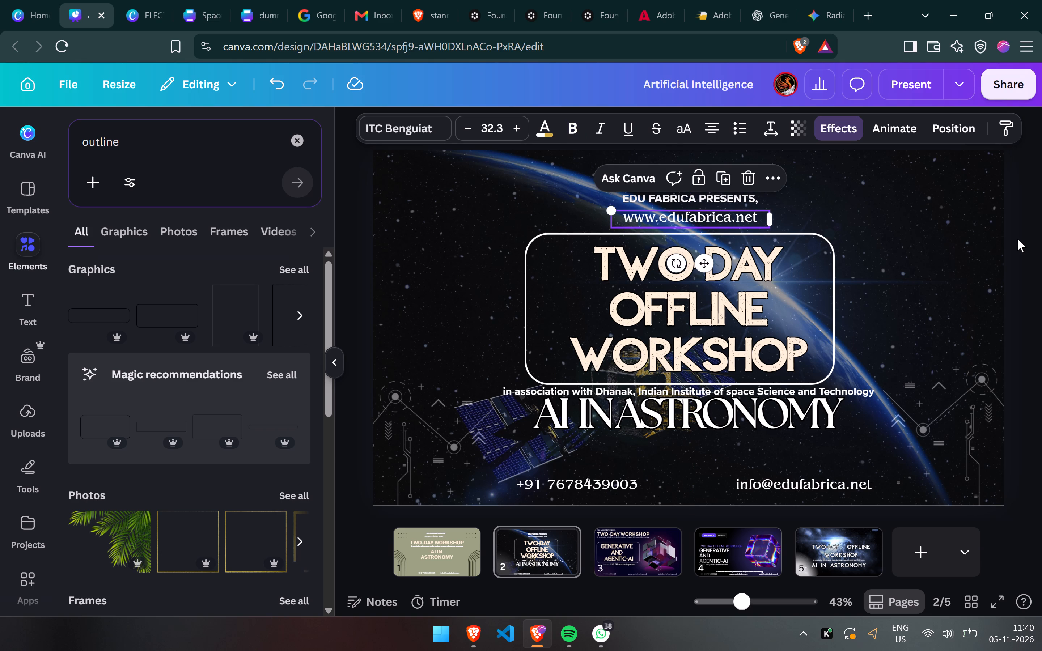
Move page 2's AI IN ASTRONOMY heading slightly down, leaving a small gap beneath the association line.
{"action": "left_click", "coordinate": [1023, 239]}
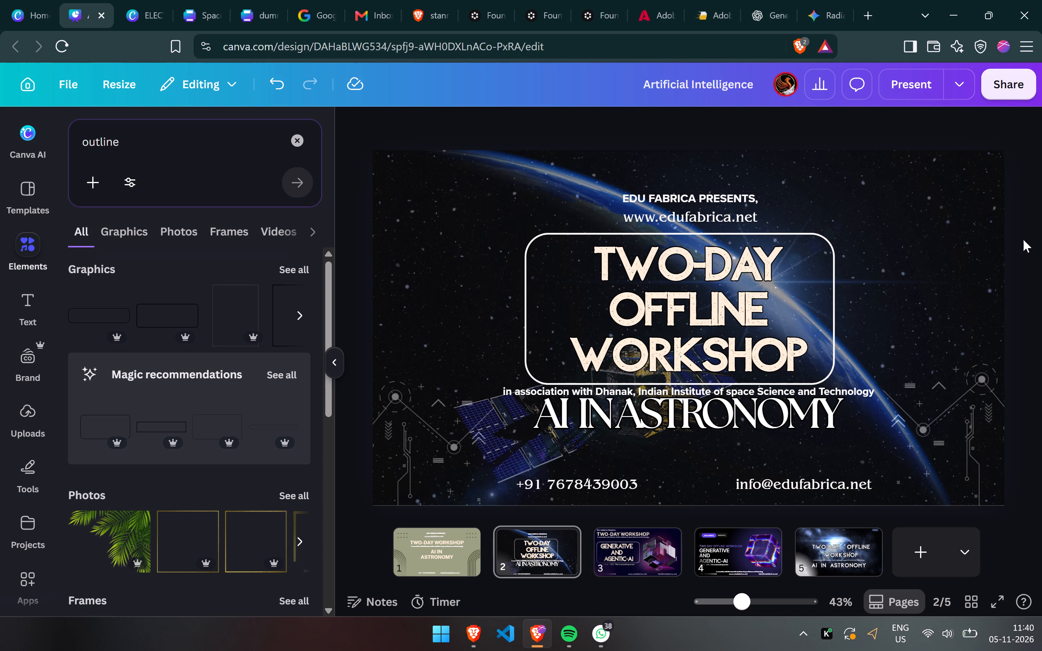
{"action": "left_click_drag", "start_coordinate": [787, 408], "coordinate": [789, 414]}
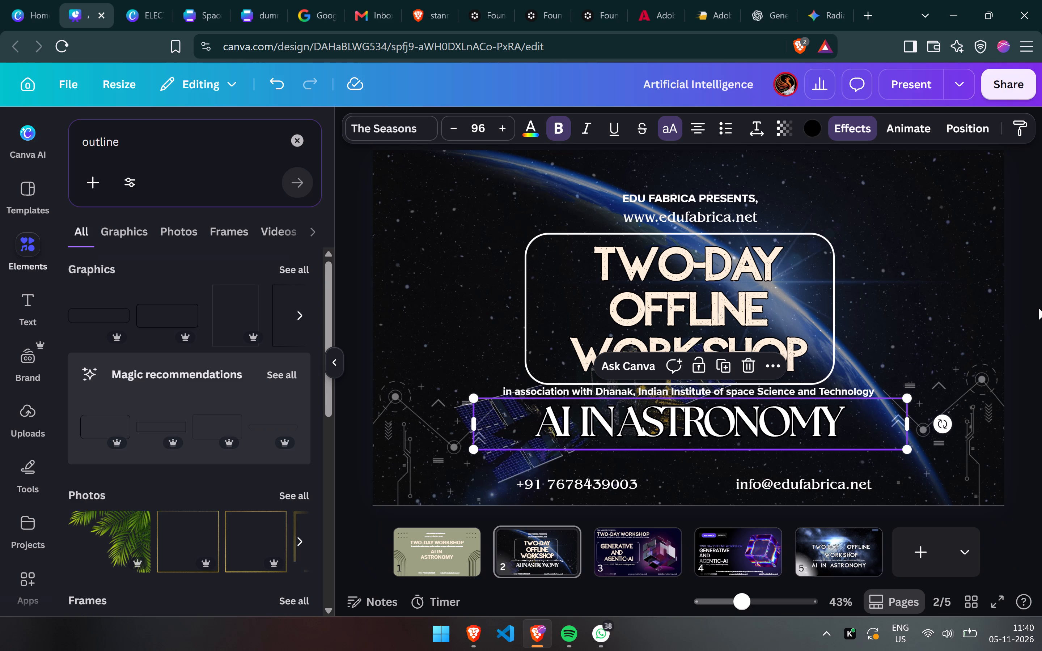
{"action": "left_click", "coordinate": [1039, 308]}
Look through title pages 1 to 4 to compare their layouts and workshop details, ending on page 4.
{"action": "left_click", "coordinate": [652, 568]}
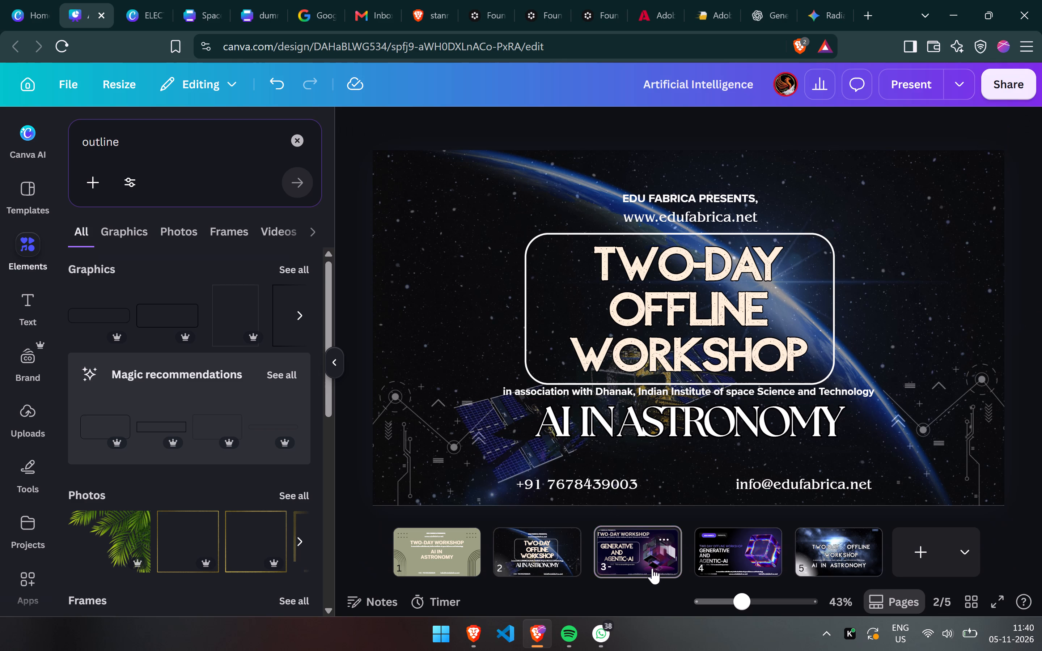
{"action": "left_click", "coordinate": [728, 554]}
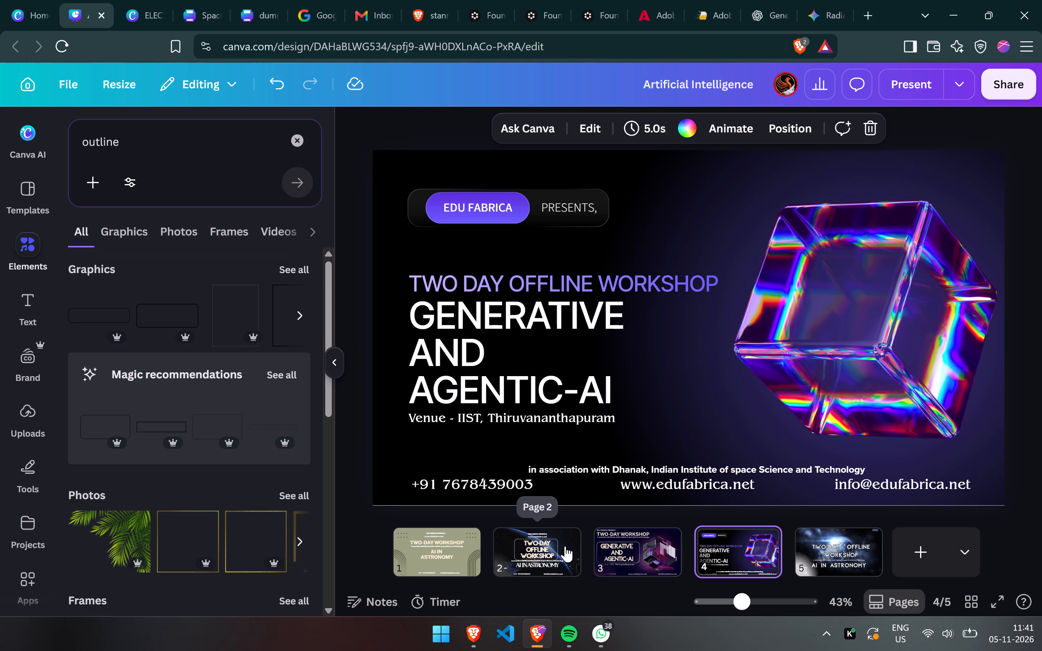
{"action": "left_click", "coordinate": [455, 533]}
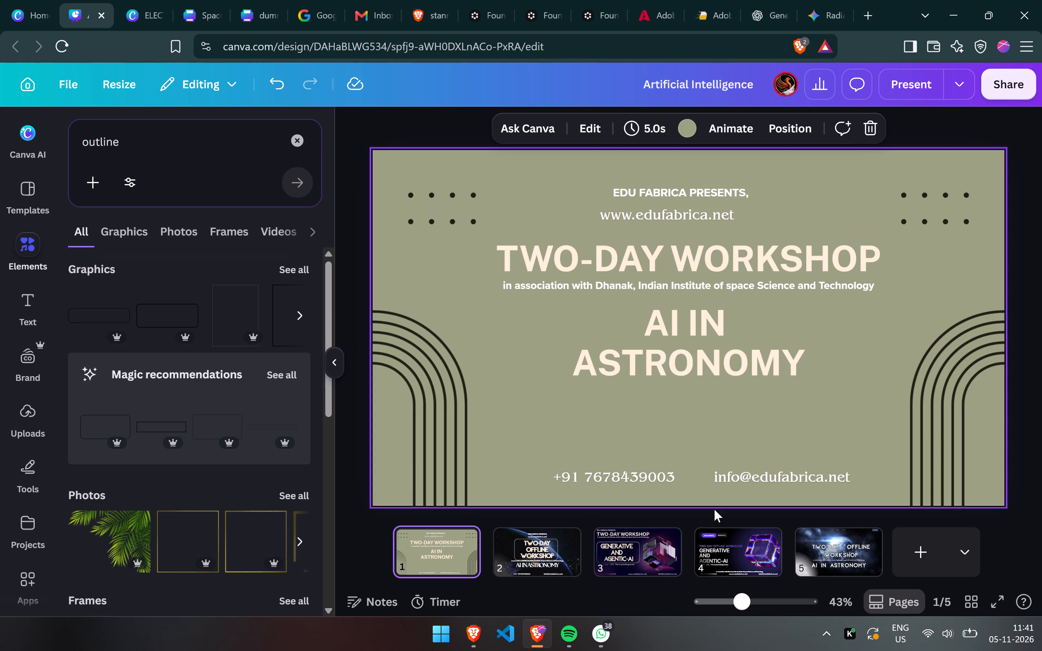
{"action": "left_click", "coordinate": [535, 564]}
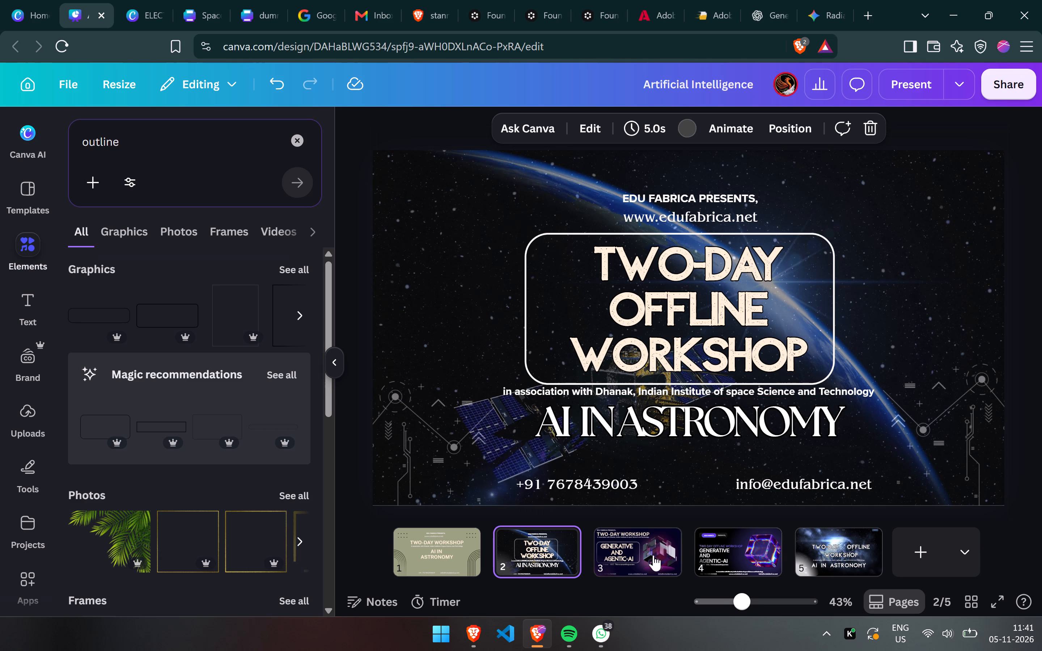
{"action": "left_click", "coordinate": [723, 546]}
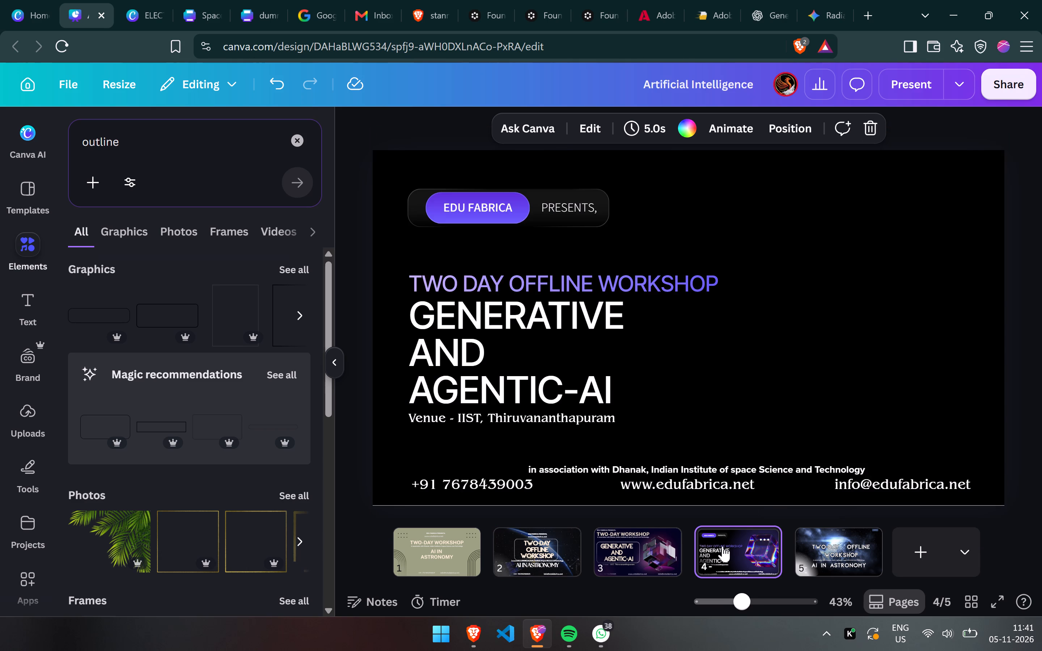